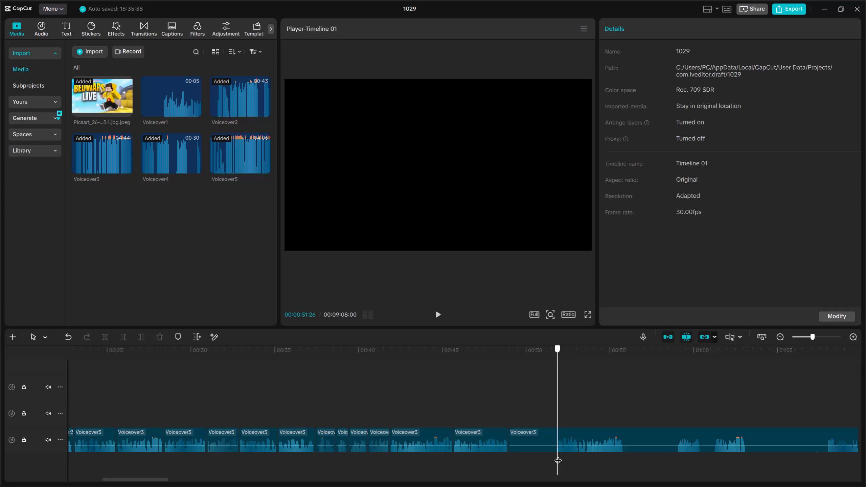
# Trim the start of the final Voiceover3 clip to 00:00:51:26 and move it against the preceding clip to close the gap.
pyautogui.moveTo(579, 470); pyautogui.dragTo(583, 410)
pyautogui.click(122, 339)
pyautogui.moveTo(576, 436); pyautogui.dragTo(557, 436)
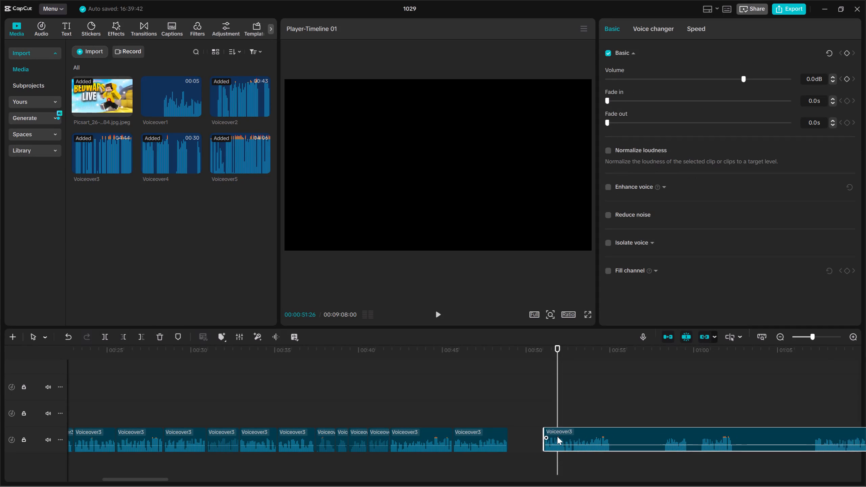
pyautogui.moveTo(557, 436); pyautogui.dragTo(526, 440)
# Play back the joined Voiceover3 clip and split it where the spoken phrase ends, at about 00:00:53.
pyautogui.press('Up')
pyautogui.press('space')
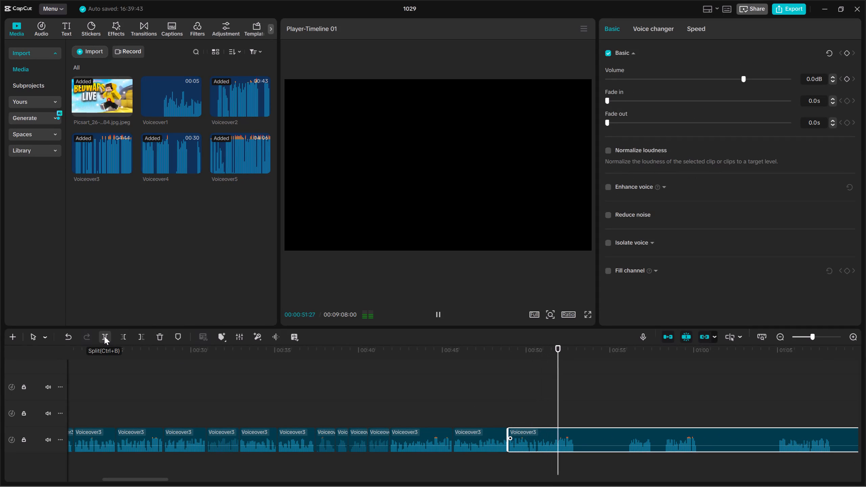
pyautogui.click(104, 336)
pyautogui.press('space')
# Trim the start of the remaining Voiceover3 clip to 00:00:56:04 and move it against the preceding clip to close the gap.
pyautogui.moveTo(633, 460); pyautogui.dragTo(629, 460)
pyautogui.click(629, 460)
pyautogui.moveTo(655, 470); pyautogui.dragTo(661, 431)
pyautogui.click(124, 337)
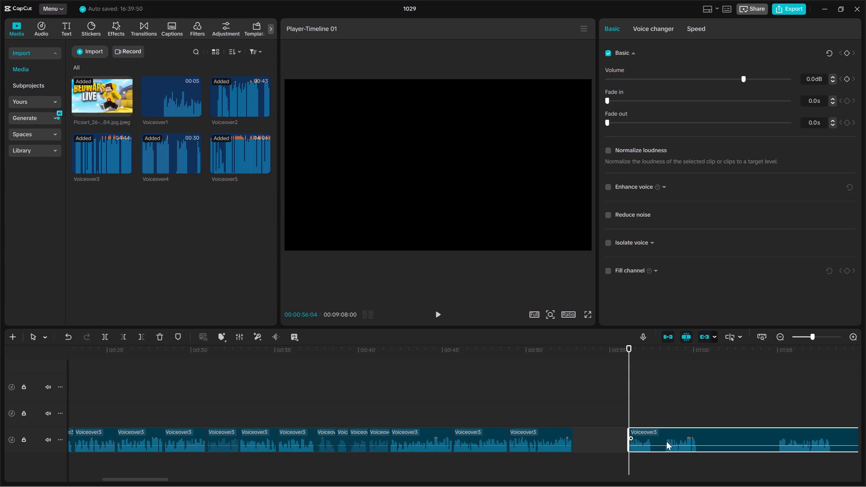
pyautogui.moveTo(666, 441); pyautogui.dragTo(610, 447)
# Play back the moved Voiceover3 clip, trim its start to 00:00:54:29, and move it against the preceding clip to close the gap.
pyautogui.press('Up')
pyautogui.press('space')
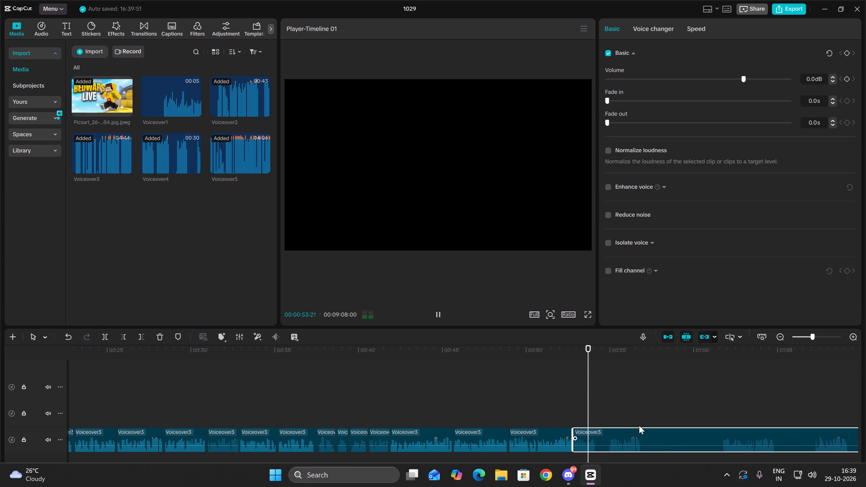
pyautogui.press('space')
pyautogui.press('space')
pyautogui.press('space')
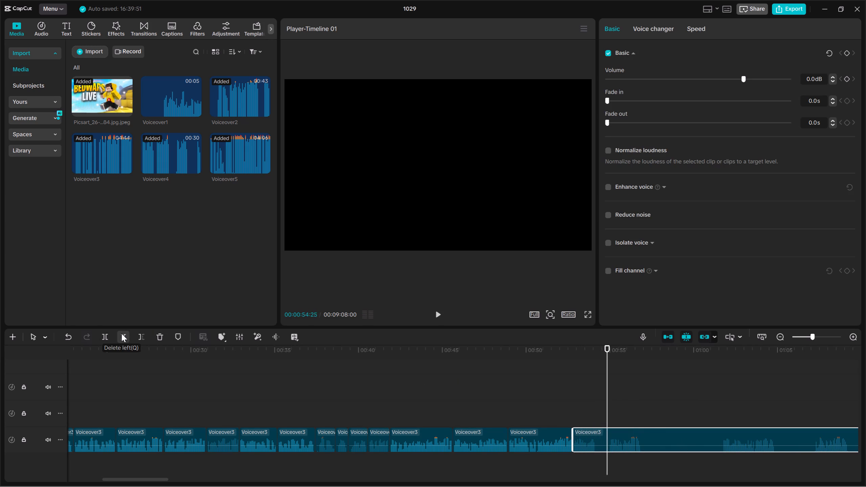
pyautogui.press('space')
pyautogui.press('space')
pyautogui.click(121, 333)
pyautogui.moveTo(662, 437); pyautogui.dragTo(623, 442)
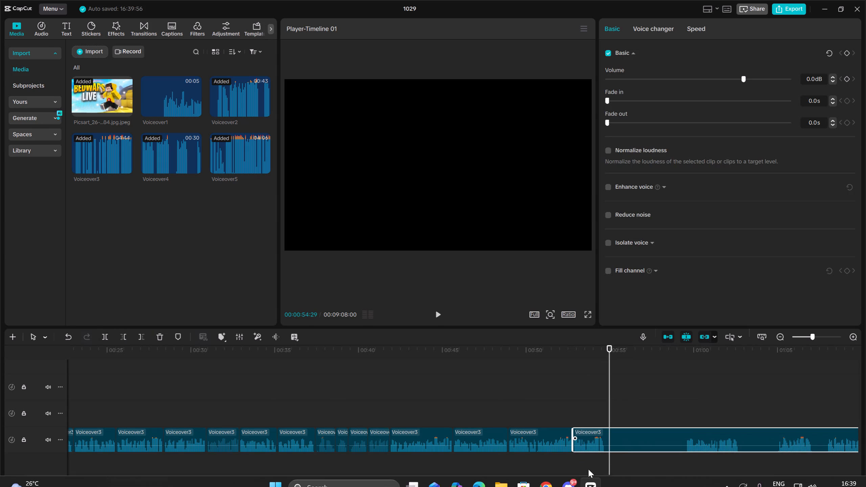
pyautogui.click(559, 477)
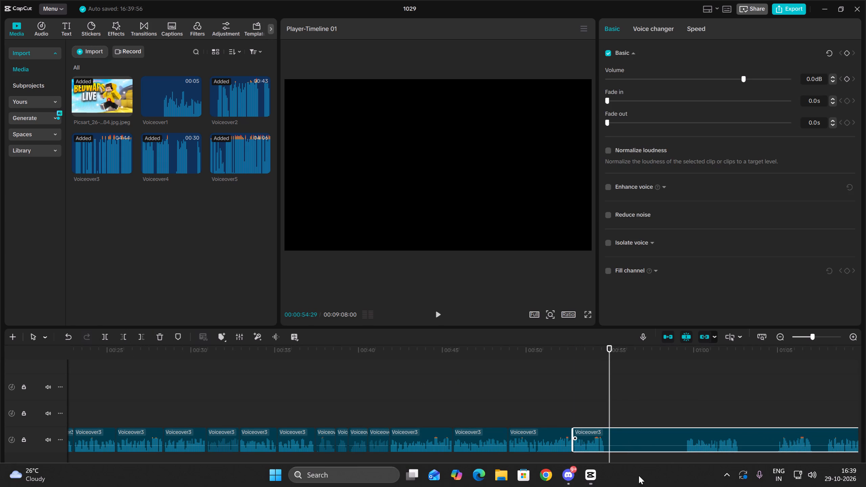
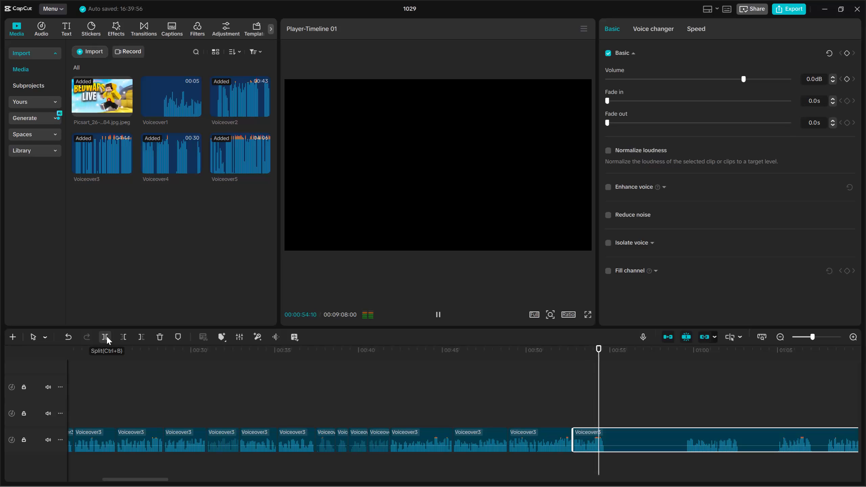
# Stop playback where the spoken phrase ends and split the Voiceover3 clip at 00:00:54:15.
pyautogui.press('space')
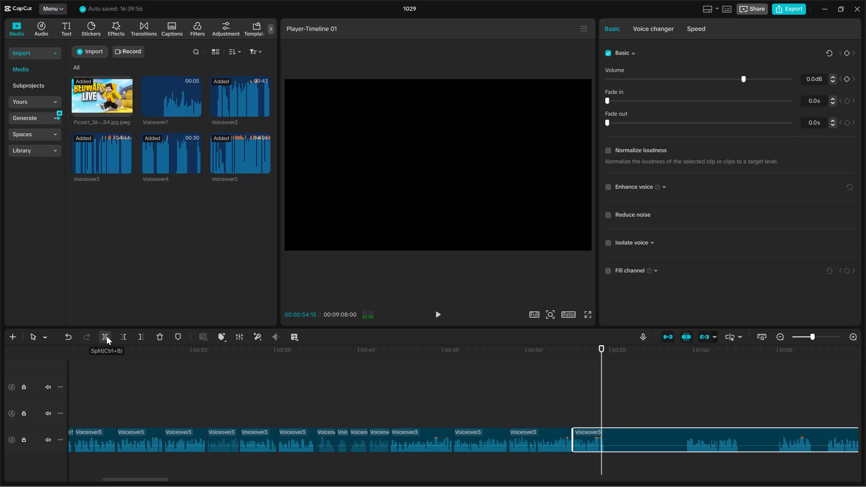
pyautogui.click(107, 336)
# Trim the start of the remaining Voiceover3 clip to 00:00:59:16 and move it against the preceding clip to close the gap.
pyautogui.press('space')
pyautogui.doubleClick(688, 455)
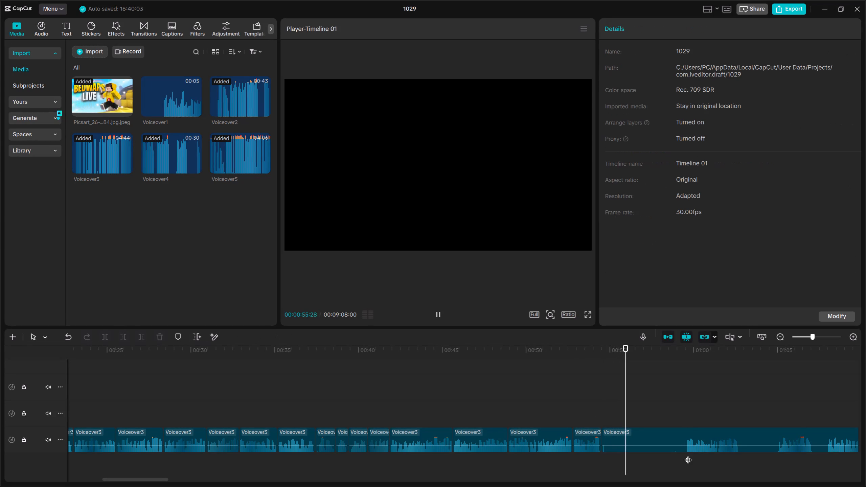
pyautogui.moveTo(702, 458); pyautogui.dragTo(711, 421)
pyautogui.click(123, 334)
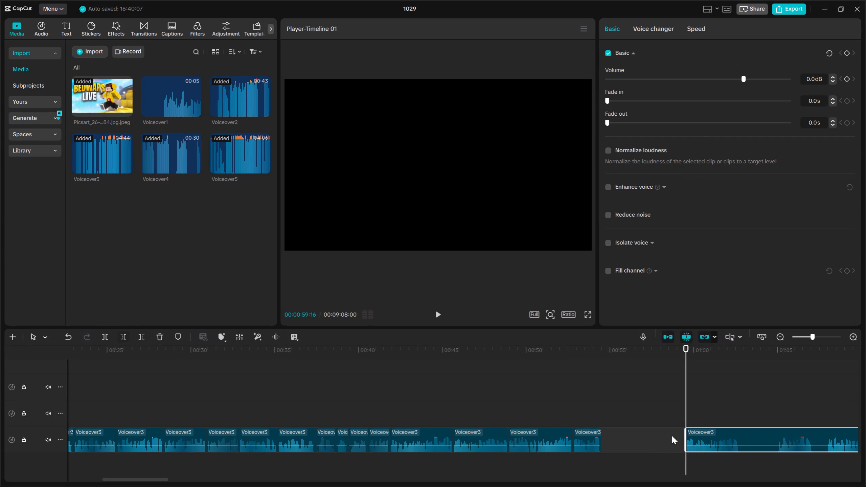
pyautogui.moveTo(727, 434); pyautogui.dragTo(641, 437)
# Play back the moved Voiceover3 clip from its start and split it where the phrase ends, at about 00:00:57:15.
pyautogui.press('Up')
pyautogui.press('space')
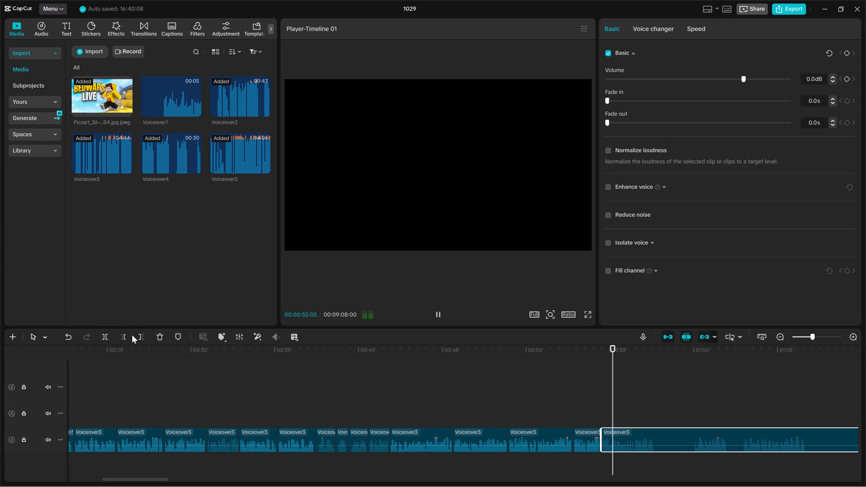
pyautogui.press('space')
pyautogui.click(106, 337)
# Trim the start of the remaining Voiceover3 clip to 00:01:00:02 and move it against the preceding clip to close the gap.
pyautogui.press('space')
pyautogui.press('space')
pyautogui.press('space')
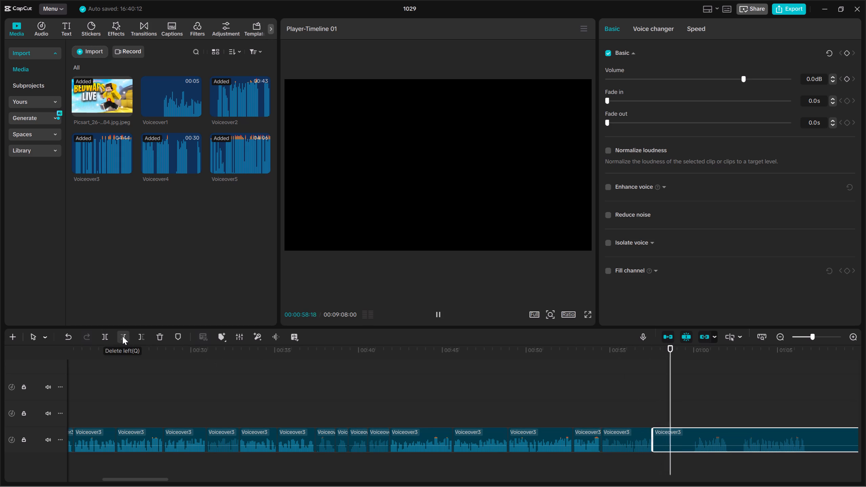
pyautogui.click(122, 336)
pyautogui.press('space')
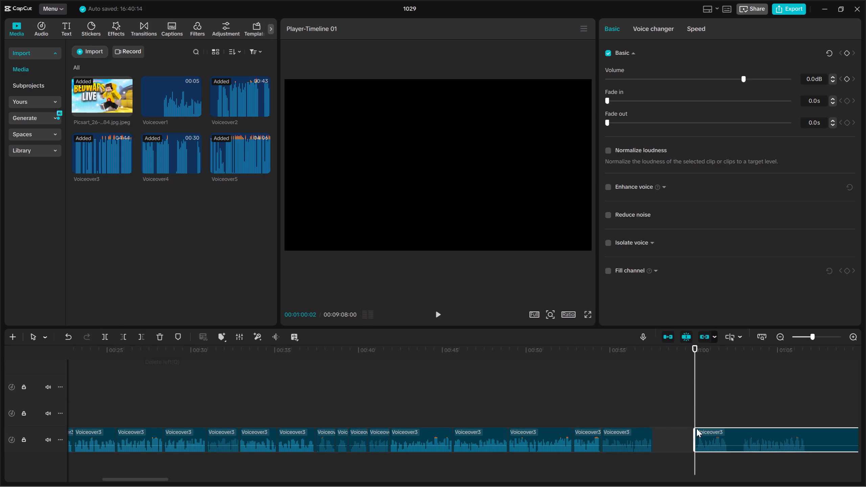
pyautogui.moveTo(719, 431); pyautogui.dragTo(679, 436)
# Play back the moved Voiceover3 clip from its start and split it where the phrase ends, at about 00:00:59:13.
pyautogui.press('Up')
pyautogui.press('space')
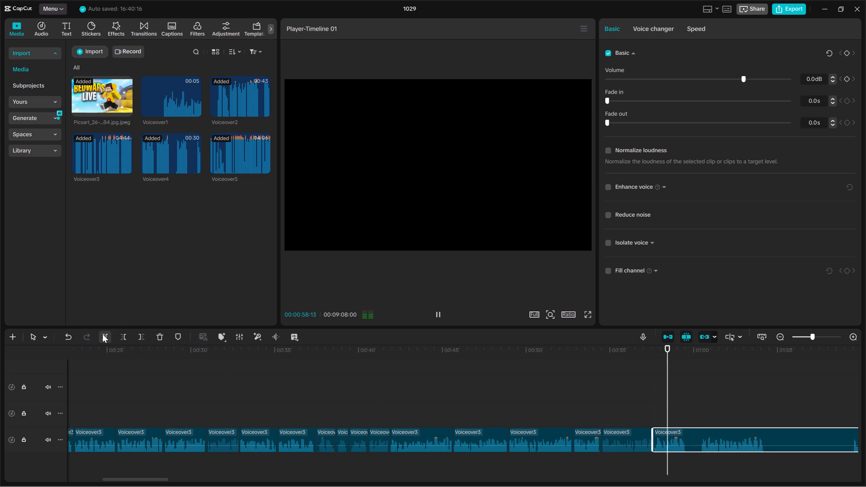
pyautogui.press('space')
pyautogui.click(102, 334)
# Trim the start of the remaining Voiceover3 clip to about 00:01:00:12 and move it against the preceding clip to close the gap.
pyautogui.press('space')
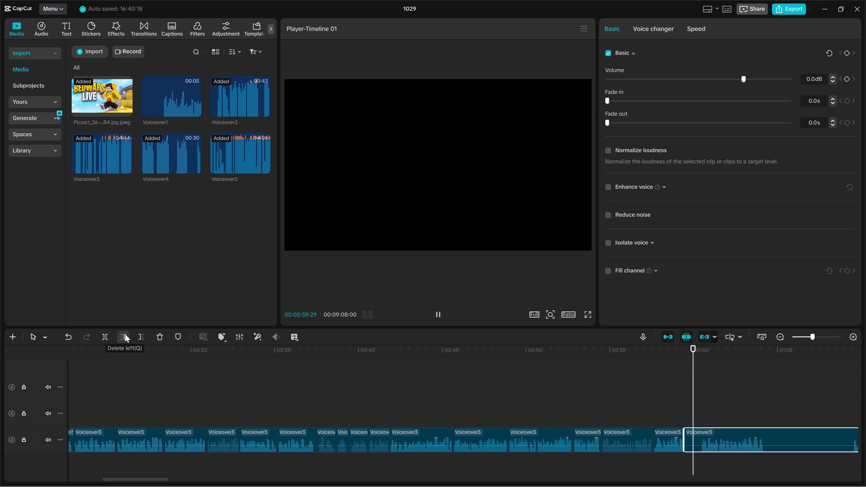
pyautogui.click(125, 334)
pyautogui.press('space')
pyautogui.press('Up')
pyautogui.moveTo(745, 433); pyautogui.dragTo(725, 437)
# Play back the moved Voiceover3 clip from its start and split it where the phrase ends, at 00:01:03:07.
pyautogui.press('Up')
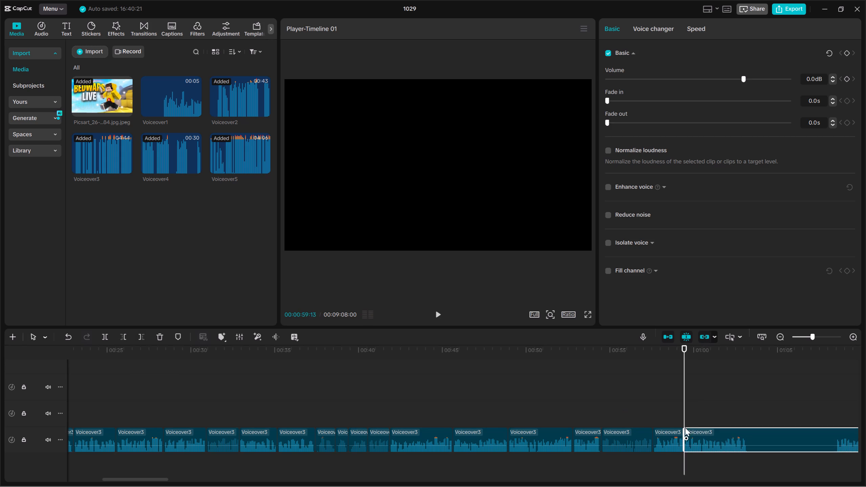
pyautogui.press('space')
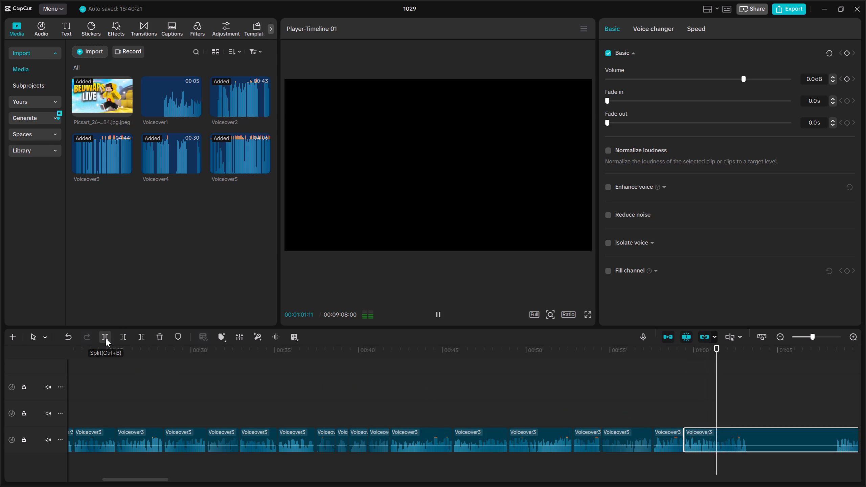
pyautogui.press('space')
pyautogui.click(106, 338)
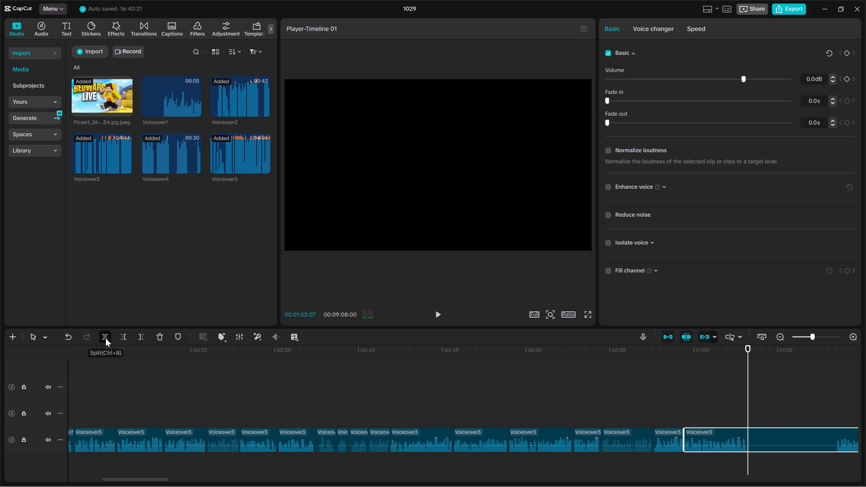
# Trim the start of the remaining Voiceover3 clip to 00:01:08:16 and move it against the preceding clip to close the gap.
pyautogui.press('space')
pyautogui.doubleClick(834, 457)
pyautogui.moveTo(816, 461); pyautogui.dragTo(808, 431)
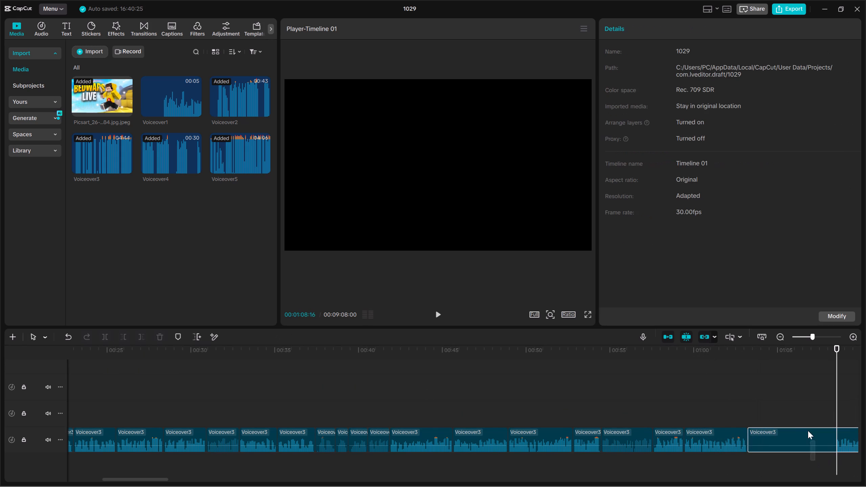
pyautogui.moveTo(808, 431); pyautogui.dragTo(802, 420)
pyautogui.click(129, 334)
pyautogui.moveTo(852, 434); pyautogui.dragTo(760, 433)
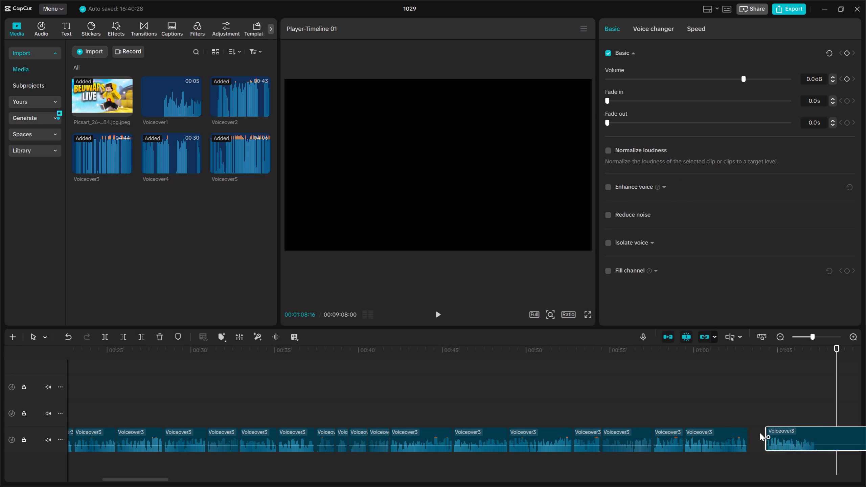
pyautogui.moveTo(760, 433); pyautogui.dragTo(761, 437)
# Play back the moved Voiceover3 clip from its start and split it where the phrase ends, at about 00:01:06:14.
pyautogui.press('Up')
pyautogui.press('space')
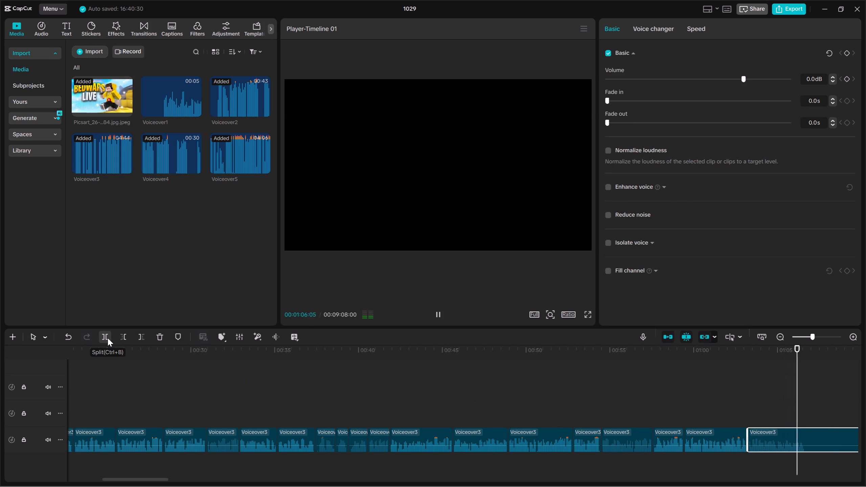
pyautogui.press('space')
pyautogui.click(108, 338)
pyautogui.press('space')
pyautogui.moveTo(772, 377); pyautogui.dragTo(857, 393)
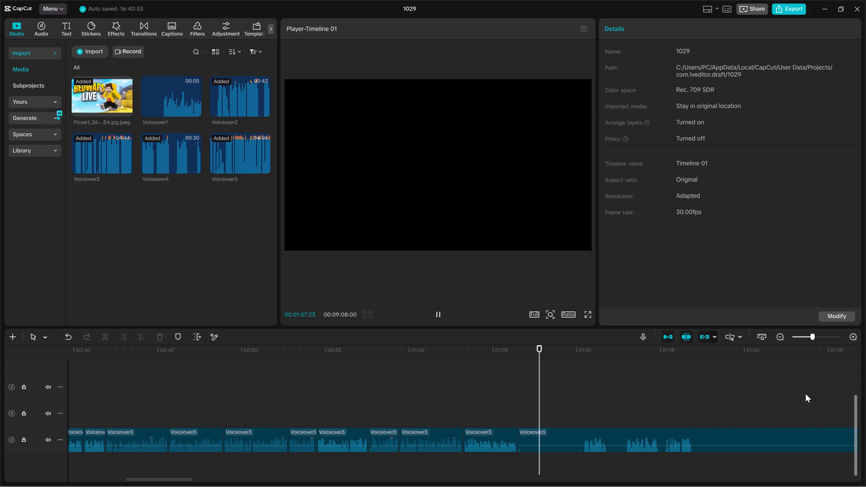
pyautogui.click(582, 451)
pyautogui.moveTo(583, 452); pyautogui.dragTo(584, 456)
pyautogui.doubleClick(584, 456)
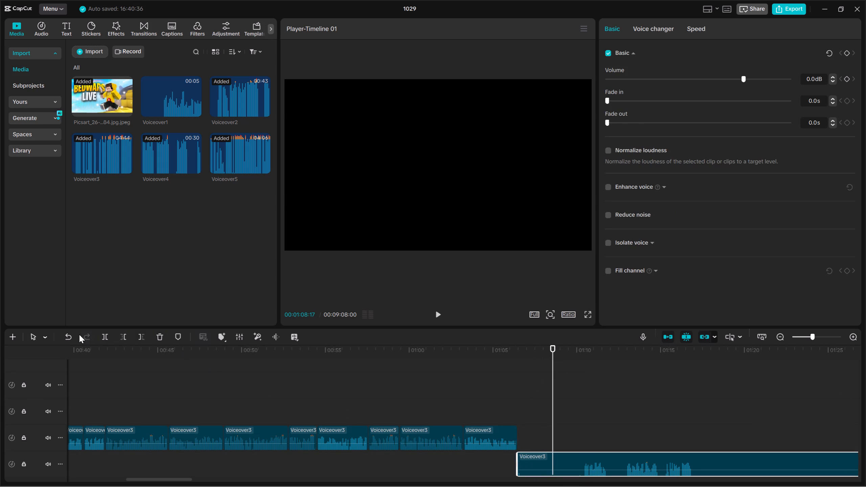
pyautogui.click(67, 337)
# Trim the start of the remaining Voiceover3 clip to 00:01:10:12 and move it against the preceding clip to close the gap.
pyautogui.click(579, 455)
pyautogui.moveTo(580, 455); pyautogui.dragTo(584, 456)
pyautogui.moveTo(611, 462); pyautogui.dragTo(612, 462)
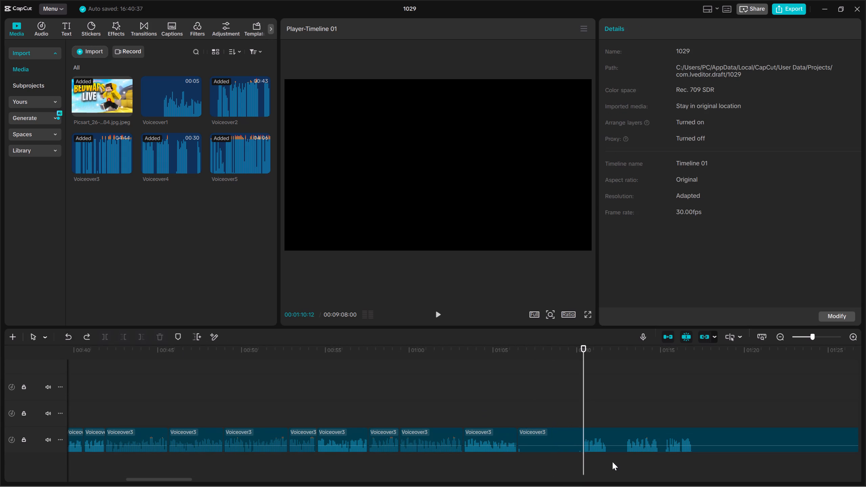
pyautogui.moveTo(612, 462); pyautogui.dragTo(612, 434)
pyautogui.click(116, 334)
pyautogui.click(122, 335)
pyautogui.moveTo(672, 449); pyautogui.dragTo(609, 448)
# Play back the moved Voiceover3 clip, trim its start to 00:01:09:00, and move it against the preceding clip to remove the unwanted phrase.
pyautogui.press('Up')
pyautogui.press('space')
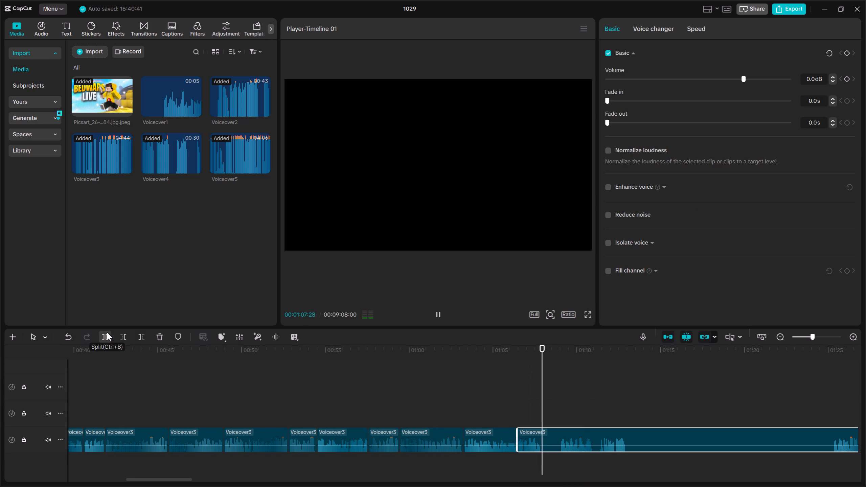
pyautogui.press('space')
pyautogui.press('space')
pyautogui.press('space')
pyautogui.press('space')
pyautogui.click(122, 335)
pyautogui.press('space')
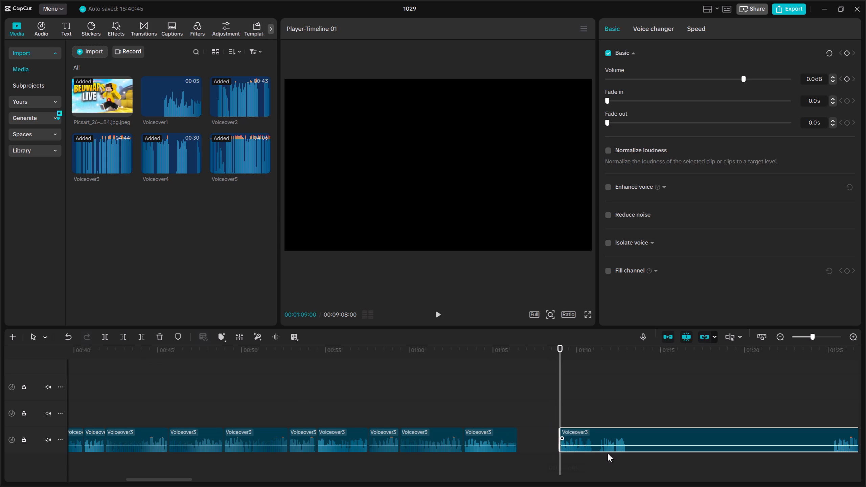
pyautogui.moveTo(602, 434); pyautogui.dragTo(561, 440)
# Play back the moved Voiceover3 clip from its start and split it where the phrase ends, at about 00:01:08:10.
pyautogui.press('Up')
pyautogui.press('space')
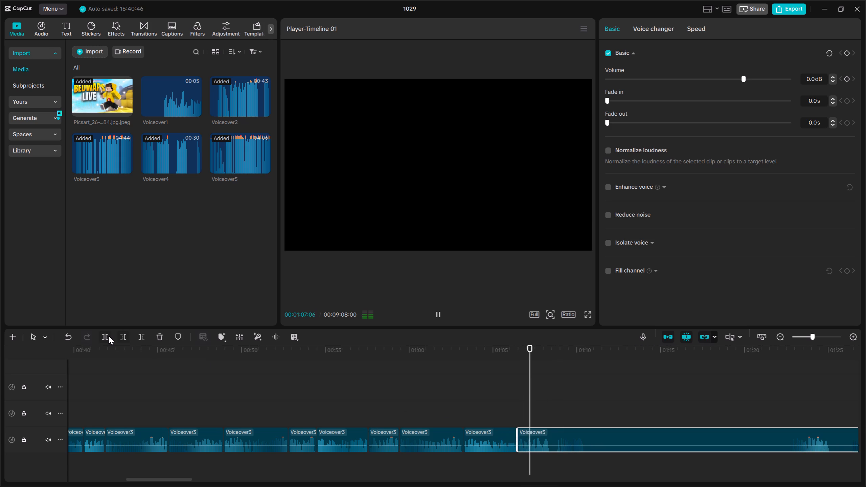
pyautogui.press('space')
pyautogui.click(109, 336)
# Trim the start of the remaining Voiceover3 clip to about 00:01:09:00 and move it against the preceding clip to close the gap.
pyautogui.press('space')
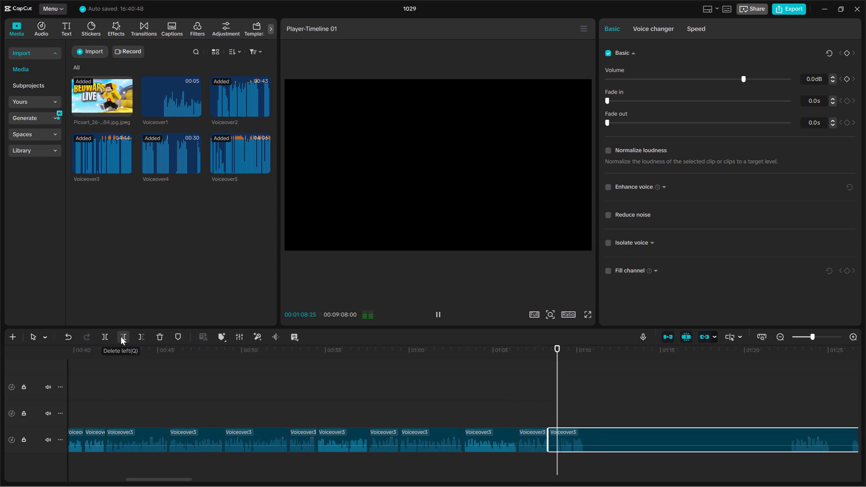
pyautogui.press('space')
pyautogui.click(121, 337)
pyautogui.press('Up')
pyautogui.moveTo(602, 434); pyautogui.dragTo(592, 437)
# Play back the moved Voiceover3 clip and split it where the short phrase ends, at about 00:01:09:21.
pyautogui.press('space')
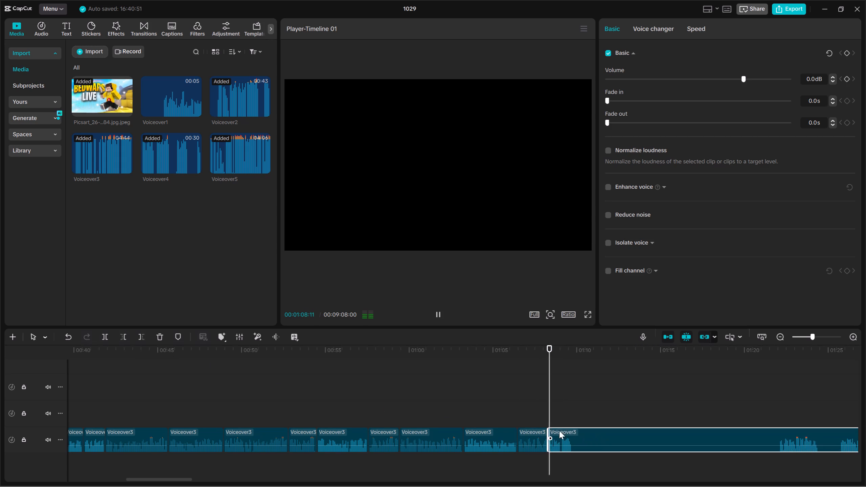
pyautogui.press('space')
pyautogui.click(110, 337)
# Trim the start of the remaining Voiceover3 clip to 00:01:22:01 and move it against the preceding clip to close the long gap.
pyautogui.press('space')
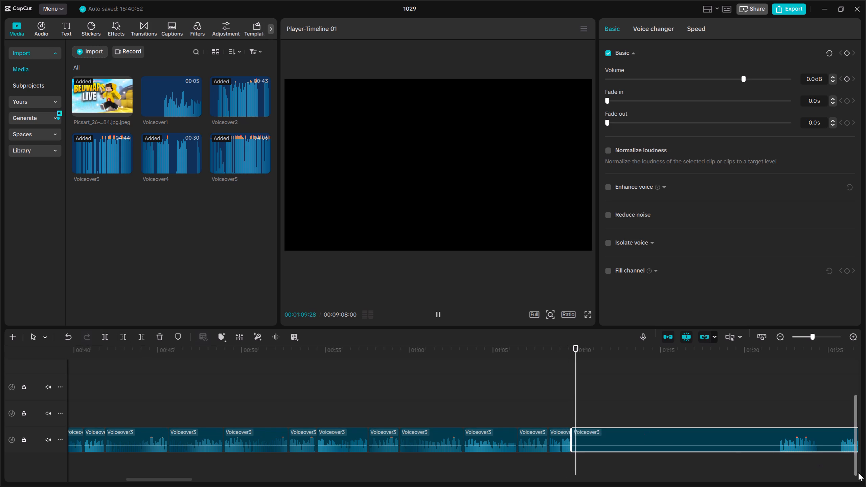
pyautogui.click(769, 458)
pyautogui.moveTo(769, 458); pyautogui.dragTo(779, 457)
pyautogui.moveTo(763, 465); pyautogui.dragTo(723, 431)
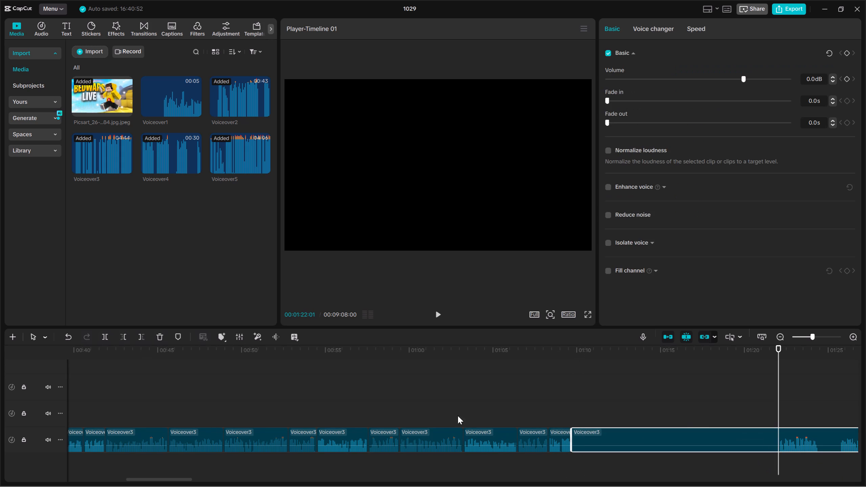
pyautogui.click(123, 338)
pyautogui.moveTo(808, 431); pyautogui.dragTo(602, 436)
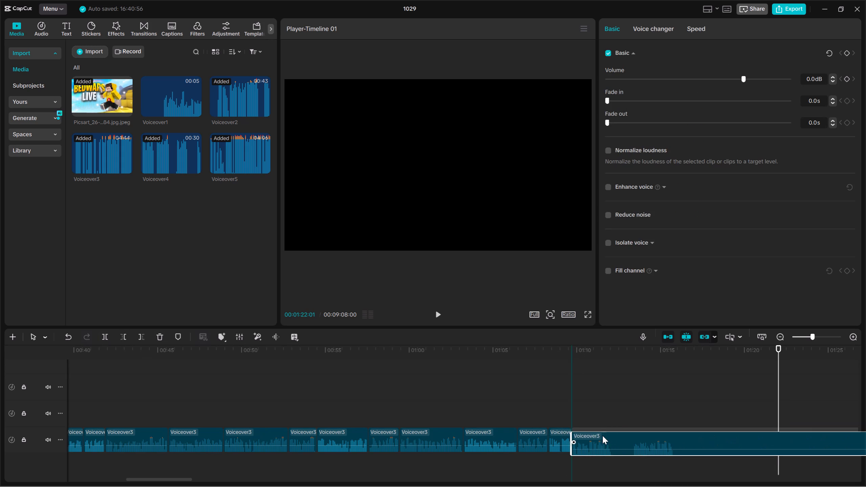
pyautogui.moveTo(602, 436); pyautogui.dragTo(601, 436)
# Play back the moved Voiceover3 clip from its start and split it where the phrase ends, at about 00:01:12.
pyautogui.press('Up')
pyautogui.press('space')
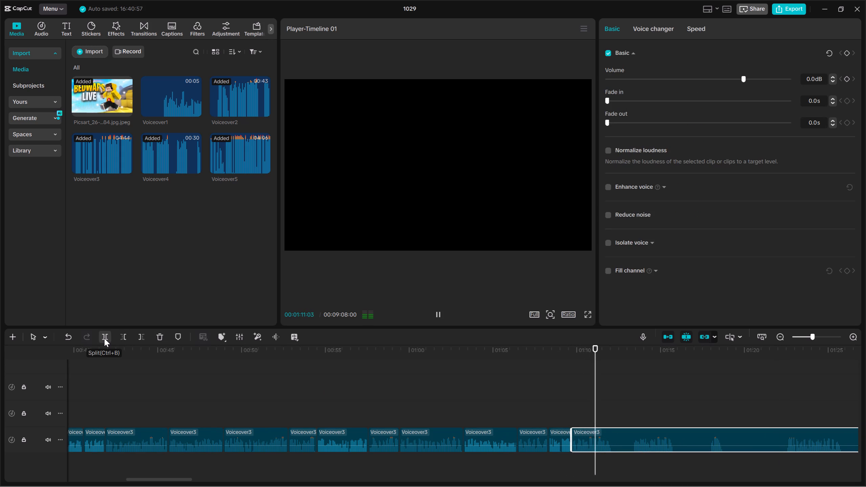
pyautogui.press('space')
pyautogui.click(104, 338)
# Trim the start of the remaining Voiceover3 clip to about 00:01:13:12, where the next phrase begins, and play it back.
pyautogui.press('space')
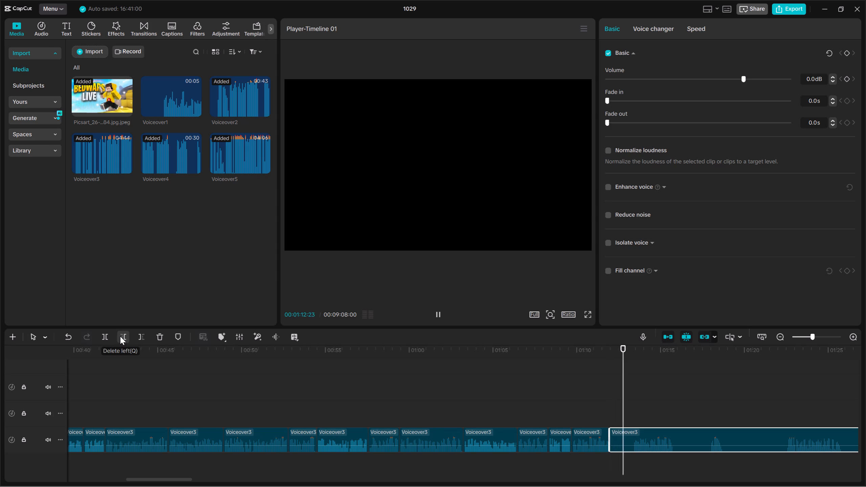
pyautogui.press('space')
pyautogui.press('space')
pyautogui.press('space')
pyautogui.press('space')
pyautogui.click(120, 336)
pyautogui.press('space')
pyautogui.press('space')
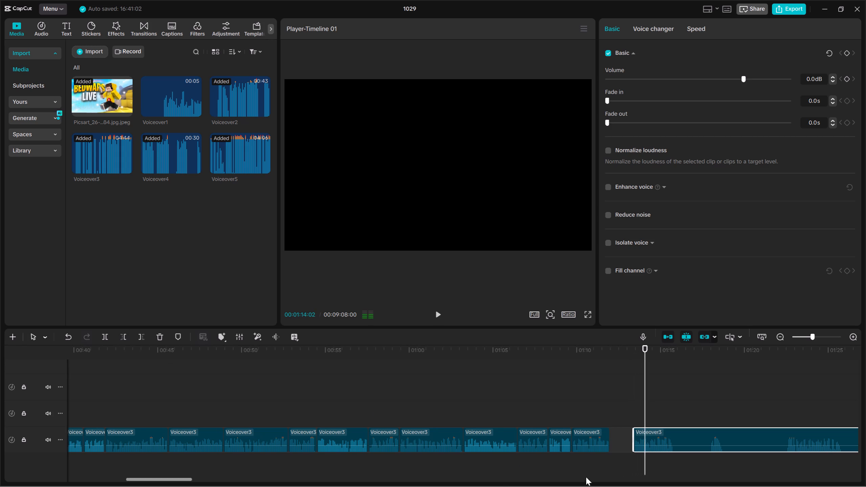
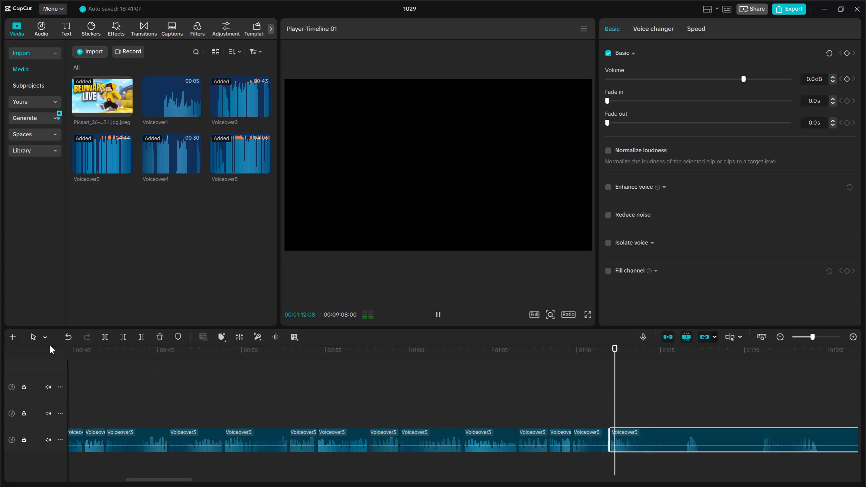
# Pause playback and split the Voiceover3 clip where the phrase ends, at about 00:01:14:09.
pyautogui.press('space')
pyautogui.click(109, 333)
# Trim the start of the remaining Voiceover3 clip to about 00:01:16:07 and move it against the preceding clip on the same track.
pyautogui.press('space')
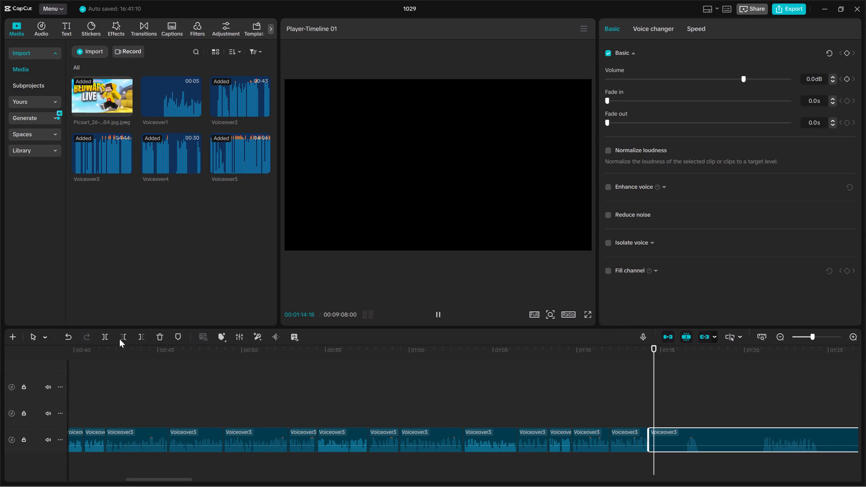
pyautogui.click(120, 339)
pyautogui.press('space')
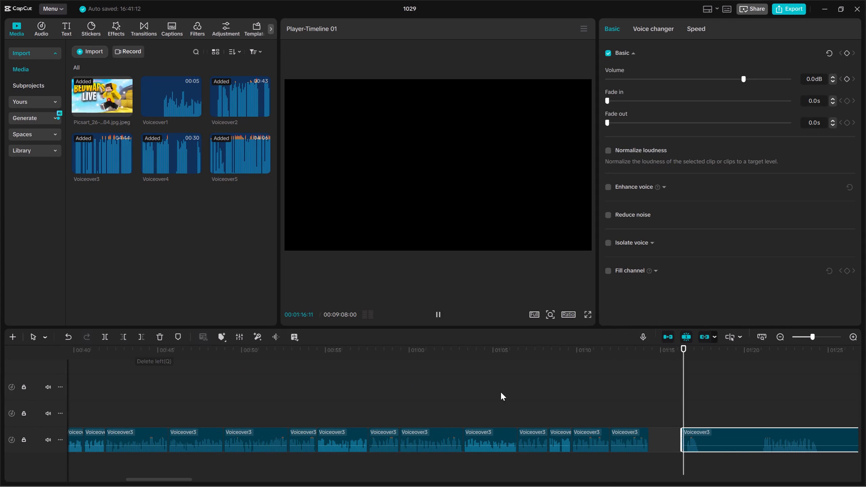
pyautogui.press('Up')
pyautogui.moveTo(736, 448); pyautogui.dragTo(704, 453)
pyautogui.press('Up')
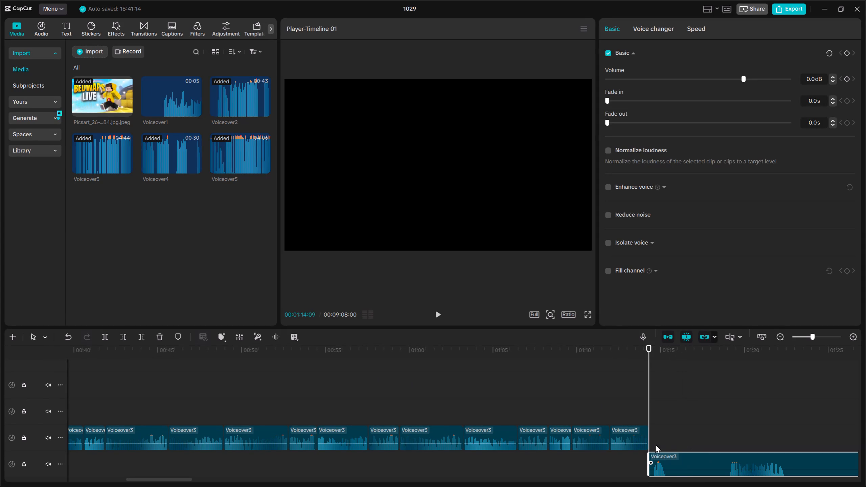
pyautogui.moveTo(667, 456); pyautogui.dragTo(670, 434)
# Play back the moved Voiceover3 clip and split it where the short phrase ends, at about 00:01:15:14.
pyautogui.press('space')
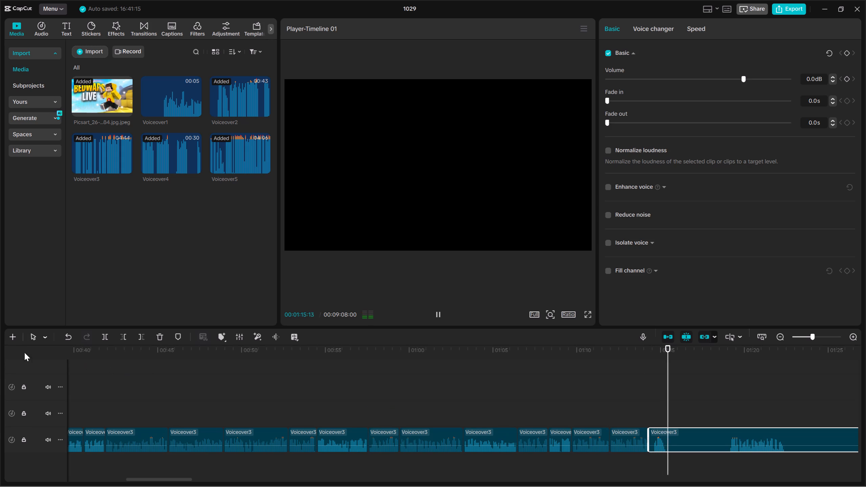
pyautogui.press('space')
pyautogui.click(108, 336)
# Trim the start of the remaining Voiceover3 clip to 00:01:19:06 and move it against the preceding clip to close the gap.
pyautogui.press('space')
pyautogui.doubleClick(728, 454)
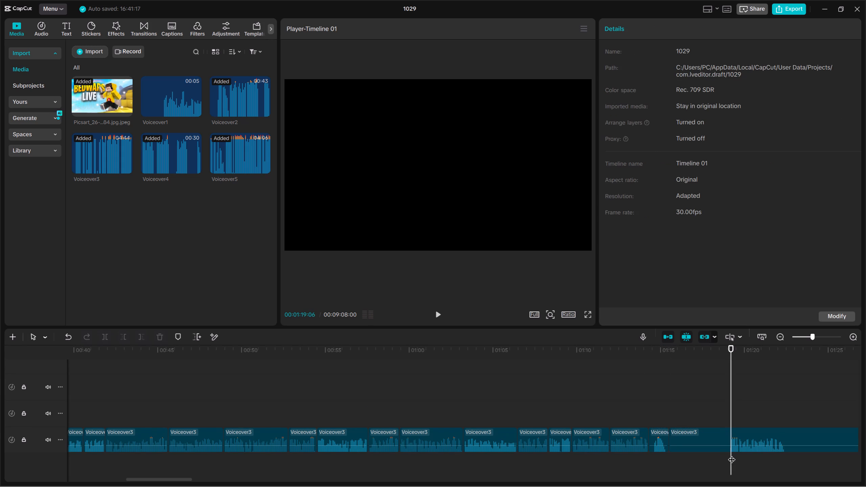
pyautogui.moveTo(757, 461); pyautogui.dragTo(757, 434)
pyautogui.click(129, 334)
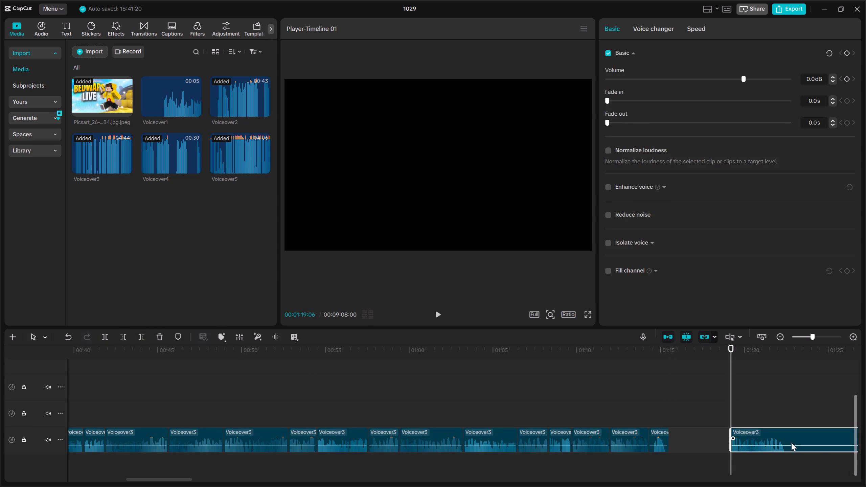
pyautogui.moveTo(781, 438); pyautogui.dragTo(720, 442)
# Play back the moved Voiceover3 clip from its start and split it where the phrase ends, at about 00:01:18:16.
pyautogui.press('Up')
pyautogui.press('space')
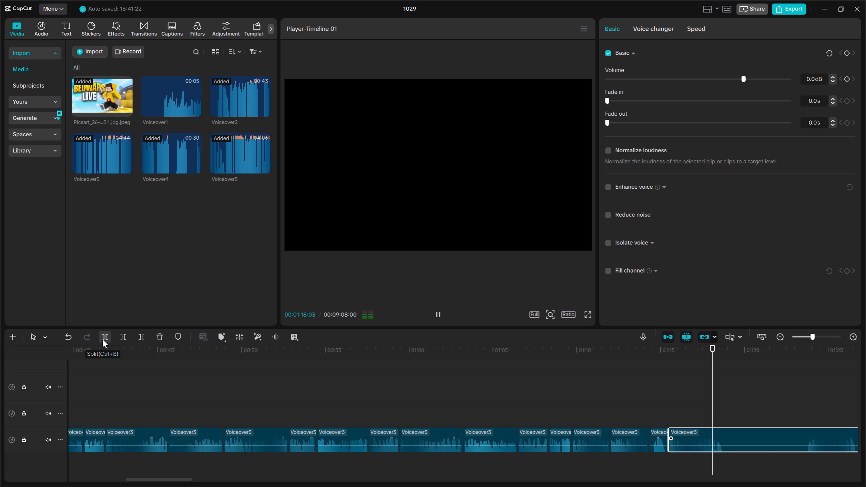
pyautogui.press('space')
pyautogui.click(102, 339)
# Trim the start of the remaining Voiceover3 clip to 00:01:23:24 and move it against the preceding clip.
pyautogui.press('space')
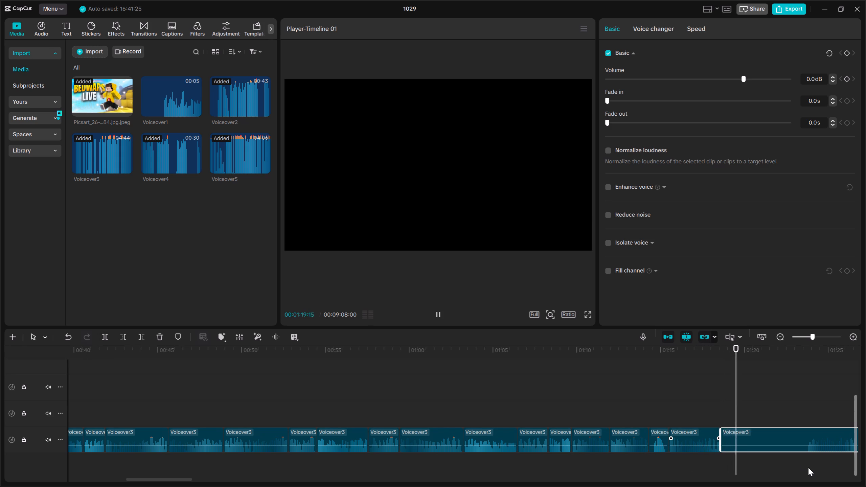
pyautogui.click(808, 461)
pyautogui.moveTo(777, 477); pyautogui.dragTo(771, 419)
pyautogui.click(124, 339)
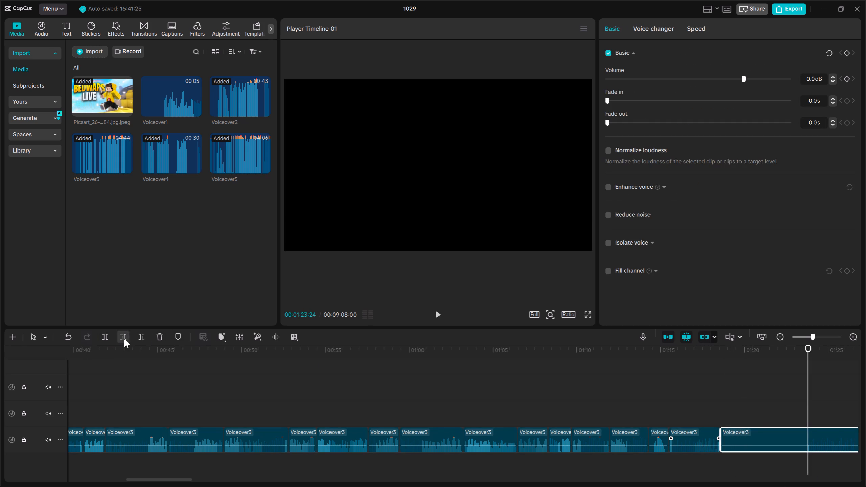
pyautogui.moveTo(827, 441); pyautogui.dragTo(738, 449)
# Play back the moved Voiceover3 clip from its start and split it where the phrase ends, at about 00:01:21:09.
pyautogui.press('Up')
pyautogui.press('space')
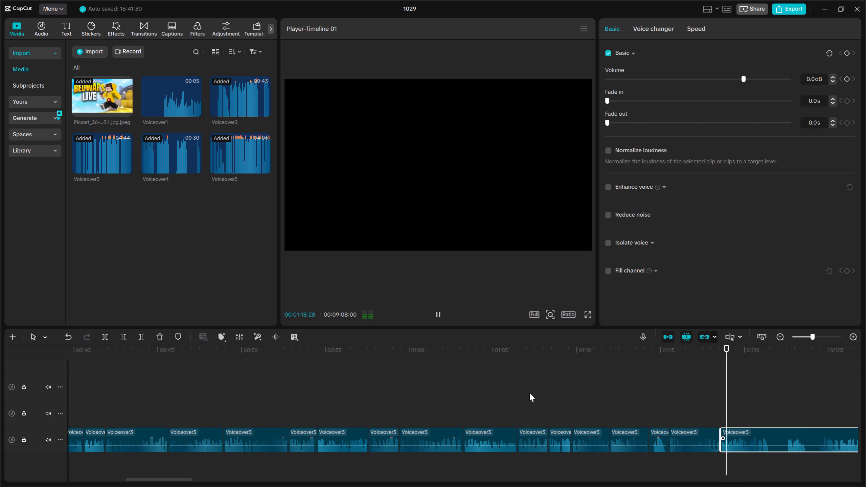
pyautogui.press('space')
pyautogui.click(107, 333)
# Trim the start of the remaining Voiceover3 clip to about 00:01:22:03 and move it against the preceding clip on the same track.
pyautogui.press('space')
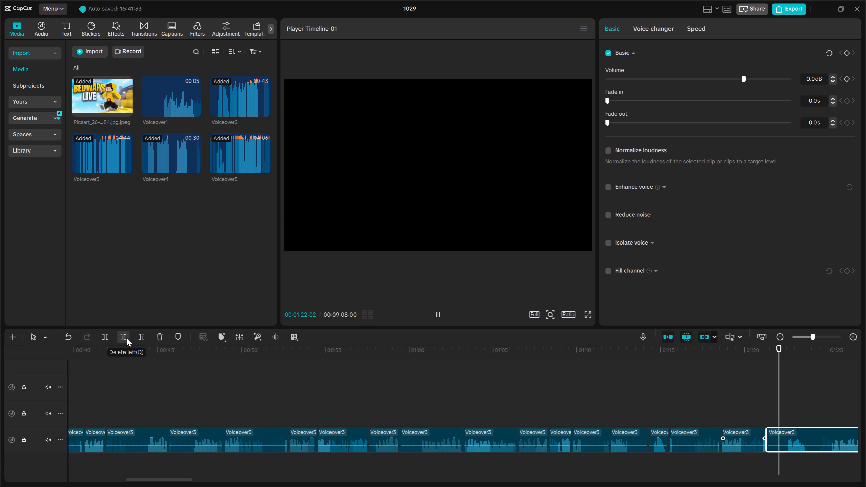
pyautogui.click(127, 338)
pyautogui.press('space')
pyautogui.press('Up')
pyautogui.moveTo(822, 440); pyautogui.dragTo(797, 446)
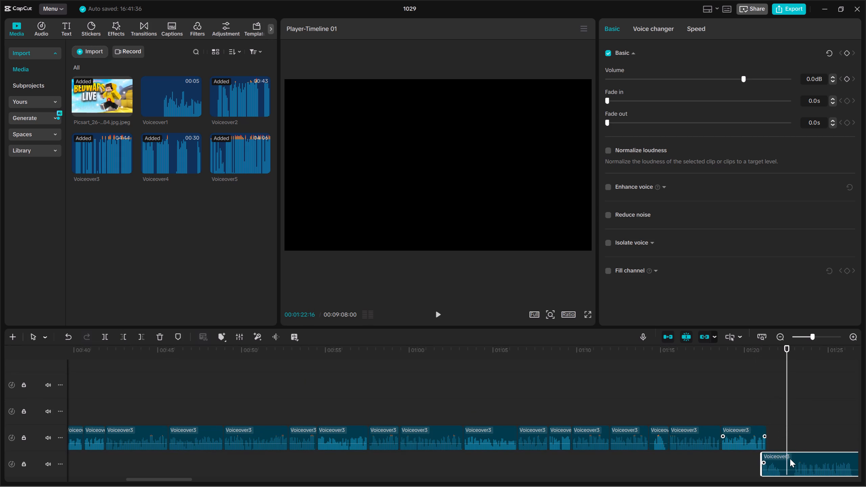
pyautogui.press('Up')
pyautogui.moveTo(789, 462); pyautogui.dragTo(795, 439)
# Play back the moved Voiceover3 clip, replaying it from its start, and split it after the short phrase, at about 00:01:22:12.
pyautogui.press('space')
pyautogui.press('space')
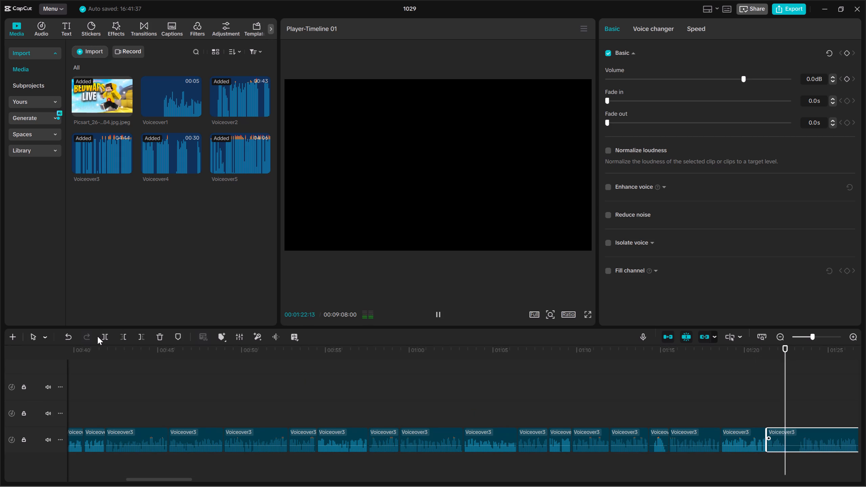
pyautogui.click(97, 336)
pyautogui.press('space')
pyautogui.press('Up')
pyautogui.press('space')
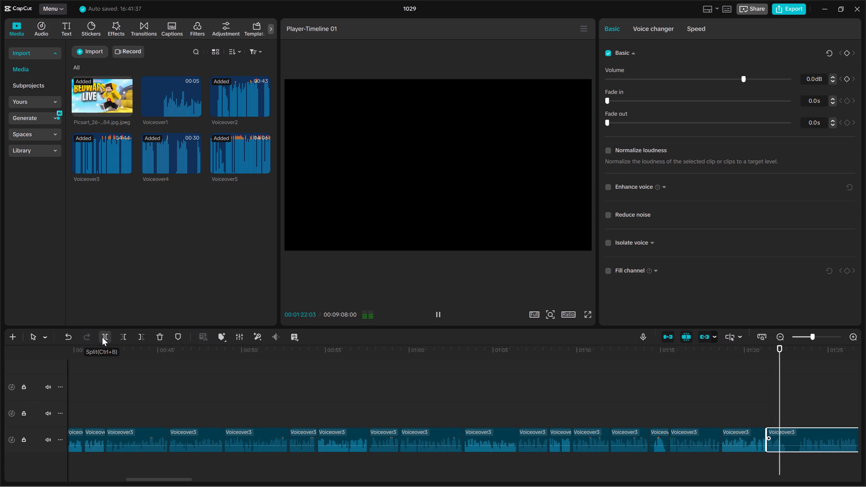
pyautogui.press('space')
pyautogui.click(102, 337)
# Trim the start of the remaining Voiceover3 clip to 00:01:23:05 and move it against the preceding clip.
pyautogui.press('space')
pyautogui.press('space')
pyautogui.click(123, 341)
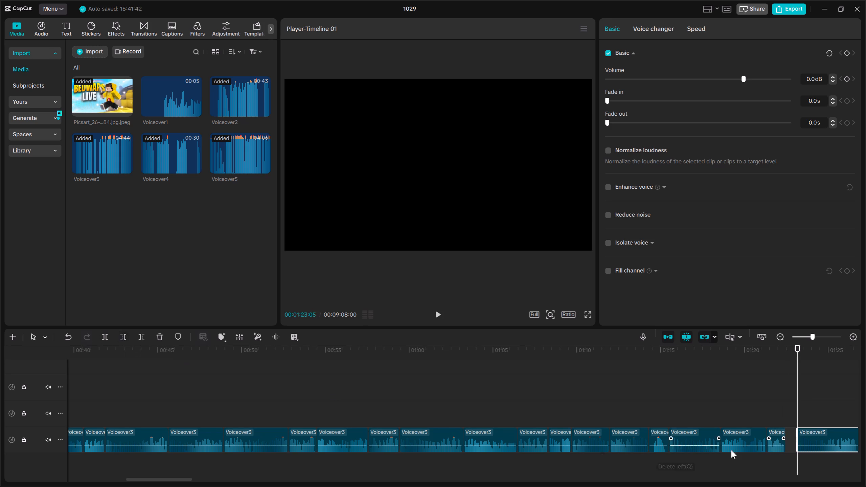
pyautogui.press('Up')
pyautogui.moveTo(830, 440); pyautogui.dragTo(820, 443)
# Play back the moved Voiceover3 clip and split it where the phrase ends, at about 00:01:25:28.
pyautogui.press('space')
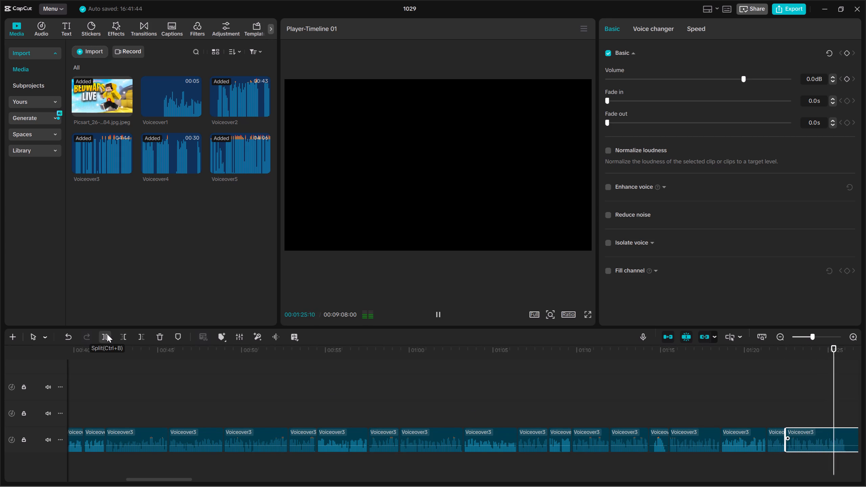
pyautogui.press('space')
pyautogui.click(107, 334)
# Trim the start of the remaining Voiceover3 clip to 00:01:27:25, where speech resumes, and move it against the preceding clip.
pyautogui.press('space')
pyautogui.moveTo(764, 410); pyautogui.dragTo(865, 403)
pyautogui.press('space')
pyautogui.click(709, 432)
pyautogui.press('space')
pyautogui.press('space')
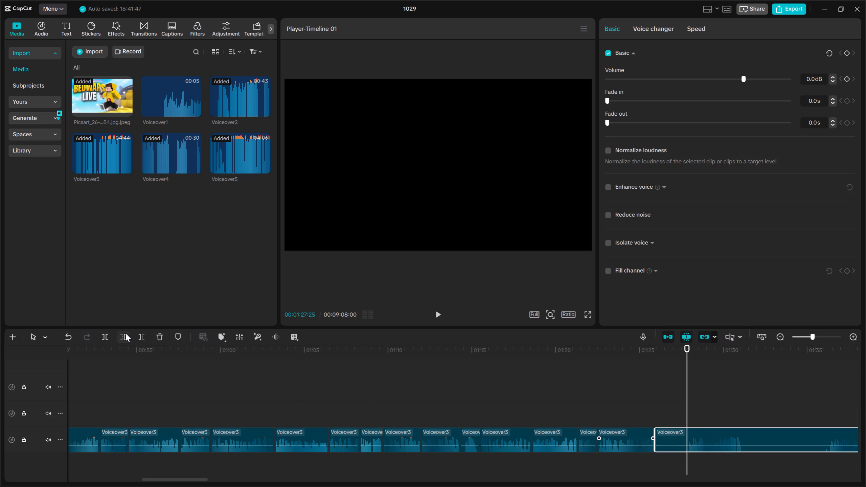
pyautogui.click(126, 333)
pyautogui.moveTo(743, 444); pyautogui.dragTo(709, 450)
# Play back the moved Voiceover3 clip from its start and split it where the phrase ends, at about 00:01:29:06.
pyautogui.press('Up')
pyautogui.press('space')
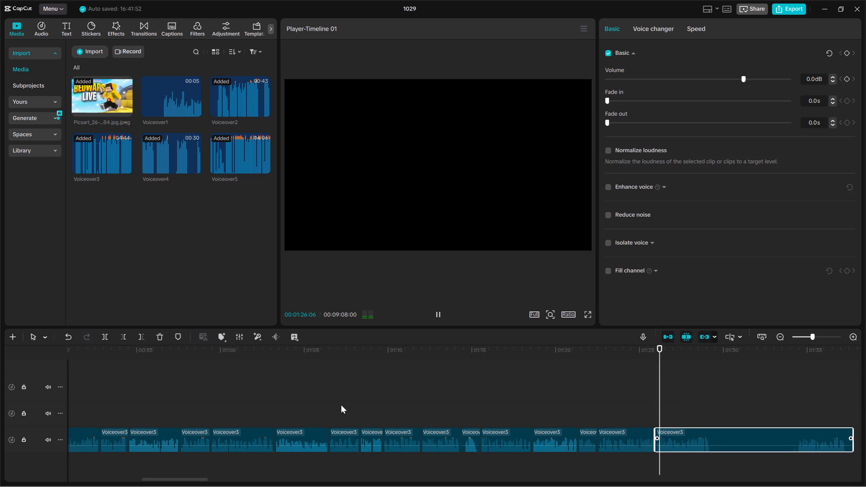
pyautogui.click(103, 335)
pyautogui.press('space')
# Trim the start of the last Voiceover3 clip to 00:01:34:14 and move it against the preceding clip.
pyautogui.press('space')
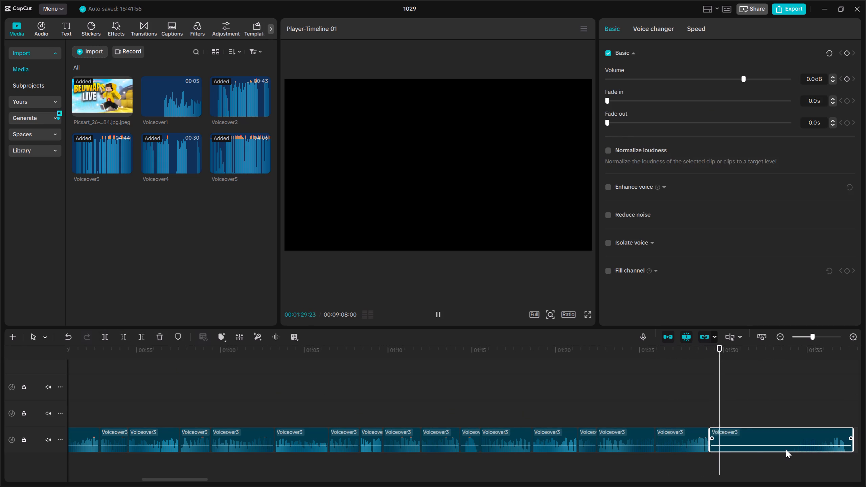
pyautogui.click(796, 458)
pyautogui.moveTo(796, 458); pyautogui.dragTo(801, 459)
pyautogui.click(801, 459)
pyautogui.moveTo(782, 467); pyautogui.dragTo(764, 446)
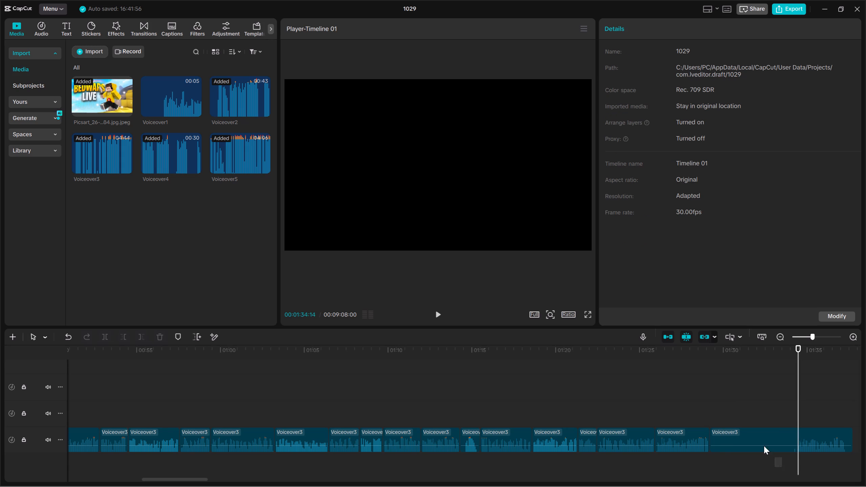
pyautogui.moveTo(764, 446); pyautogui.dragTo(757, 441)
pyautogui.click(124, 337)
pyautogui.moveTo(816, 437); pyautogui.dragTo(721, 441)
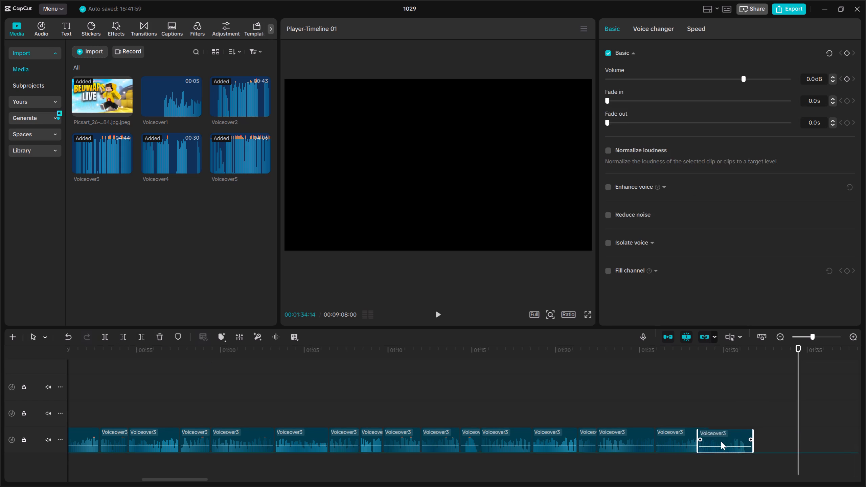
pyautogui.moveTo(721, 441); pyautogui.dragTo(727, 444)
# Play back the last Voiceover3 clips to check how their phrases follow each other.
pyautogui.press('Up')
pyautogui.press('space')
pyautogui.press('Up')
pyautogui.press('Up')
pyautogui.press('space')
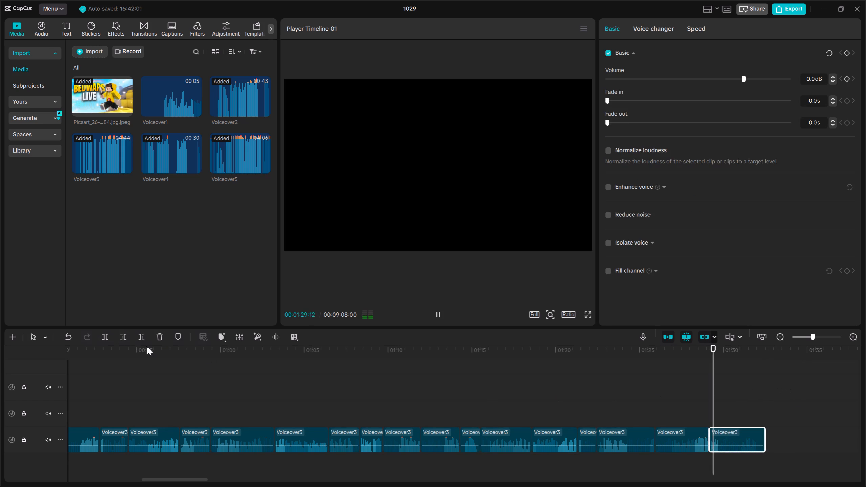
pyautogui.moveTo(675, 407); pyautogui.dragTo(667, 457)
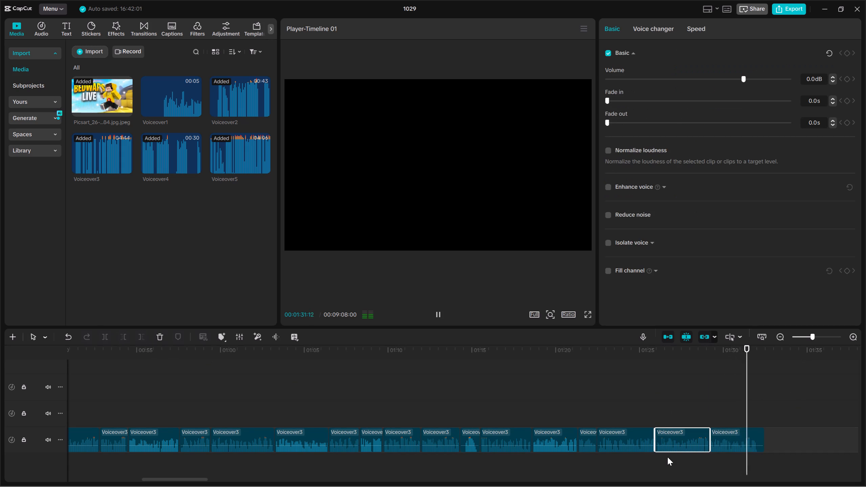
pyautogui.press('space')
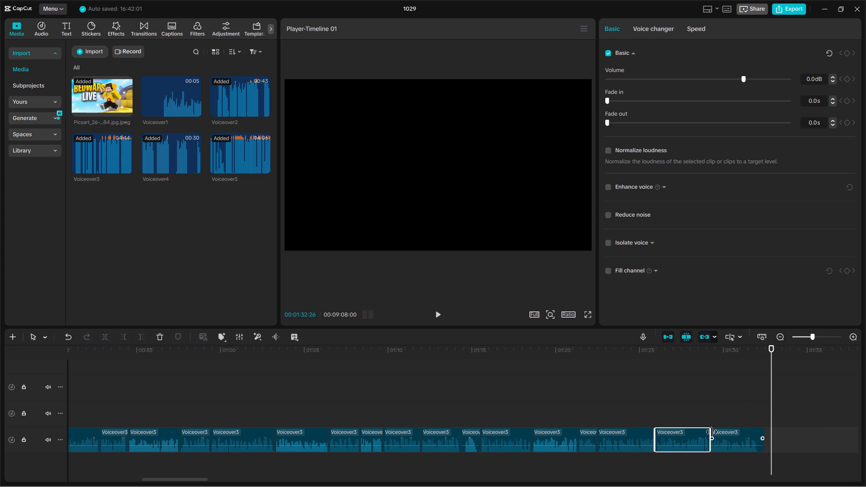
# Swap the order of the last two Voiceover3 clips, keeping both on the same track.
pyautogui.moveTo(733, 436); pyautogui.dragTo(669, 439)
pyautogui.moveTo(679, 435); pyautogui.dragTo(730, 435)
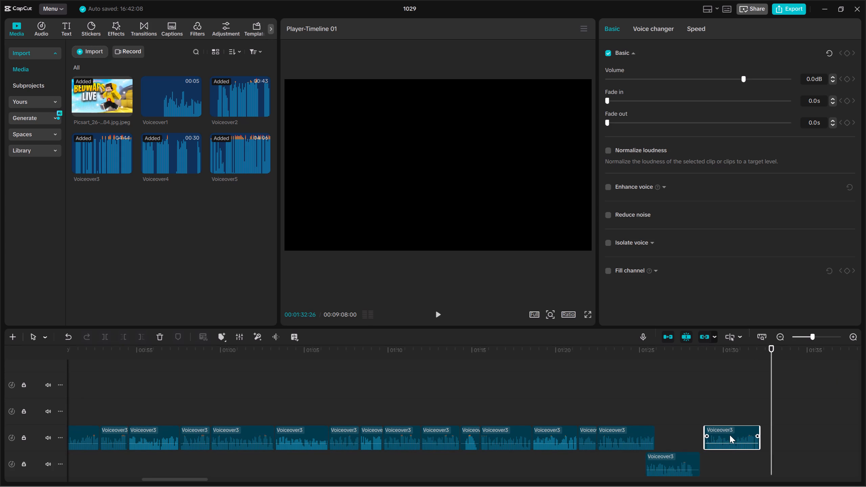
pyautogui.moveTo(730, 435); pyautogui.dragTo(734, 435)
pyautogui.moveTo(676, 457); pyautogui.dragTo(682, 438)
pyautogui.click(682, 438)
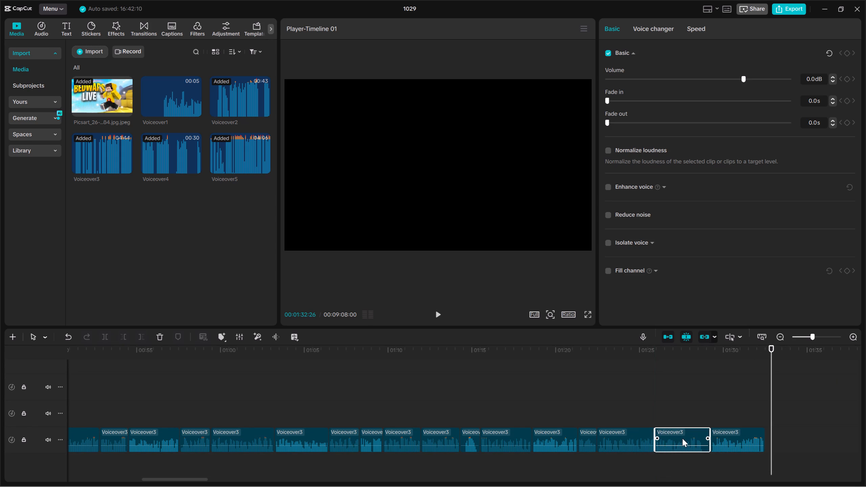
# Play back the swapped Voiceover3 clips and trim the end of the second-to-last one to about 00:01:28:24.
pyautogui.press('Up')
pyautogui.press('Up')
pyautogui.press('Up')
pyautogui.press('Up')
pyautogui.press('space')
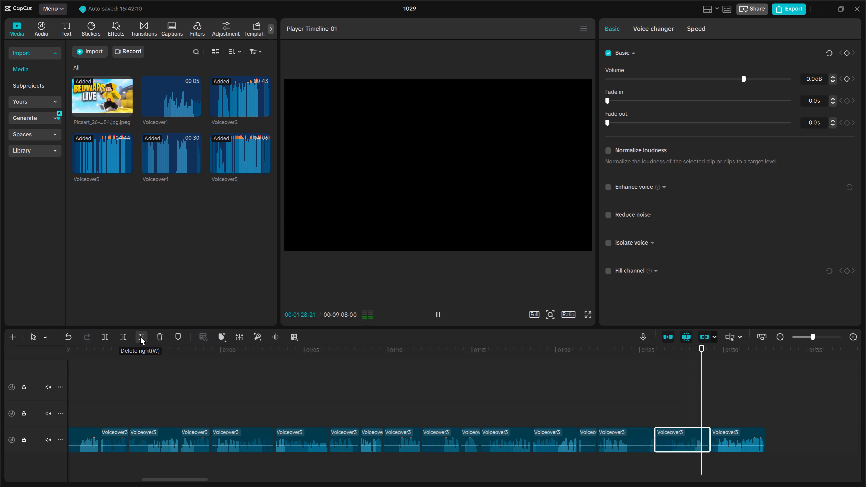
pyautogui.click(140, 336)
pyautogui.press('space')
# Play back the last Voiceover3 clip to find the unwanted opening and trim its start to about 00:01:30:08.
pyautogui.press('space')
pyautogui.click(746, 437)
pyautogui.press('space')
pyautogui.press('space')
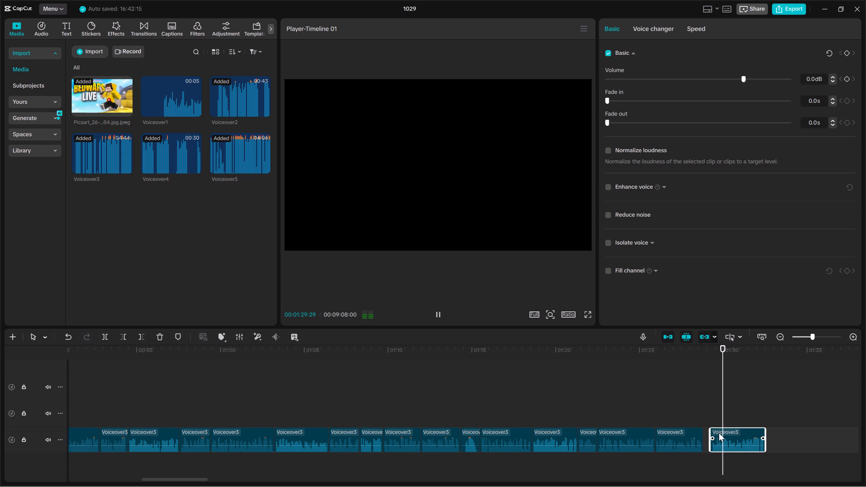
pyautogui.press('space')
pyautogui.tripleClick(849, 337)
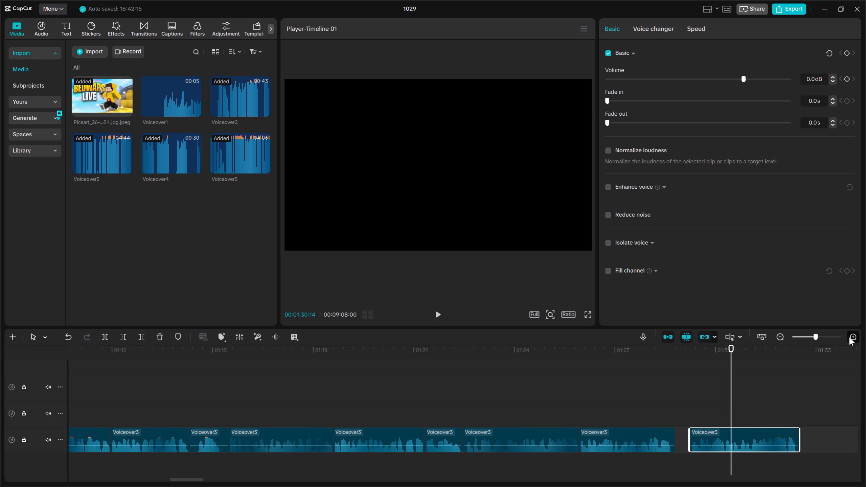
pyautogui.click(701, 457)
pyautogui.press('space')
pyautogui.press('space')
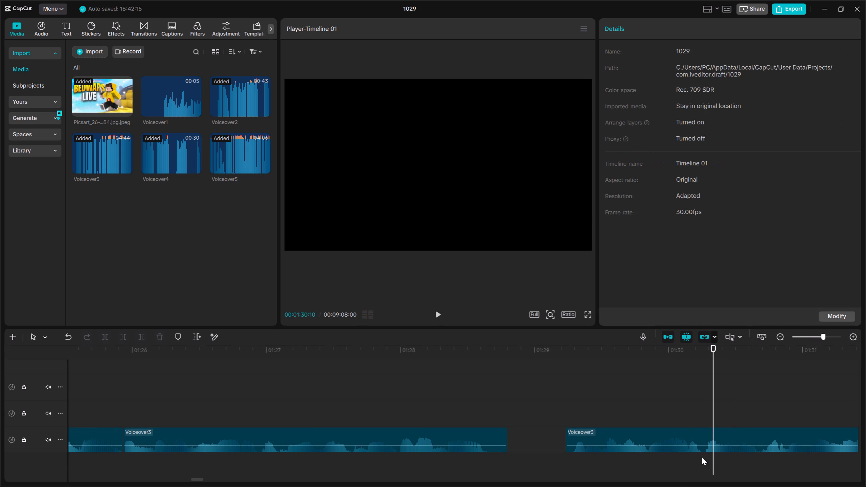
pyautogui.press('space')
pyautogui.press('space')
pyautogui.moveTo(731, 455); pyautogui.dragTo(712, 456)
pyautogui.doubleClick(701, 455)
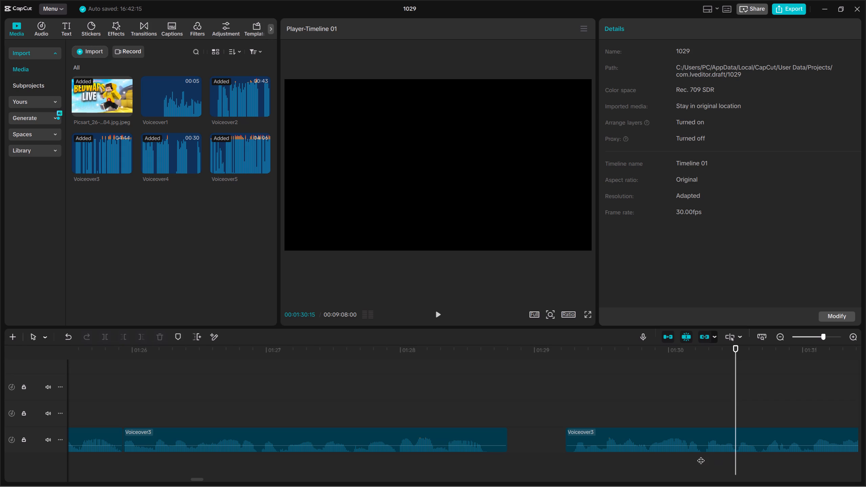
pyautogui.moveTo(735, 462); pyautogui.dragTo(737, 408)
pyautogui.click(126, 337)
# Play back the trimmed last Voiceover3 clip and move it against the preceding clip to close the gap.
pyautogui.press('space')
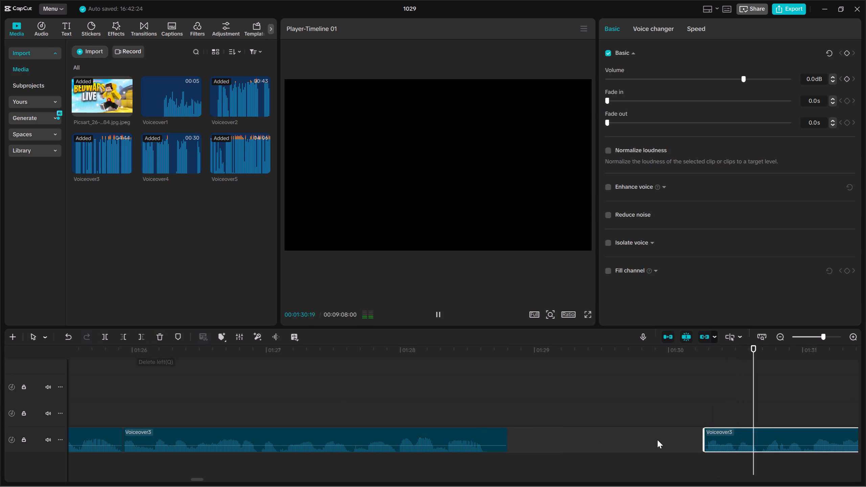
pyautogui.press('Up')
pyautogui.press('space')
pyautogui.press('space')
pyautogui.moveTo(768, 430); pyautogui.dragTo(570, 435)
# Play back the second-to-last Voiceover3 clip and trim its end to 00:01:28:18.
pyautogui.press('Up')
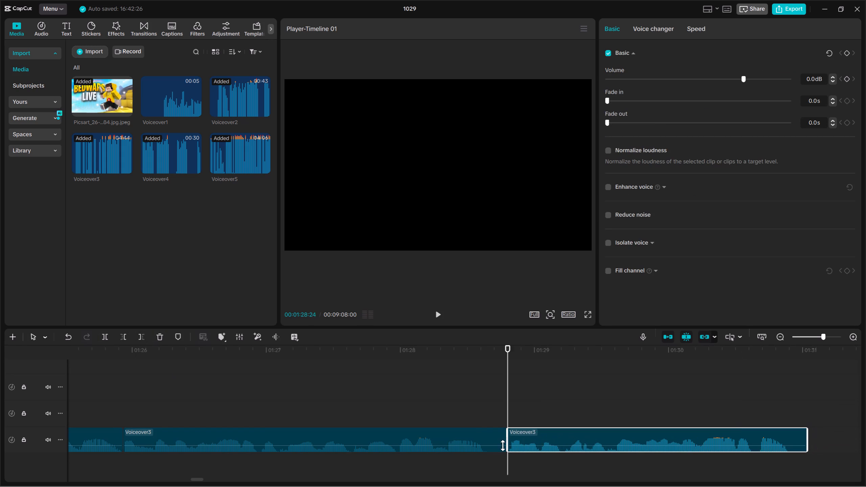
pyautogui.press('Up')
pyautogui.press('Up')
pyautogui.press('Down')
pyautogui.press('space')
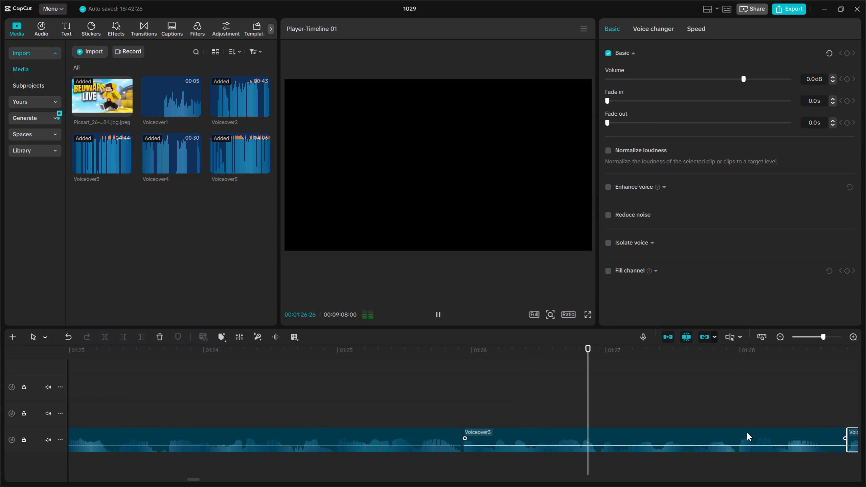
pyautogui.click(747, 432)
pyautogui.press('space')
pyautogui.click(142, 336)
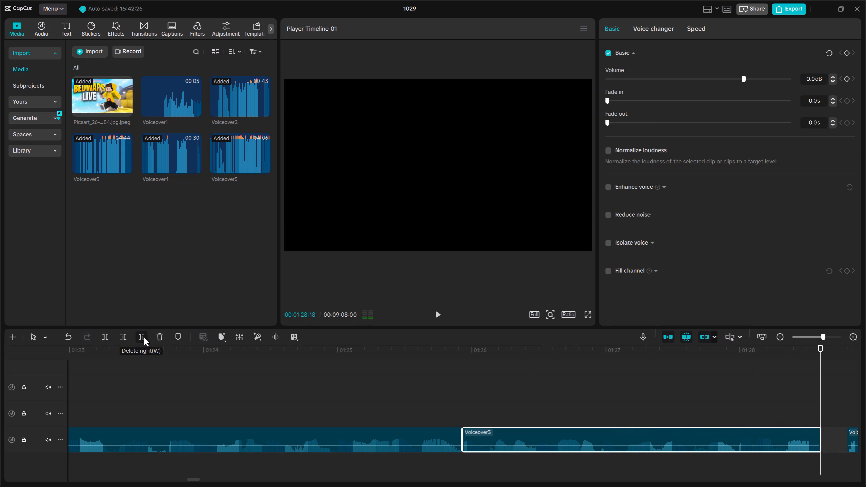
# Move the last Voiceover3 clip against the preceding clip at 00:01:28:18 and play it back.
pyautogui.moveTo(677, 397); pyautogui.dragTo(865, 386)
pyautogui.moveTo(758, 440); pyautogui.dragTo(734, 445)
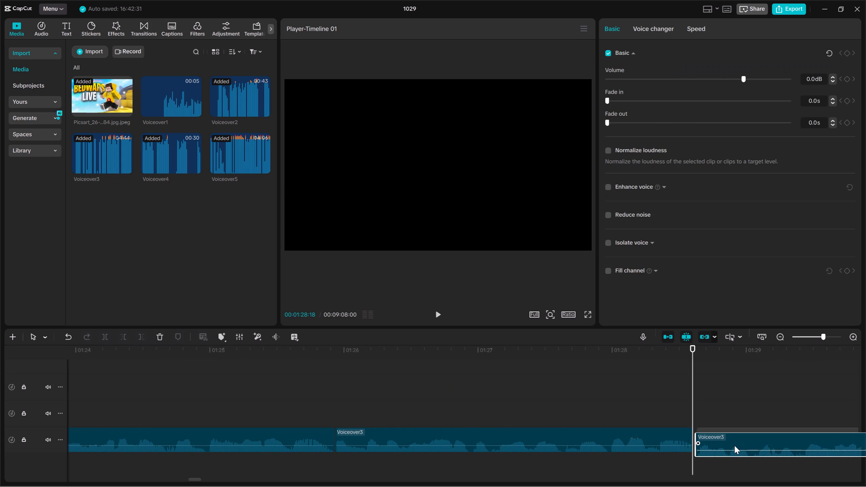
pyautogui.moveTo(734, 445); pyautogui.dragTo(734, 445)
pyautogui.press('space')
pyautogui.doubleClick(781, 335)
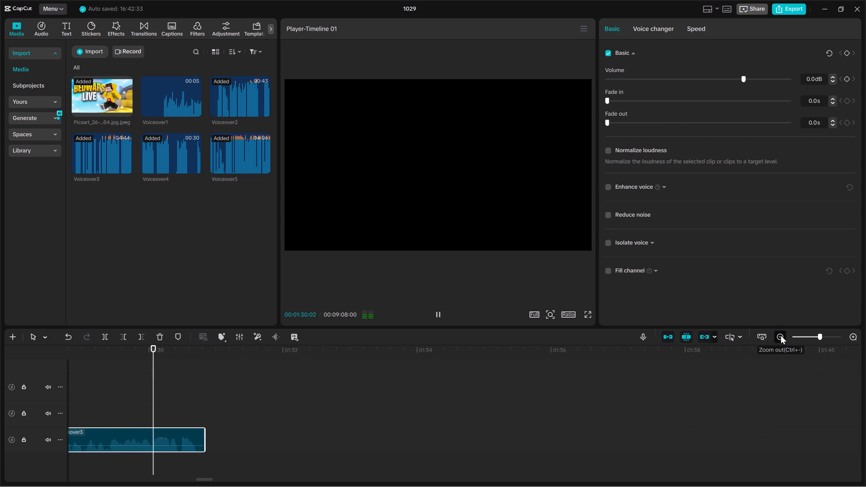
pyautogui.press('space')
# Select the Voiceover4 and Voiceover5 clips together and move them back to directly follow the last Voiceover3 clip.
pyautogui.tripleClick(779, 340)
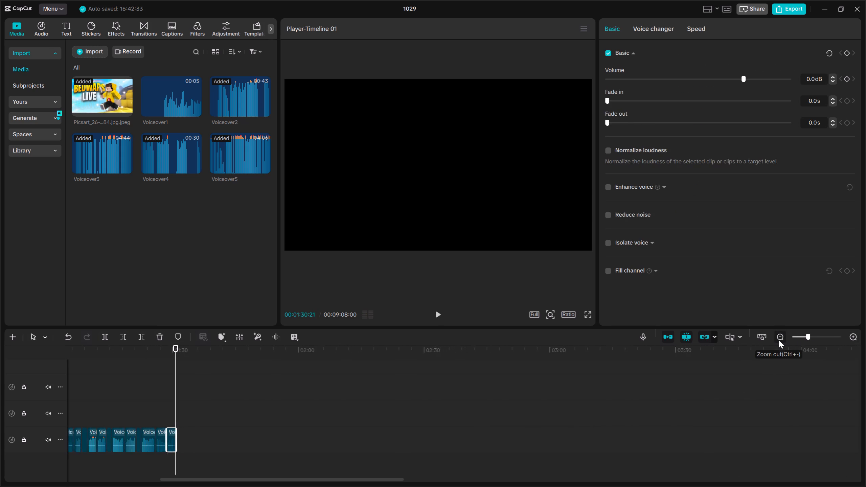
pyautogui.doubleClick(779, 340)
pyautogui.moveTo(618, 451); pyautogui.dragTo(327, 350)
pyautogui.moveTo(432, 384); pyautogui.dragTo(287, 423)
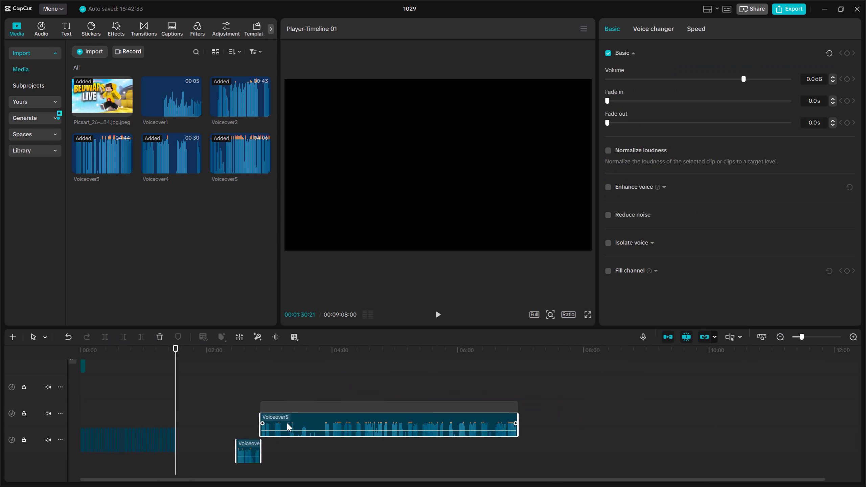
pyautogui.moveTo(287, 423); pyautogui.dragTo(237, 416)
pyautogui.click(853, 329)
pyautogui.tripleClick(853, 334)
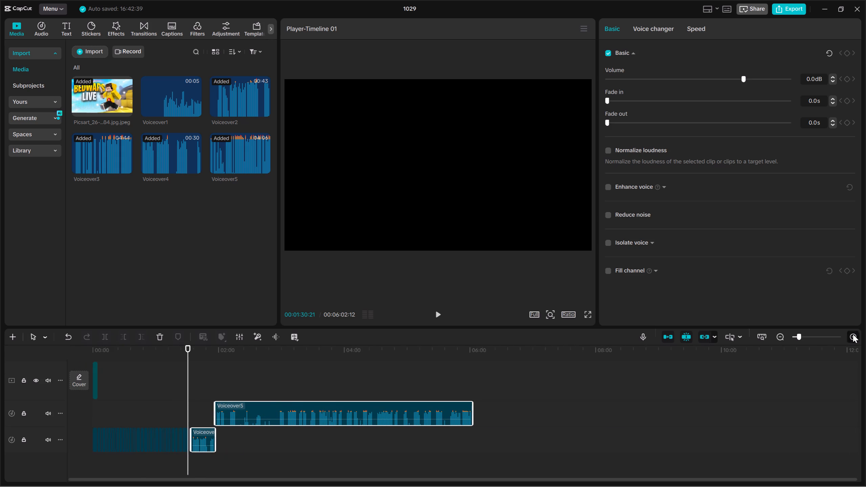
pyautogui.doubleClick(853, 334)
pyautogui.moveTo(385, 434); pyautogui.dragTo(281, 440)
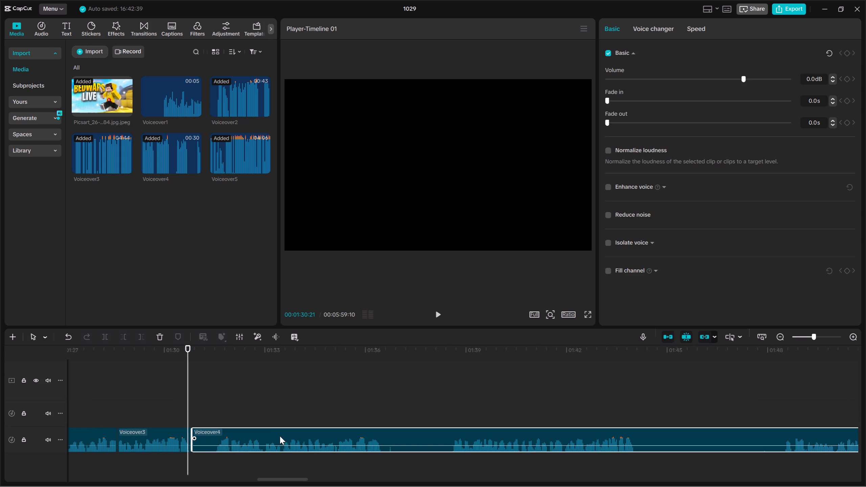
# Play the opening of Voiceover4, trim its start to 00:01:31:17, and move it against the last Voiceover3 clip.
pyautogui.click(250, 406)
pyautogui.click(226, 409)
pyautogui.click(228, 435)
pyautogui.press('space')
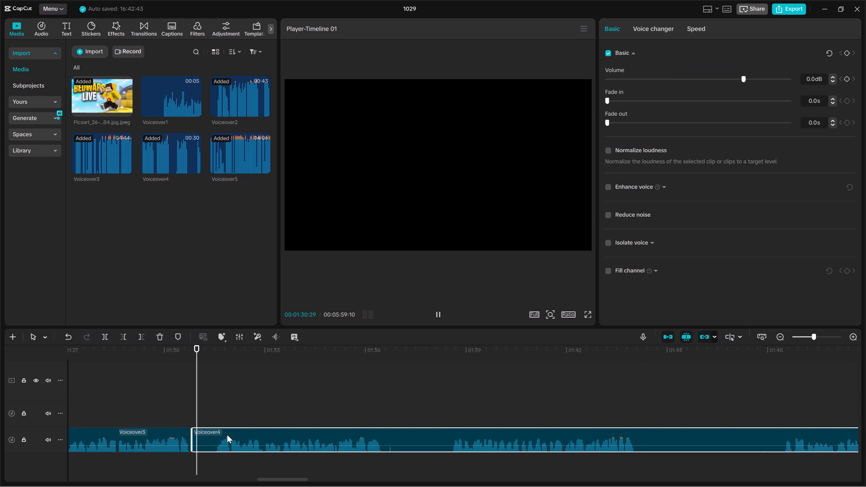
pyautogui.press('space')
pyautogui.press('space')
pyautogui.press('space')
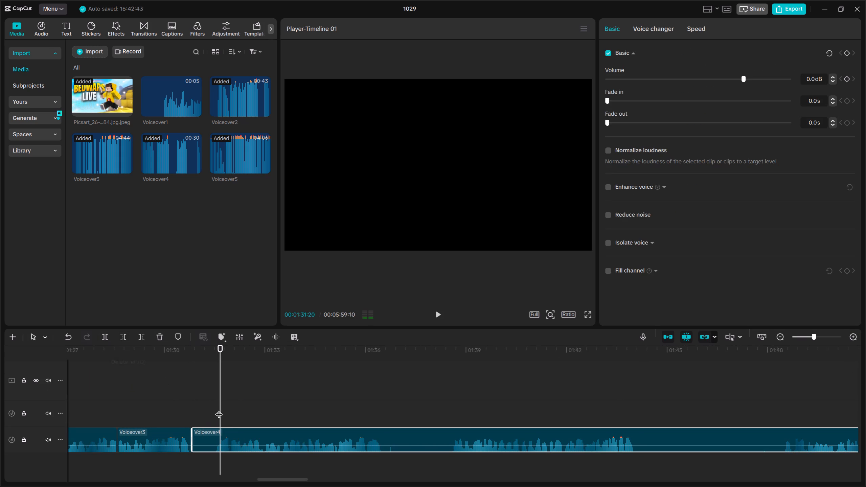
pyautogui.click(223, 405)
pyautogui.moveTo(223, 405); pyautogui.dragTo(215, 406)
pyautogui.click(239, 404)
pyautogui.moveTo(239, 404); pyautogui.dragTo(217, 416)
pyautogui.moveTo(241, 412); pyautogui.dragTo(252, 460)
pyautogui.click(127, 337)
pyautogui.moveTo(254, 439); pyautogui.dragTo(232, 441)
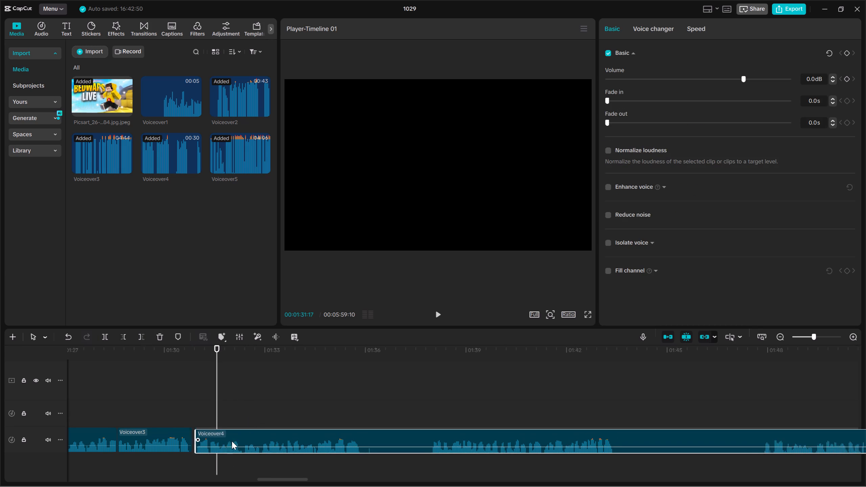
pyautogui.moveTo(232, 441); pyautogui.dragTo(228, 441)
# Play Voiceover4, split it after the first phrase at about 00:01:35:20, cut the silence before the second phrase, and close the gap.
pyautogui.press('Up')
pyautogui.press('space')
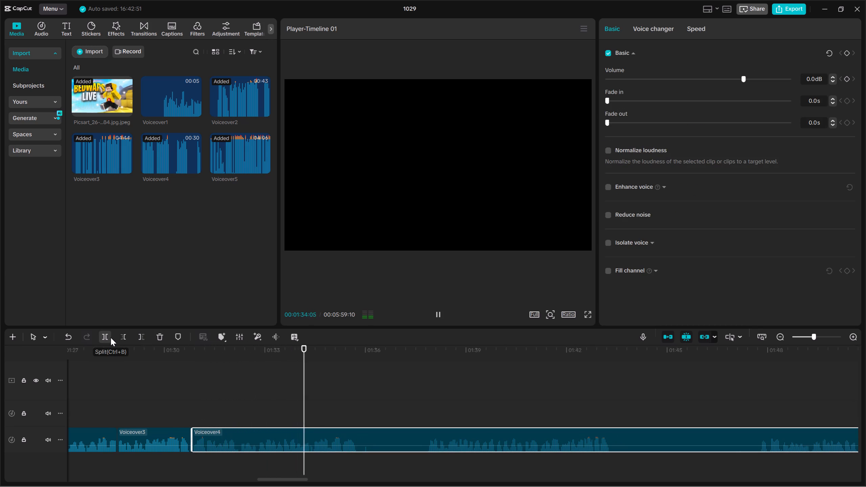
pyautogui.press('space')
pyautogui.click(111, 338)
pyautogui.press('space')
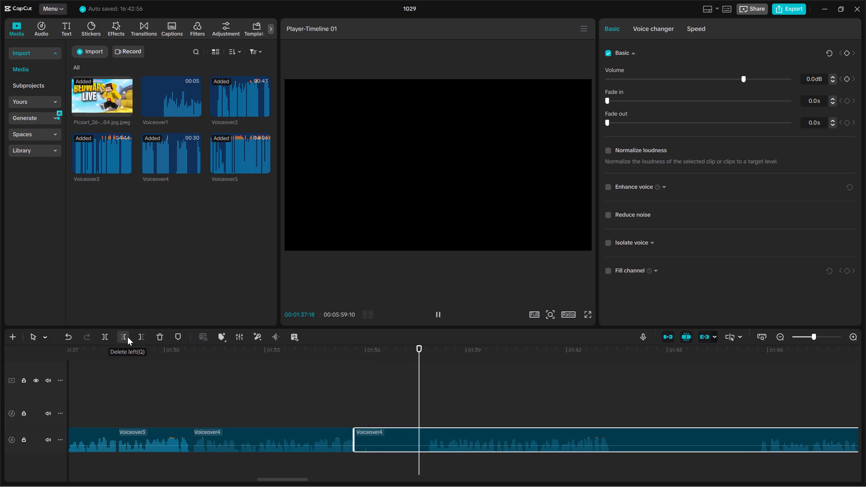
pyautogui.press('space')
pyautogui.click(128, 337)
pyautogui.press('Up')
pyautogui.moveTo(478, 437); pyautogui.dragTo(402, 443)
pyautogui.click(402, 443)
# Split Voiceover4 after its second phrase at about 00:01:41:00, trim the remainder's start to 00:01:45:17, and close the gap.
pyautogui.press('space')
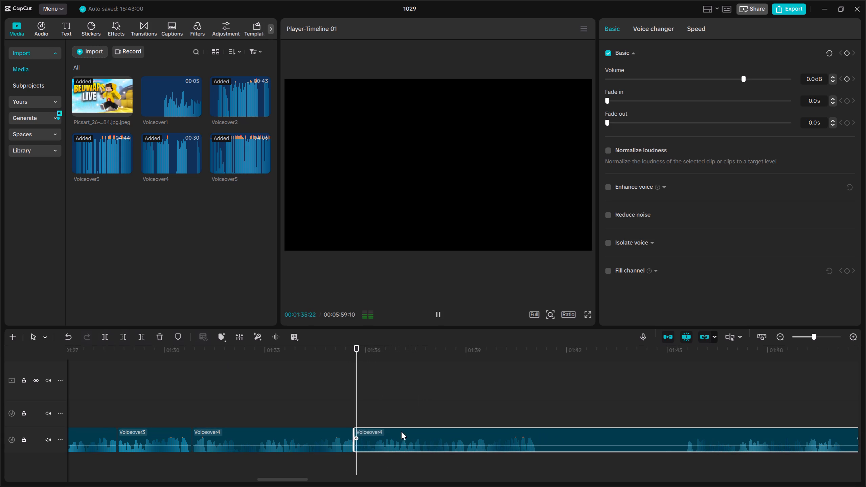
pyautogui.press('space')
pyautogui.click(105, 336)
pyautogui.press('space')
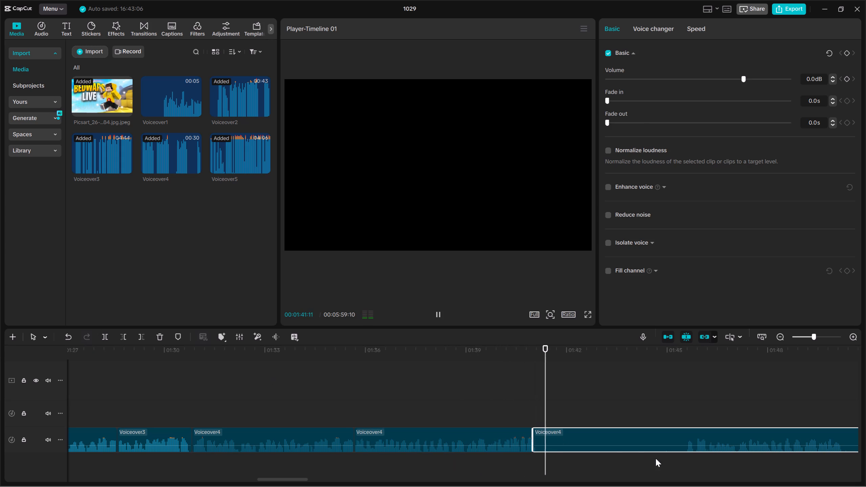
pyautogui.doubleClick(687, 456)
pyautogui.moveTo(710, 461); pyautogui.dragTo(710, 436)
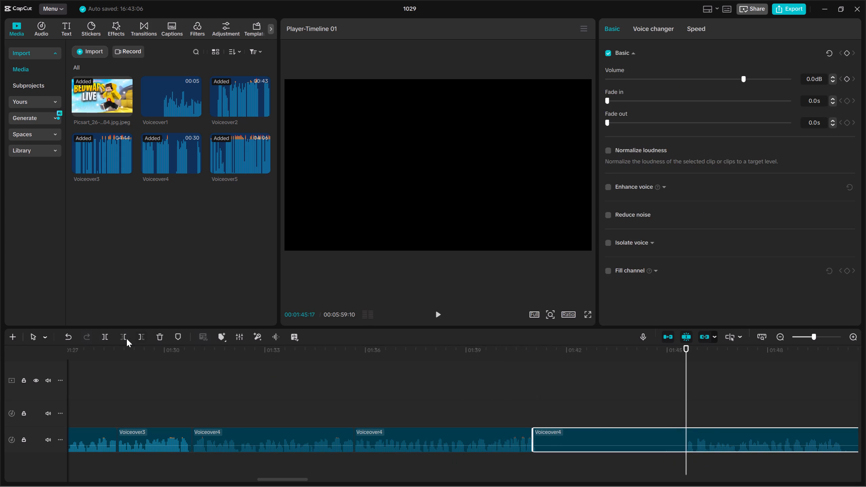
pyautogui.click(126, 339)
pyautogui.moveTo(713, 435); pyautogui.dragTo(562, 443)
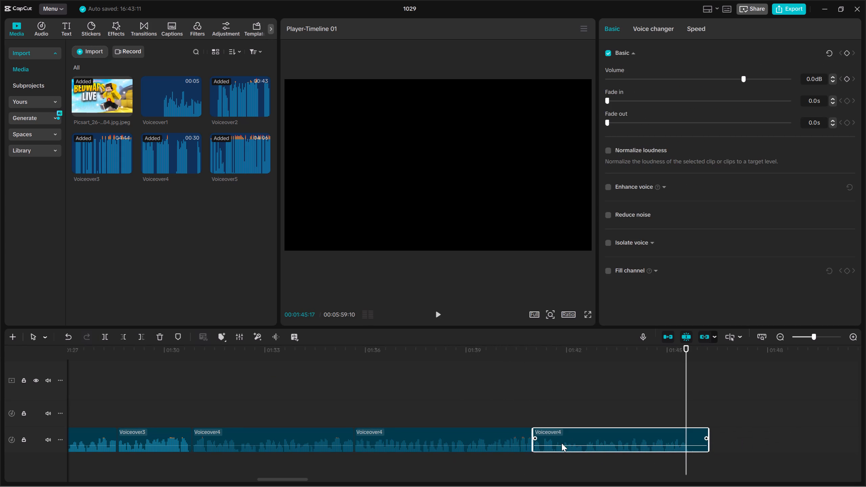
# Play back the last Voiceover4 clip and trim its end to 00:01:45:18.
pyautogui.press('Up')
pyautogui.press('space')
pyautogui.click(780, 333)
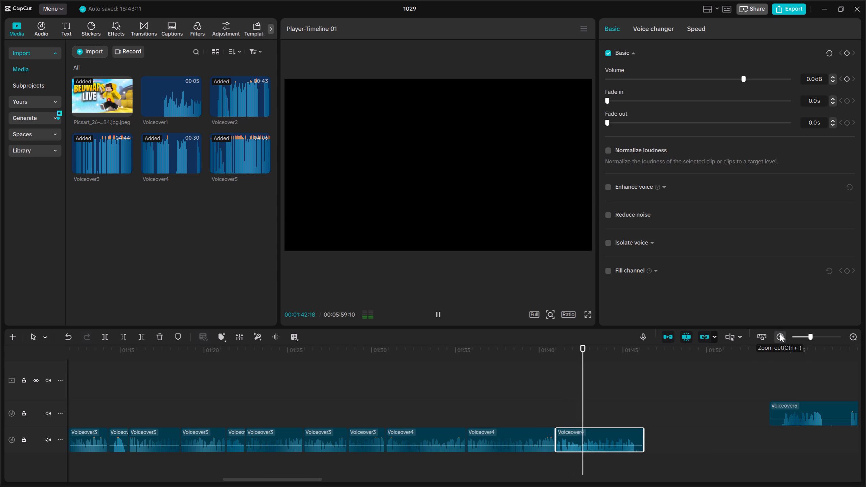
pyautogui.press('space')
pyautogui.click(143, 335)
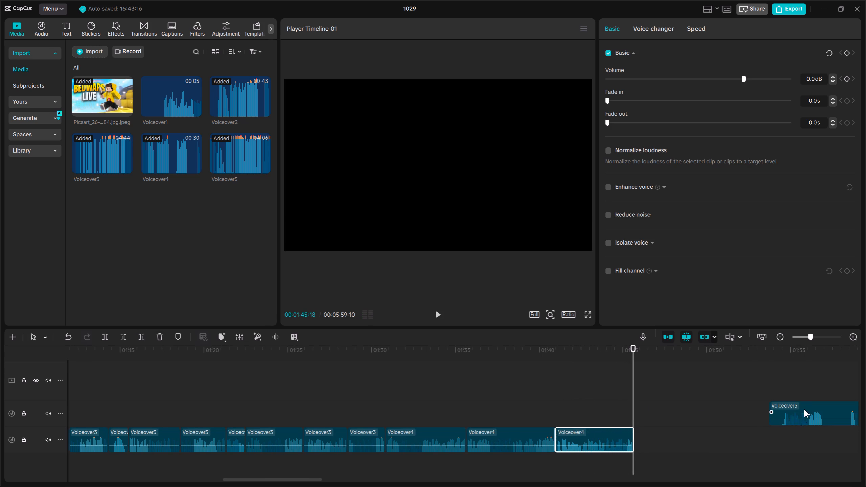
# Move Voiceover5 earlier, trim its silent start to 00:01:45:18, and place it on the narration track directly after Voiceover4.
pyautogui.moveTo(804, 409); pyautogui.dragTo(654, 419)
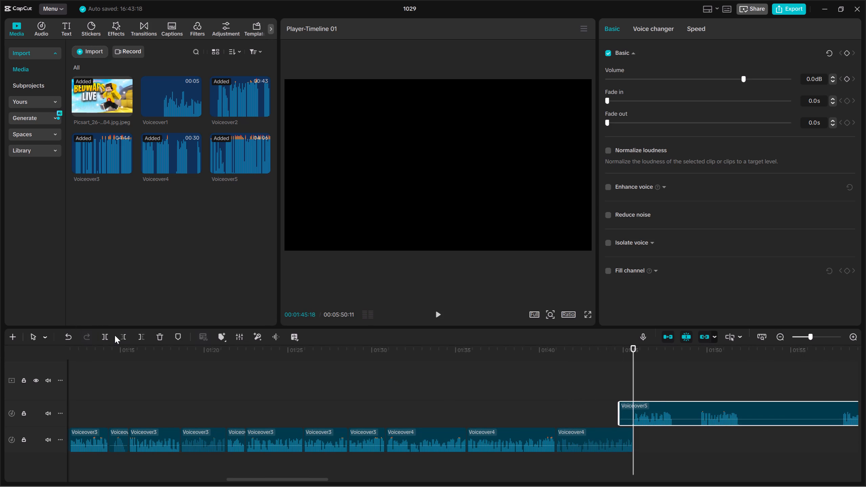
pyautogui.click(122, 335)
pyautogui.moveTo(683, 413); pyautogui.dragTo(684, 442)
# Play Voiceover5, split it at 00:01:47:25, trim the remainder's start to about 00:01:49:20, and close the gap.
pyautogui.press('space')
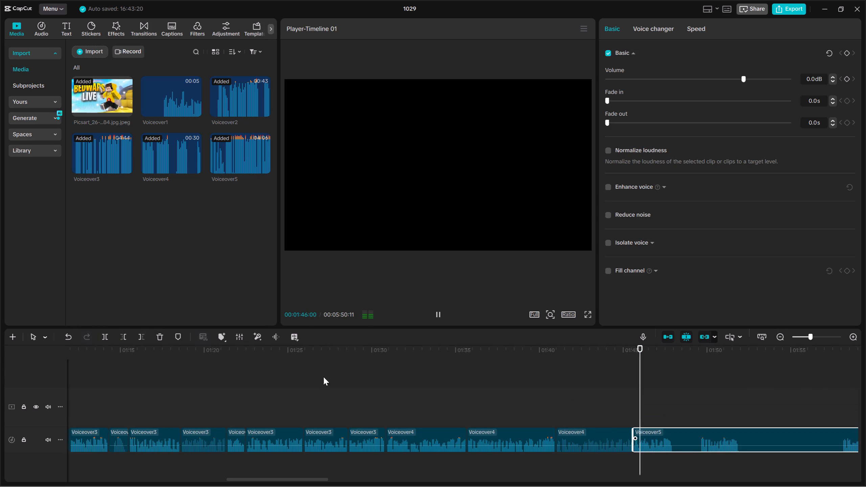
pyautogui.press('space')
pyautogui.click(106, 338)
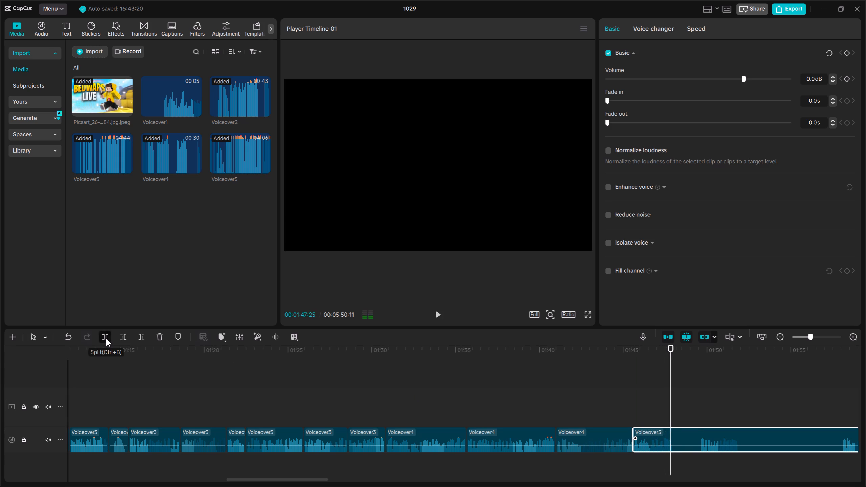
pyautogui.press('space')
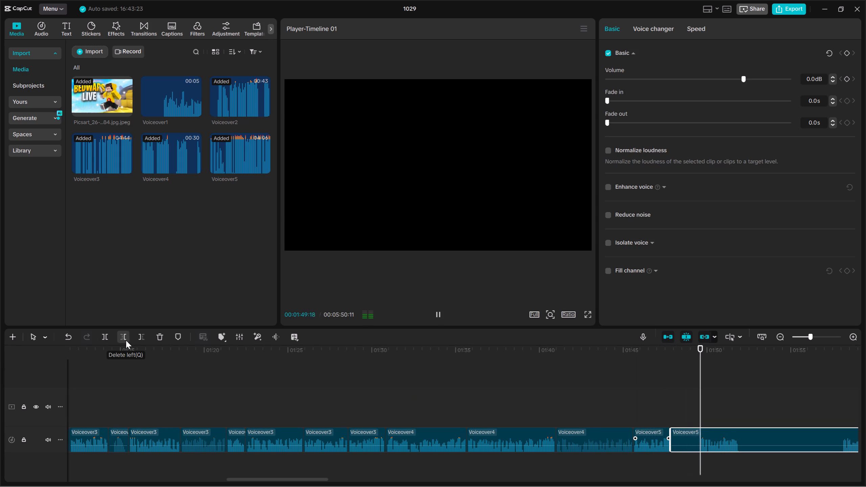
pyautogui.click(126, 340)
pyautogui.press('space')
pyautogui.press('Up')
pyautogui.moveTo(744, 433); pyautogui.dragTo(710, 440)
# Play the second Voiceover5 phrase, split after it at 00:01:50:01, trim the remainder's start to 00:01:56:05, and close the gap.
pyautogui.press('Up')
pyautogui.press('space')
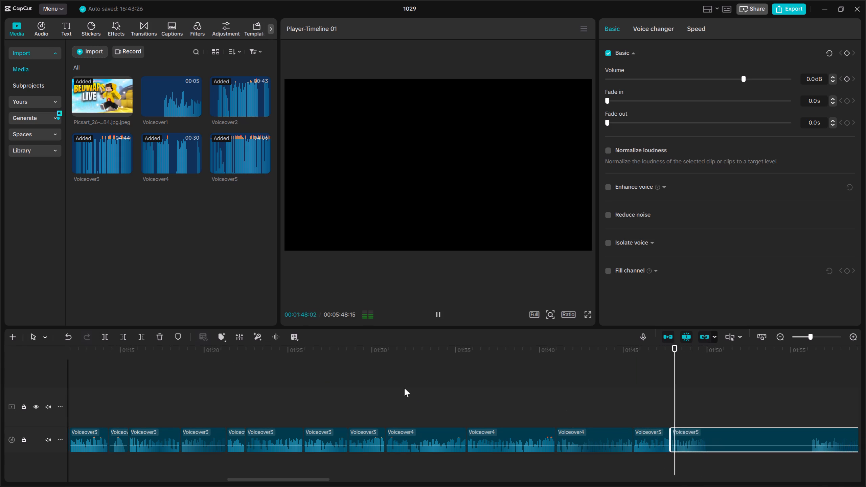
pyautogui.press('space')
pyautogui.click(109, 335)
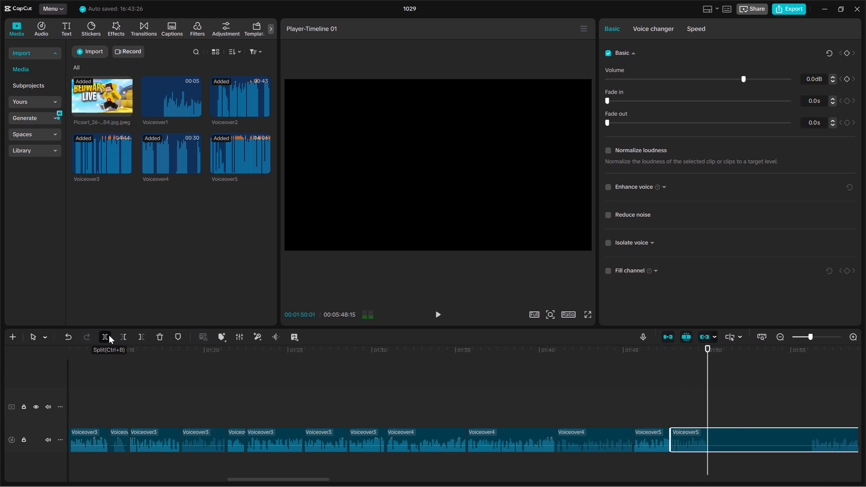
pyautogui.press('space')
pyautogui.click(805, 454)
pyautogui.moveTo(805, 454); pyautogui.dragTo(811, 454)
pyautogui.moveTo(771, 470); pyautogui.dragTo(762, 433)
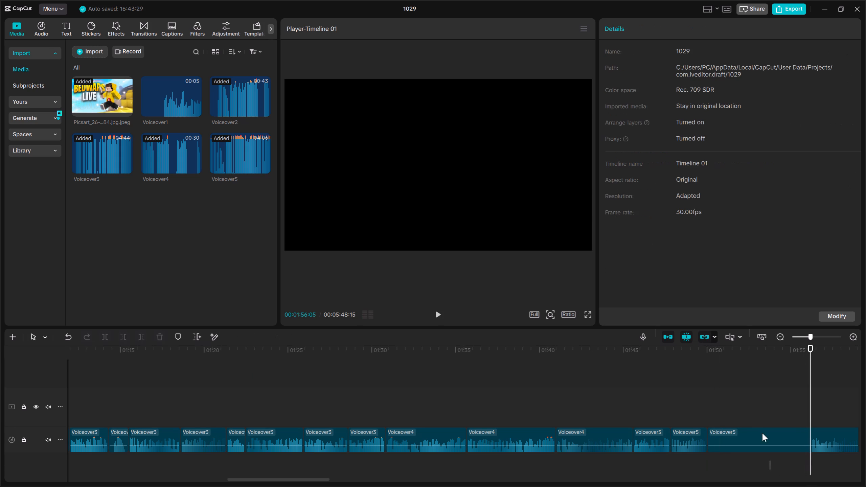
pyautogui.moveTo(762, 433); pyautogui.dragTo(751, 405)
pyautogui.click(123, 343)
pyautogui.moveTo(846, 441); pyautogui.dragTo(741, 449)
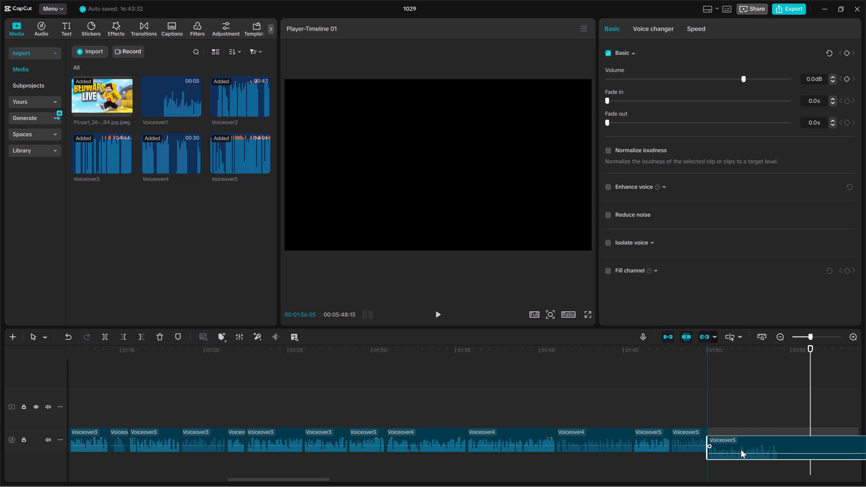
pyautogui.moveTo(741, 449); pyautogui.dragTo(740, 449)
# Play back the third Voiceover5 phrase and split the clip after it at about 00:01:54:03.
pyautogui.press('Up')
pyautogui.press('space')
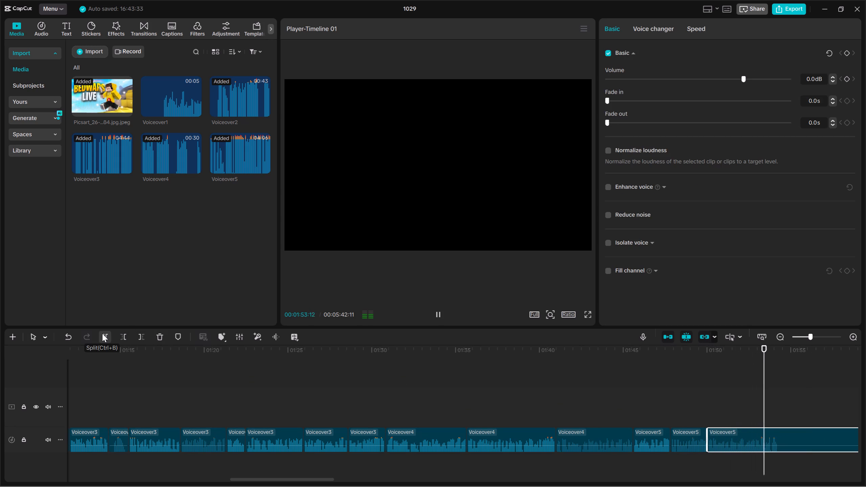
pyautogui.press('space')
pyautogui.click(103, 333)
# Audition the remaining Voiceover5 section, trim its start to 00:02:38:00, and move it against the preceding clip.
pyautogui.press('space')
pyautogui.moveTo(740, 375); pyautogui.dragTo(865, 393)
pyautogui.click(658, 457)
pyautogui.press('space')
pyautogui.press('space')
pyautogui.press('space')
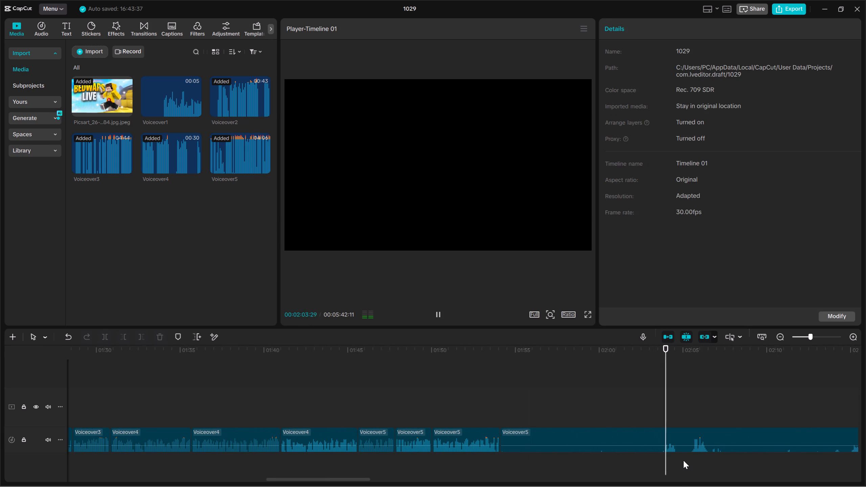
pyautogui.moveTo(841, 397); pyautogui.dragTo(865, 385)
pyautogui.click(567, 459)
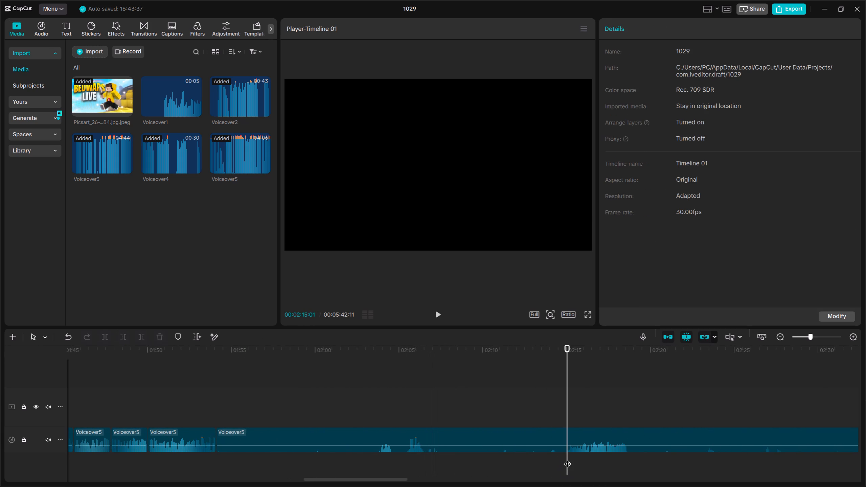
pyautogui.press('space')
pyautogui.click(780, 338)
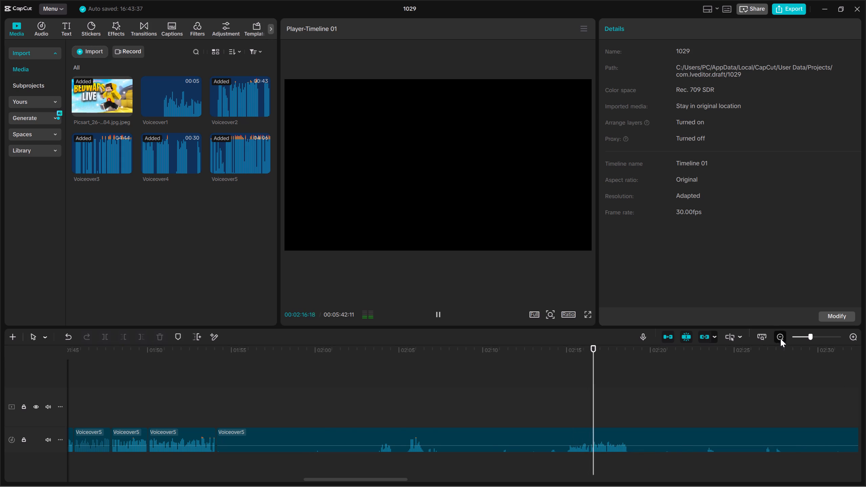
pyautogui.moveTo(743, 405); pyautogui.dragTo(865, 395)
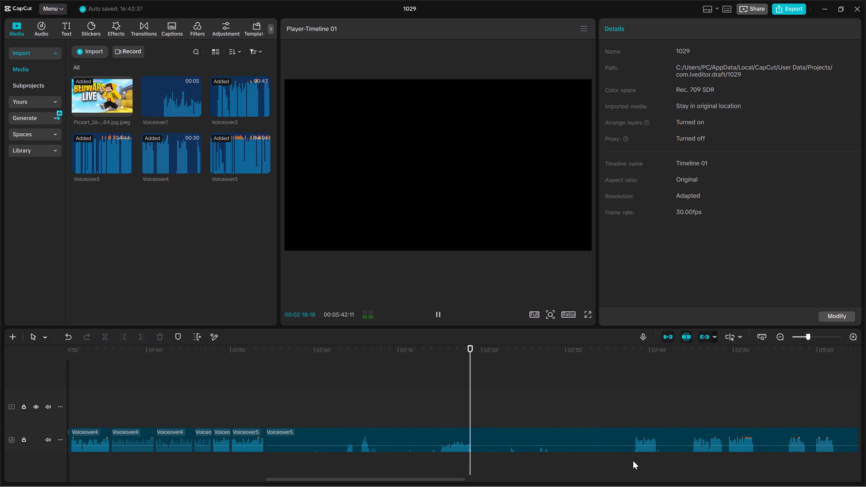
pyautogui.click(633, 461)
pyautogui.moveTo(654, 467); pyautogui.dragTo(681, 410)
pyautogui.click(129, 334)
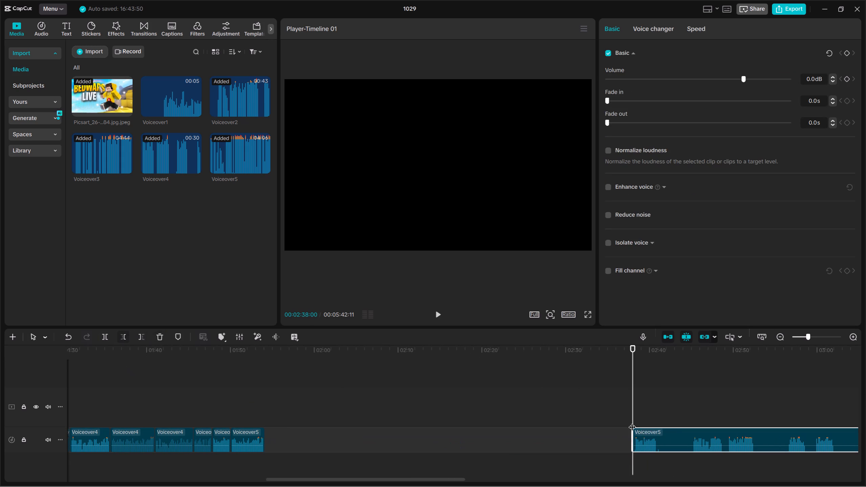
pyautogui.moveTo(669, 432); pyautogui.dragTo(299, 432)
pyautogui.click(276, 410)
# Play the opening phrase of the remaining Voiceover5 clip, split after it at 00:01:56:23, and delete that phrase.
pyautogui.press('Up')
pyautogui.click(286, 431)
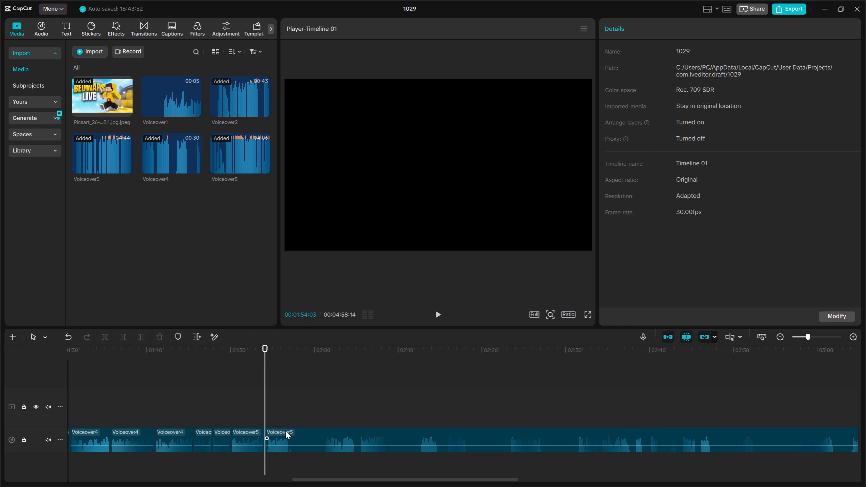
pyautogui.press('space')
pyautogui.doubleClick(855, 338)
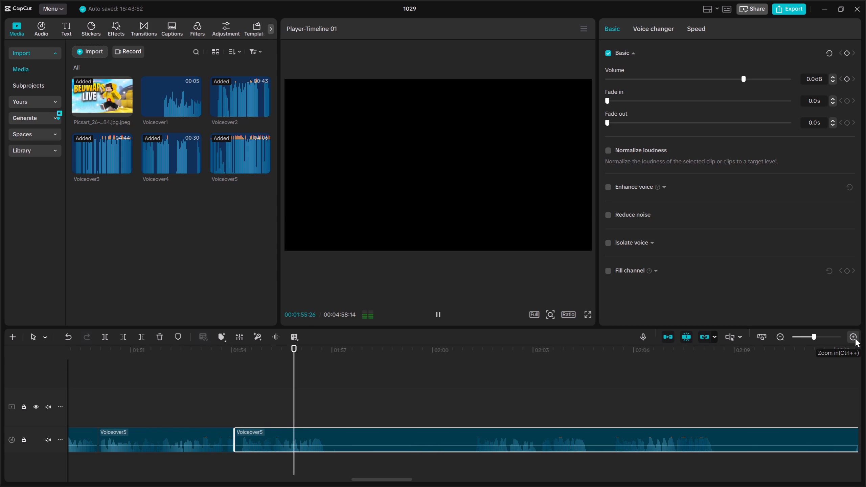
pyautogui.press('space')
pyautogui.click(105, 338)
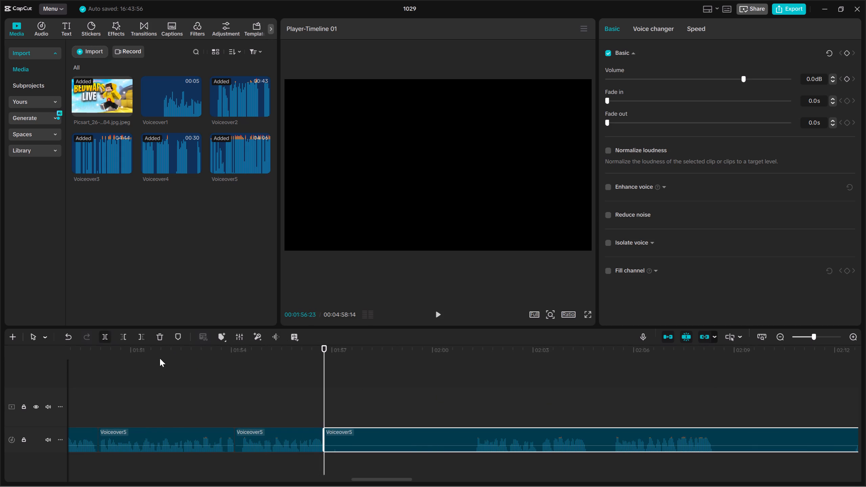
pyautogui.moveTo(255, 398); pyautogui.dragTo(263, 476)
pyautogui.press('Delete')
# Audition the two phrases in the remaining Voiceover5 clip, trim its start to 00:02:05:12, and move it against the preceding clip.
pyautogui.click(478, 454)
pyautogui.press('space')
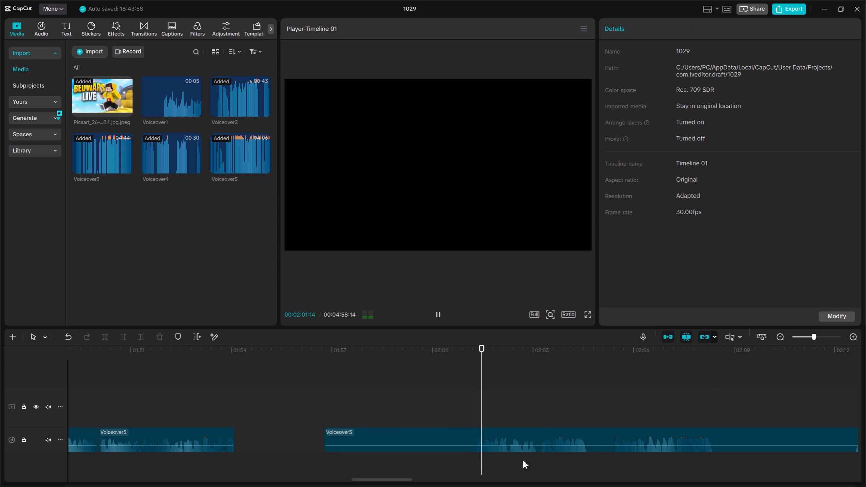
pyautogui.click(613, 458)
pyautogui.press('space')
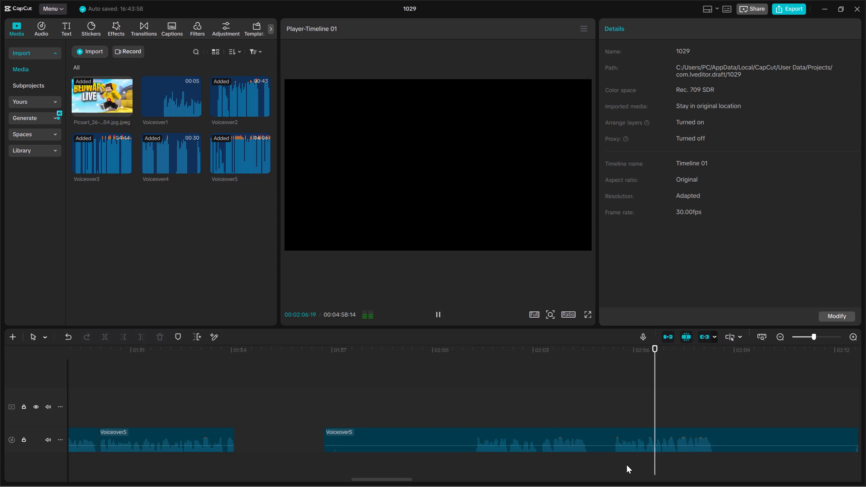
pyautogui.click(614, 457)
pyautogui.moveTo(642, 459); pyautogui.dragTo(655, 419)
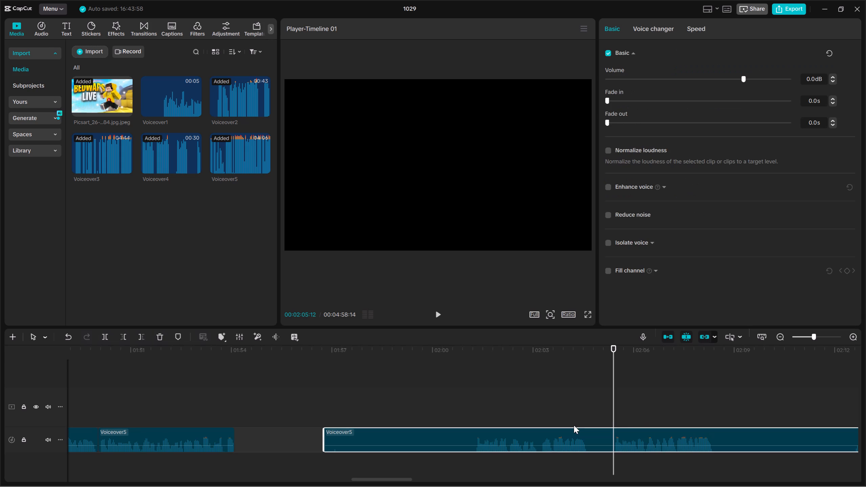
pyautogui.click(123, 335)
pyautogui.moveTo(630, 431); pyautogui.dragTo(268, 435)
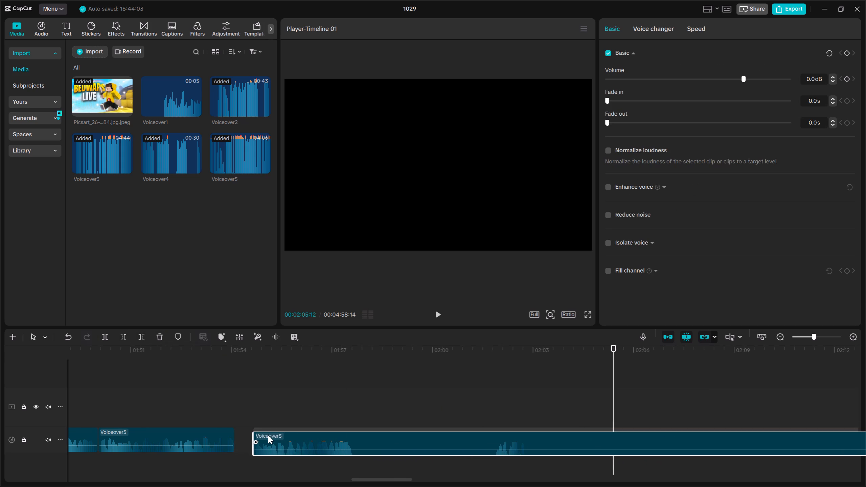
pyautogui.moveTo(268, 435); pyautogui.dragTo(249, 437)
# Play the next Voiceover5 phrase, cut out the silence after it from about 00:01:57 to 00:02:01:08, and close the gap.
pyautogui.press('Up')
pyautogui.press('space')
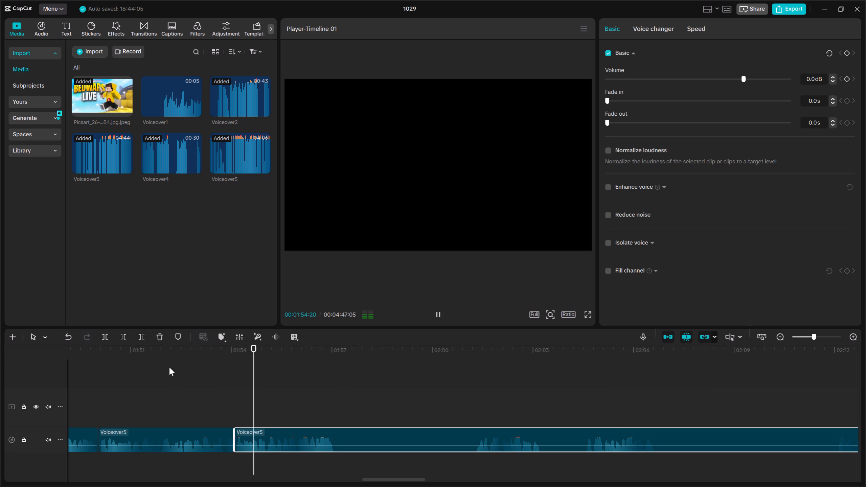
pyautogui.press('space')
pyautogui.click(104, 339)
pyautogui.press('space')
pyautogui.click(472, 459)
pyautogui.moveTo(476, 459); pyautogui.dragTo(480, 459)
pyautogui.click(475, 459)
pyautogui.moveTo(427, 464); pyautogui.dragTo(415, 408)
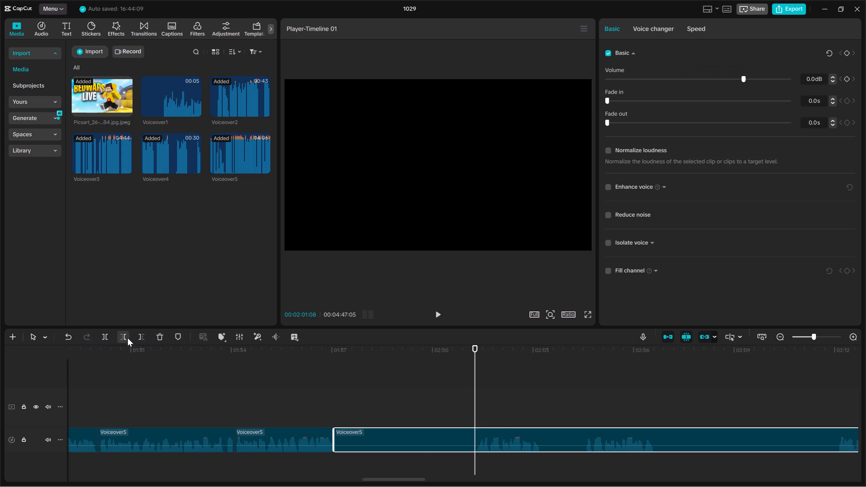
pyautogui.click(128, 338)
pyautogui.moveTo(505, 433); pyautogui.dragTo(362, 438)
# Play the following Voiceover5 phrase, cut out the silence from 00:01:59:00 to about 00:02:00:10, and close the gap.
pyautogui.press('Up')
pyautogui.press('space')
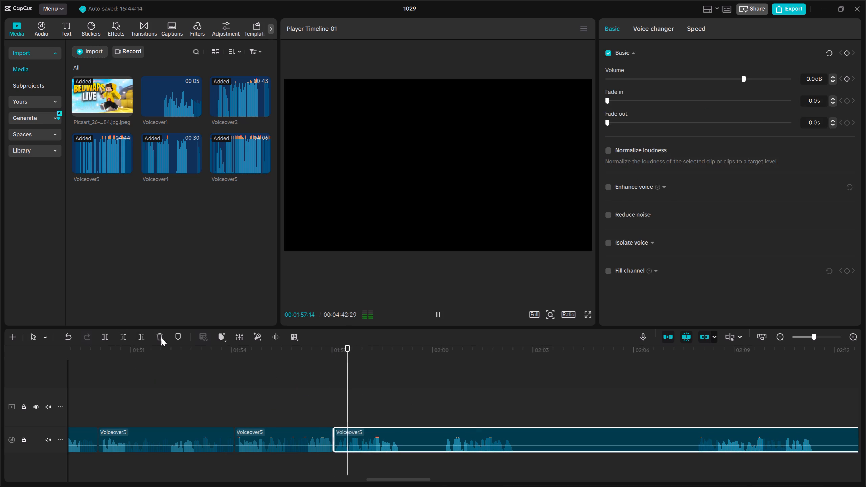
pyautogui.press('space')
pyautogui.click(108, 337)
pyautogui.press('space')
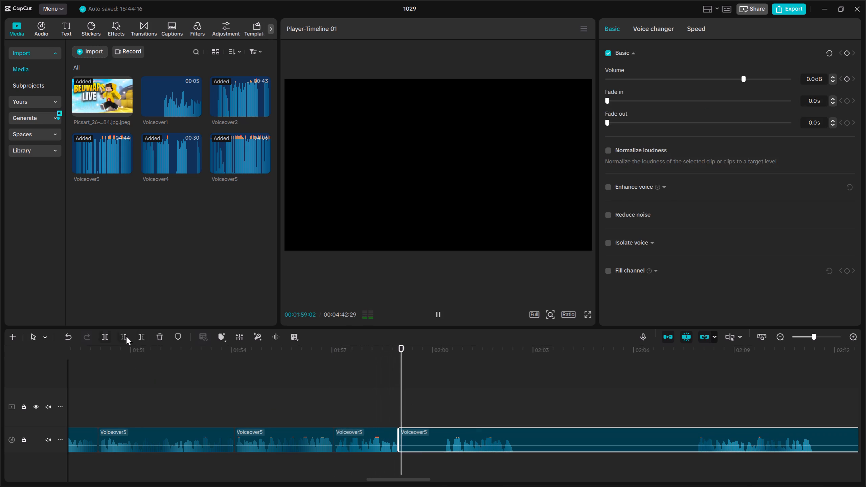
pyautogui.press('space')
pyautogui.click(126, 336)
pyautogui.press('Up')
pyautogui.moveTo(523, 434); pyautogui.dragTo(480, 441)
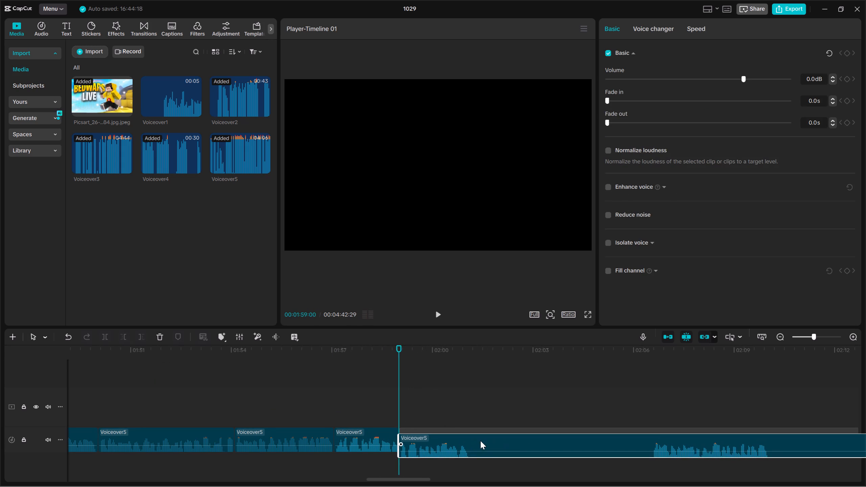
pyautogui.moveTo(480, 441); pyautogui.dragTo(479, 441)
# Play the next Voiceover5 phrase, cut out the silence from about 00:02:01 to 00:02:06:17, and close the gap.
pyautogui.press('space')
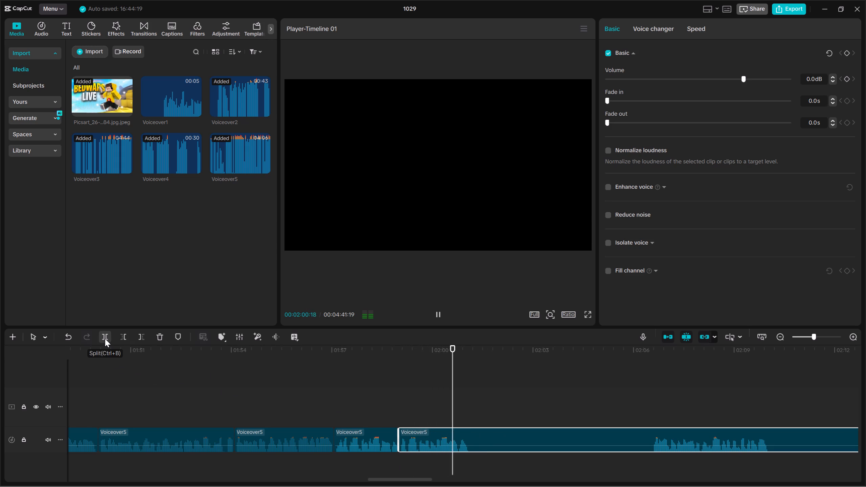
pyautogui.press('space')
pyautogui.click(105, 339)
pyautogui.press('space')
pyautogui.click(649, 456)
pyautogui.moveTo(649, 456); pyautogui.dragTo(653, 456)
pyautogui.moveTo(616, 460); pyautogui.dragTo(563, 398)
pyautogui.click(125, 335)
pyautogui.moveTo(690, 437); pyautogui.dragTo(503, 434)
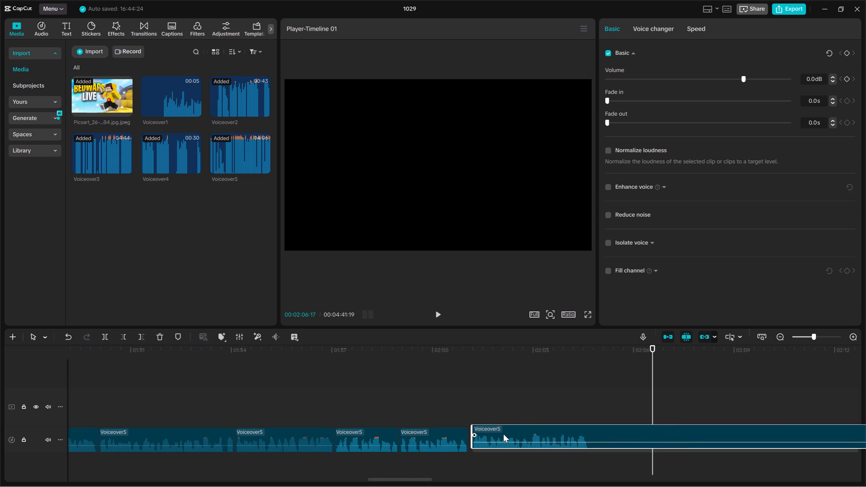
pyautogui.moveTo(503, 434); pyautogui.dragTo(503, 435)
# Play the next Voiceover5 phrase, remove the silence between about 00:02:04:16 and 00:02:09:03, and close the gap.
pyautogui.press('Up')
pyautogui.press('space')
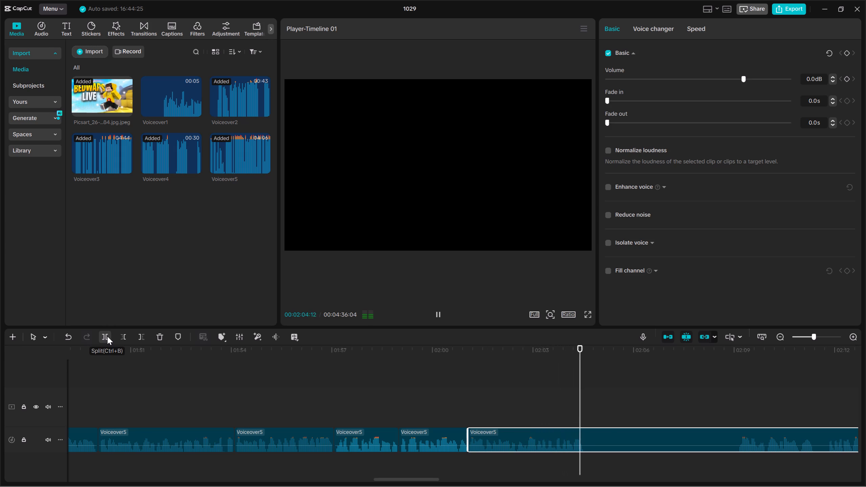
pyautogui.click(107, 336)
pyautogui.press('space')
pyautogui.press('space')
pyautogui.click(738, 456)
pyautogui.moveTo(717, 465); pyautogui.dragTo(679, 401)
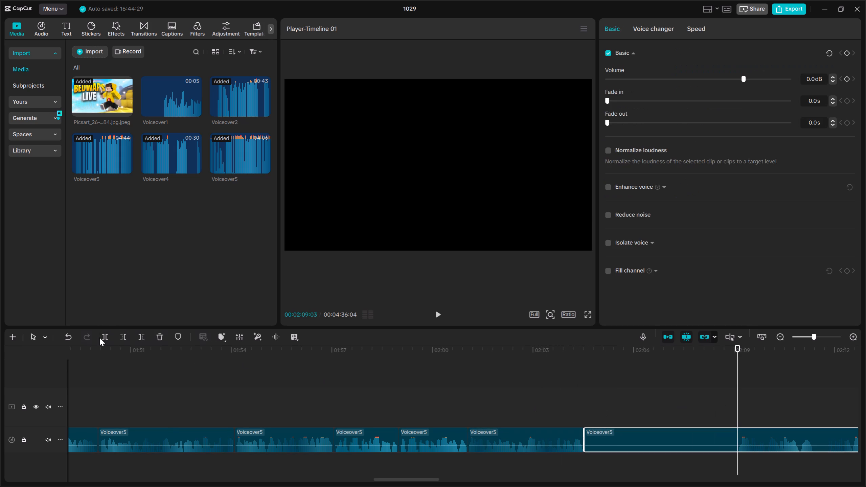
pyautogui.click(123, 335)
pyautogui.moveTo(771, 434); pyautogui.dragTo(618, 442)
# Play the next Voiceover5 phrase, remove the short pause from about 00:02:06:21 to 00:02:07:11, and close the gap.
pyautogui.press('Up')
pyautogui.press('space')
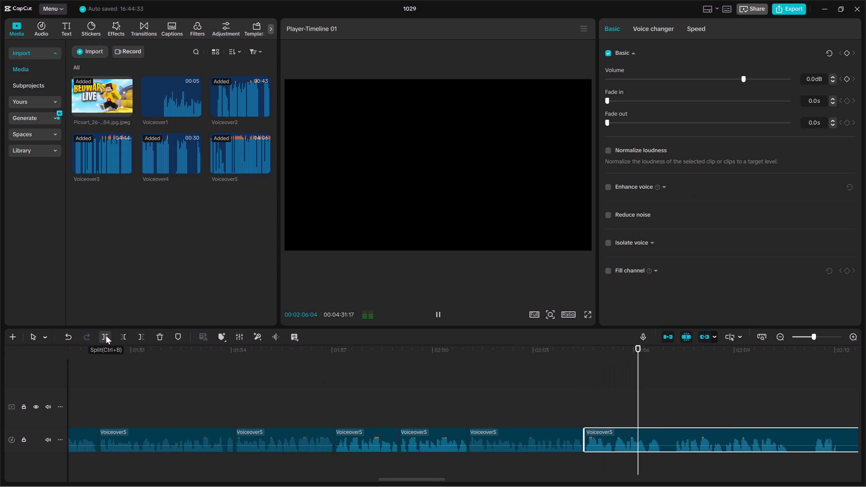
pyautogui.press('space')
pyautogui.click(106, 335)
pyautogui.press('space')
pyautogui.press('space')
pyautogui.click(118, 336)
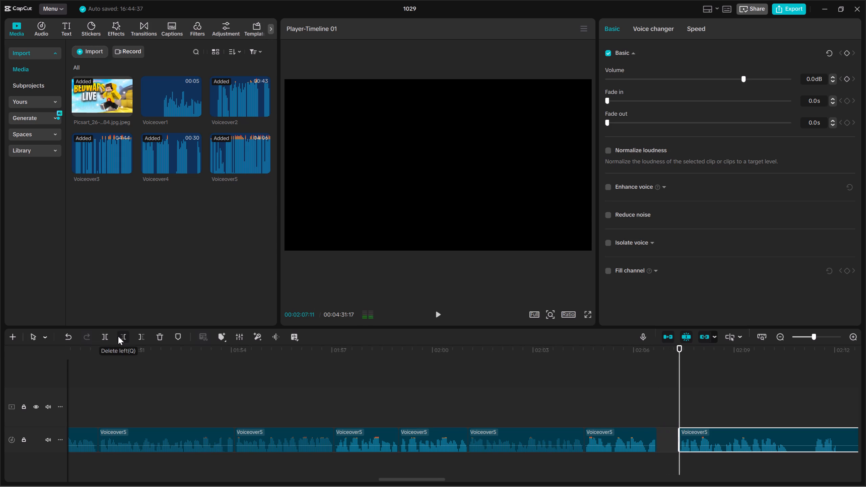
pyautogui.press('Up')
pyautogui.moveTo(701, 437); pyautogui.dragTo(678, 440)
# Play the next Voiceover5 phrase, cut out the pause from 00:02:09:25 to about 00:02:10:21, and close the gap.
pyautogui.press('space')
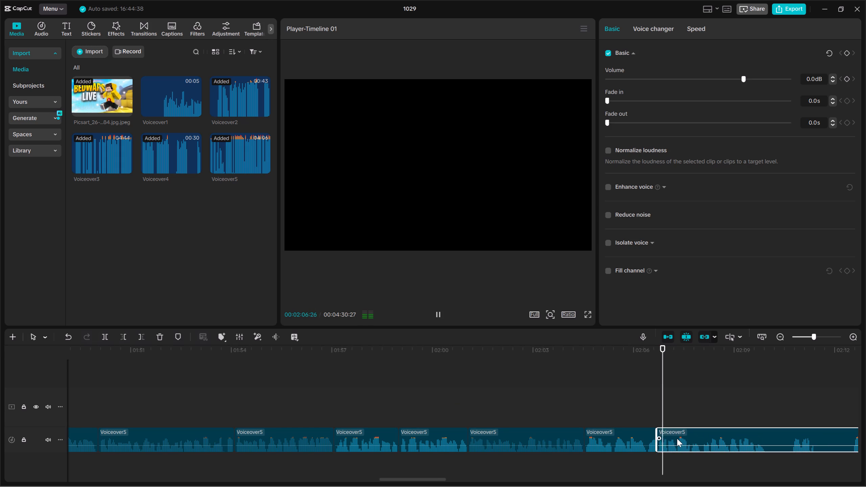
pyautogui.press('space')
pyautogui.click(101, 335)
pyautogui.press('space')
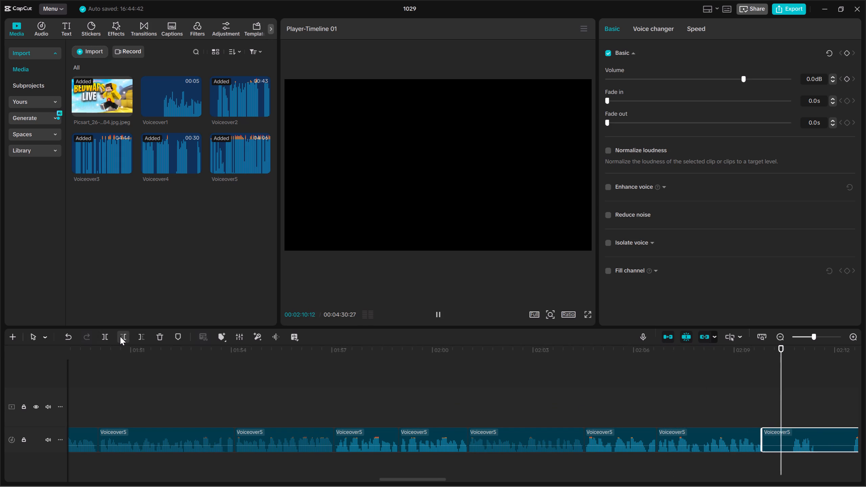
pyautogui.press('space')
pyautogui.press('space')
pyautogui.press('space')
pyautogui.click(120, 337)
pyautogui.press('Up')
pyautogui.moveTo(817, 431); pyautogui.dragTo(789, 437)
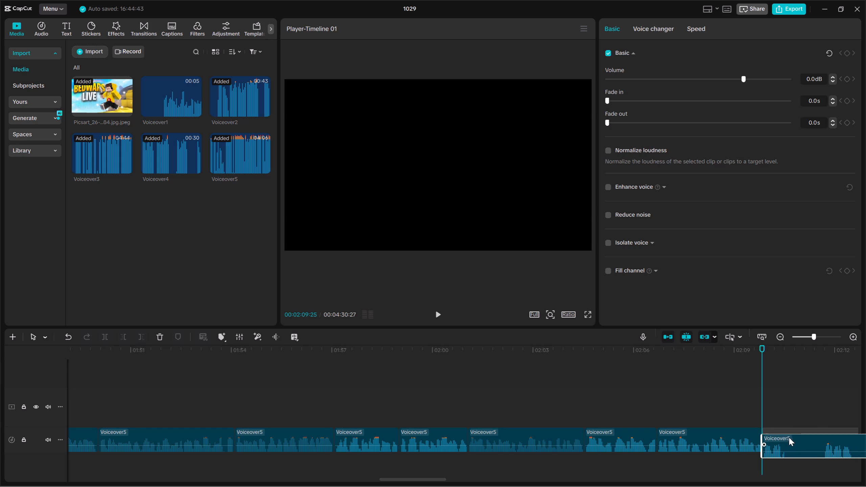
pyautogui.moveTo(789, 437); pyautogui.dragTo(786, 437)
# Play the short opening phrase of the remaining Voiceover5 clip, trim it off up to about 00:02:11:20, and close the gap.
pyautogui.press('space')
pyautogui.press('space')
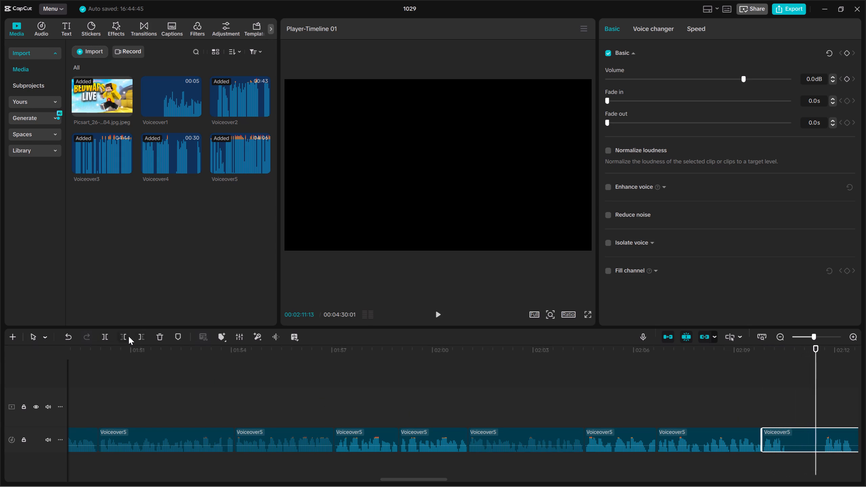
pyautogui.press('space')
pyautogui.press('space')
pyautogui.click(125, 336)
pyautogui.moveTo(833, 432); pyautogui.dragTo(772, 440)
# Audition the quiet opening of the remaining Voiceover5 clip, trim its start to 00:02:13:18, and move it against the preceding clip.
pyautogui.press('space')
pyautogui.moveTo(814, 401); pyautogui.dragTo(865, 383)
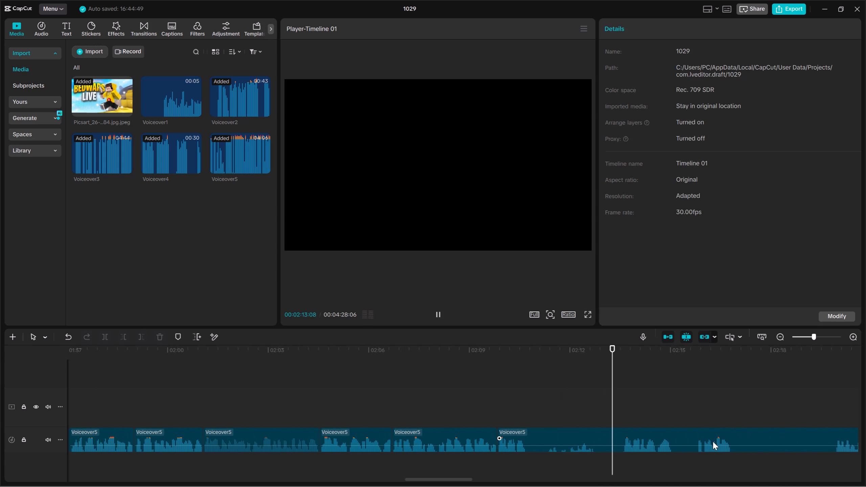
pyautogui.press('space')
pyautogui.click(676, 438)
pyautogui.click(117, 336)
pyautogui.moveTo(682, 437); pyautogui.dragTo(670, 436)
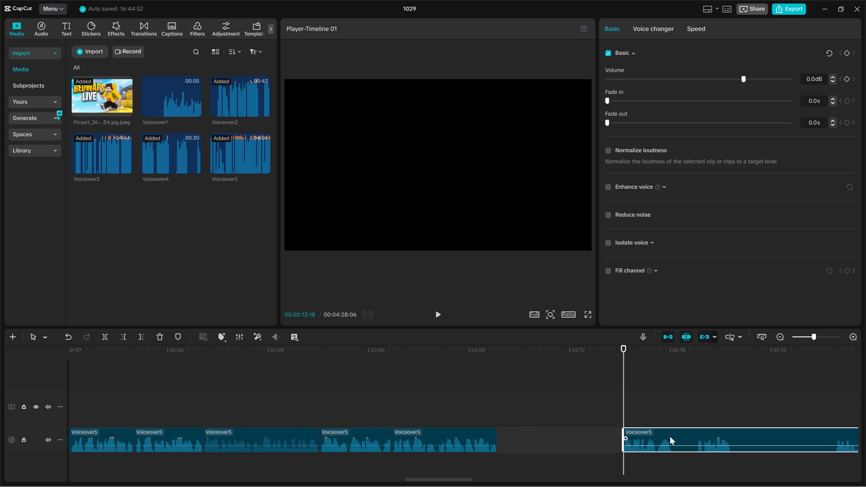
pyautogui.moveTo(670, 436); pyautogui.dragTo(551, 442)
pyautogui.click(551, 442)
pyautogui.press('Up')
pyautogui.moveTo(533, 456); pyautogui.dragTo(531, 430)
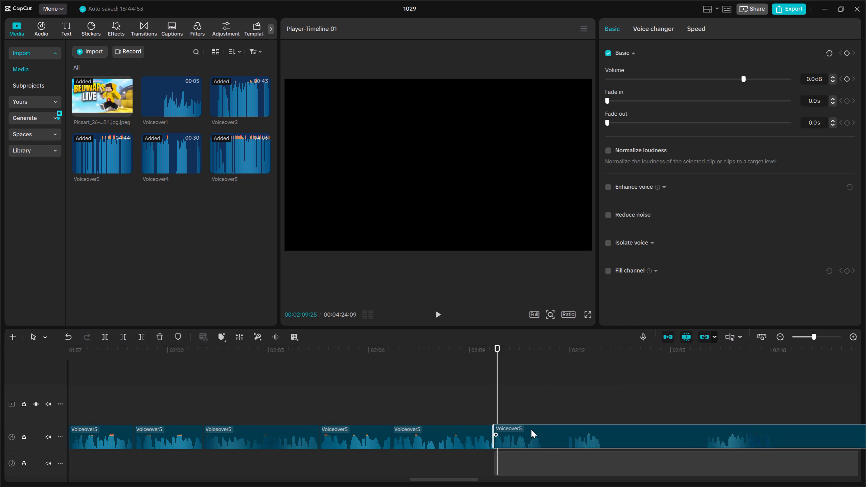
pyautogui.moveTo(531, 430); pyautogui.dragTo(537, 431)
# Play the next Voiceover5 phrase, remove the pause from about 00:02:11:07 to 00:02:11:29, and close the gap.
pyautogui.press('space')
pyautogui.press('space')
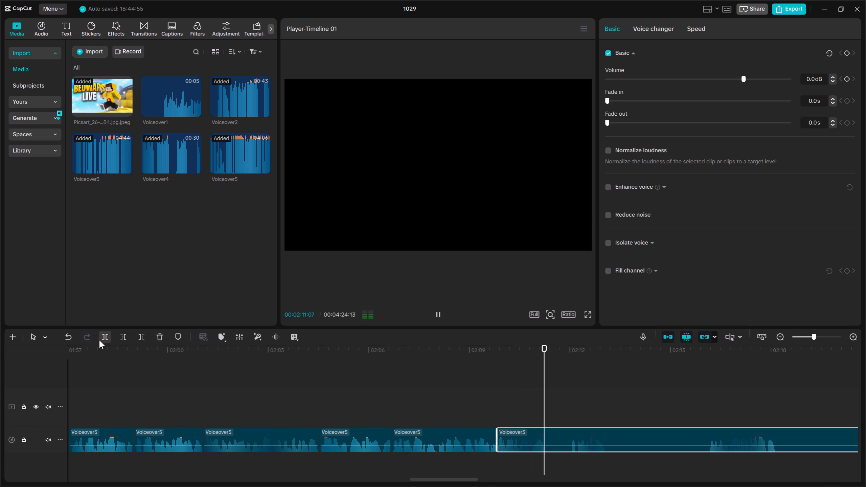
pyautogui.click(99, 340)
pyautogui.press('space')
pyautogui.click(124, 340)
pyautogui.press('space')
pyautogui.press('Up')
pyautogui.moveTo(592, 435); pyautogui.dragTo(566, 439)
# Play the short Voiceover5 phrase, cut out the silence after it from 00:02:12:09 to 00:02:15:11, and close the gap.
pyautogui.press('Up')
pyautogui.press('space')
pyautogui.press('space')
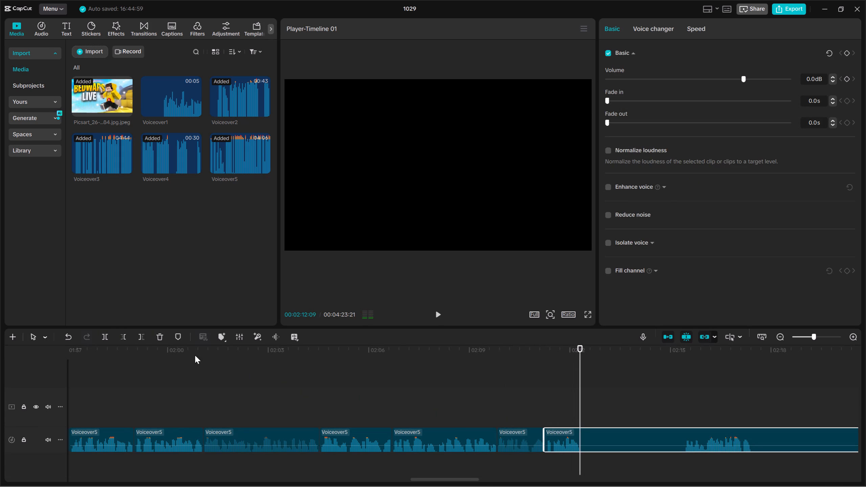
pyautogui.click(102, 338)
pyautogui.press('space')
pyautogui.click(684, 457)
pyautogui.doubleClick(683, 455)
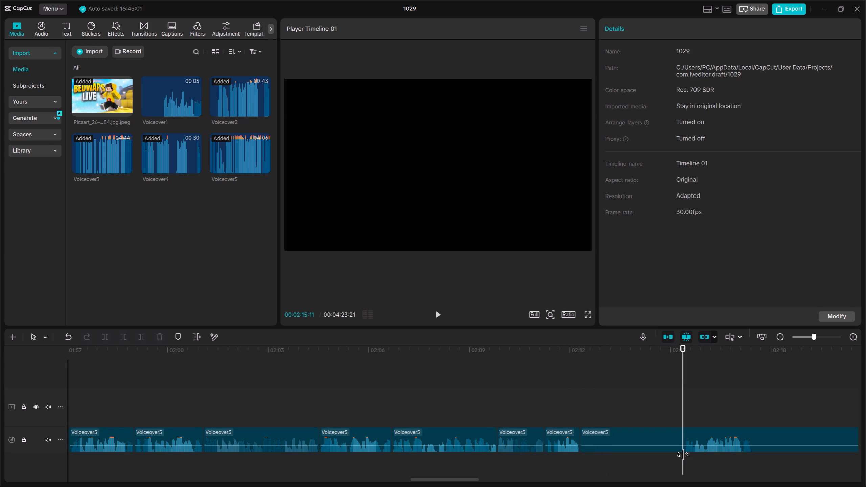
pyautogui.moveTo(655, 465); pyautogui.dragTo(643, 427)
pyautogui.click(121, 336)
pyautogui.press('Up')
pyautogui.moveTo(731, 442); pyautogui.dragTo(643, 443)
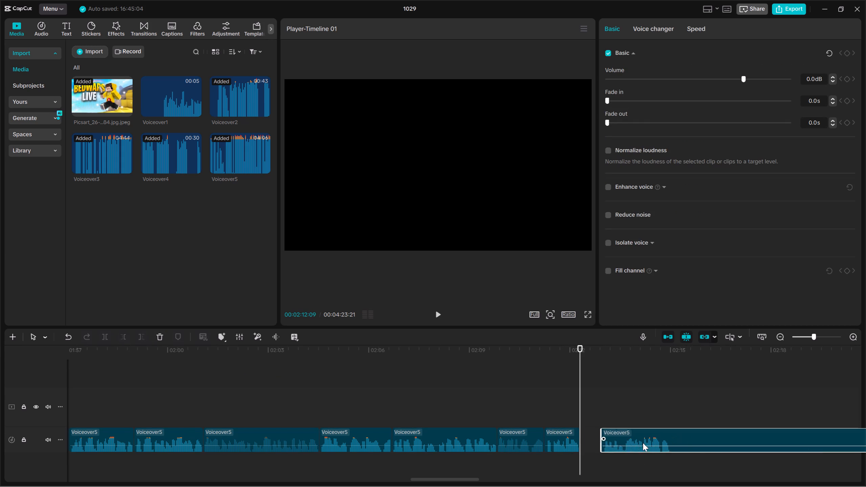
pyautogui.moveTo(643, 443); pyautogui.dragTo(626, 443)
# Play the next Voiceover5 phrase through its end, cut out the silence from 00:02:14:09 to 00:02:20:04, and close the gap.
pyautogui.press('space')
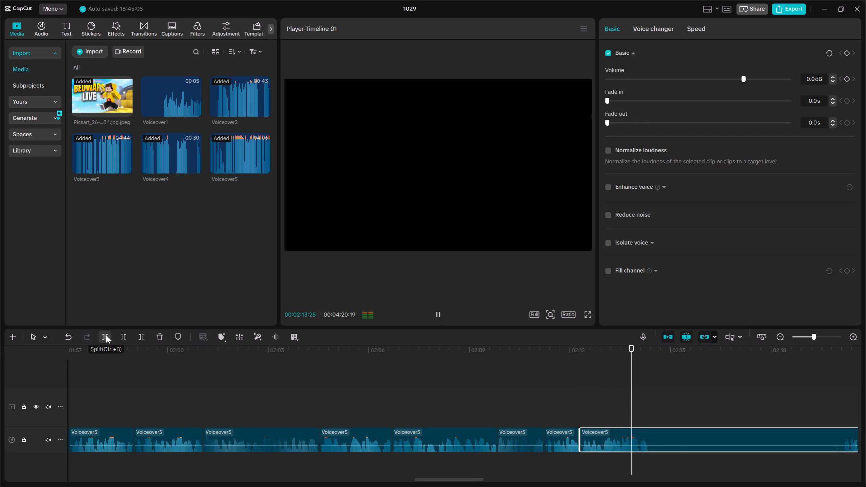
pyautogui.click(106, 335)
pyautogui.click(64, 339)
pyautogui.press('space')
pyautogui.press('space')
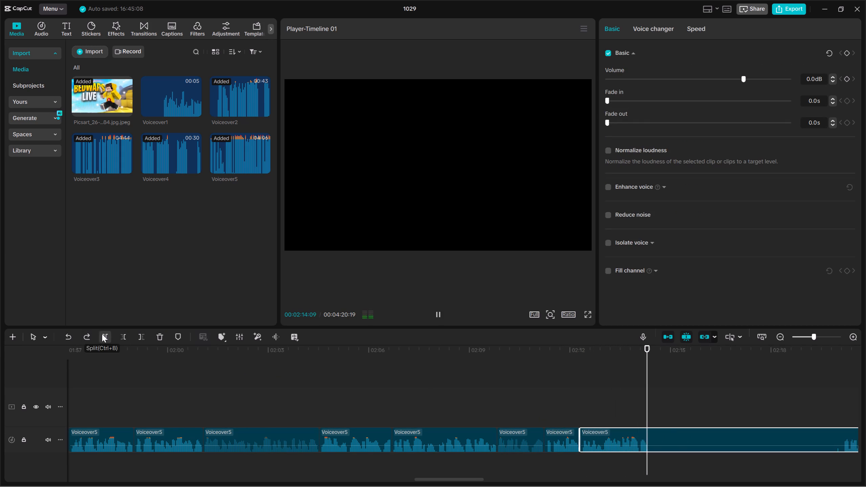
pyautogui.click(102, 334)
pyautogui.doubleClick(843, 455)
pyautogui.moveTo(811, 469); pyautogui.dragTo(753, 411)
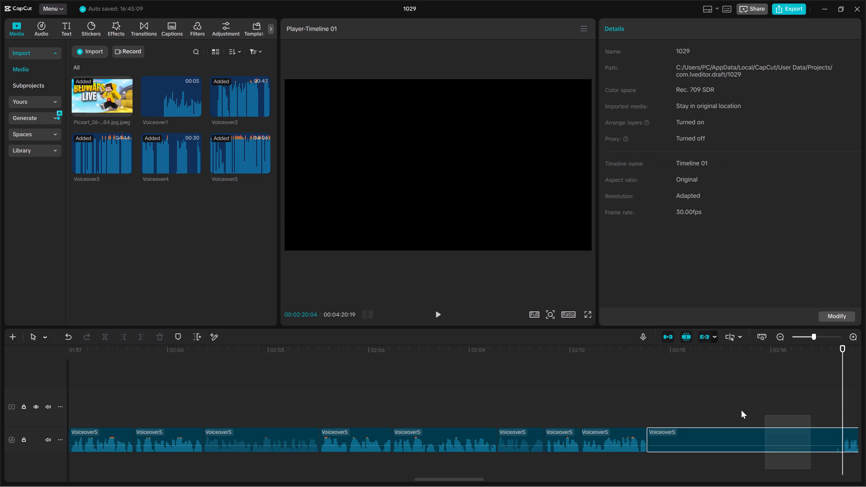
pyautogui.click(124, 333)
pyautogui.moveTo(850, 437); pyautogui.dragTo(649, 438)
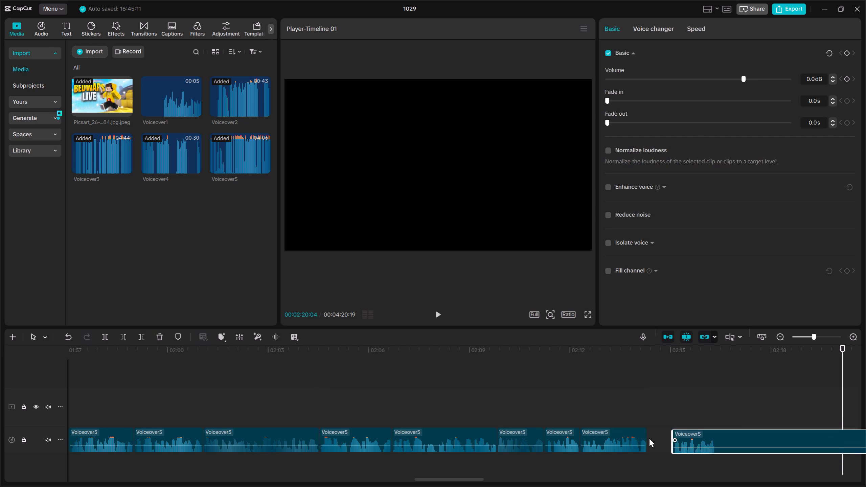
pyautogui.moveTo(649, 438); pyautogui.dragTo(654, 439)
# Play the next Voiceover5 phrase and split the clip after it at about 00:02:18.
pyautogui.press('Up')
pyautogui.press('space')
pyautogui.moveTo(813, 390); pyautogui.dragTo(861, 379)
pyautogui.click(632, 433)
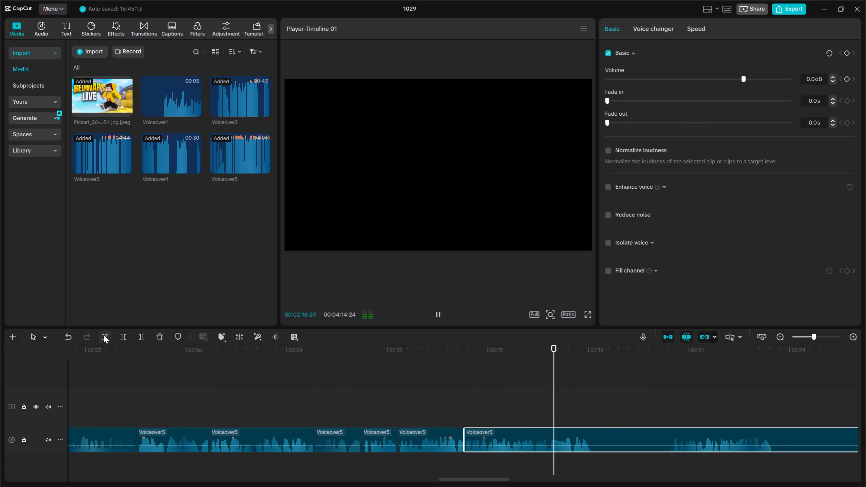
pyautogui.press('space')
pyautogui.click(103, 334)
pyautogui.press('space')
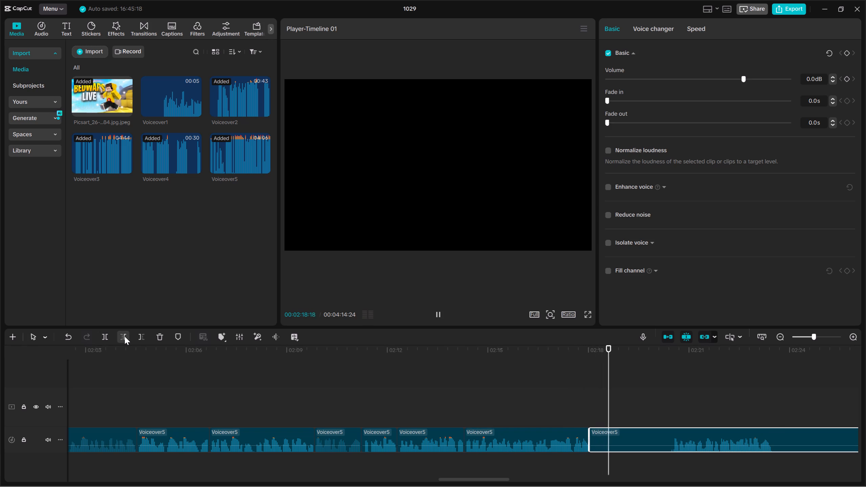
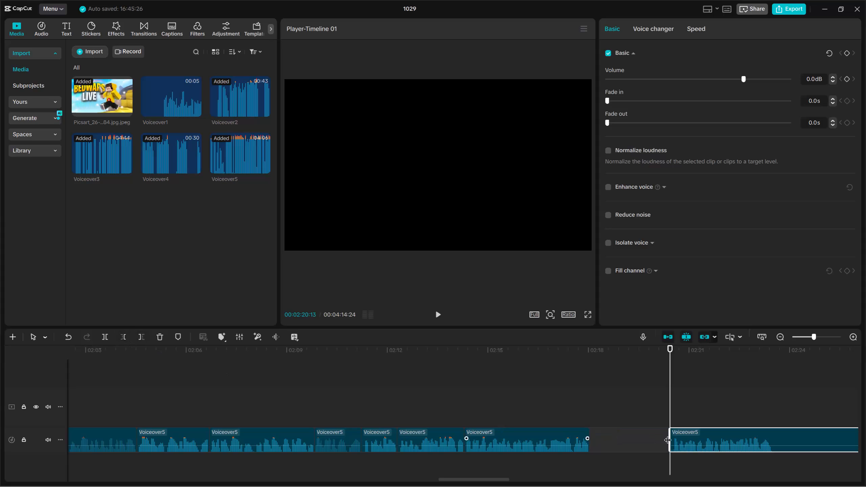
# Move the trimmed Voiceover5 clip from 00:02:20:13 back against the preceding clip at about 00:02:18 to close the gap.
pyautogui.moveTo(696, 435); pyautogui.dragTo(616, 443)
# Play the moved Voiceover5 phrase through its end and split the clip after it at 00:02:21:03.
pyautogui.press('Up')
pyautogui.press('space')
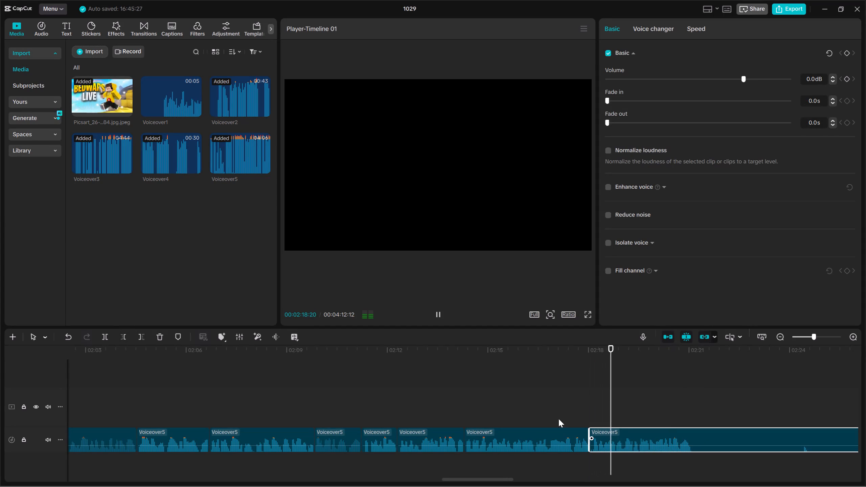
pyautogui.press('space')
pyautogui.click(106, 337)
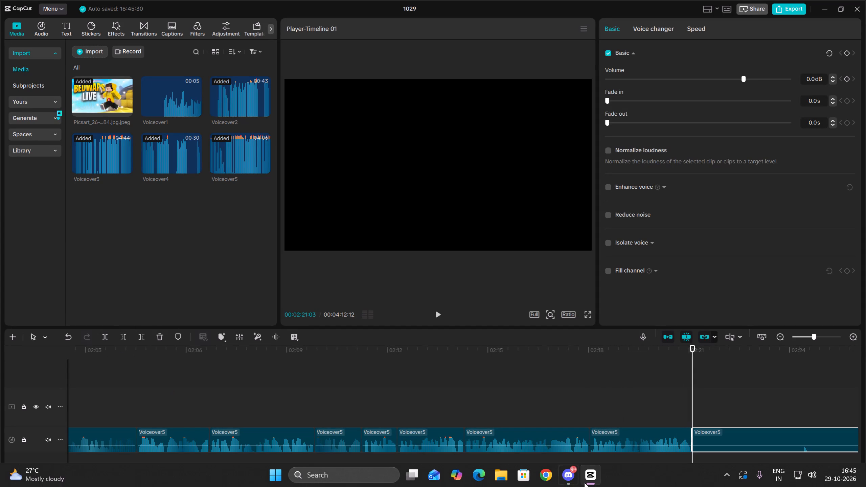
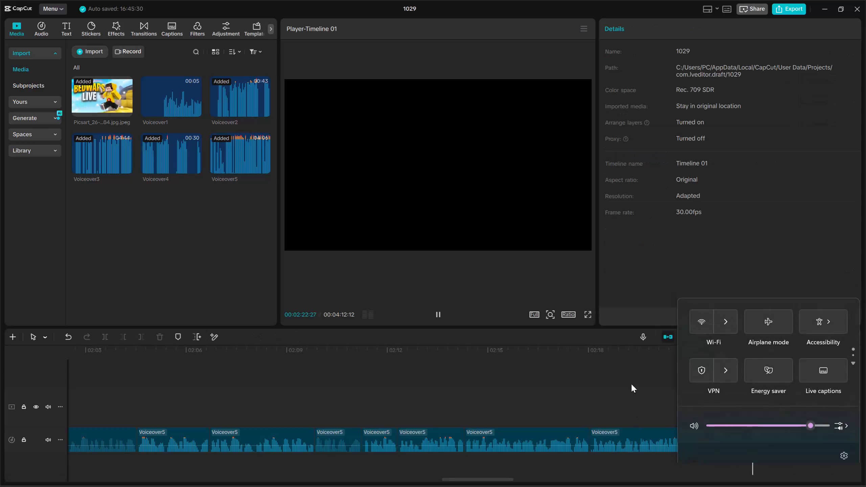
# Trim the Voiceover5 clip's silence before 00:02:27:00 and move the remainder back against the preceding clip at 00:02:21:03.
pyautogui.moveTo(631, 384); pyautogui.dragTo(487, 408)
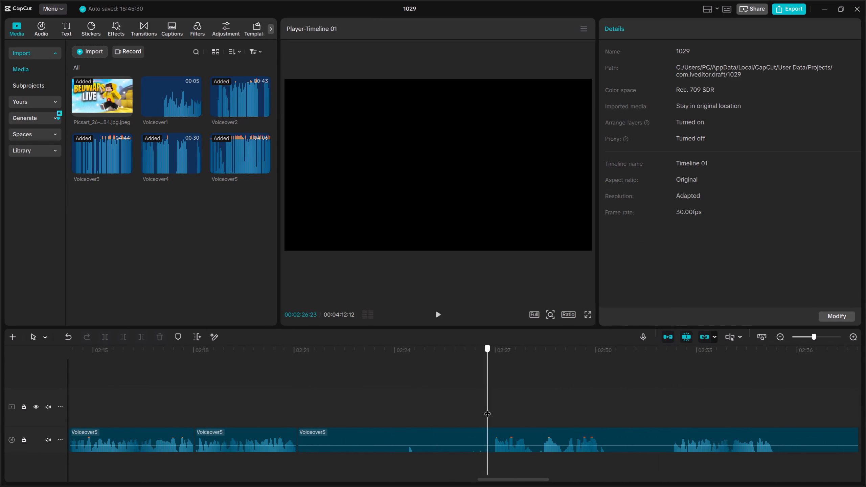
pyautogui.moveTo(487, 408); pyautogui.dragTo(495, 409)
pyautogui.moveTo(535, 408); pyautogui.dragTo(537, 449)
pyautogui.click(125, 330)
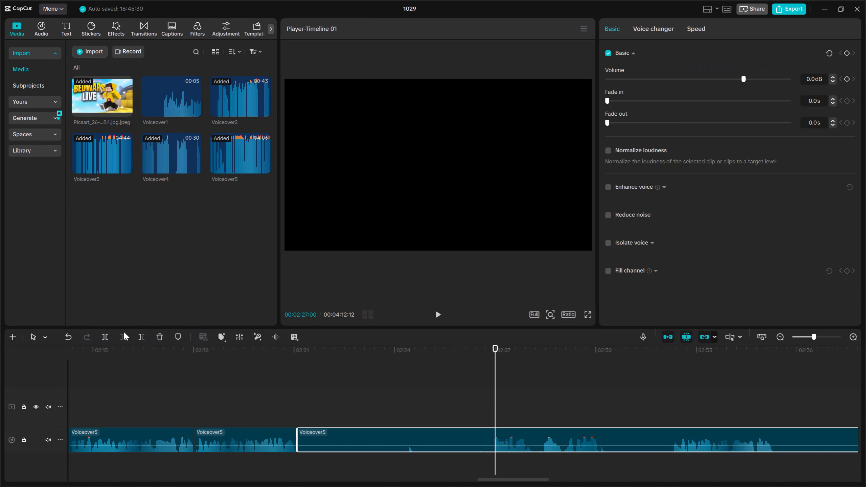
pyautogui.click(126, 335)
pyautogui.moveTo(545, 442); pyautogui.dragTo(347, 445)
# Play the moved Voiceover5 clip from its start and split it after the first short phrase at 00:02:22:04.
pyautogui.press('Up')
pyautogui.press('space')
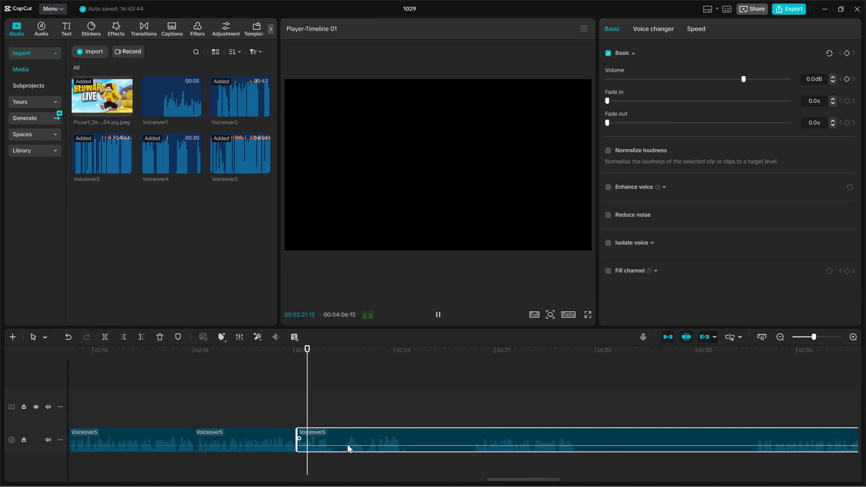
pyautogui.press('space')
pyautogui.click(104, 339)
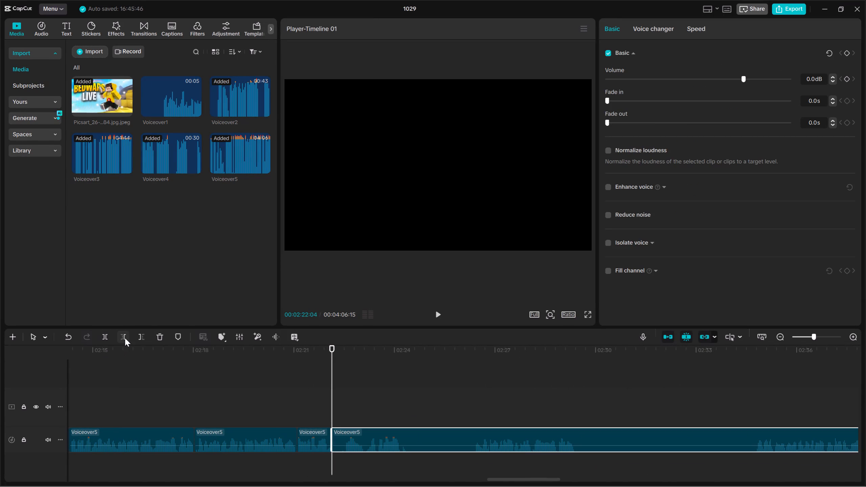
# Trim the short pause from the start of the Voiceover5 clip after 00:02:22:04 and close the resulting gap.
pyautogui.press('space')
pyautogui.press('space')
pyautogui.press('space')
pyautogui.click(125, 336)
pyautogui.press('space')
pyautogui.press('Up')
pyautogui.moveTo(431, 441); pyautogui.dragTo(413, 446)
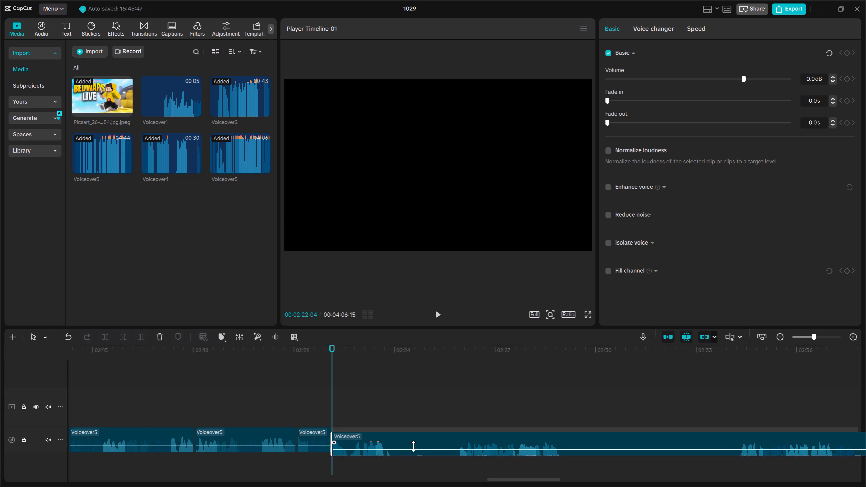
# Play the Voiceover5 phrase starting at 00:02:22:04 and split the clip after it at about 00:02:23:28.
pyautogui.press('space')
pyautogui.click(108, 334)
pyautogui.press('space')
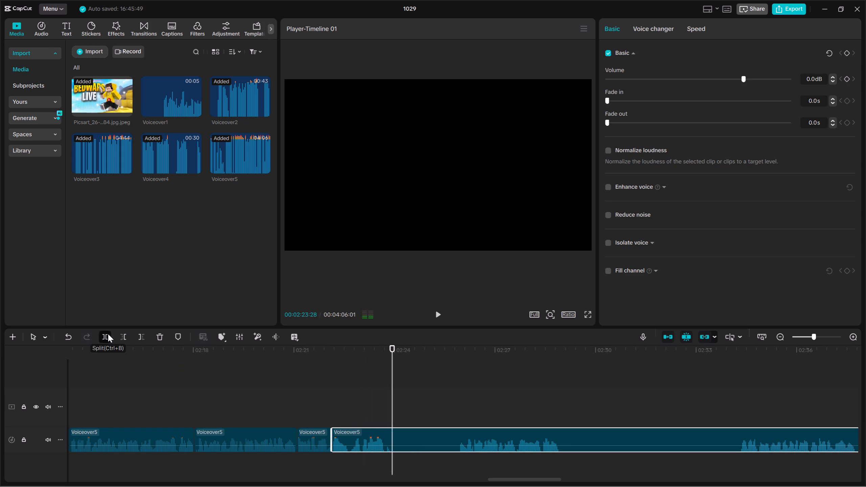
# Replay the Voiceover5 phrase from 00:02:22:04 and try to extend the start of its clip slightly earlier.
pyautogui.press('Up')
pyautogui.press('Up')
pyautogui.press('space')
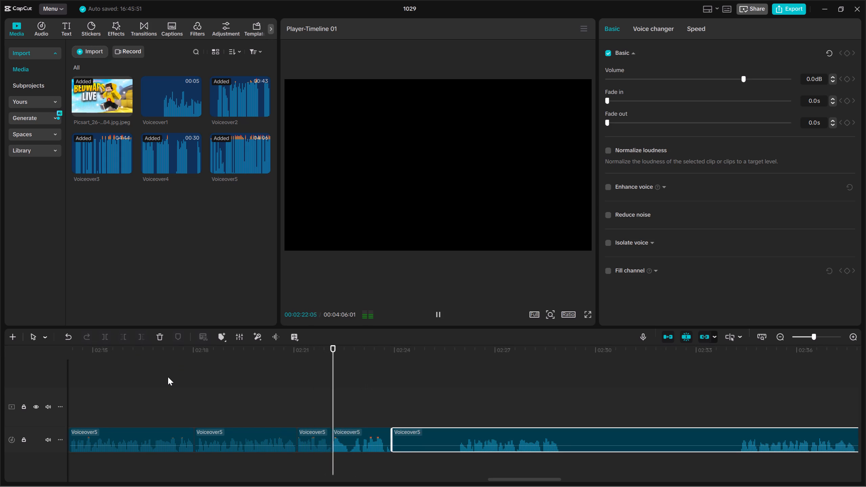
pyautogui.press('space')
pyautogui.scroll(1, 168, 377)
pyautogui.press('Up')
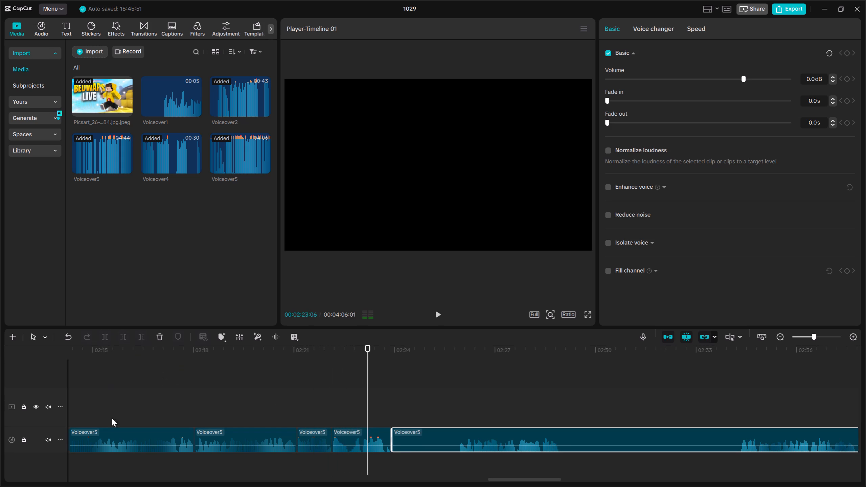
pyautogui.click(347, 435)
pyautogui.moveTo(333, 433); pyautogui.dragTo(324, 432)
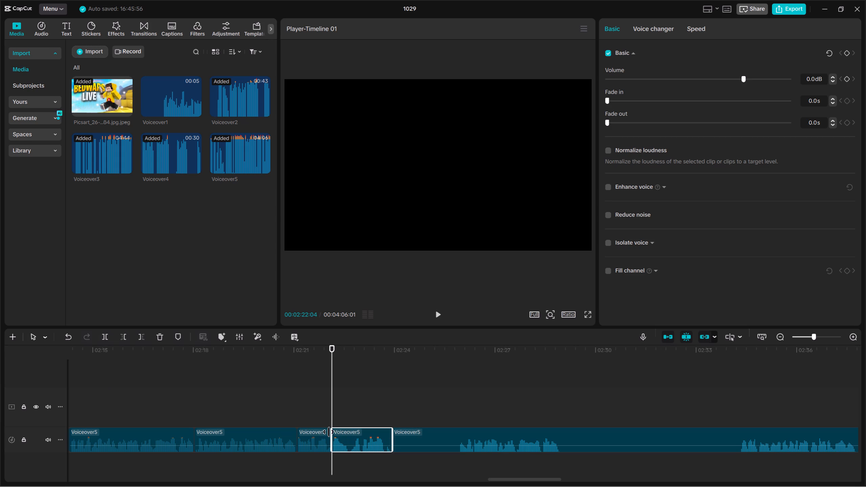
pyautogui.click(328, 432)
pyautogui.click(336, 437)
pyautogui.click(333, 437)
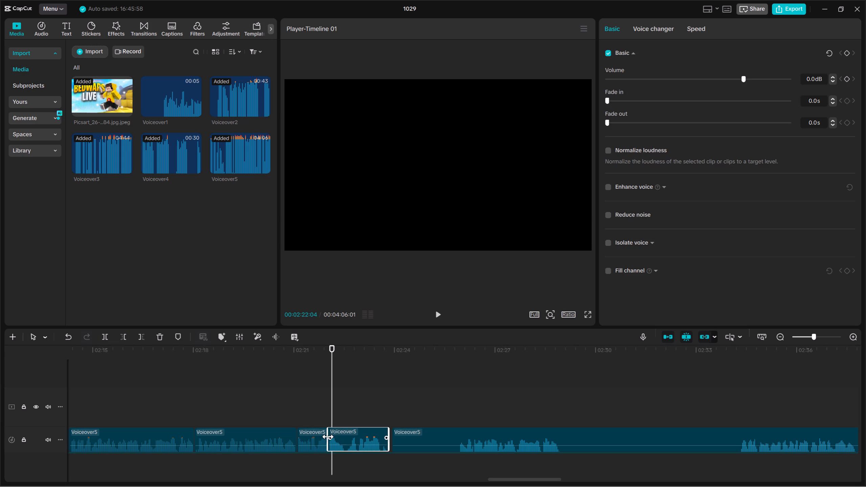
# On a separate audio track, extend the Voiceover5 phrase's start slightly earlier, realign it to 00:02:22:04 and play it through.
pyautogui.moveTo(347, 437); pyautogui.dragTo(360, 411)
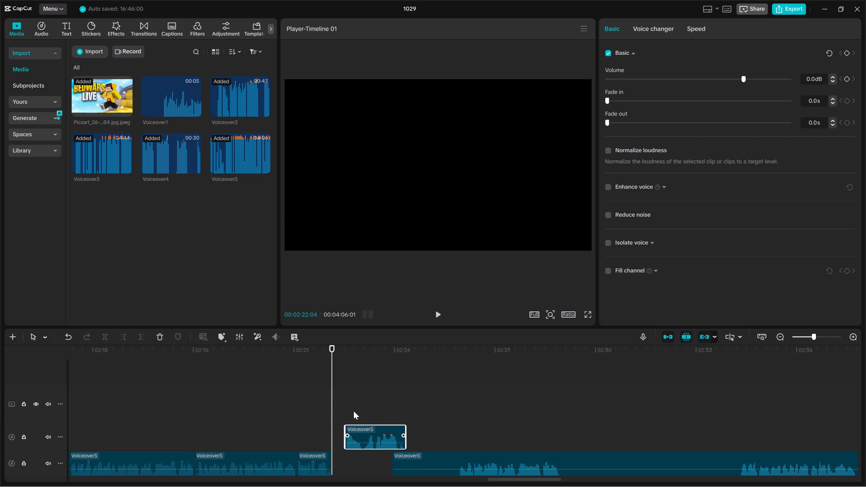
pyautogui.click(346, 435)
pyautogui.moveTo(343, 434); pyautogui.dragTo(339, 433)
pyautogui.moveTo(355, 433); pyautogui.dragTo(349, 441)
pyautogui.press('space')
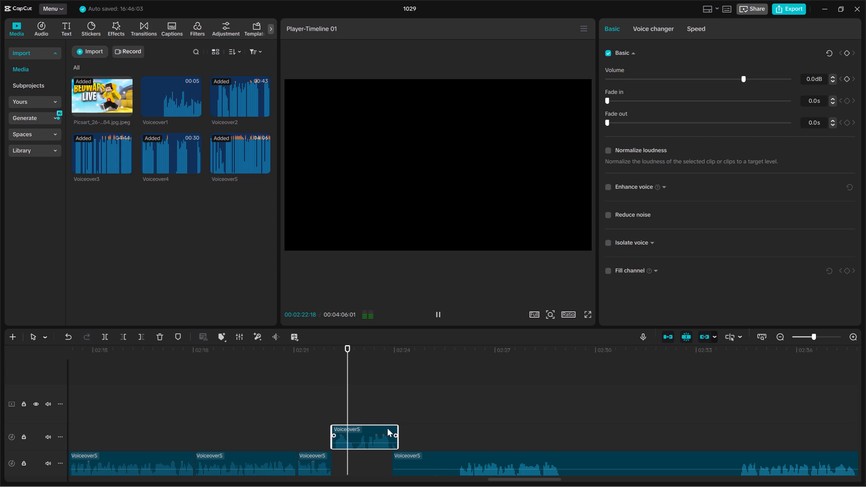
pyautogui.press('space')
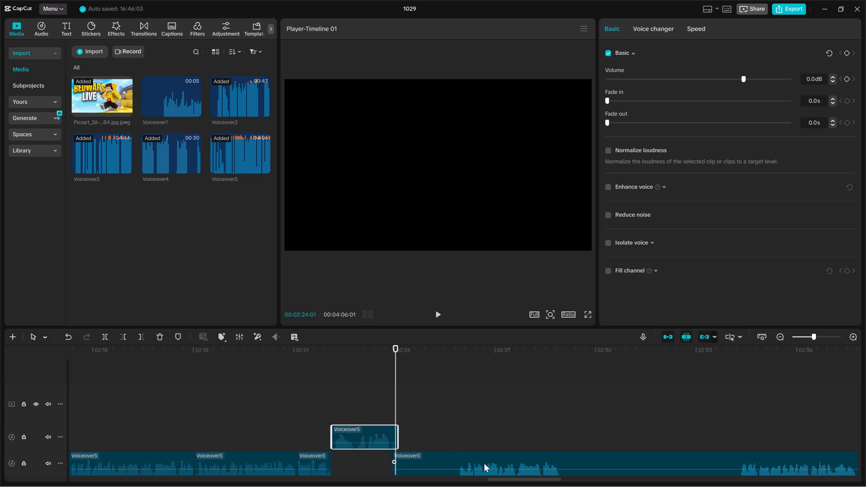
# Trim the silence before 00:02:25:27 from the start of the following Voiceover5 clip.
pyautogui.click(454, 439)
pyautogui.moveTo(454, 438); pyautogui.dragTo(459, 429)
pyautogui.moveTo(486, 427); pyautogui.dragTo(504, 467)
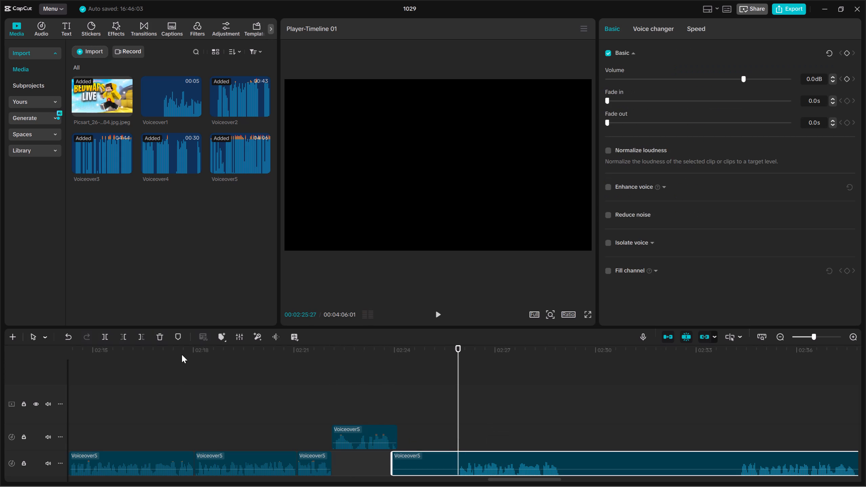
pyautogui.click(131, 335)
pyautogui.click(125, 337)
# Return the extended phrase to the main voiceover track at 00:02:22:04 and move the following Voiceover5 clip back against its end.
pyautogui.moveTo(345, 429); pyautogui.dragTo(344, 457)
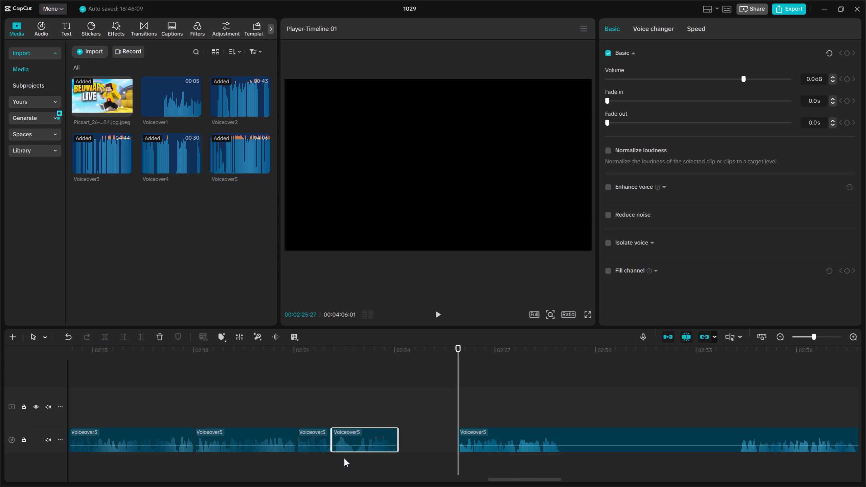
pyautogui.moveTo(518, 436); pyautogui.dragTo(458, 442)
# Play the moved Voiceover5 clip from its start at about 00:02:24 to find the next cut point.
pyautogui.press('Up')
pyautogui.press('space')
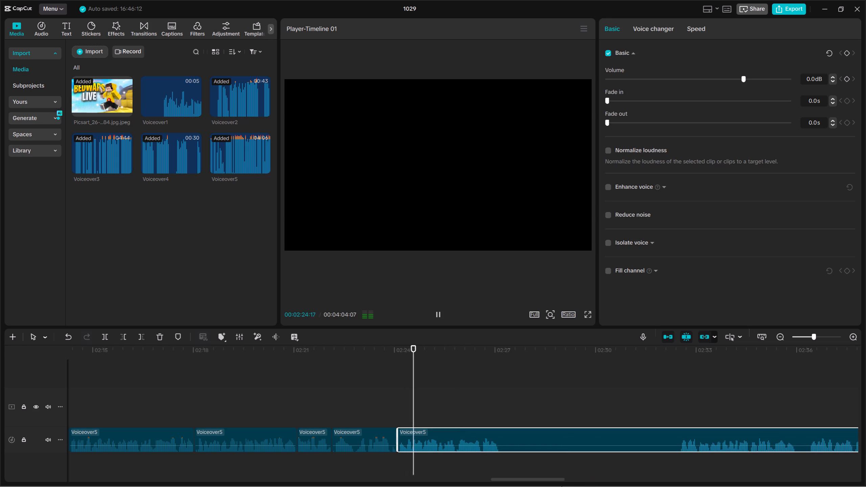
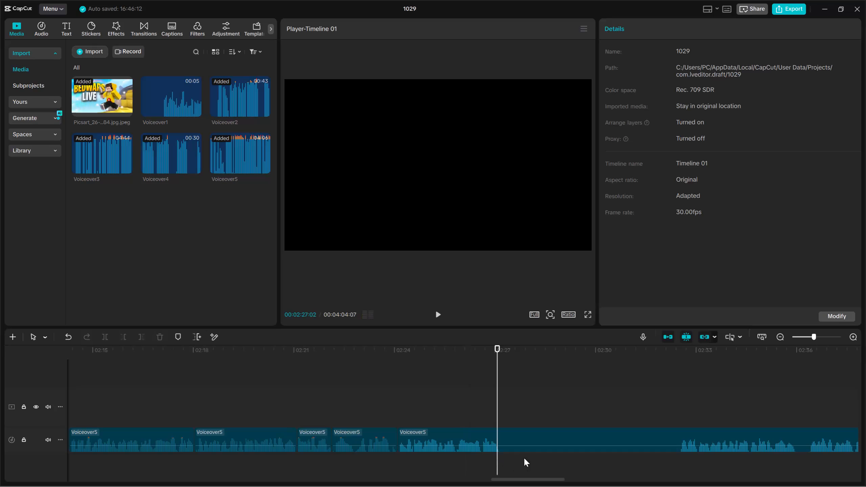
# Cut the silence between 00:02:27:02 and 00:02:32:16 out of the Voiceover5 clip and move the remainder back to close the gap.
pyautogui.moveTo(524, 458); pyautogui.dragTo(523, 417)
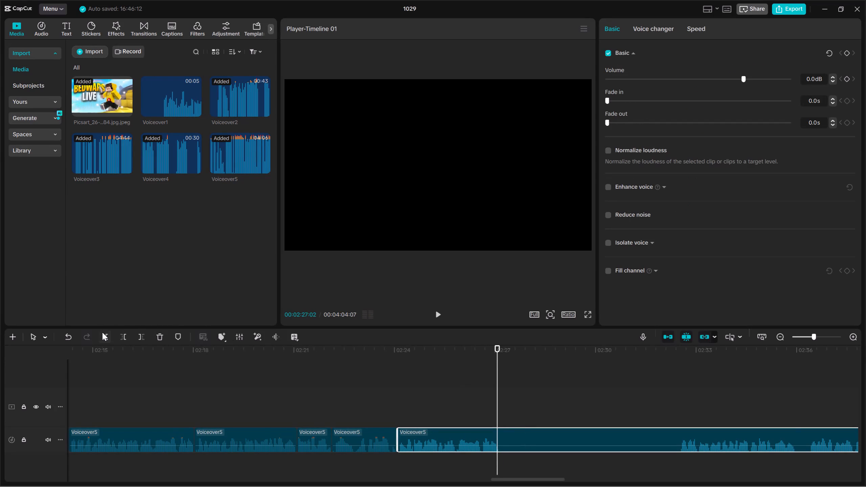
pyautogui.click(102, 332)
pyautogui.press('space')
pyautogui.doubleClick(679, 455)
pyautogui.moveTo(629, 457); pyautogui.dragTo(603, 408)
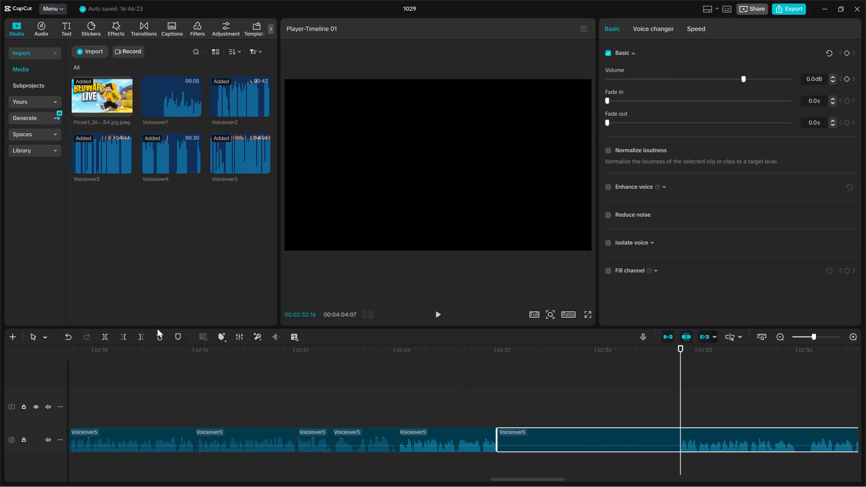
pyautogui.click(121, 333)
pyautogui.moveTo(749, 441); pyautogui.dragTo(568, 449)
# Play the moved Voiceover5 clip from its start at 00:02:27:02 to check the join.
pyautogui.press('Up')
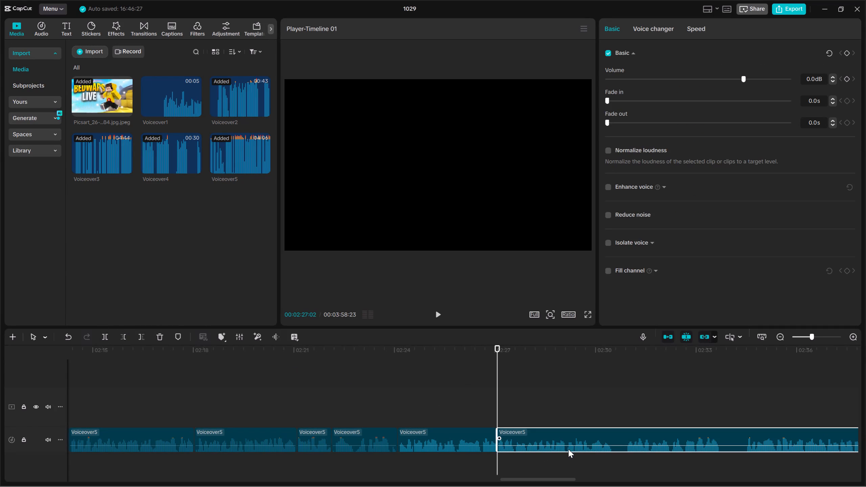
pyautogui.press('space')
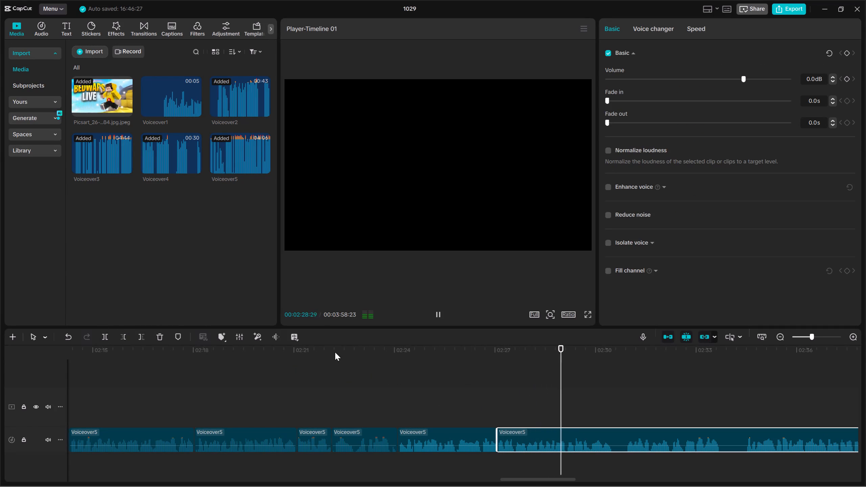
pyautogui.press('space')
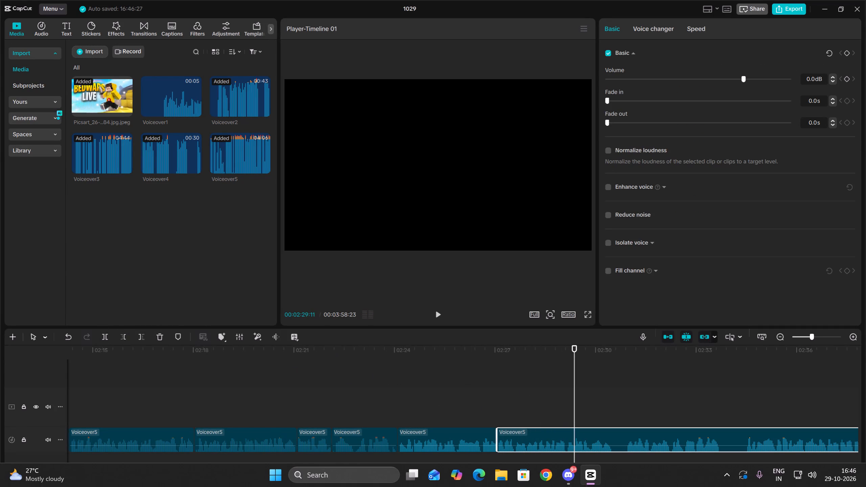
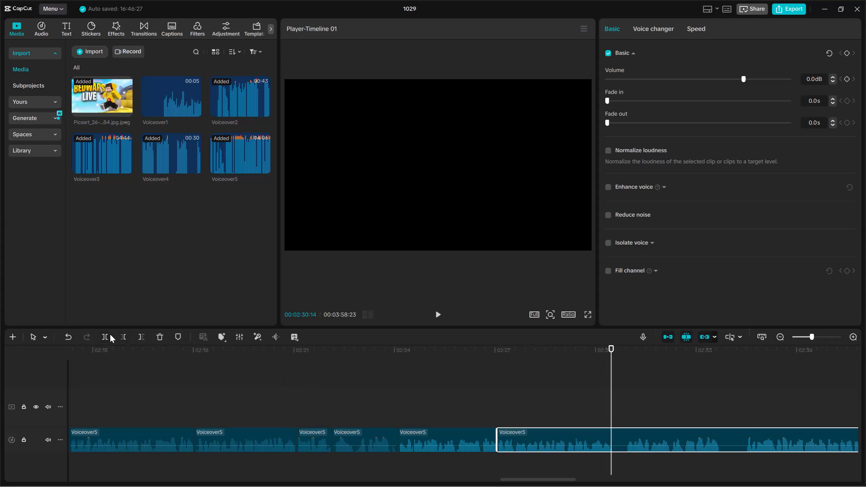
# Cut the short pause from 00:02:30:14 to about 00:02:30:22 out of the Voiceover5 clip and move the remainder back to close the gap.
pyautogui.click(102, 335)
pyautogui.press('space')
pyautogui.press('space')
pyautogui.click(121, 336)
pyautogui.press('Up')
pyautogui.moveTo(698, 440); pyautogui.dragTo(695, 442)
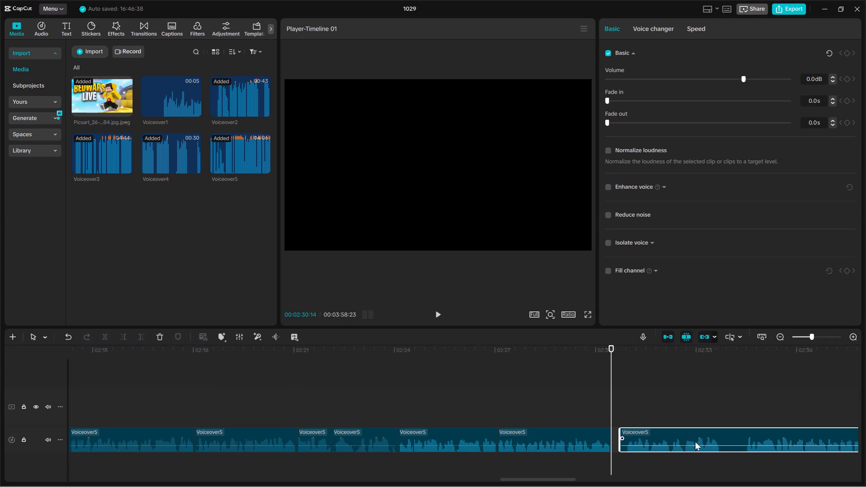
pyautogui.moveTo(695, 442); pyautogui.dragTo(686, 446)
# Cut the pause from about 00:02:33:11 to 00:02:34:05 out of the Voiceover5 clip and move the remainder back to close the gap.
pyautogui.press('space')
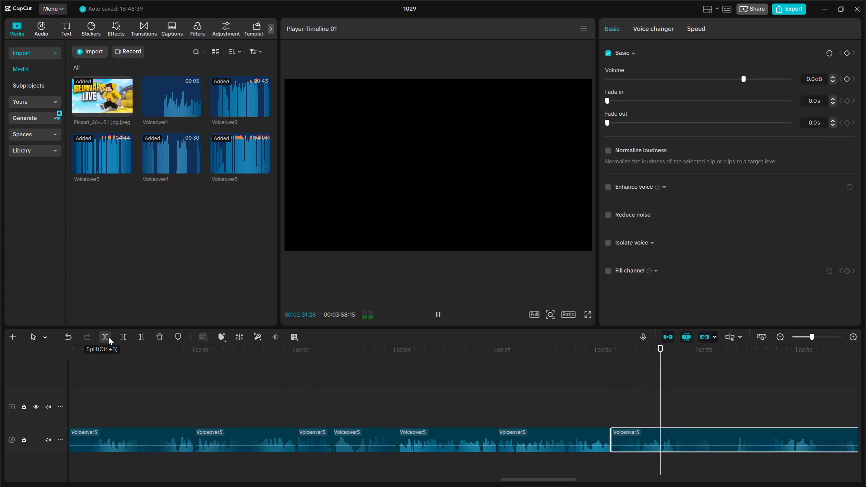
pyautogui.press('space')
pyautogui.click(102, 338)
pyautogui.press('space')
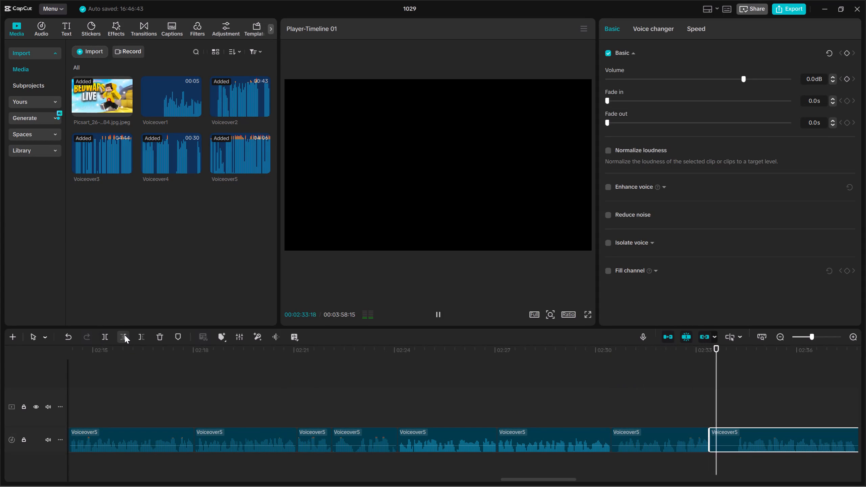
pyautogui.click(125, 334)
pyautogui.press('space')
pyautogui.press('Up')
pyautogui.moveTo(755, 434); pyautogui.dragTo(730, 438)
# Cut the short pause from about 00:02:36:26 to 00:02:37:02 out of the Voiceover5 clip and move the remainder back against the previous clip.
pyautogui.press('space')
pyautogui.moveTo(847, 385); pyautogui.dragTo(865, 386)
pyautogui.click(510, 427)
pyautogui.press('Up')
pyautogui.click(509, 427)
pyautogui.press('space')
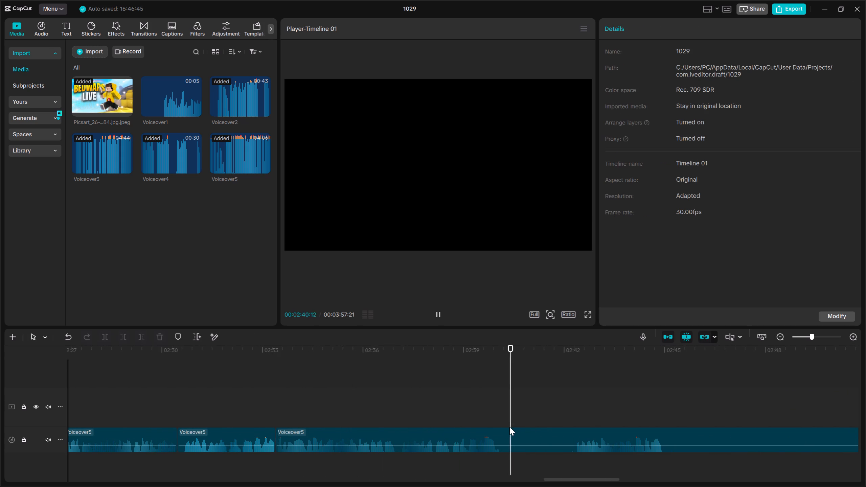
pyautogui.press('Up')
pyautogui.click(485, 437)
pyautogui.press('space')
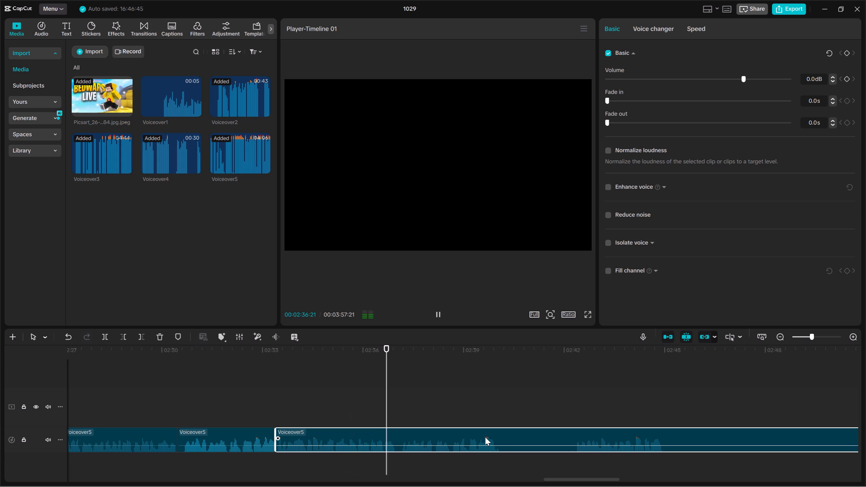
pyautogui.press('space')
pyautogui.click(106, 340)
pyautogui.press('space')
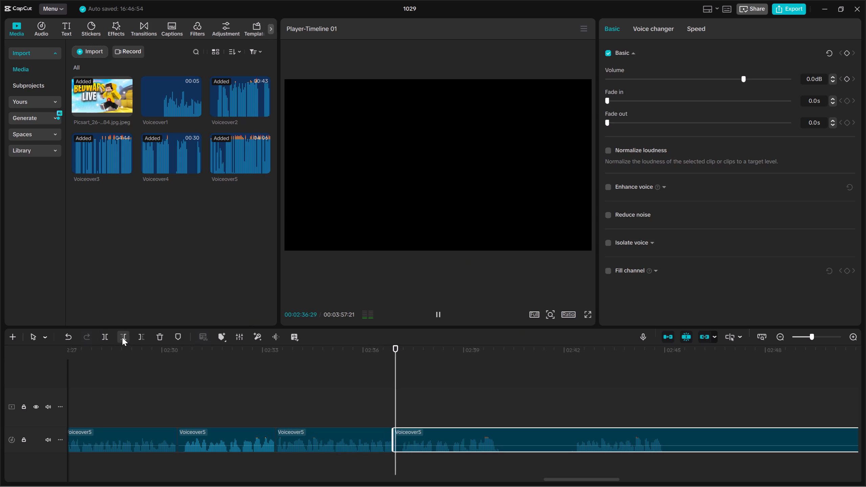
pyautogui.press('space')
pyautogui.click(122, 337)
pyautogui.press('Up')
pyautogui.moveTo(481, 429); pyautogui.dragTo(475, 435)
# Cut the silence from about 00:02:39:26 to 00:02:42:04 out of the Voiceover5 clip and move the remainder back to close the gap.
pyautogui.press('space')
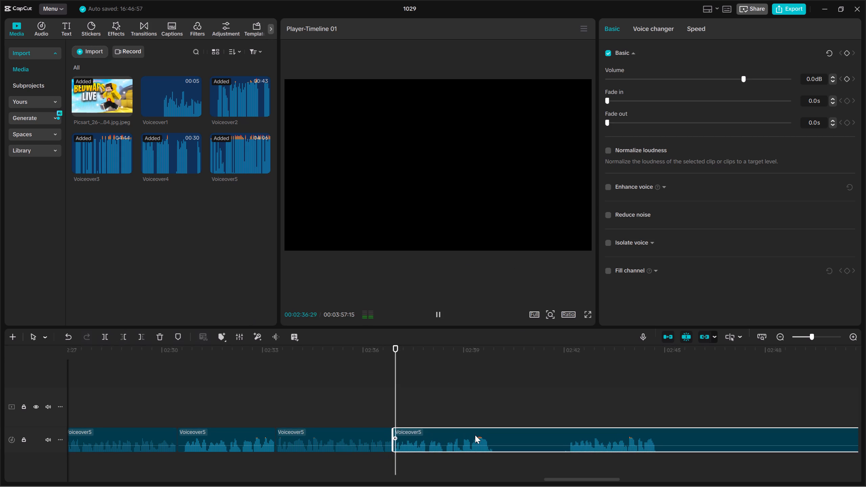
pyautogui.press('space')
pyautogui.click(102, 340)
pyautogui.press('space')
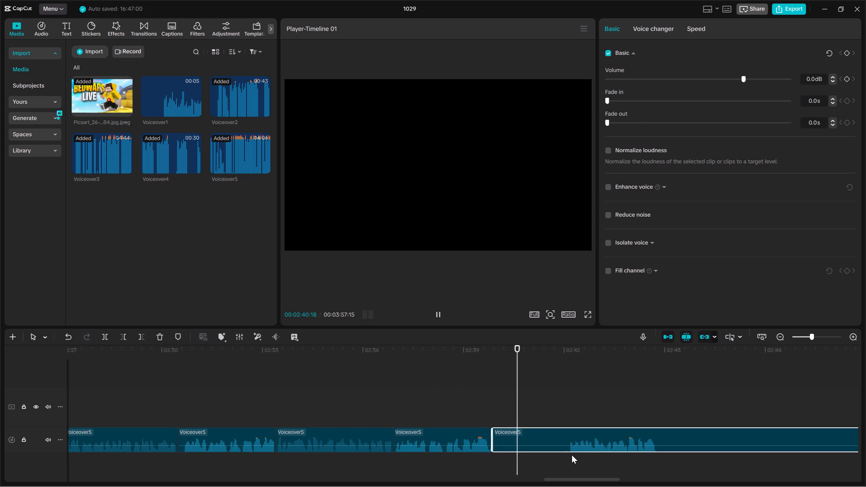
pyautogui.click(569, 455)
pyautogui.press('space')
pyautogui.doubleClick(569, 455)
pyautogui.moveTo(604, 458); pyautogui.dragTo(613, 422)
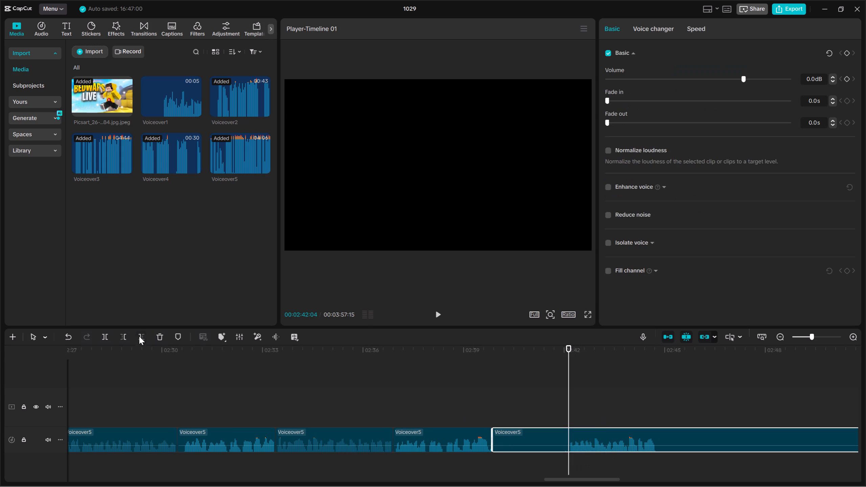
pyautogui.click(129, 337)
pyautogui.moveTo(601, 427); pyautogui.dragTo(562, 435)
pyautogui.moveTo(579, 431); pyautogui.dragTo(503, 442)
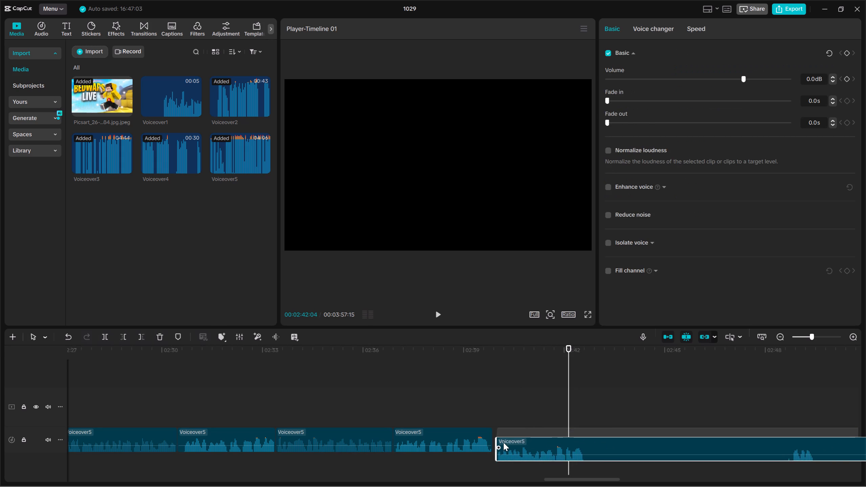
pyautogui.moveTo(503, 442); pyautogui.dragTo(502, 443)
# Cut the silence from about 00:02:42:13 to 00:02:48:21 out of the Voiceover5 clip and move the remainder back to close the gap.
pyautogui.press('Up')
pyautogui.press('space')
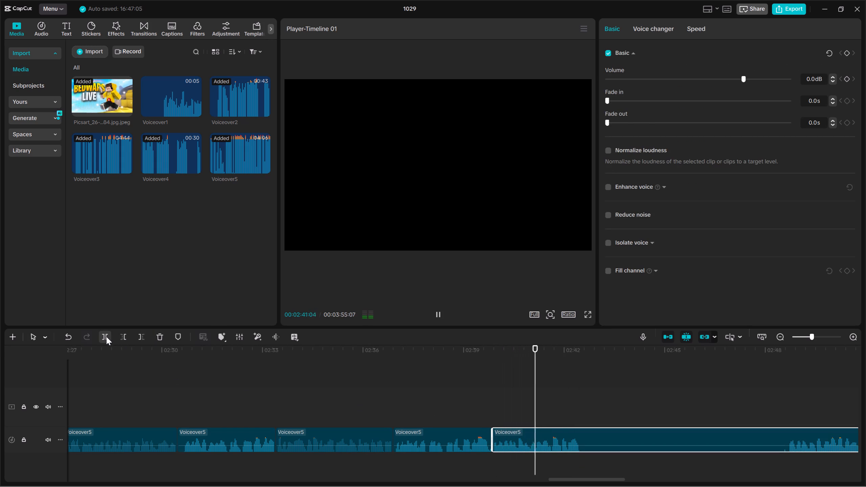
pyautogui.press('space')
pyautogui.click(106, 337)
pyautogui.press('space')
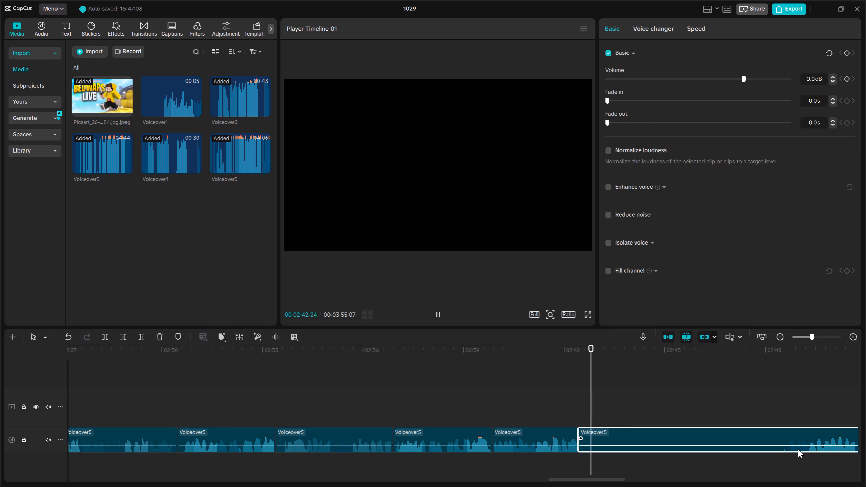
pyautogui.doubleClick(787, 452)
pyautogui.click(790, 456)
pyautogui.moveTo(748, 469); pyautogui.dragTo(733, 433)
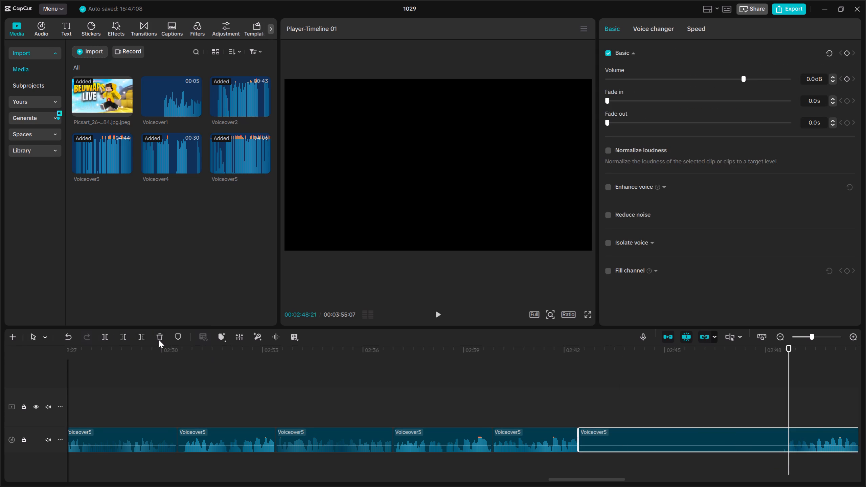
pyautogui.click(123, 335)
pyautogui.moveTo(824, 434); pyautogui.dragTo(614, 440)
# Cut the silence from about 00:02:45:02 to 00:02:51:25 out of the Voiceover5 clip and move the remainder back to close the gap.
pyautogui.press('Up')
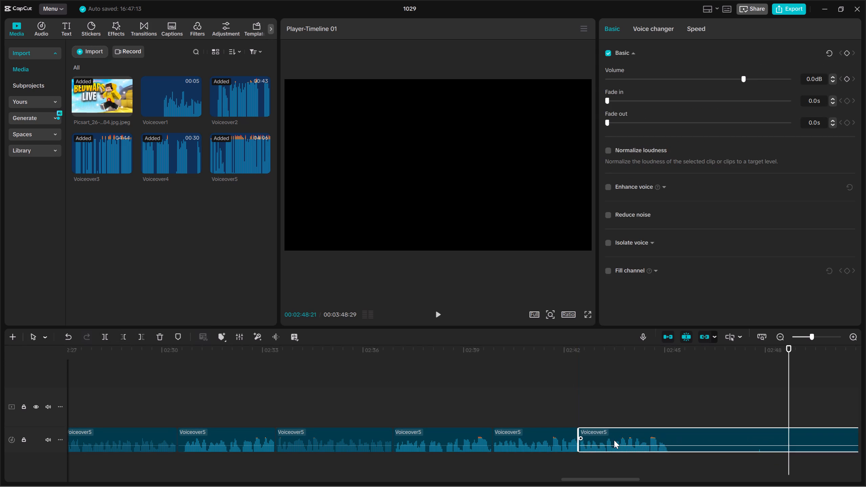
pyautogui.press('space')
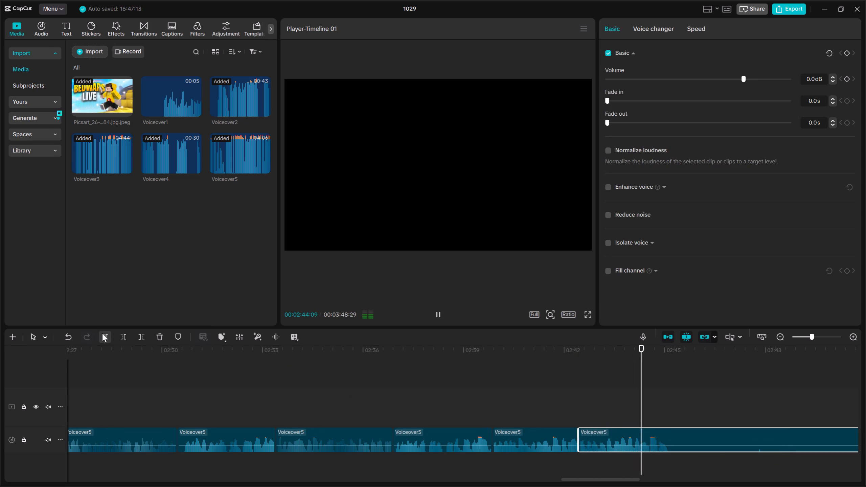
pyautogui.press('space')
pyautogui.click(102, 333)
pyautogui.press('space')
pyautogui.moveTo(806, 352); pyautogui.dragTo(865, 355)
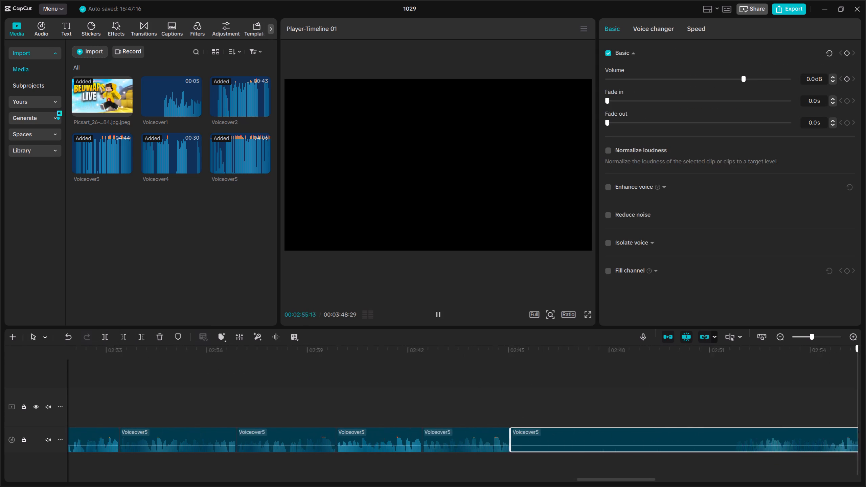
pyautogui.moveTo(865, 355); pyautogui.dragTo(637, 379)
pyautogui.moveTo(667, 378); pyautogui.dragTo(671, 448)
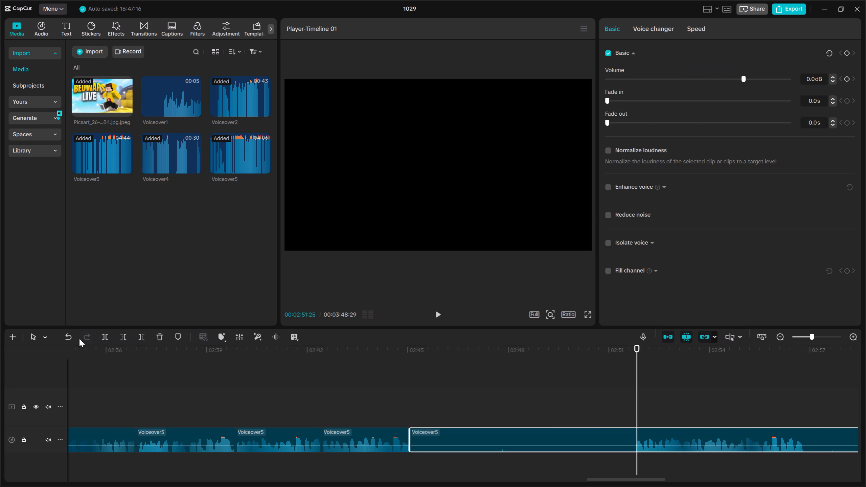
pyautogui.click(118, 332)
pyautogui.moveTo(681, 434); pyautogui.dragTo(452, 440)
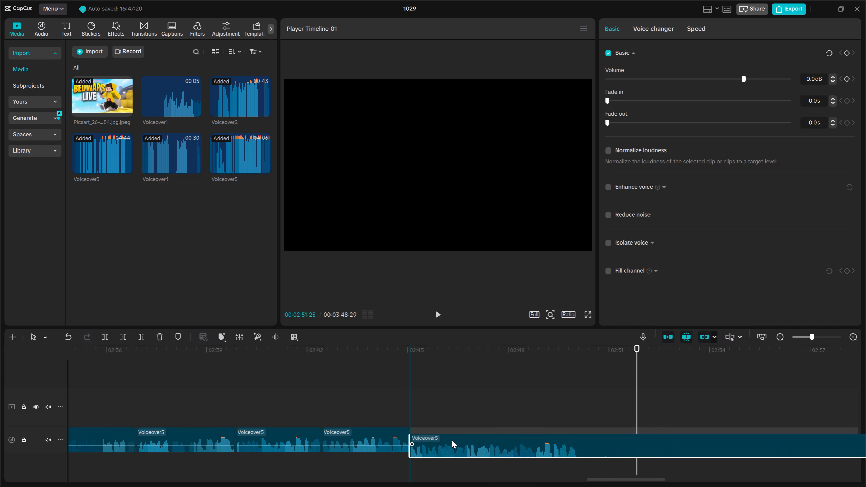
# Cut the silence between 00:02:50:01 and 00:02:55:12 out of the Voiceover5 clip and move the remainder back to close the gap.
pyautogui.press('Up')
pyautogui.press('space')
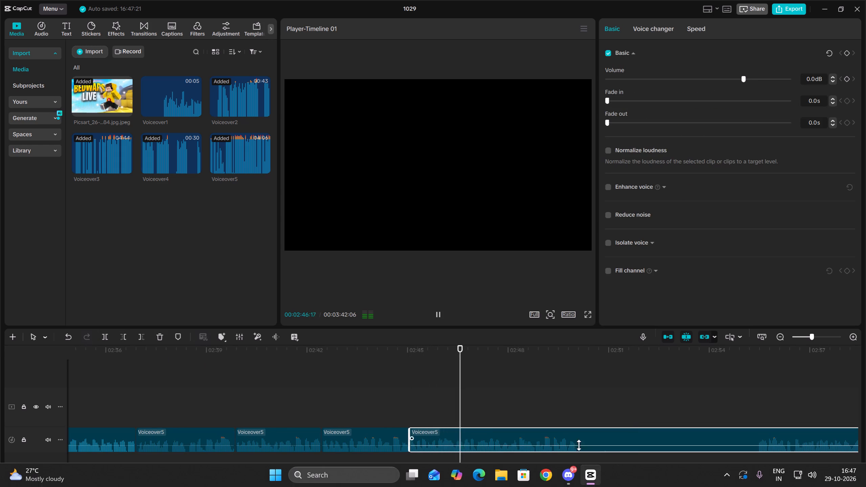
pyautogui.press('space')
pyautogui.press('space')
pyautogui.press('space')
pyautogui.click(107, 337)
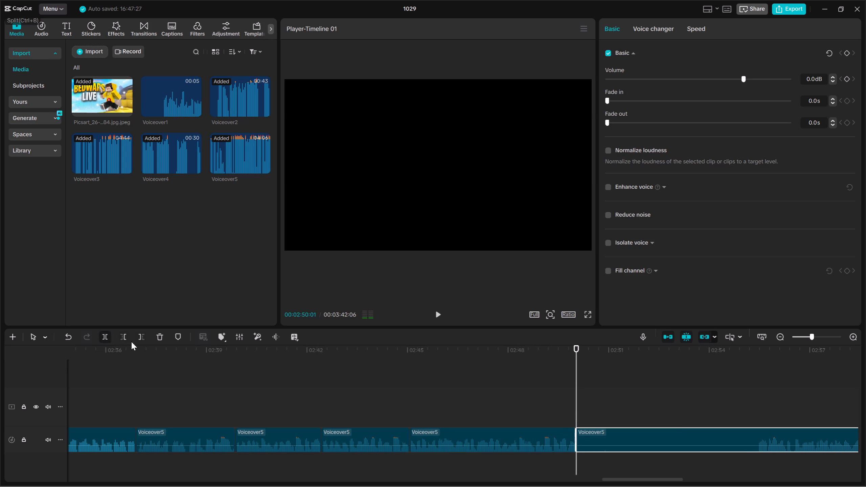
pyautogui.click(756, 460)
pyautogui.moveTo(727, 468); pyautogui.dragTo(707, 434)
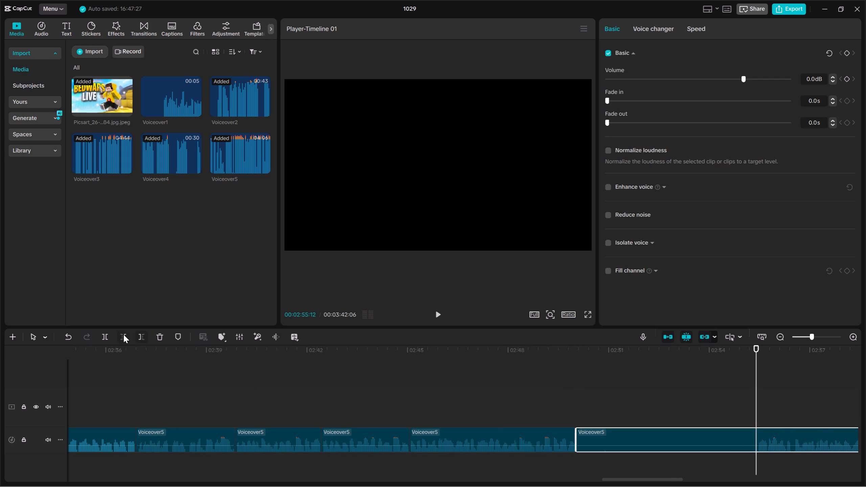
pyautogui.click(123, 334)
pyautogui.moveTo(798, 435); pyautogui.dragTo(619, 446)
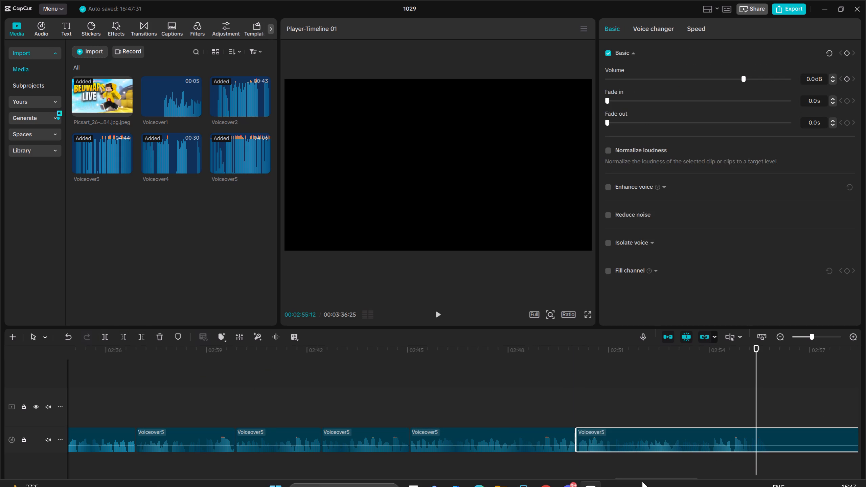
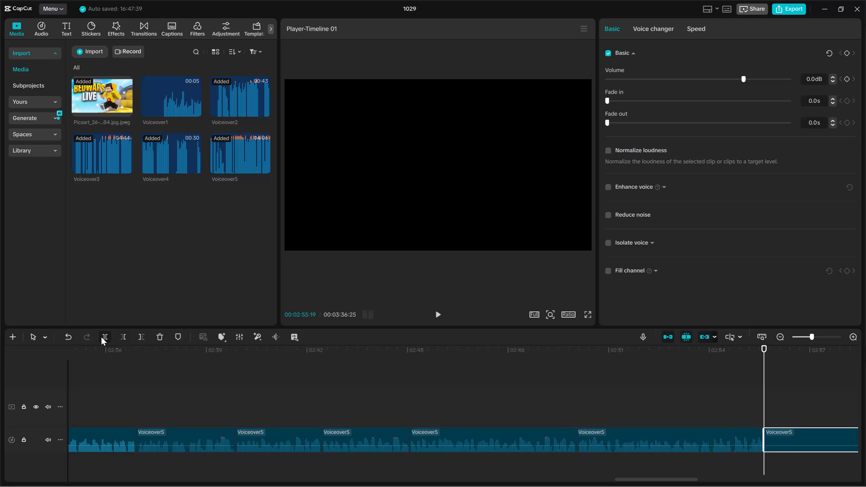
# Cut the silence from 00:02:55:19 to 00:03:01:18 out of the Voiceover5 clip and move the remainder back to close the gap.
pyautogui.press('space')
pyautogui.moveTo(845, 396); pyautogui.dragTo(864, 385)
pyautogui.click(572, 456)
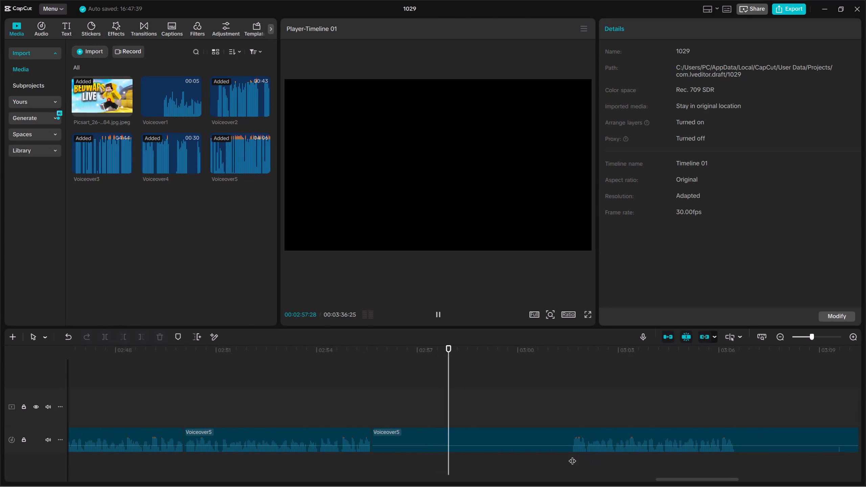
pyautogui.moveTo(562, 460); pyautogui.dragTo(550, 445)
pyautogui.click(116, 339)
pyautogui.click(120, 339)
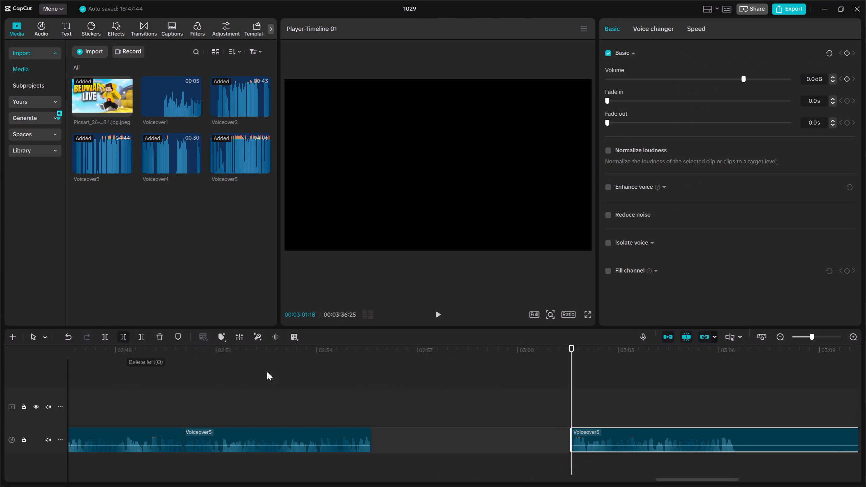
pyautogui.moveTo(645, 441); pyautogui.dragTo(443, 444)
# Cut the section from about 00:03:00:14 to 00:03:10:02 out of the Voiceover5 clip and move the remainder back to close the gap.
pyautogui.press('Up')
pyautogui.press('space')
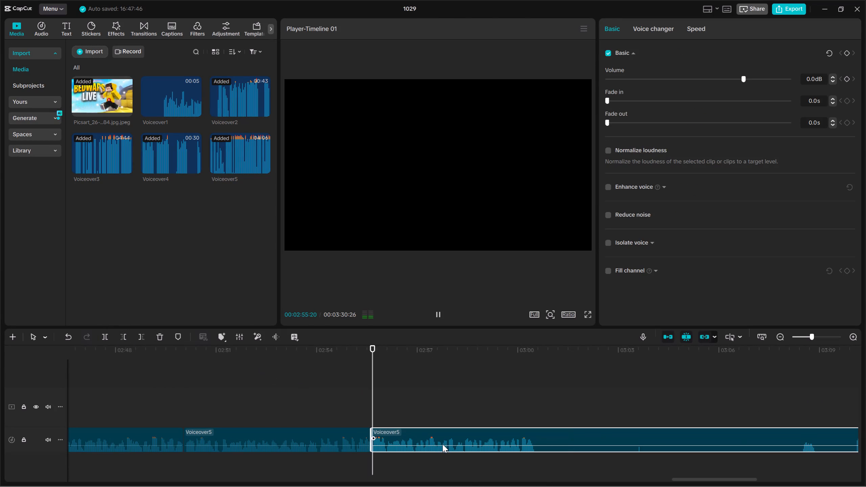
pyautogui.press('space')
pyautogui.click(106, 337)
pyautogui.press('space')
pyautogui.moveTo(807, 389); pyautogui.dragTo(858, 386)
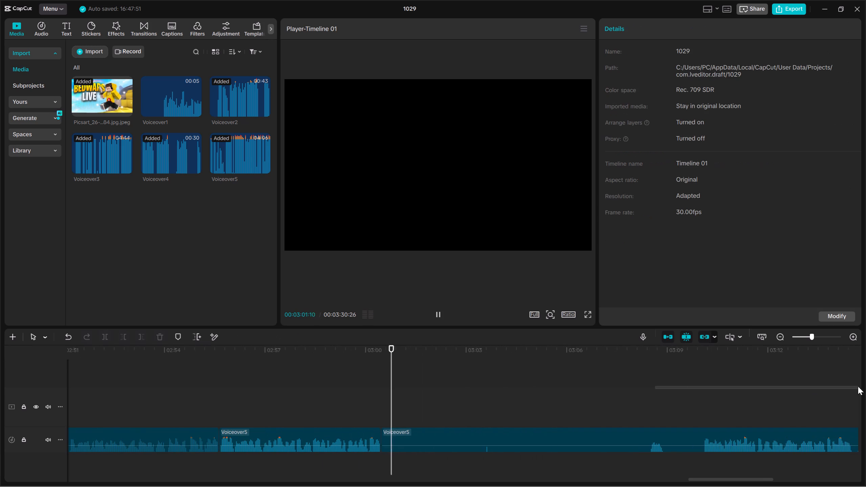
pyautogui.moveTo(858, 386); pyautogui.dragTo(865, 386)
pyautogui.doubleClick(704, 460)
pyautogui.moveTo(644, 466); pyautogui.dragTo(627, 435)
pyautogui.click(118, 336)
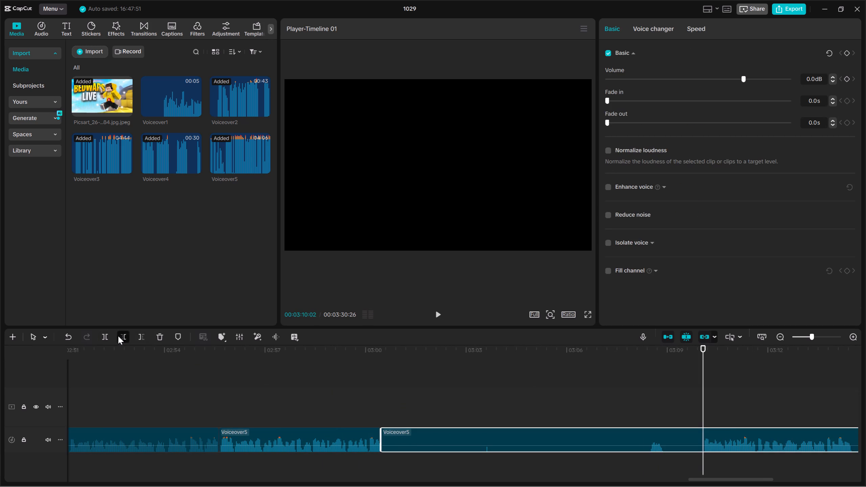
pyautogui.moveTo(731, 432); pyautogui.dragTo(407, 437)
# Cut the short pause from about 00:03:04:26 to 00:03:05:01 out of the Voiceover5 clip and move the remainder back to close the gap.
pyautogui.press('Up')
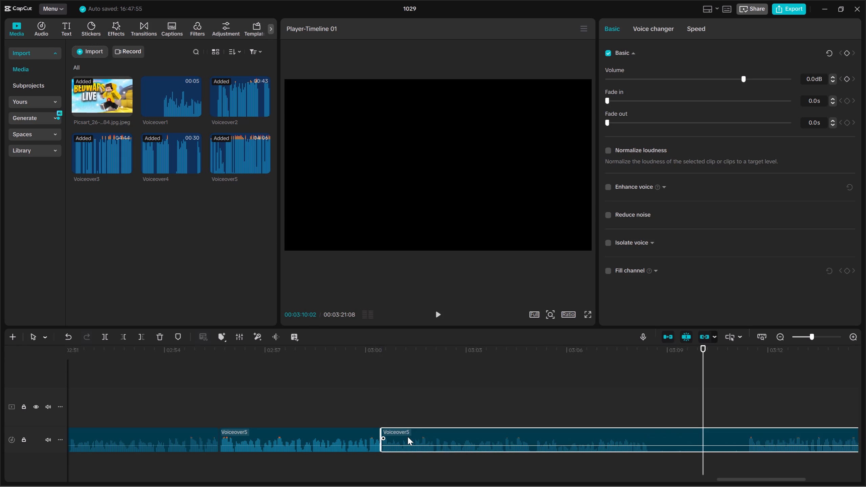
pyautogui.press('space')
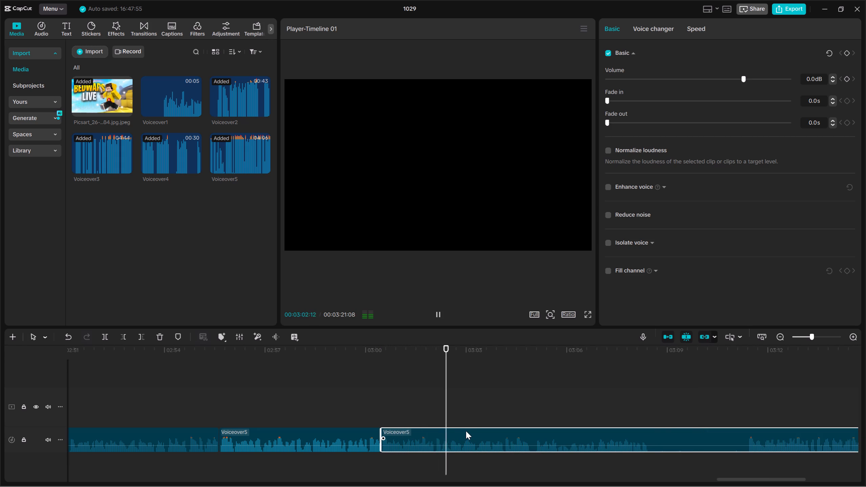
pyautogui.press('space')
pyautogui.click(107, 338)
pyautogui.press('space')
pyautogui.press('space')
pyautogui.press('Up')
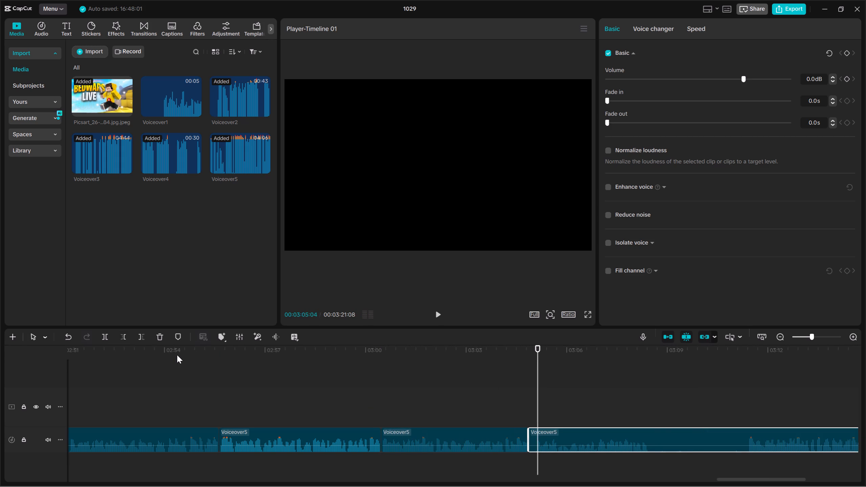
pyautogui.press('space')
pyautogui.press('space')
pyautogui.click(121, 338)
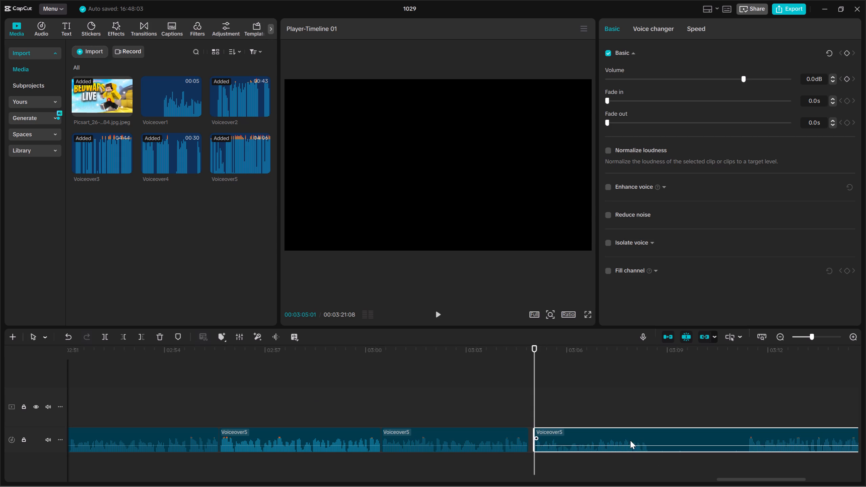
pyautogui.moveTo(629, 440); pyautogui.dragTo(623, 446)
# Split the Voiceover5 clip at 00:03:08:08, where the speech ends, to cut out the silence that follows.
pyautogui.doubleClick(644, 459)
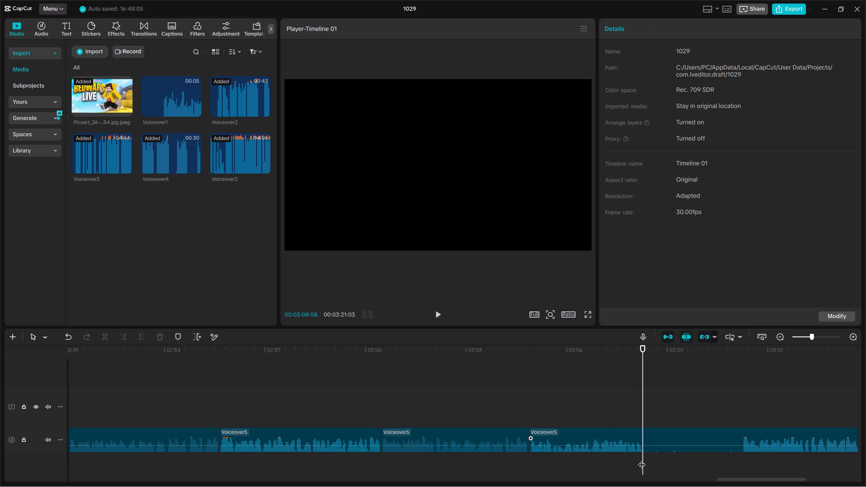
pyautogui.moveTo(625, 464); pyautogui.dragTo(591, 428)
pyautogui.click(102, 332)
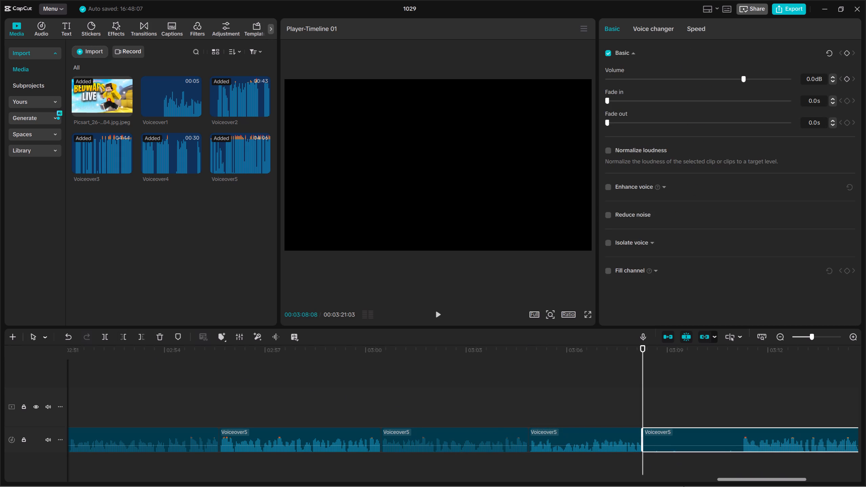
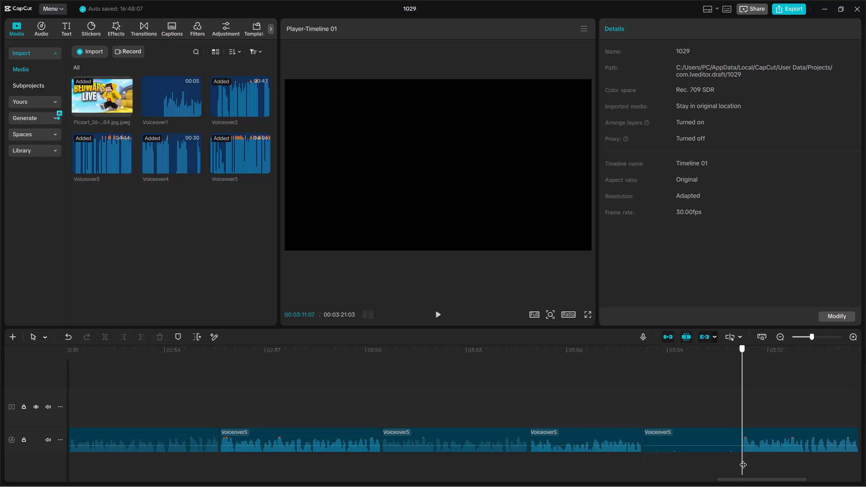
# Remove the silence before 00:03:11:07 from the last Voiceover5 piece and move the remainder back to 00:03:08:08 to close the gap.
pyautogui.moveTo(726, 459); pyautogui.dragTo(716, 428)
pyautogui.click(124, 333)
pyautogui.moveTo(757, 435); pyautogui.dragTo(694, 435)
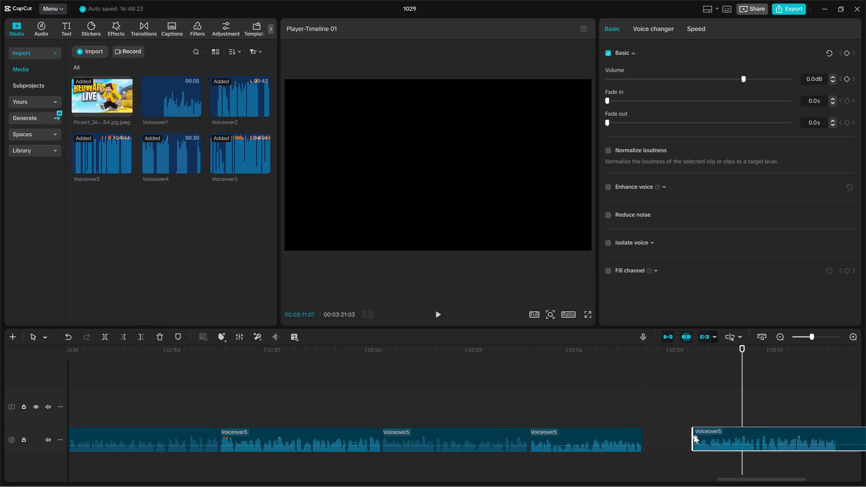
pyautogui.moveTo(694, 435); pyautogui.dragTo(657, 441)
# Cut the silence from about 00:03:13:11 to 00:03:14:16 out of the Voiceover5 clip and move the remainder back to close the gap.
pyautogui.press('Up')
pyautogui.press('space')
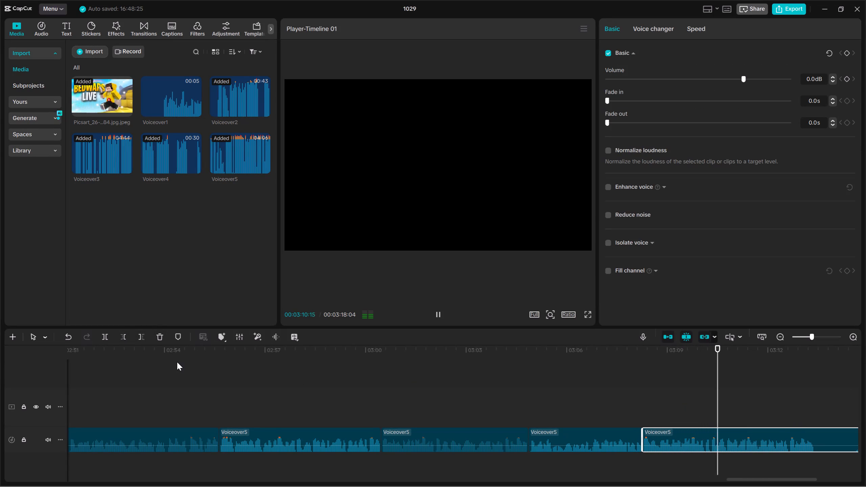
pyautogui.press('space')
pyautogui.click(104, 338)
pyautogui.press('space')
pyautogui.moveTo(716, 359); pyautogui.dragTo(865, 370)
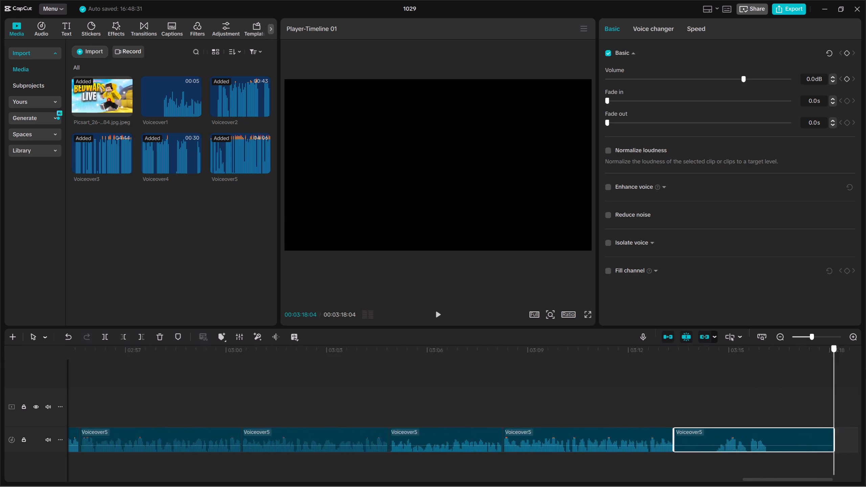
pyautogui.moveTo(865, 370); pyautogui.dragTo(662, 396)
pyautogui.click(662, 397)
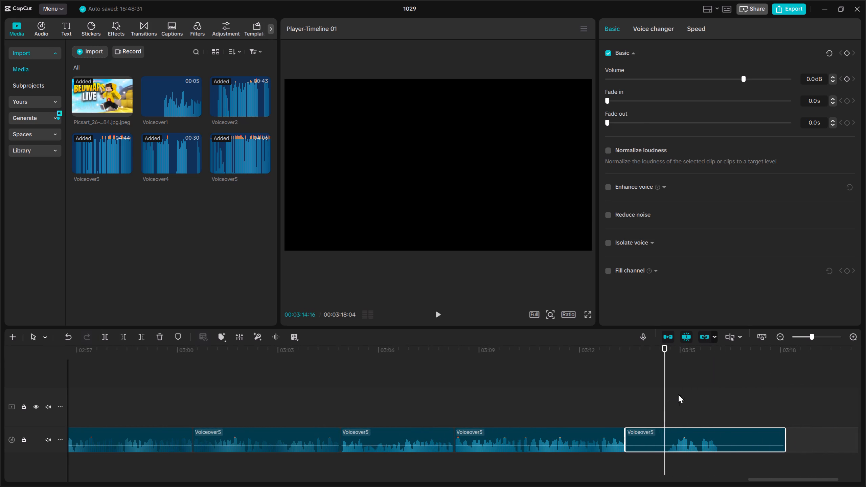
pyautogui.moveTo(680, 394); pyautogui.dragTo(696, 446)
pyautogui.click(121, 335)
pyautogui.moveTo(677, 432); pyautogui.dragTo(654, 433)
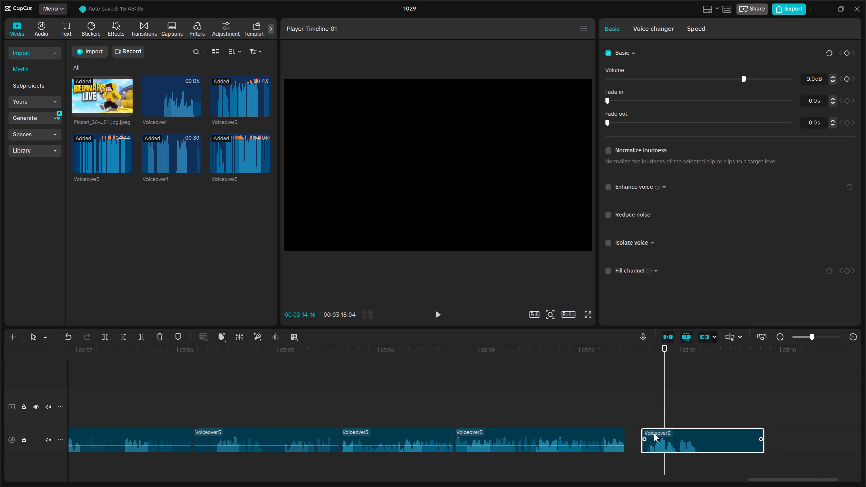
pyautogui.moveTo(654, 433); pyautogui.dragTo(638, 437)
# Trim the silent tail off the last Voiceover5 piece so that it ends at 00:03:14:29, where the speech stops.
pyautogui.press('Up')
pyautogui.press('space')
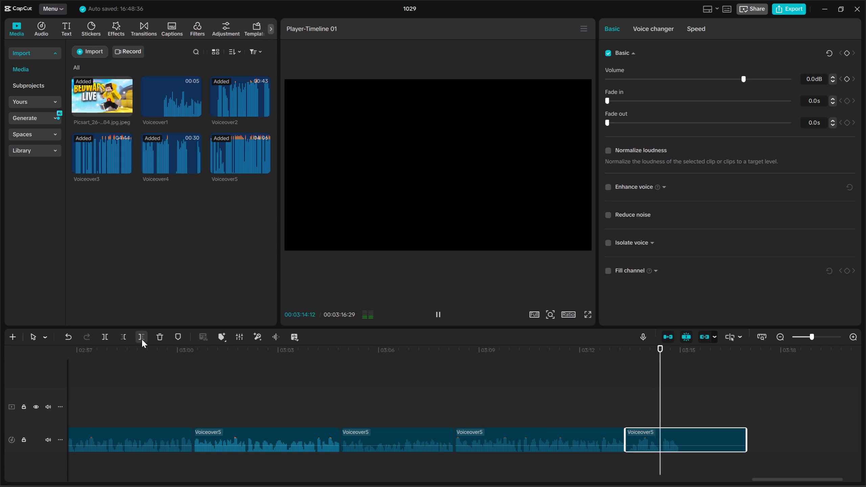
pyautogui.press('space')
pyautogui.click(142, 339)
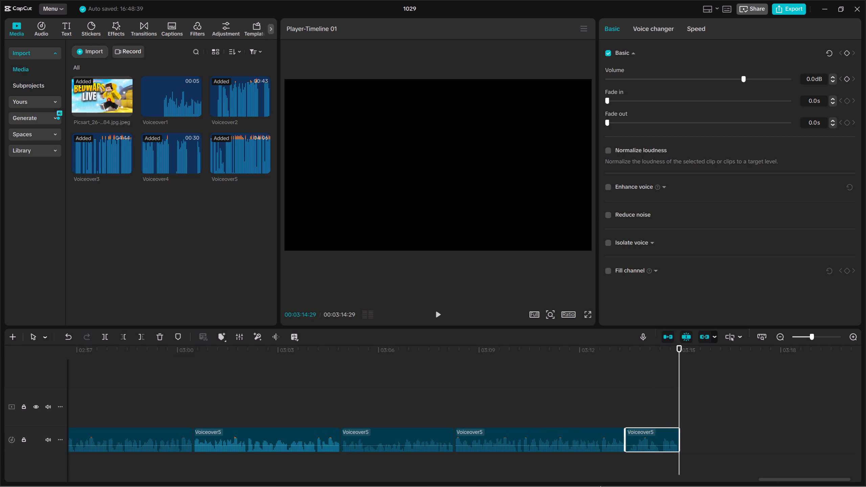
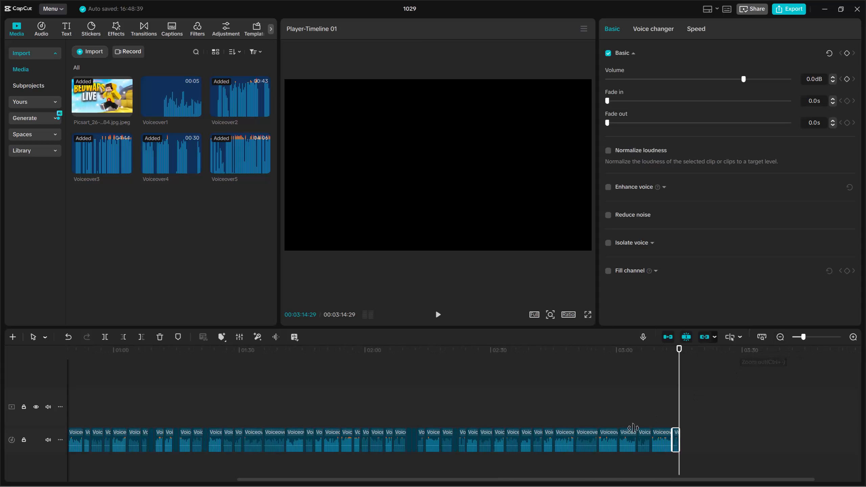
# Set the volume of all narration clips on the audio track to 2 dB and play back from the timeline's start.
pyautogui.doubleClick(785, 338)
pyautogui.moveTo(414, 443); pyautogui.dragTo(21, 451)
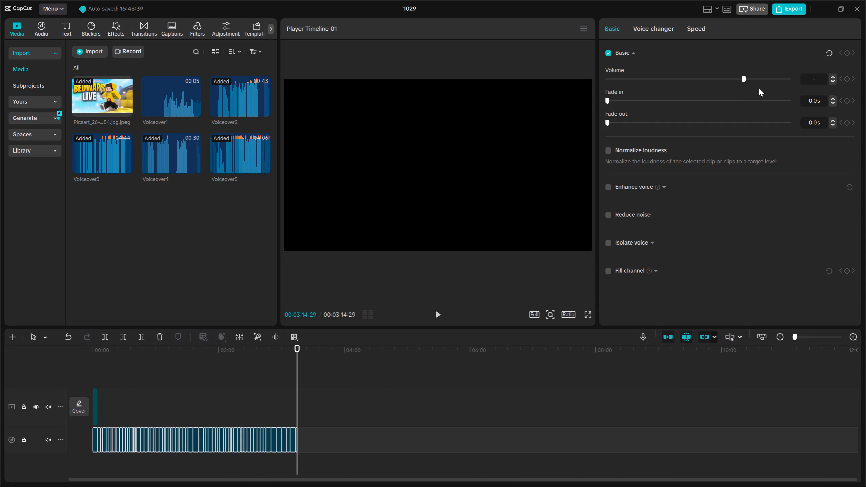
pyautogui.click(815, 79)
pyautogui.press('2')
pyautogui.click(238, 402)
pyautogui.moveTo(238, 402); pyautogui.dragTo(25, 406)
pyautogui.press('space')
# Apply noise reduction to all narration clips on the audio track.
pyautogui.doubleClick(852, 338)
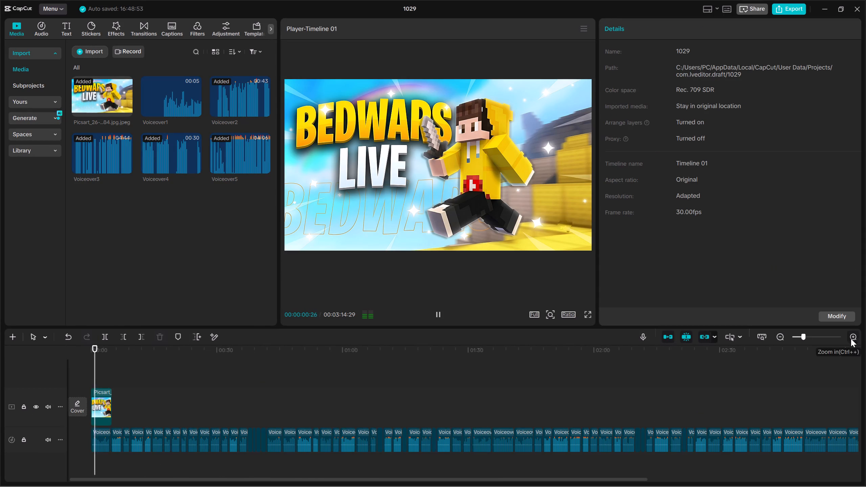
pyautogui.click(774, 335)
pyautogui.click(778, 335)
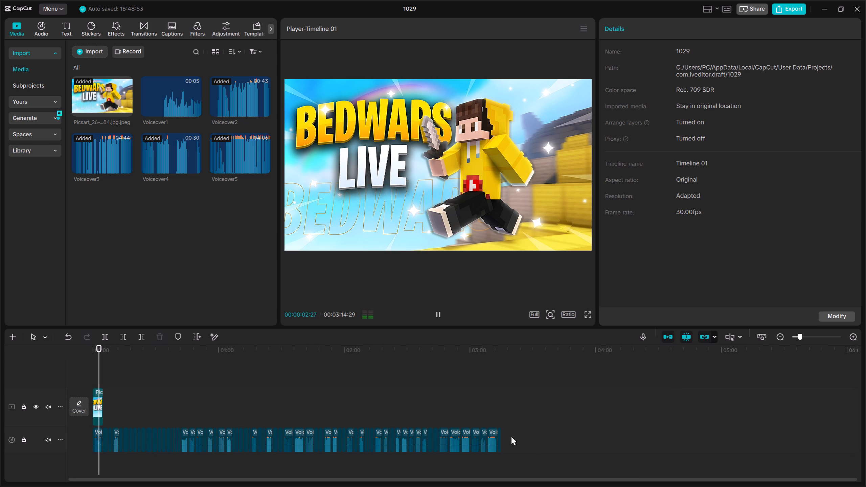
pyautogui.press('space')
pyautogui.moveTo(551, 449); pyautogui.dragTo(1, 446)
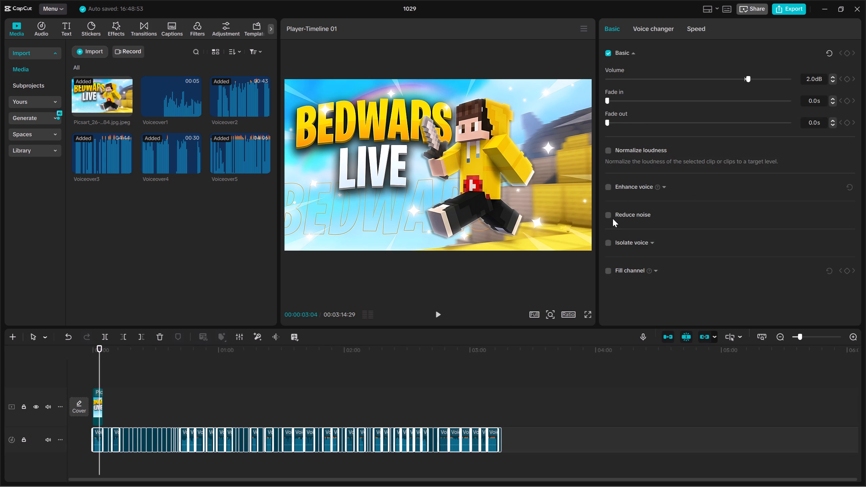
pyautogui.click(608, 216)
pyautogui.doubleClick(855, 334)
pyautogui.moveTo(855, 334); pyautogui.dragTo(852, 334)
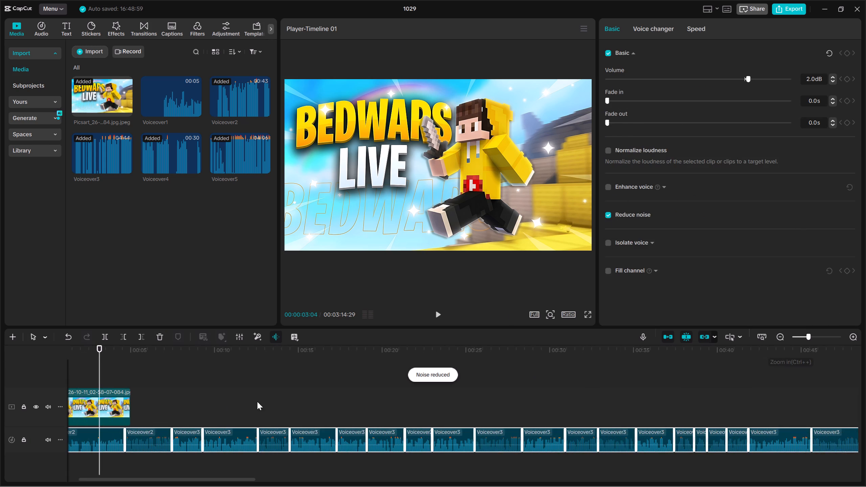
# Return the playhead to the timeline's start, switch to File Explorer and search the Downloads folder for "parkour".
pyautogui.click(223, 400)
pyautogui.moveTo(223, 399); pyautogui.dragTo(0, 396)
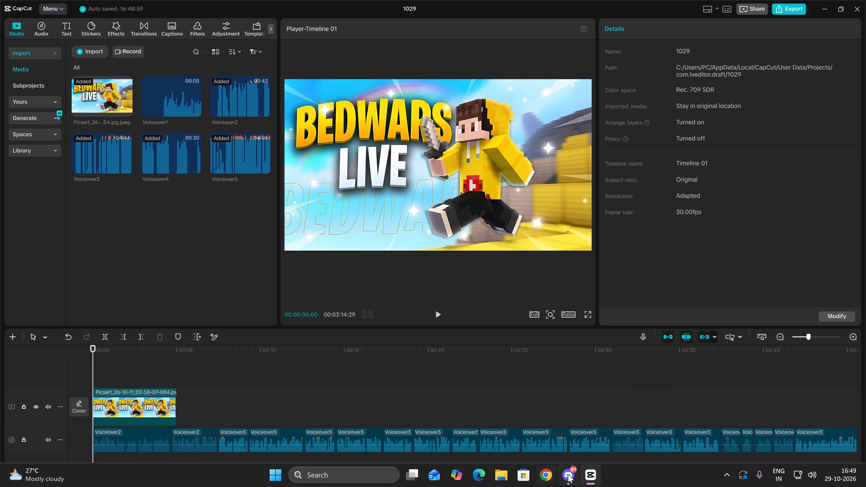
pyautogui.click(90, 44)
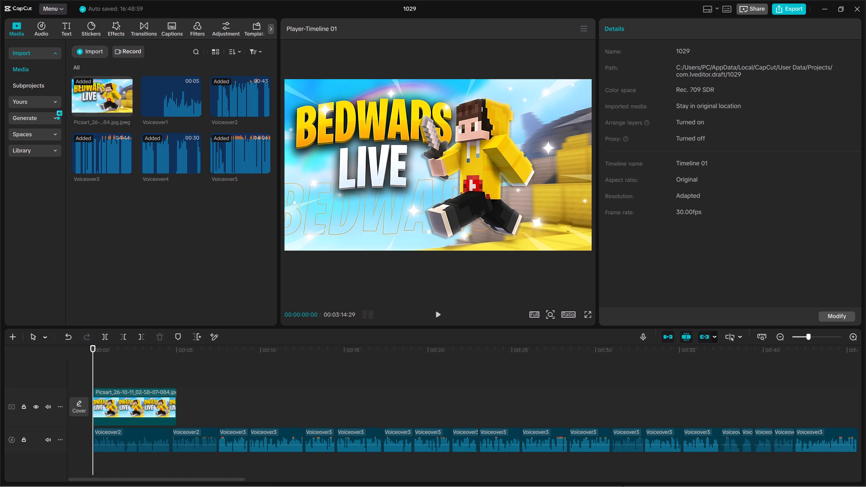
pyautogui.click(493, 476)
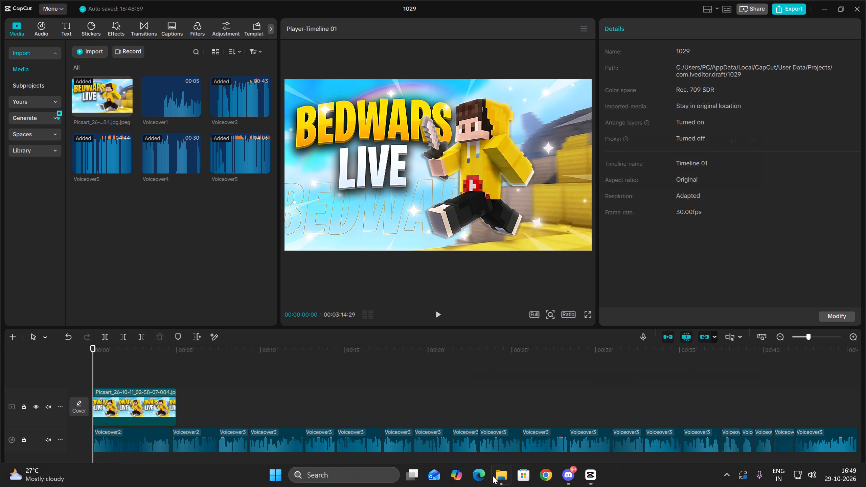
pyautogui.doubleClick(628, 250)
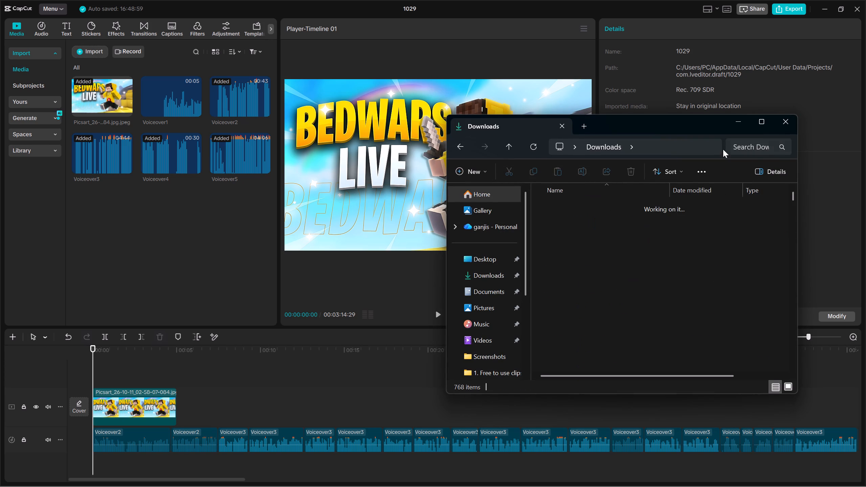
pyautogui.click(748, 148)
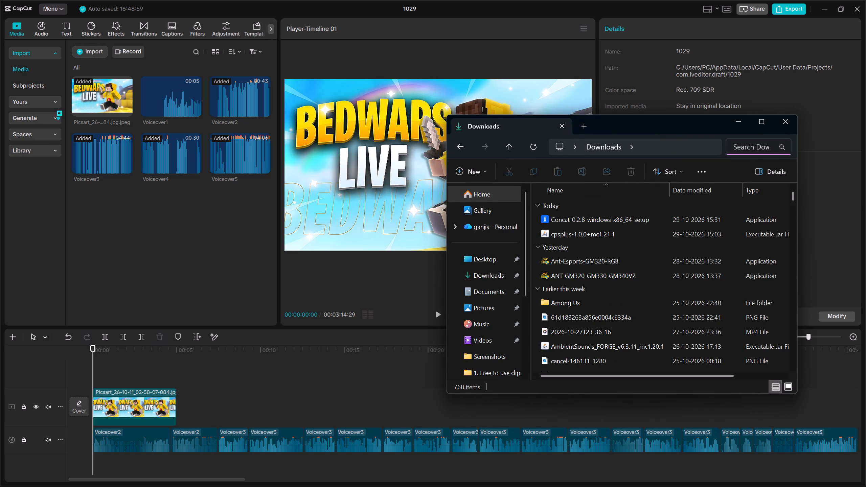
pyautogui.write('parkour')
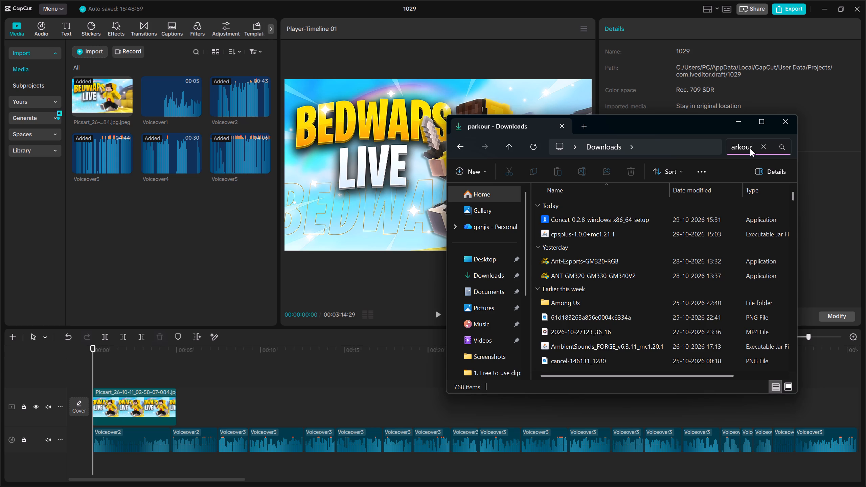
# Import the Minecraft Parkour Gameplay video into the project media and add it at the start of the main video track.
pyautogui.click(715, 223)
pyautogui.moveTo(725, 222); pyautogui.dragTo(189, 226)
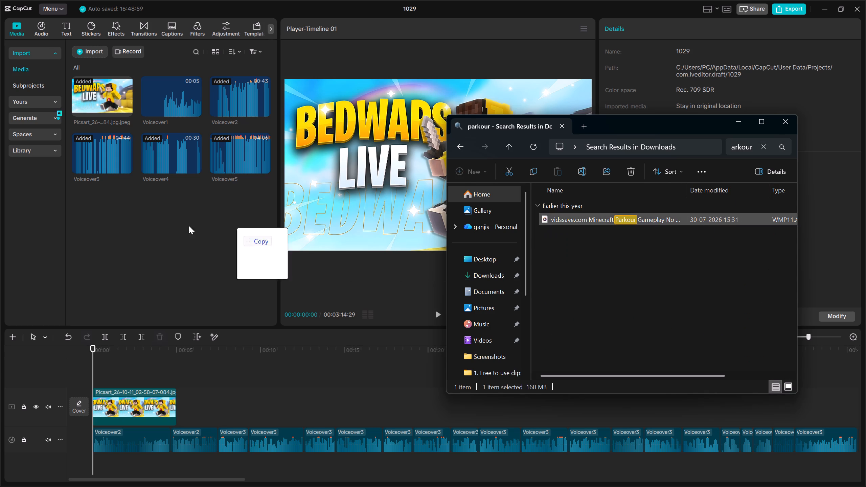
pyautogui.moveTo(189, 226); pyautogui.dragTo(139, 223)
pyautogui.click(126, 222)
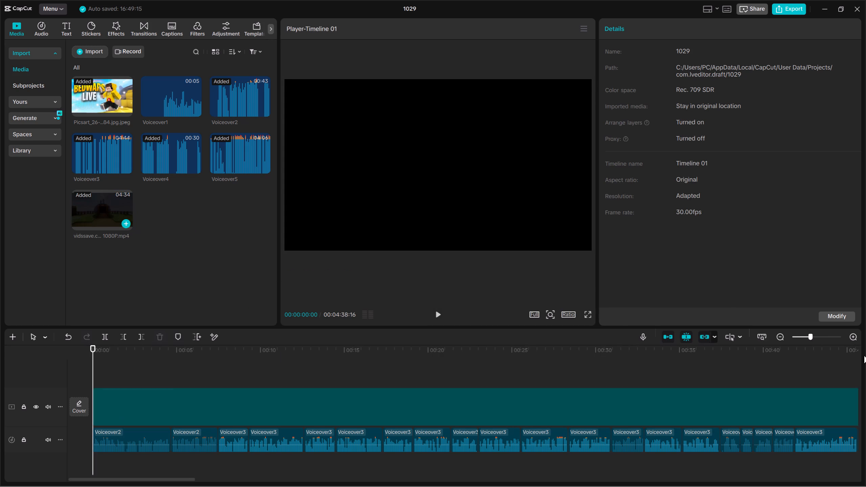
# Delete the Bedwars Live image clip that follows the parkour video on the main track.
pyautogui.click(771, 338)
pyautogui.tripleClick(778, 338)
pyautogui.click(778, 338)
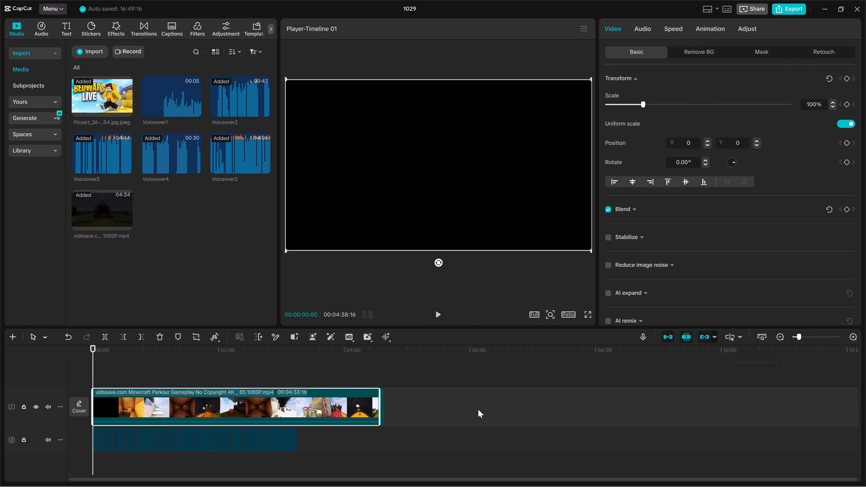
pyautogui.moveTo(479, 409); pyautogui.dragTo(382, 388)
pyautogui.press('Delete')
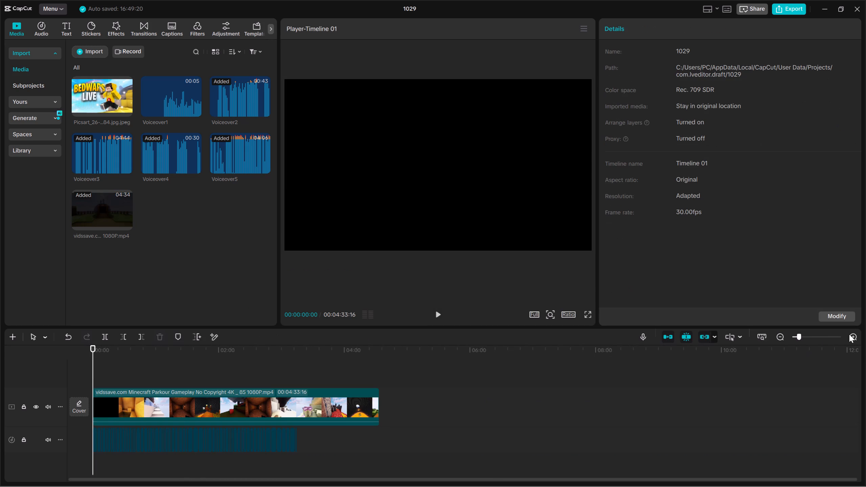
# Cut the dark opening off the parkour video, removing everything before 00:00:02:08, and play the new beginning.
pyautogui.doubleClick(856, 330)
pyautogui.doubleClick(854, 333)
pyautogui.press('space')
pyautogui.click(364, 409)
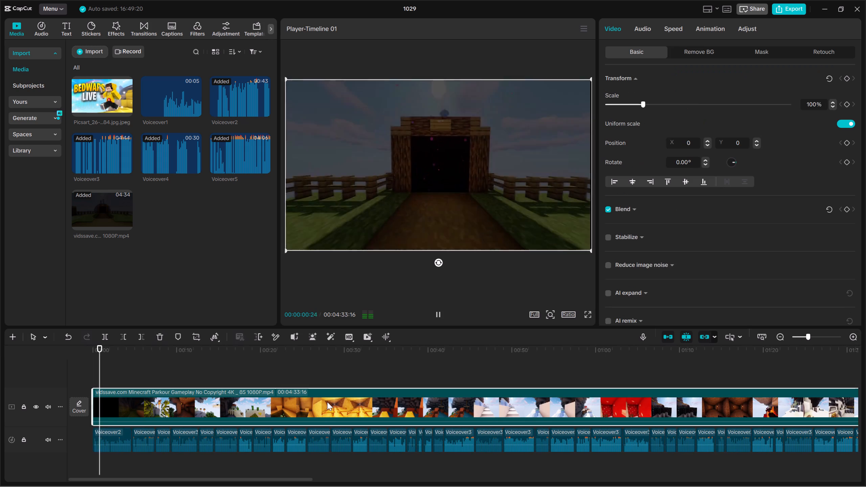
pyautogui.press('space')
pyautogui.press('space')
pyautogui.press('space')
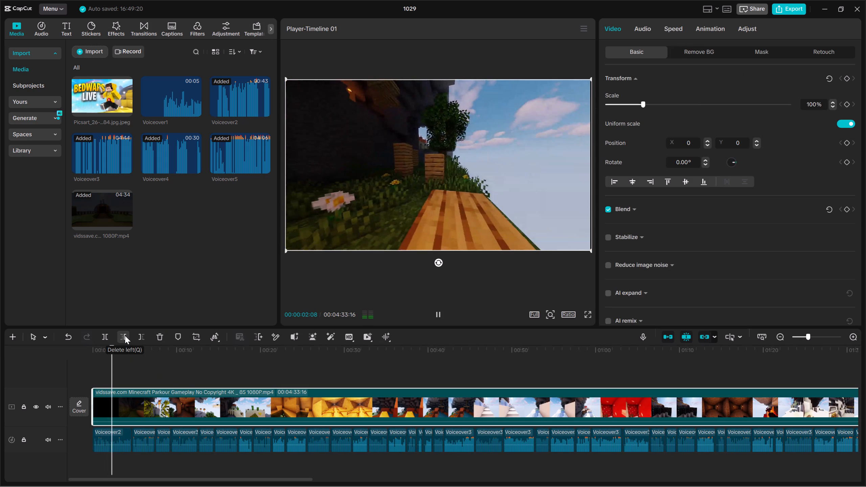
pyautogui.click(125, 335)
pyautogui.press('space')
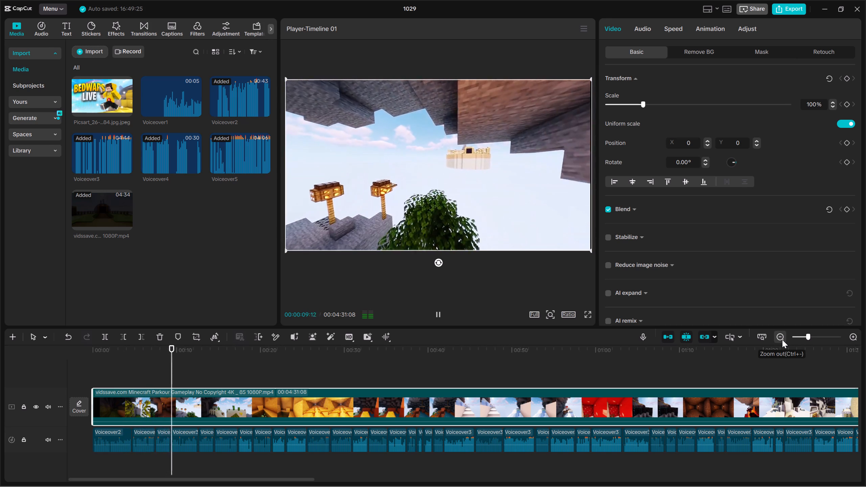
# Trim the end of the parkour video to 00:03:14:29, where the last Voiceover5 clip ends.
pyautogui.click(782, 340)
pyautogui.click(782, 340)
pyautogui.click(500, 377)
pyautogui.press('Up')
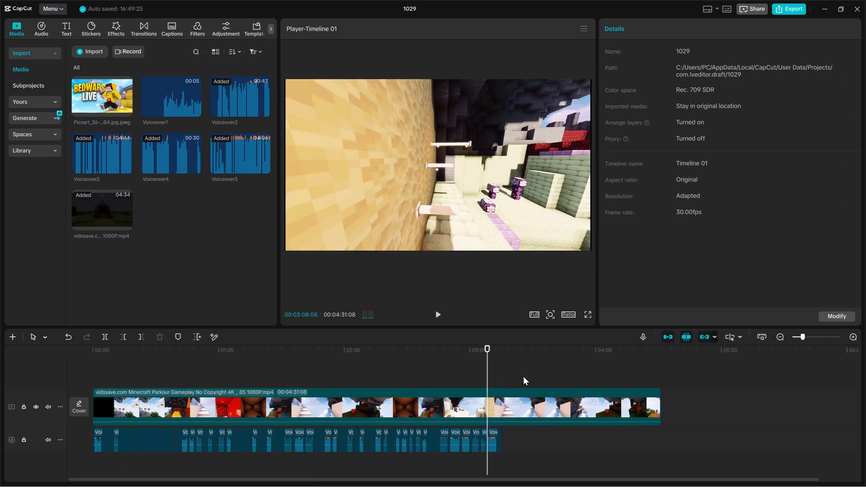
pyautogui.press('Down')
pyautogui.moveTo(523, 376); pyautogui.dragTo(530, 437)
pyautogui.press('space')
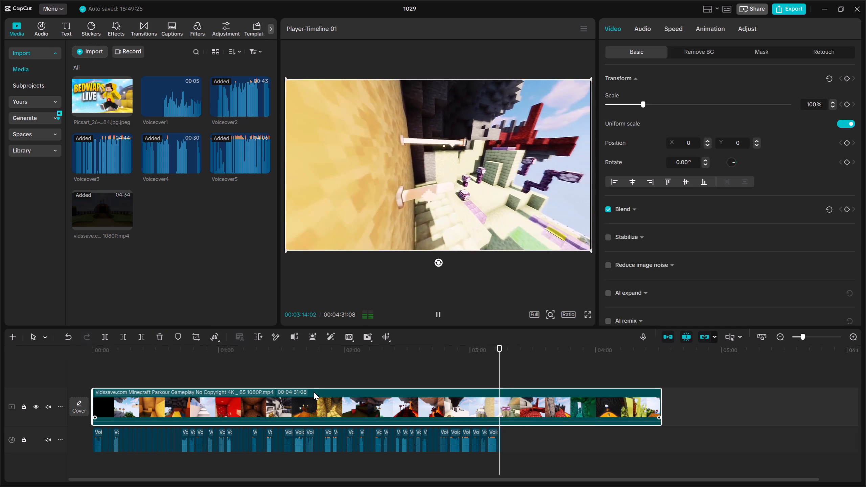
pyautogui.press('Up')
pyautogui.press('space')
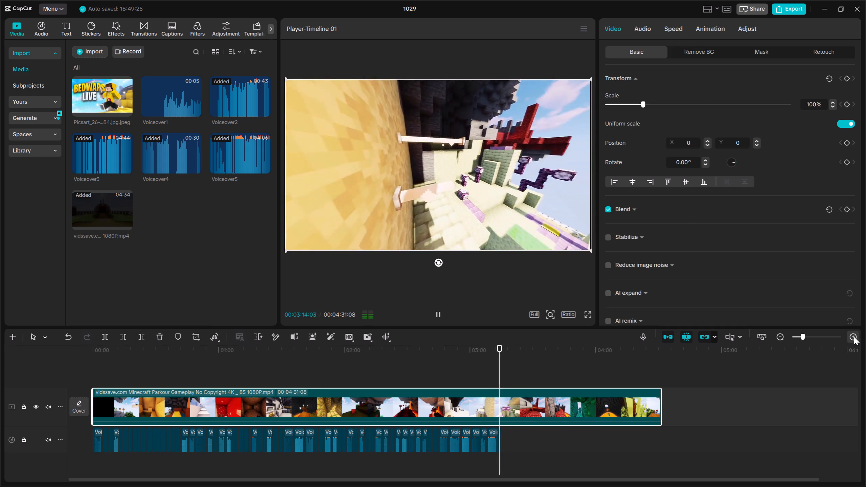
pyautogui.doubleClick(854, 337)
pyautogui.press('space')
pyautogui.press('Up')
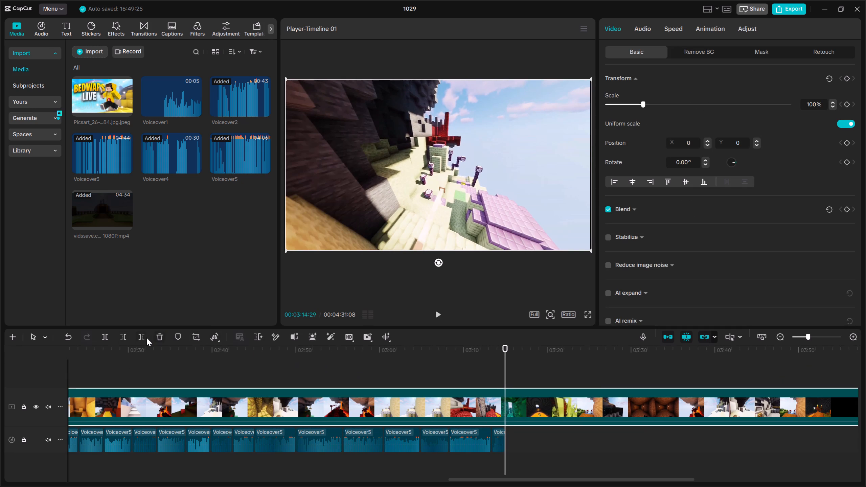
pyautogui.click(142, 337)
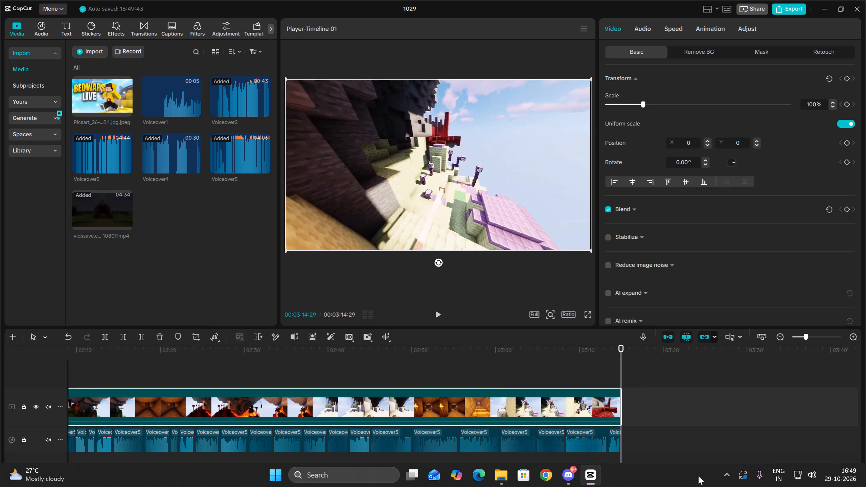
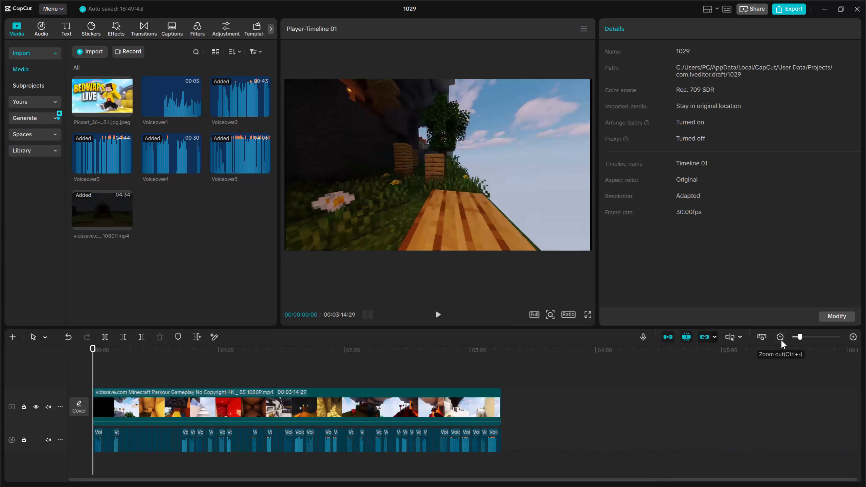
# Play the opening seconds of the parkour video with the voiceover and return to the beginning.
pyautogui.press('Up')
pyautogui.doubleClick(854, 337)
pyautogui.press('space')
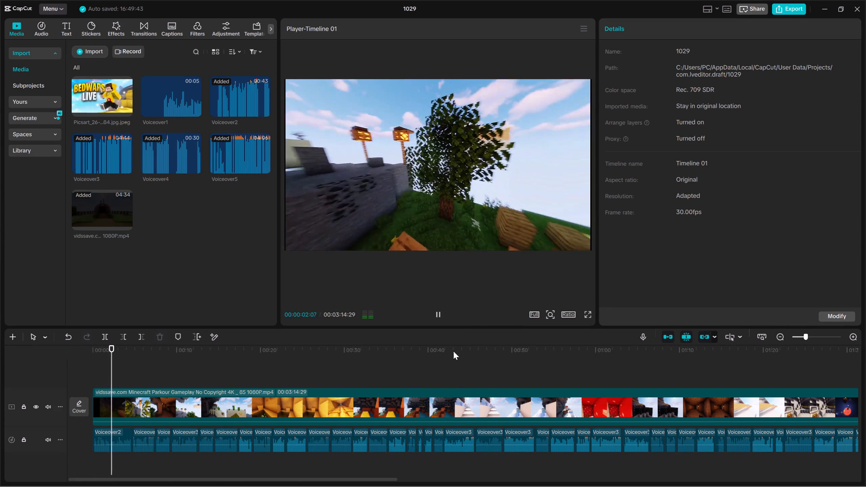
pyautogui.click(315, 410)
pyautogui.press('space')
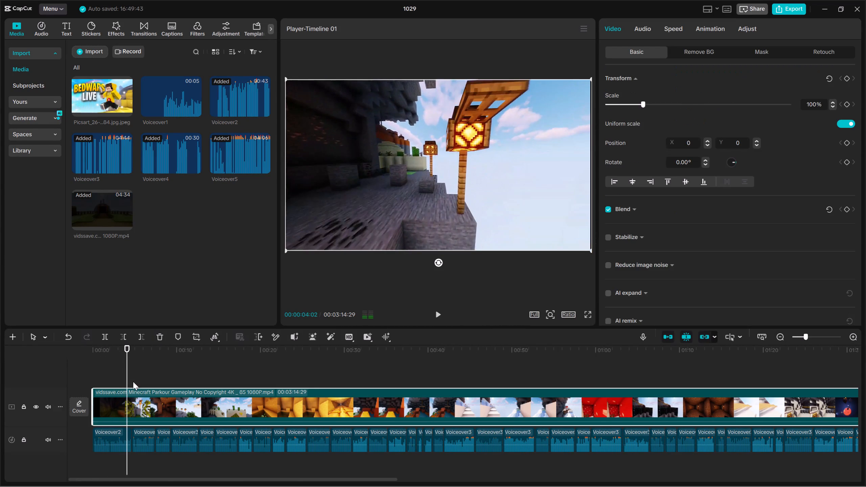
pyautogui.click(119, 371)
pyautogui.press('Up')
pyautogui.press('Up')
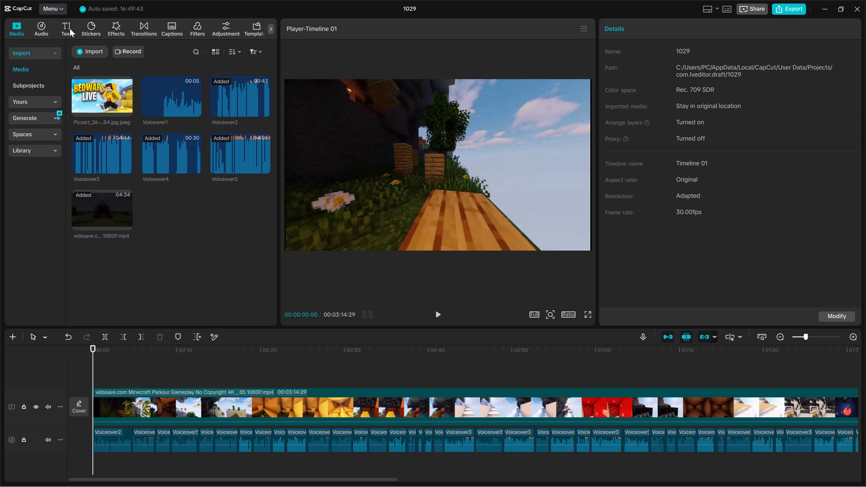
# Add a default text clip above the parkour video at the timeline start and extend it to about 31 seconds.
pyautogui.click(70, 28)
pyautogui.moveTo(98, 68); pyautogui.dragTo(85, 379)
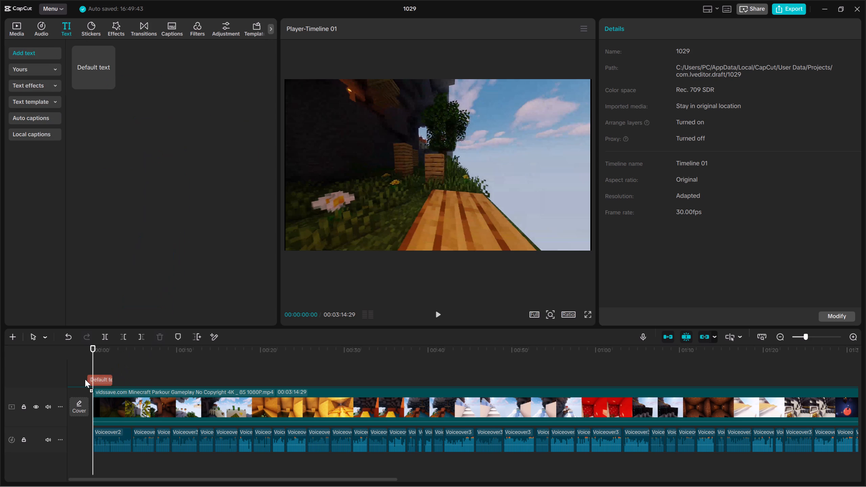
pyautogui.moveTo(85, 379); pyautogui.dragTo(84, 379)
pyautogui.moveTo(117, 390); pyautogui.dragTo(241, 394)
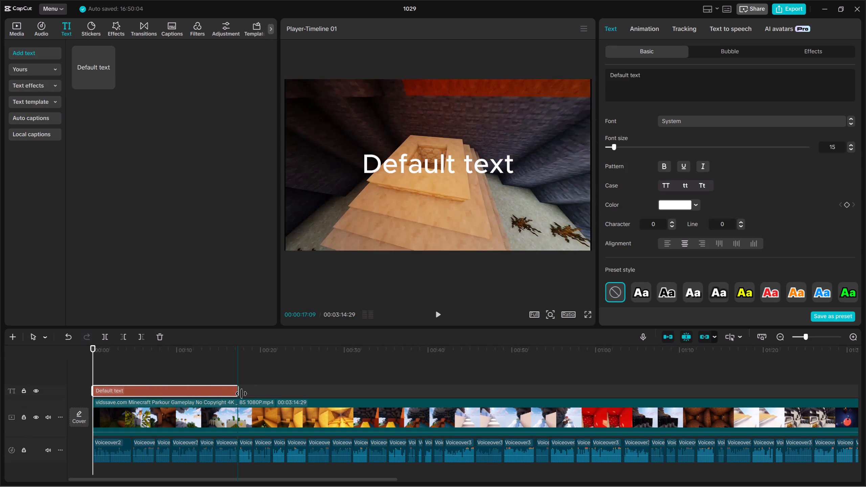
pyautogui.moveTo(241, 394); pyautogui.dragTo(350, 389)
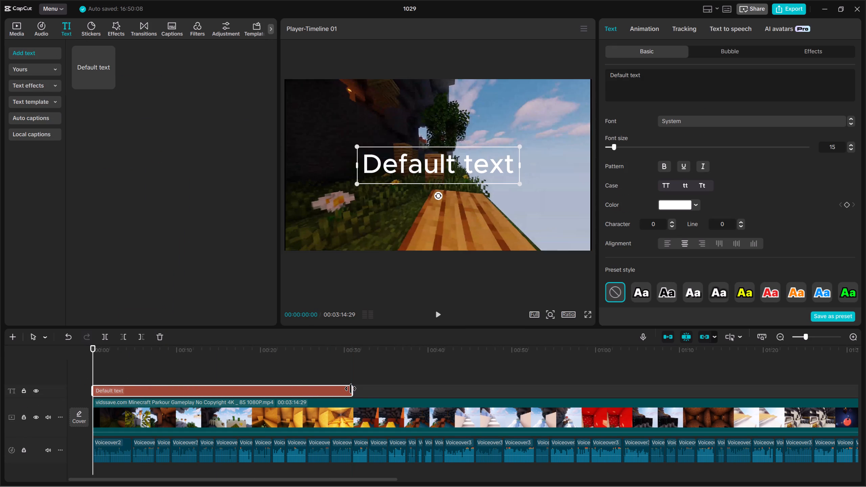
# Listen to the first narration words and replace the default text with "Mene Bahut".
pyautogui.press('space')
pyautogui.press('space')
pyautogui.moveTo(661, 74); pyautogui.dragTo(610, 68)
pyautogui.press('BackSpace')
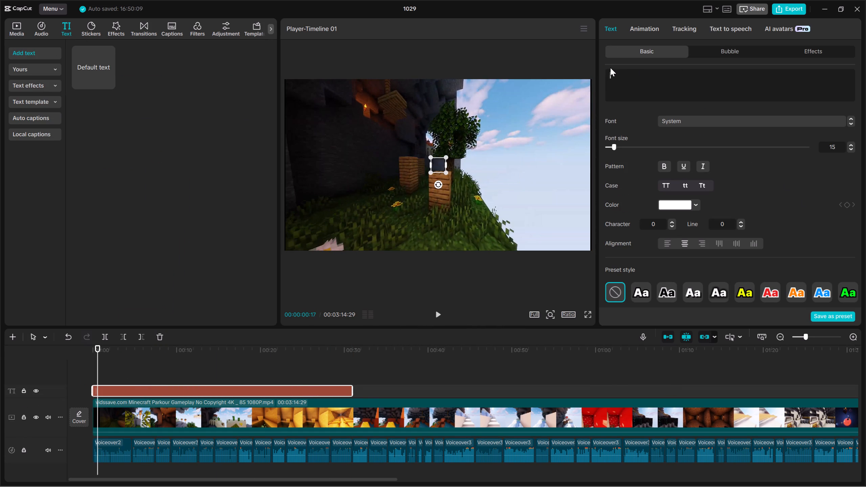
pyautogui.write('Mene Bahut')
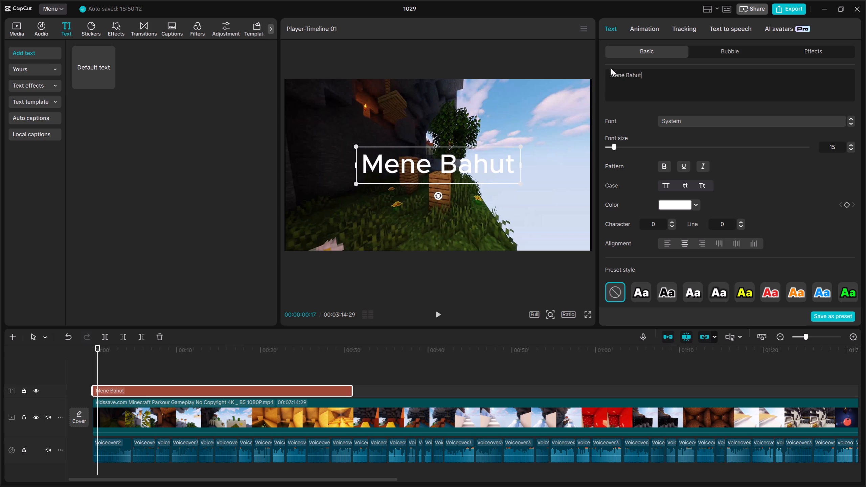
# Set the auto captions' spoken language to Auto detect and enable identifying filler words.
pyautogui.click(177, 22)
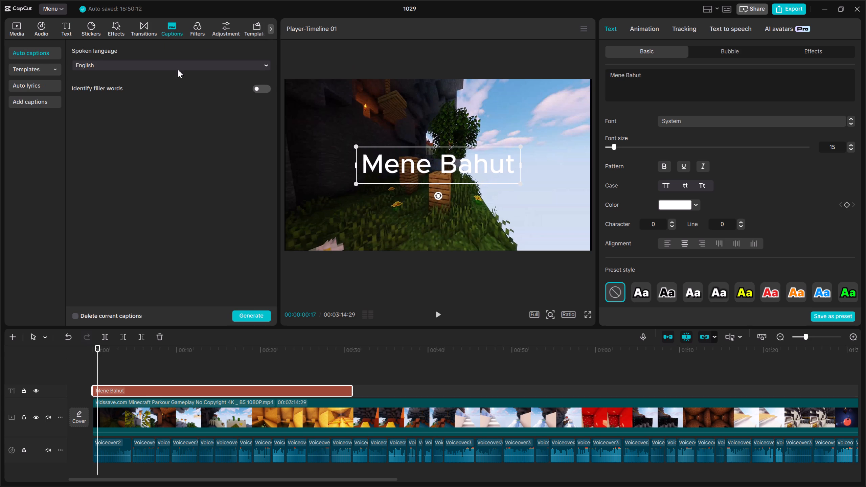
pyautogui.click(201, 64)
pyautogui.scroll(-2, 152, 142)
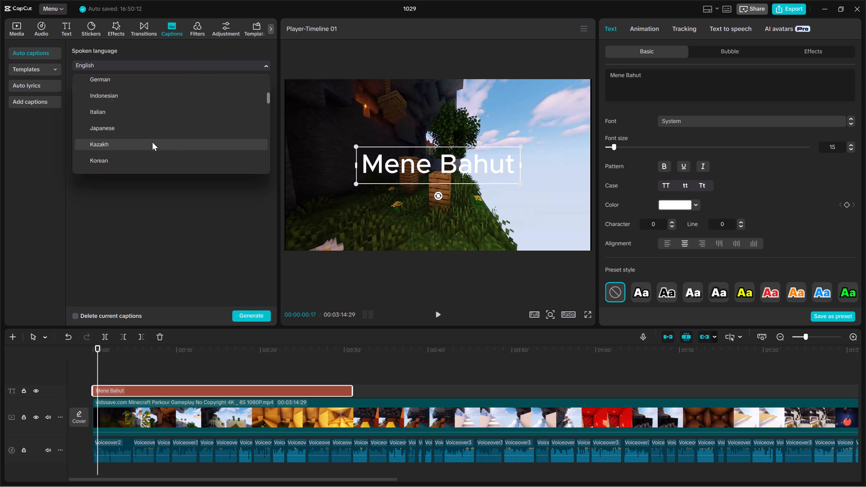
pyautogui.scroll(-12, 152, 142)
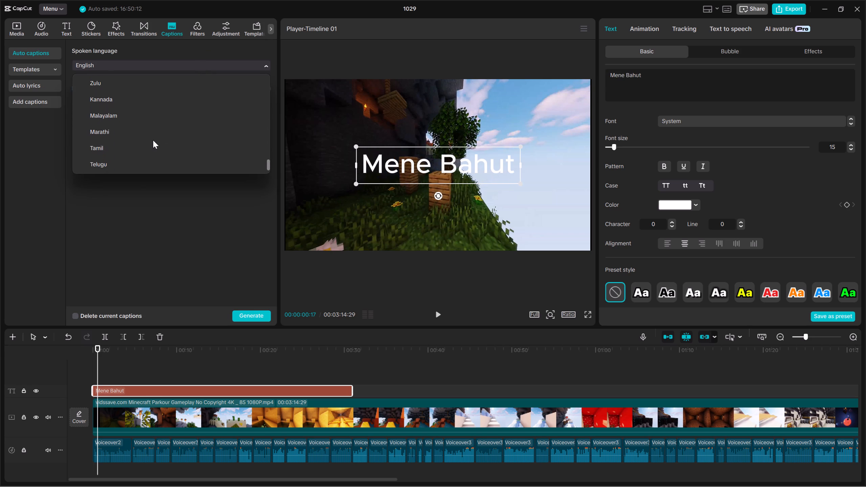
pyautogui.scroll(16, 153, 140)
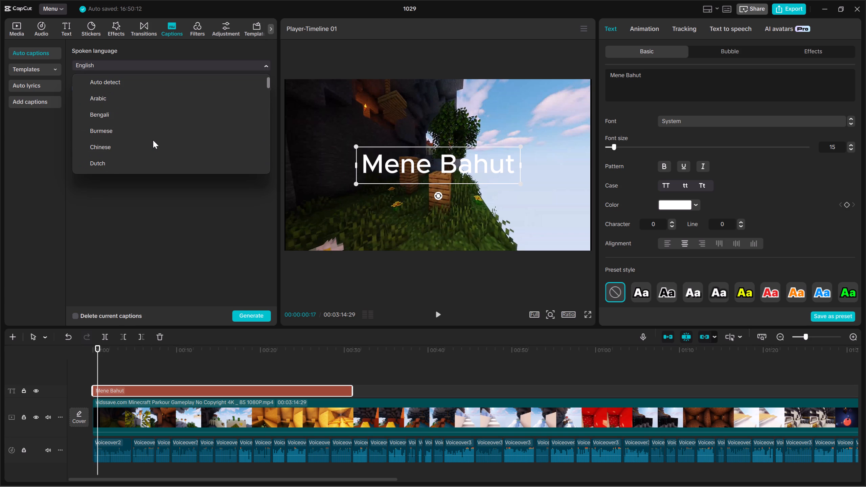
pyautogui.click(146, 85)
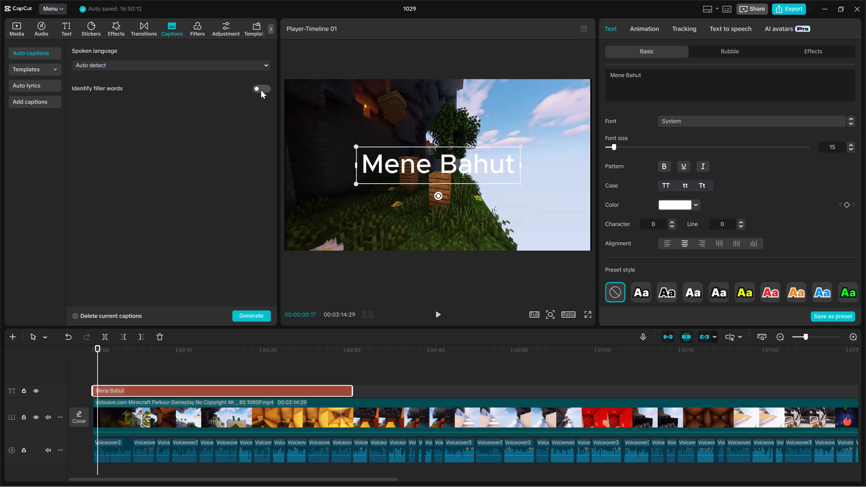
pyautogui.click(261, 90)
# Shrink the Mene Bahut text at the video's start and place it at the lower centre of the frame.
pyautogui.click(178, 347)
pyautogui.moveTo(178, 347); pyautogui.dragTo(0, 354)
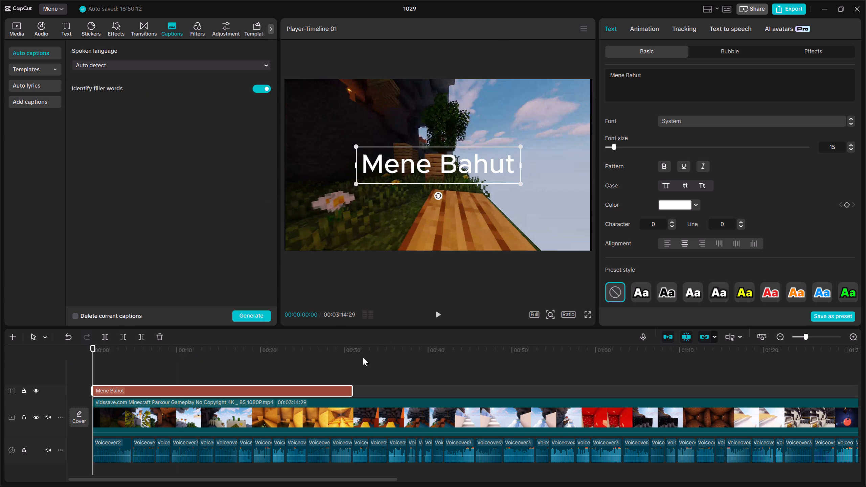
pyautogui.tripleClick(855, 336)
pyautogui.moveTo(516, 180); pyautogui.dragTo(513, 178)
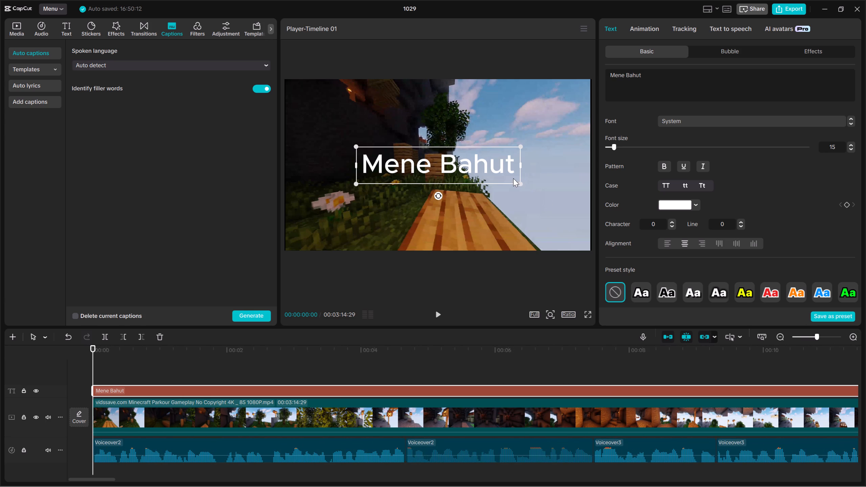
pyautogui.moveTo(513, 178); pyautogui.dragTo(510, 176)
pyautogui.click(510, 176)
pyautogui.moveTo(501, 173); pyautogui.dragTo(504, 223)
pyautogui.moveTo(519, 232); pyautogui.dragTo(505, 218)
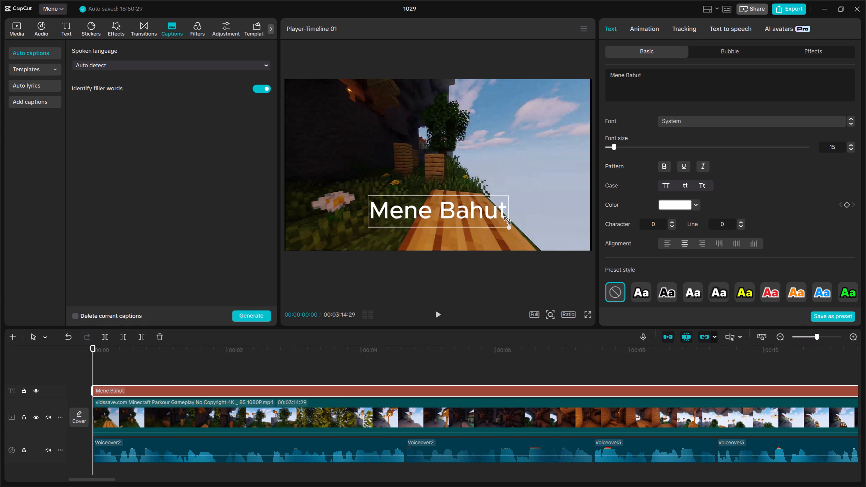
pyautogui.moveTo(505, 218); pyautogui.dragTo(481, 207)
pyautogui.moveTo(446, 202); pyautogui.dragTo(443, 211)
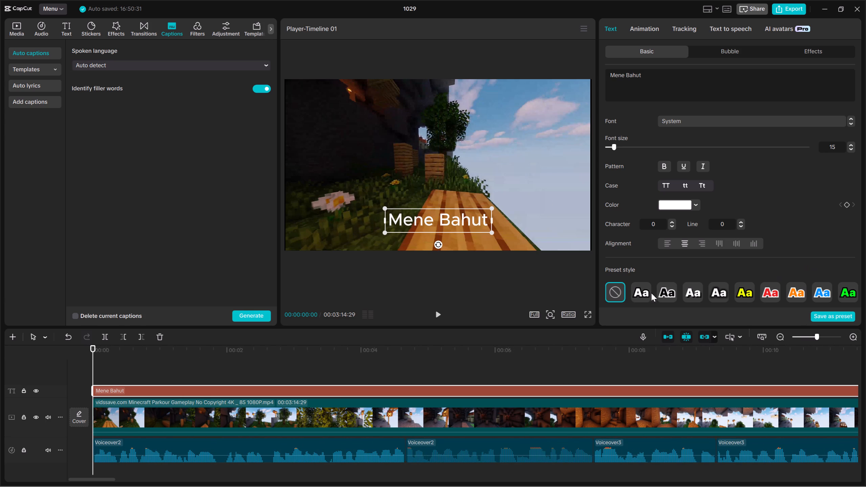
# Apply the preset style with white letters and a black stroke to the Mene Bahut text.
pyautogui.click(643, 293)
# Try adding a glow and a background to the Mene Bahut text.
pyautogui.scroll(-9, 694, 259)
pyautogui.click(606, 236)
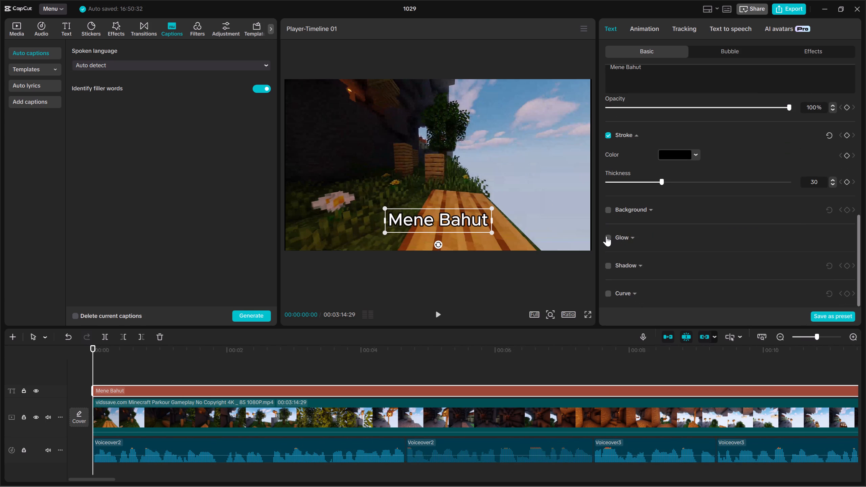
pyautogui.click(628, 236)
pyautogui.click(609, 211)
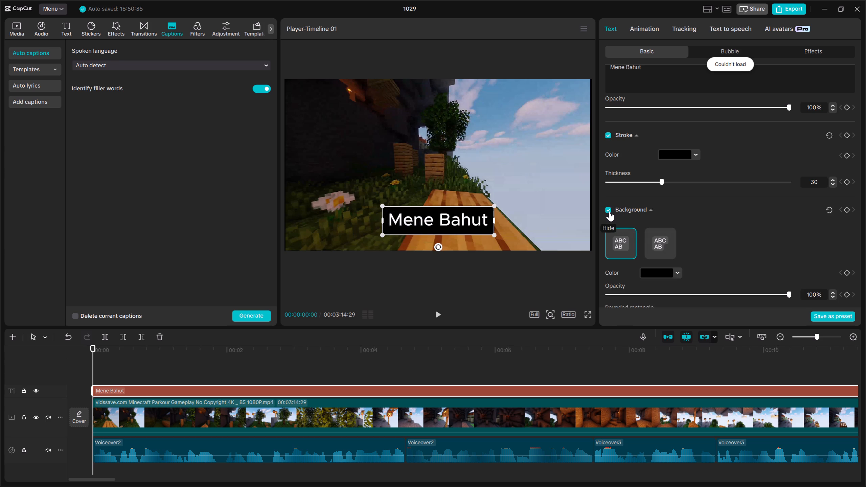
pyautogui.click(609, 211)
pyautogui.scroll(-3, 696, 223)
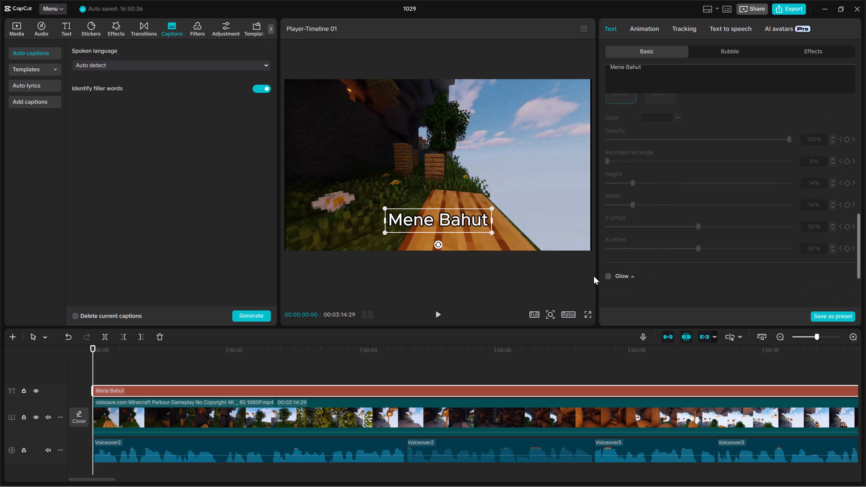
# Play the narration from the start and split the Mene Bahut text clip at 00:00:00:20.
pyautogui.doubleClick(849, 333)
pyautogui.click(170, 368)
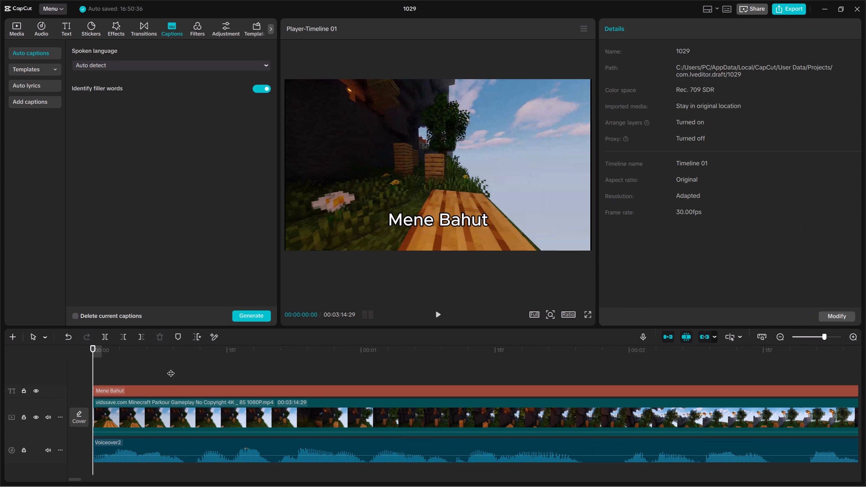
pyautogui.click(161, 393)
pyautogui.press('Up')
pyautogui.press('space')
pyautogui.press('space')
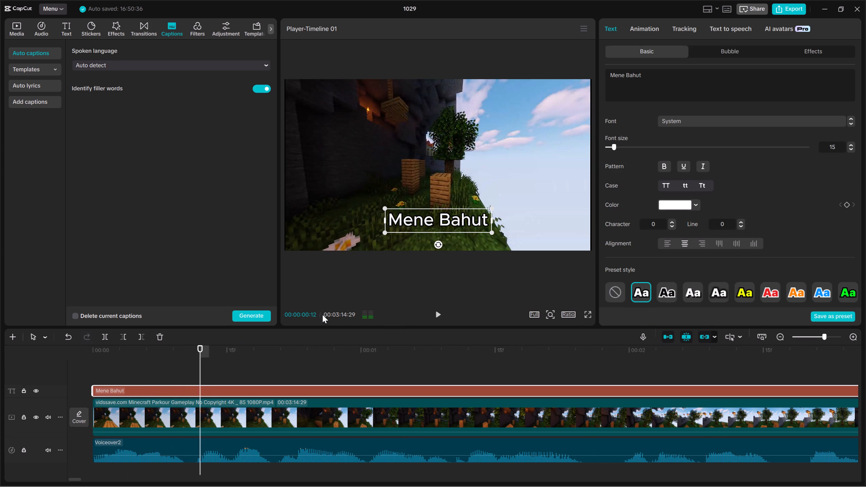
pyautogui.press('space')
pyautogui.press('space')
pyautogui.click(103, 340)
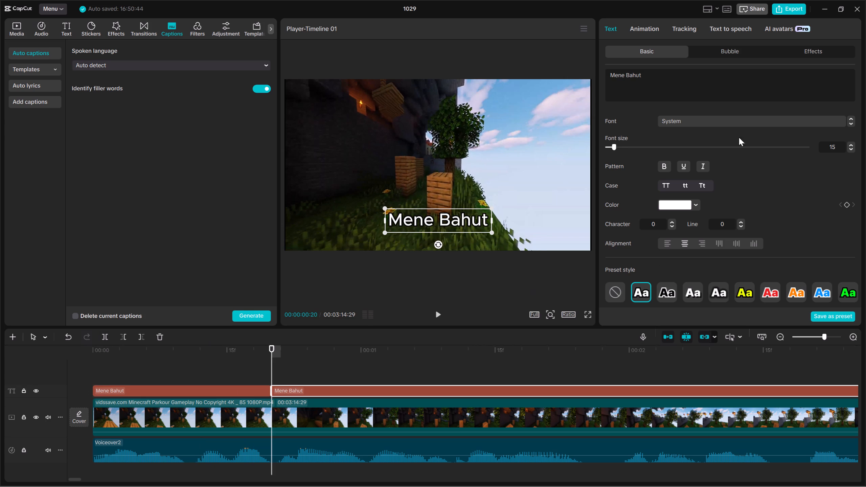
# Change the second text clip's wording to "Sare Games", checking it against the narration.
pyautogui.moveTo(690, 89); pyautogui.dragTo(585, 58)
pyautogui.press('BackSpace')
pyautogui.write('Sare Game')
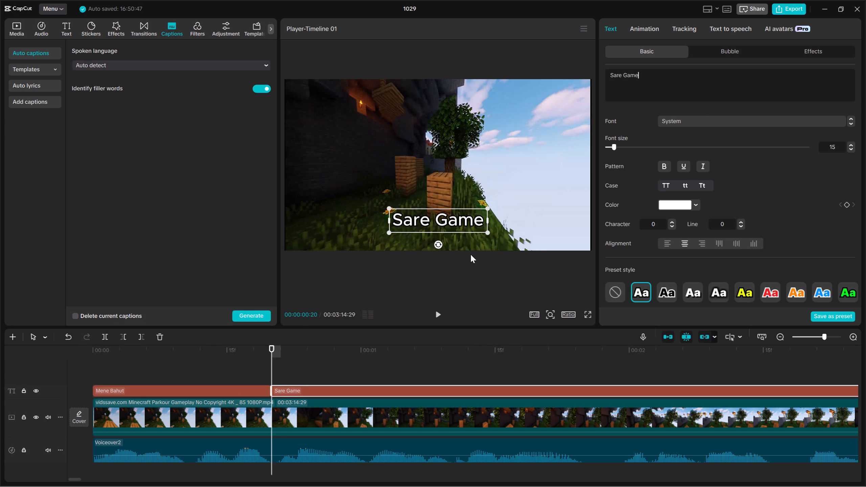
pyautogui.click(443, 308)
pyautogui.press('space')
pyautogui.press('space')
pyautogui.press('space')
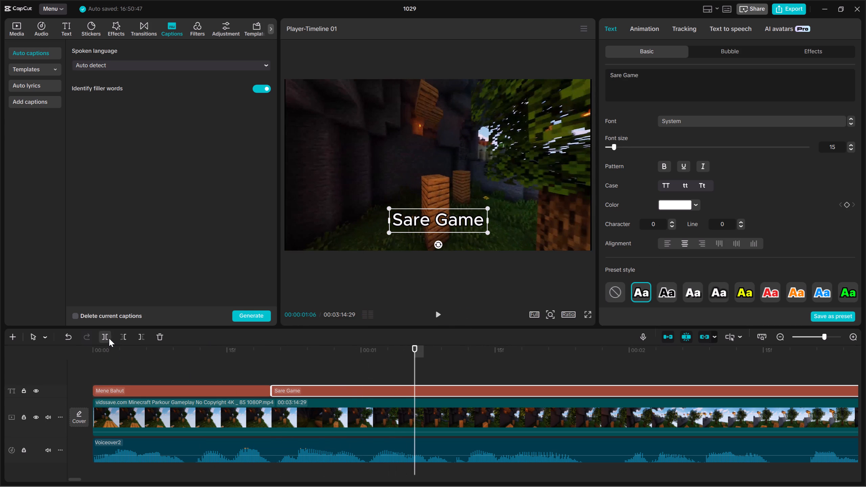
pyautogui.click(679, 92)
pyautogui.press('s')
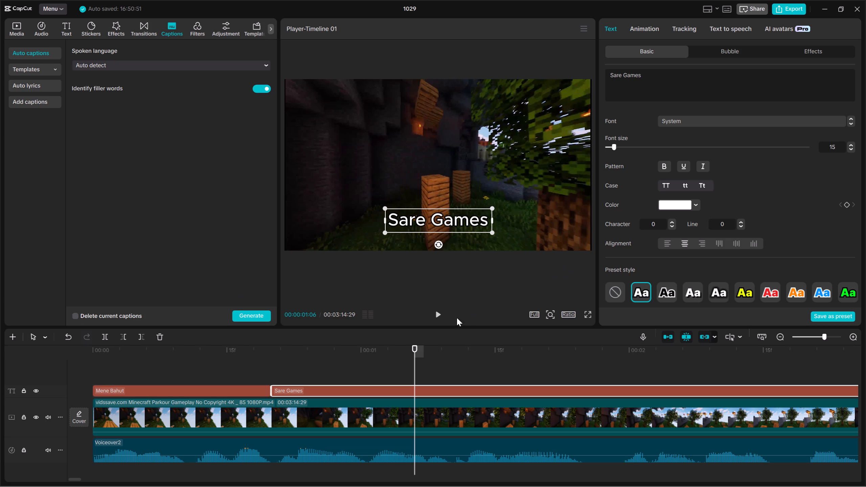
# Split the Sare Games text clip at 00:00:01:10 and change the new piece's wording to "Khele Hai".
pyautogui.doubleClick(438, 315)
pyautogui.click(108, 338)
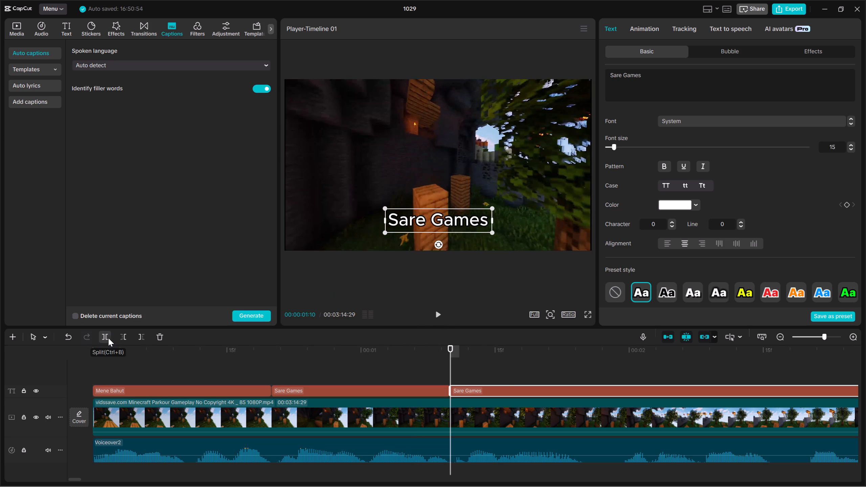
pyautogui.press('space')
pyautogui.press('space')
pyautogui.moveTo(677, 94); pyautogui.dragTo(575, 72)
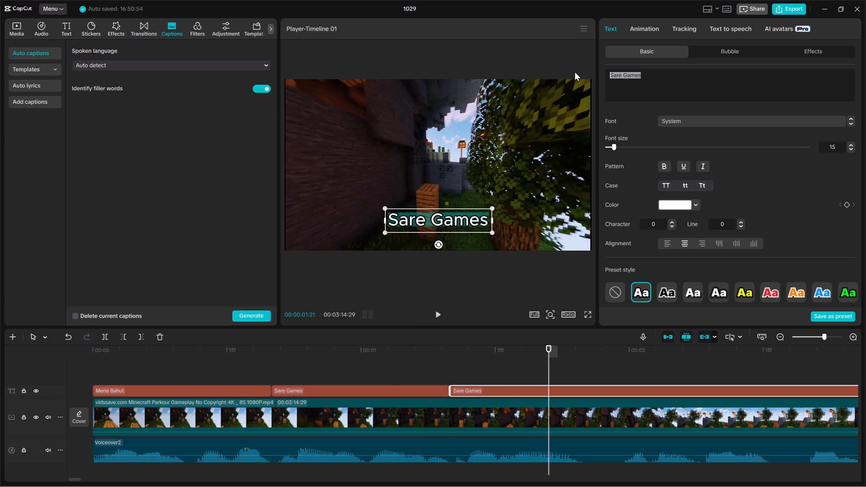
pyautogui.press('BackSpace')
pyautogui.write('Khele Hai')
pyautogui.click(575, 72)
# Replay the narration over the Khele Hai text clip and split that clip at 00:00:01:27.
pyautogui.click(518, 346)
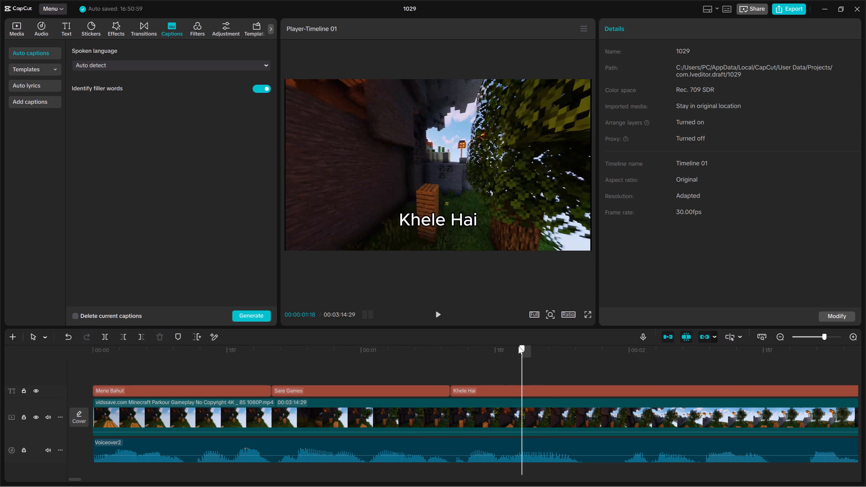
pyautogui.press('Up')
pyautogui.click(508, 391)
pyautogui.press('space')
pyautogui.press('space')
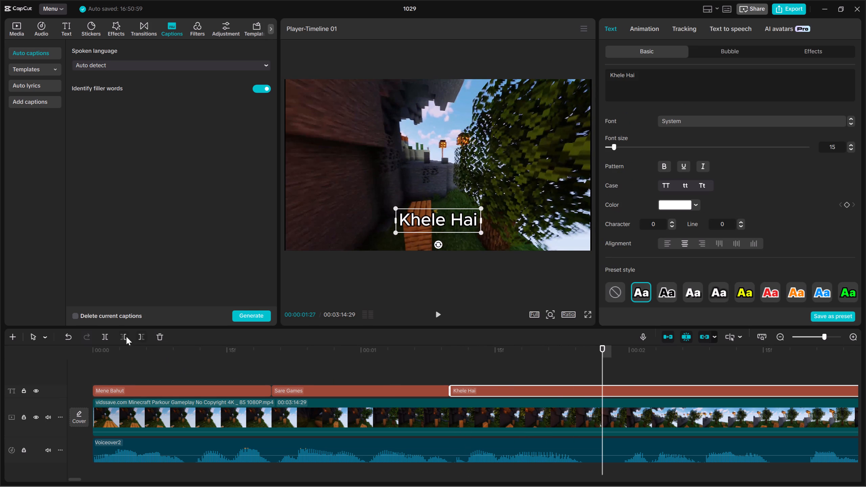
pyautogui.click(104, 336)
# Listen to the following narration words and change the newly split text clip's wording to "Lekin".
pyautogui.press('space')
pyautogui.press('space')
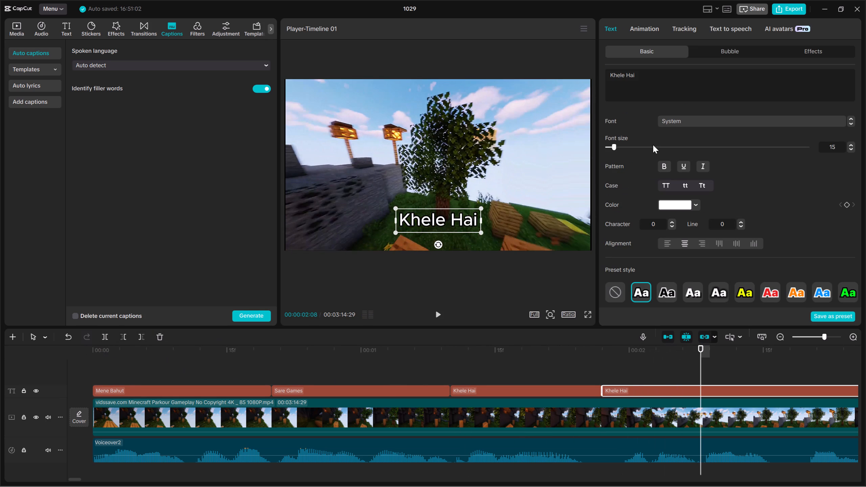
pyautogui.moveTo(669, 91); pyautogui.dragTo(601, 71)
pyautogui.press('BackSpace')
pyautogui.press('F12')
pyautogui.hotkey('shift', 'l')
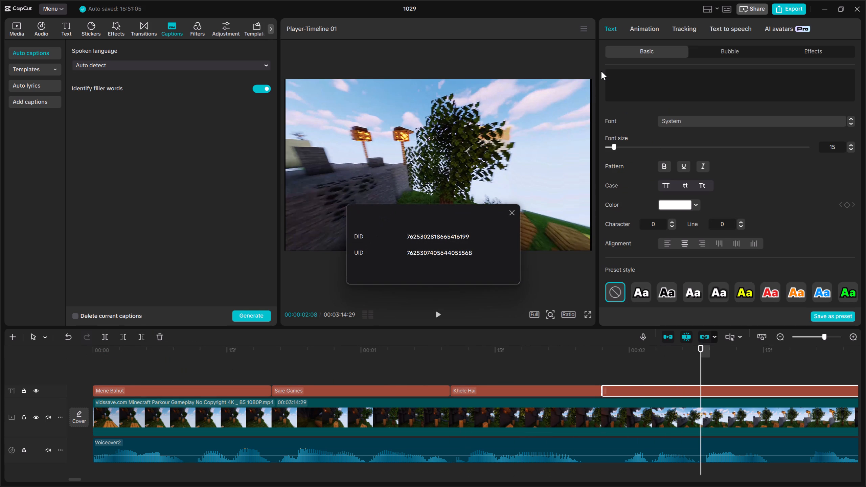
pyautogui.click(512, 210)
pyautogui.click(665, 86)
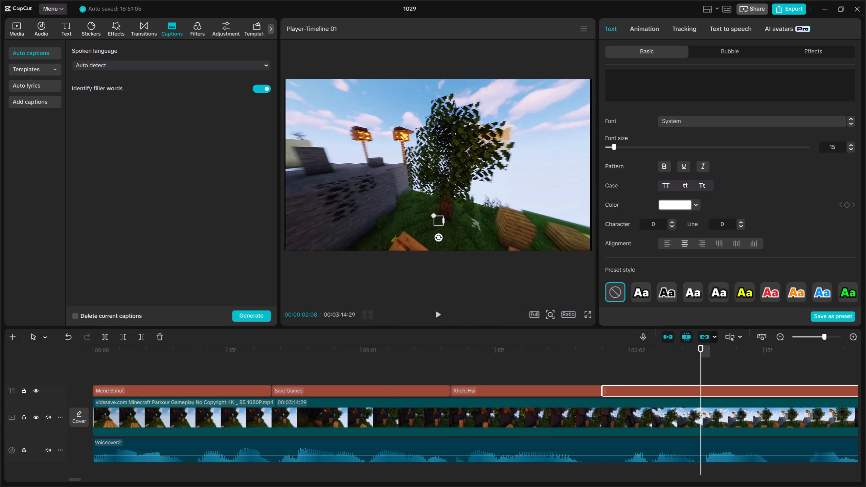
pyautogui.write('Lwe')
pyautogui.press('BackSpace')
pyautogui.write('kin')
pyautogui.click(634, 365)
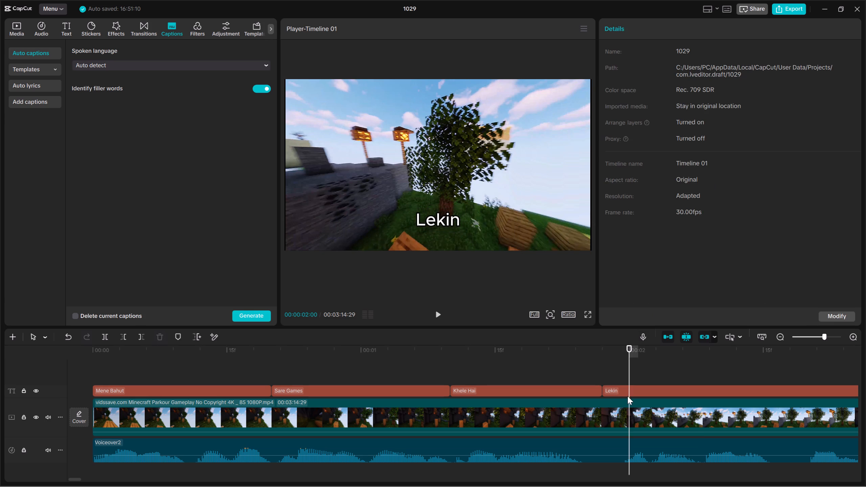
# Play the narration over the Lekin text clip and split that clip at 00:00:02:09.
pyautogui.click(629, 392)
pyautogui.press('Up')
pyautogui.press('space')
pyautogui.press('space')
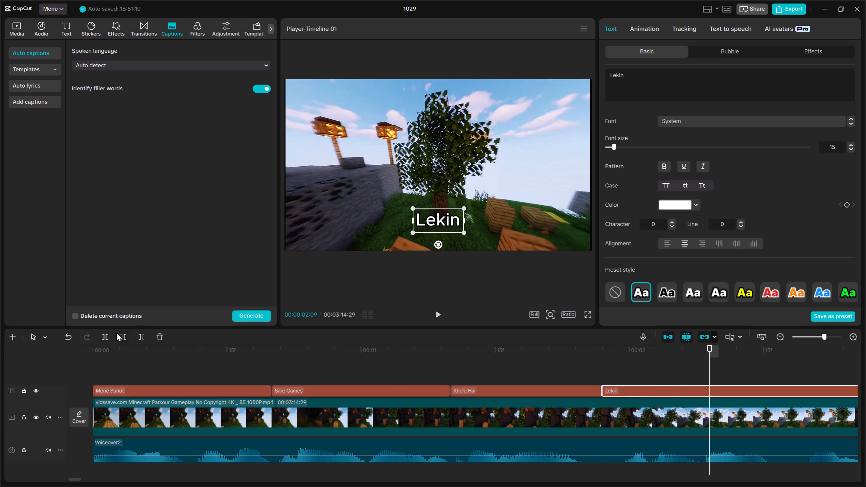
pyautogui.click(105, 335)
# Change the newly split text clip's wording to "2week se" and apply title case so it reads "2Week Se".
pyautogui.moveTo(642, 79); pyautogui.dragTo(594, 68)
pyautogui.press('BackSpace')
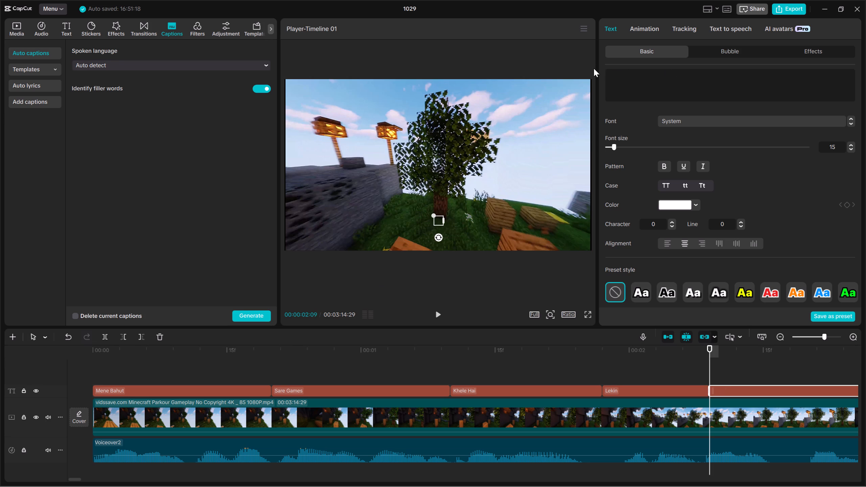
pyautogui.write('2week')
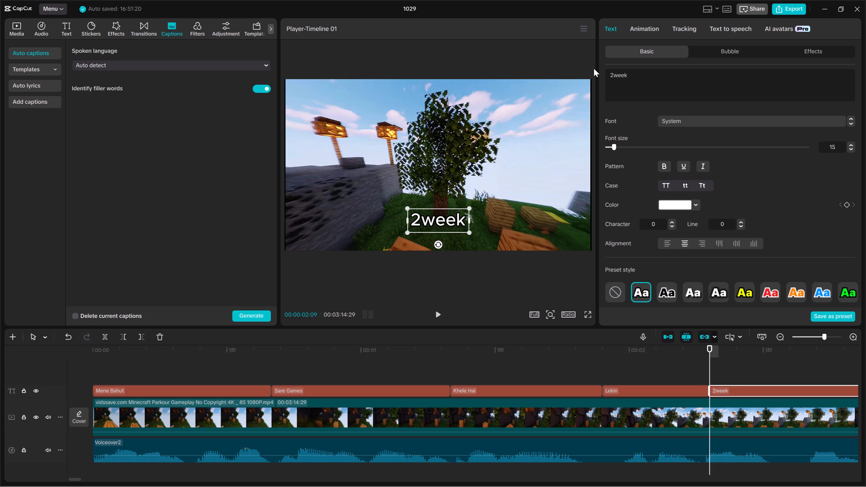
pyautogui.press('space')
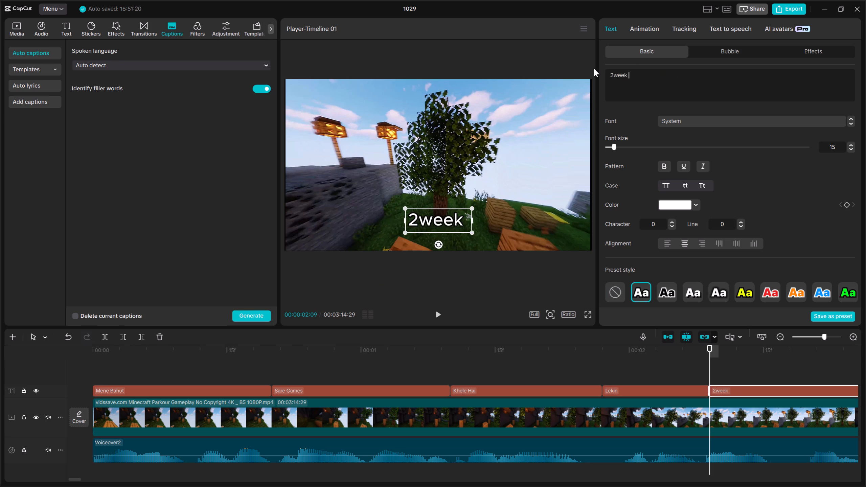
pyautogui.press('s')
pyautogui.press('e')
pyautogui.click(666, 183)
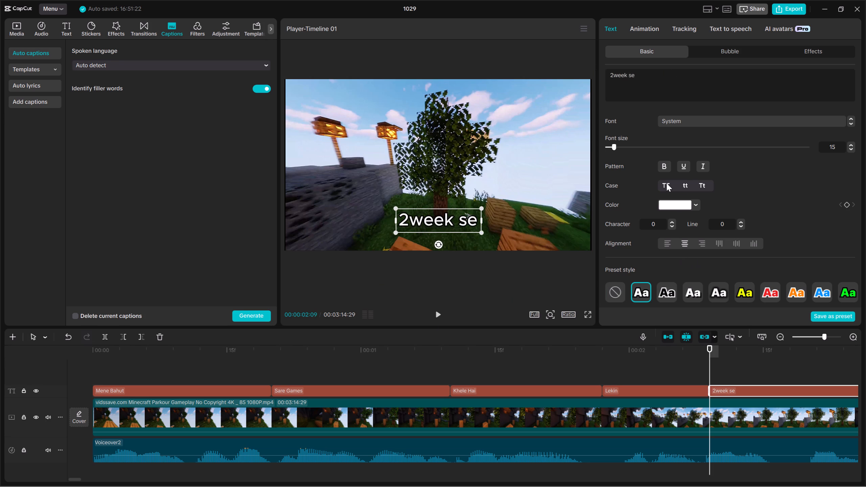
pyautogui.click(700, 183)
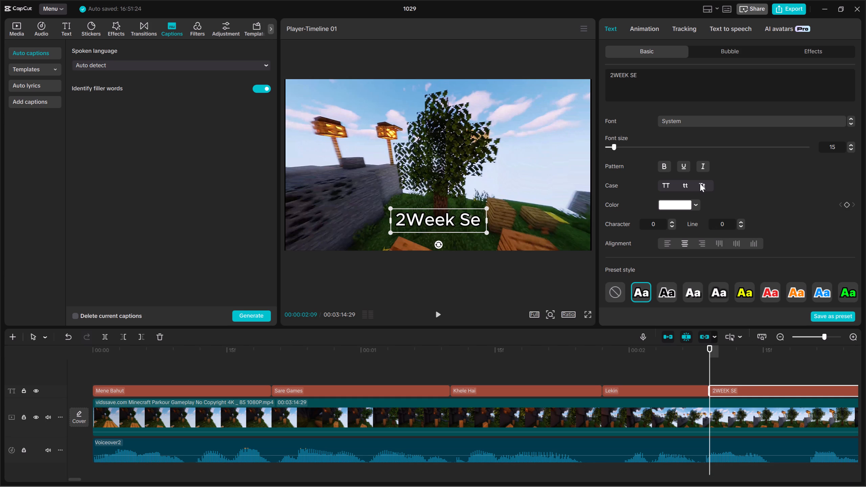
# Show the hidden Windows tray icons and capture a small rectangular screen snip around the K icon.
pyautogui.click(726, 478)
pyautogui.press('shift+super+s')
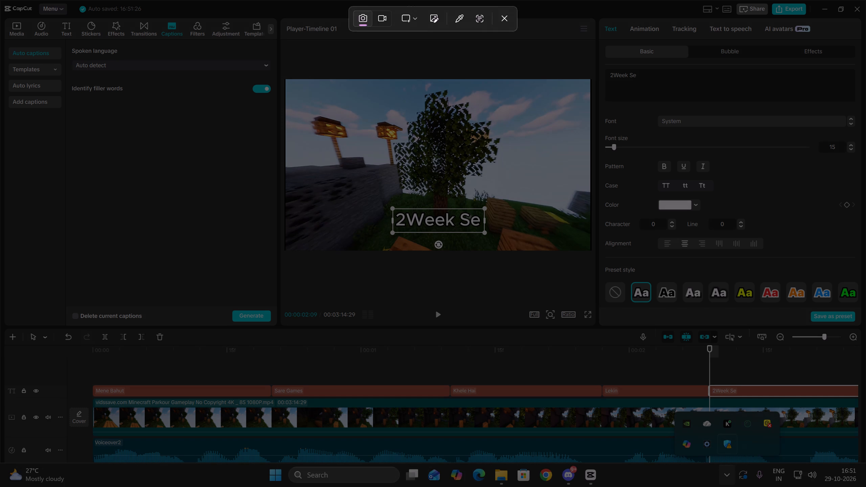
pyautogui.moveTo(711, 412); pyautogui.dragTo(744, 440)
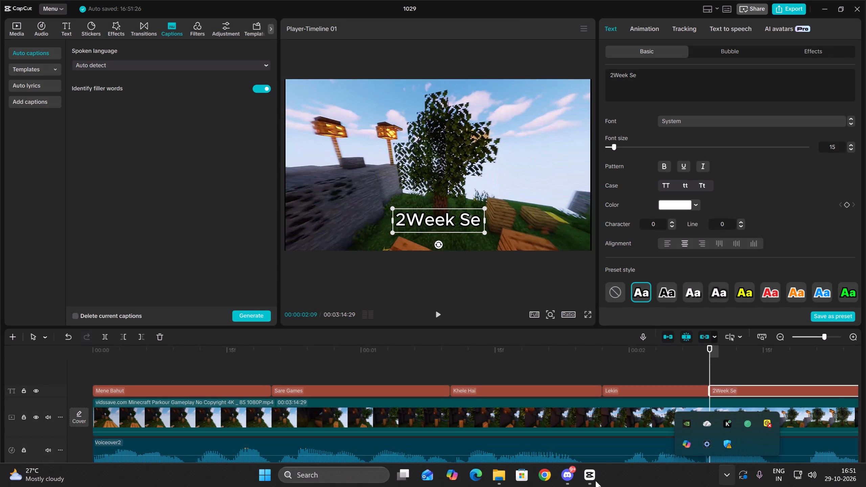
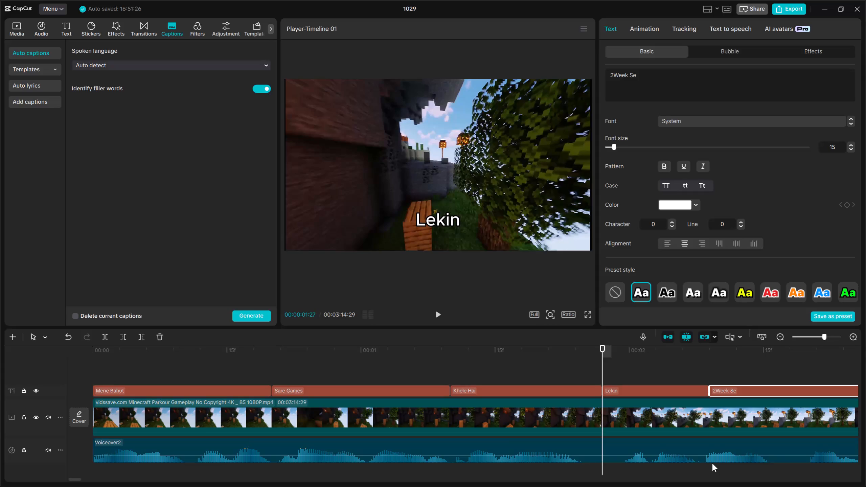
# Play the narration over the 2Week Se text clip and split that clip at 00:00:02:25.
pyautogui.press('space')
pyautogui.press('space')
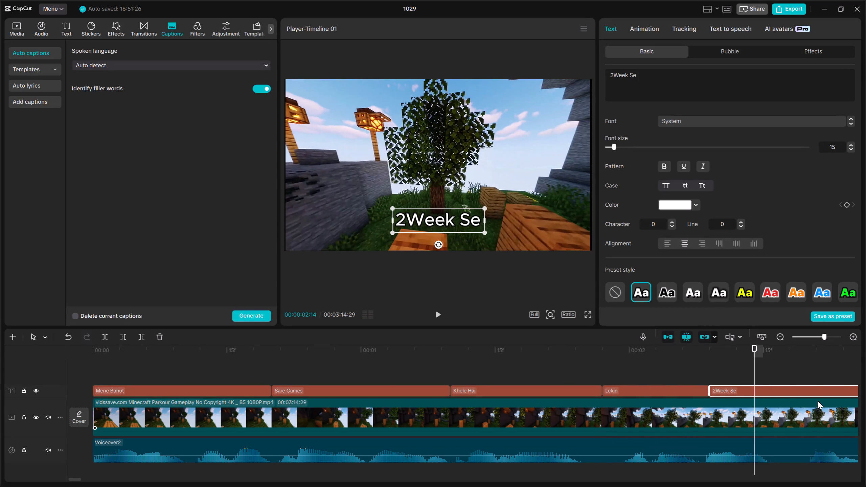
pyautogui.press('space')
pyautogui.press('space')
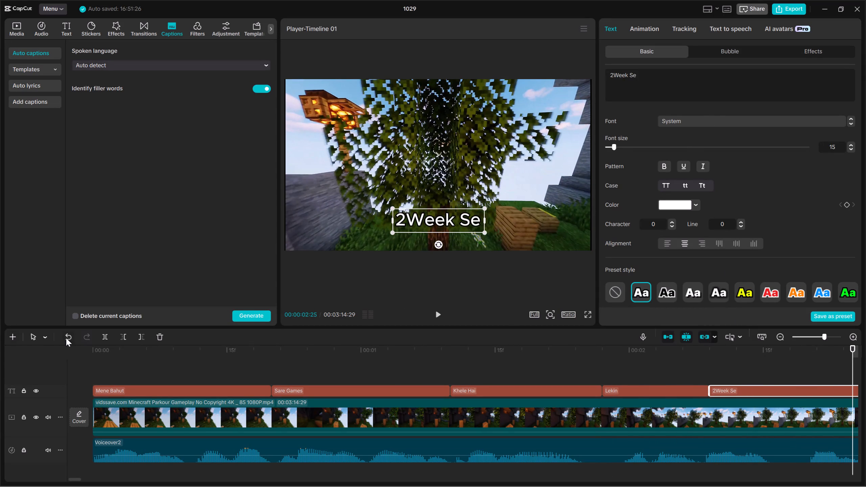
pyautogui.click(103, 333)
# Listen to the following narration words and change the newly split text clip's wording to "Tada Mene".
pyautogui.press('space')
pyautogui.press('space')
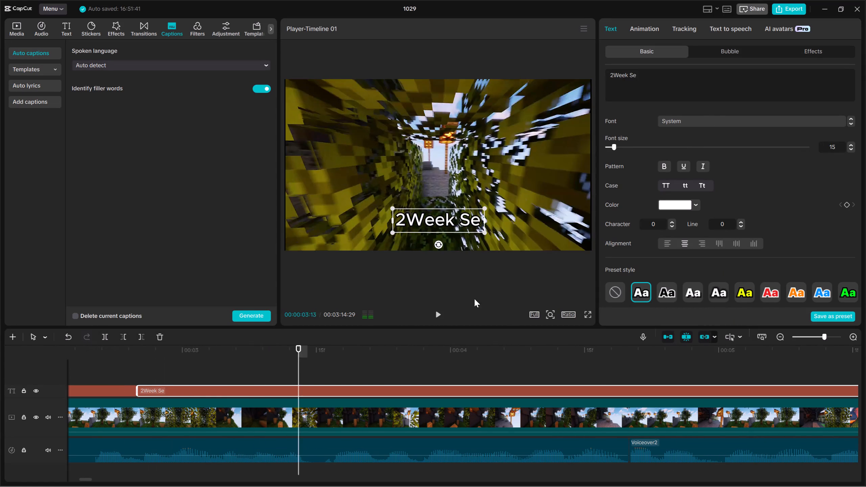
pyautogui.press('Up')
pyautogui.press('space')
pyautogui.press('space')
pyautogui.moveTo(665, 85); pyautogui.dragTo(592, 71)
pyautogui.press('BackSpace')
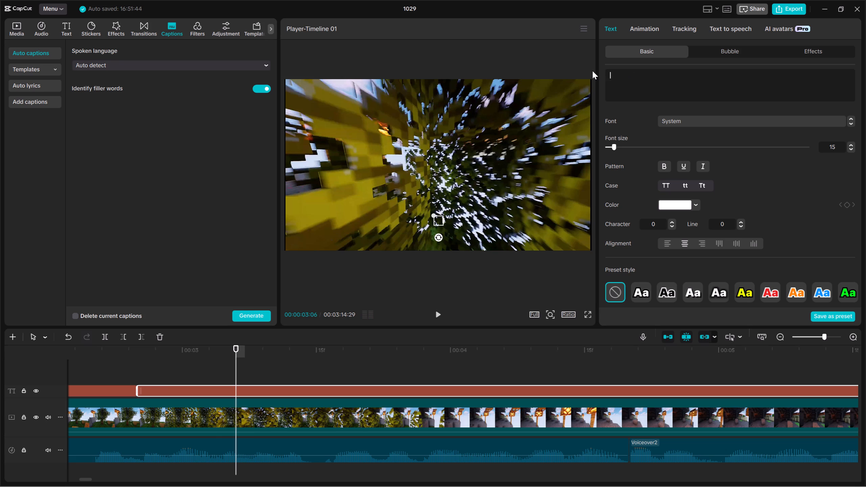
pyautogui.write('Tada Mene')
# Replay the narration over the Tada Mene text clip and split that clip at 00:00:03:13.
pyautogui.click(186, 381)
pyautogui.press('Up')
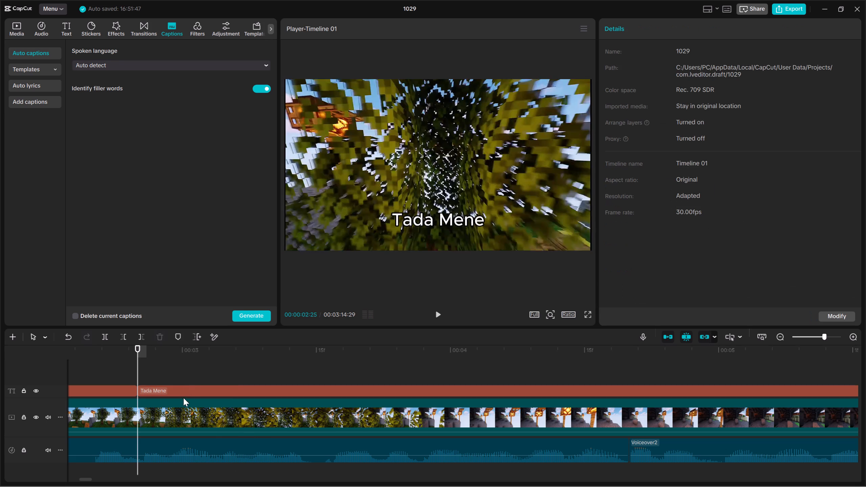
pyautogui.click(192, 387)
pyautogui.press('space')
pyautogui.press('space')
pyautogui.press('space')
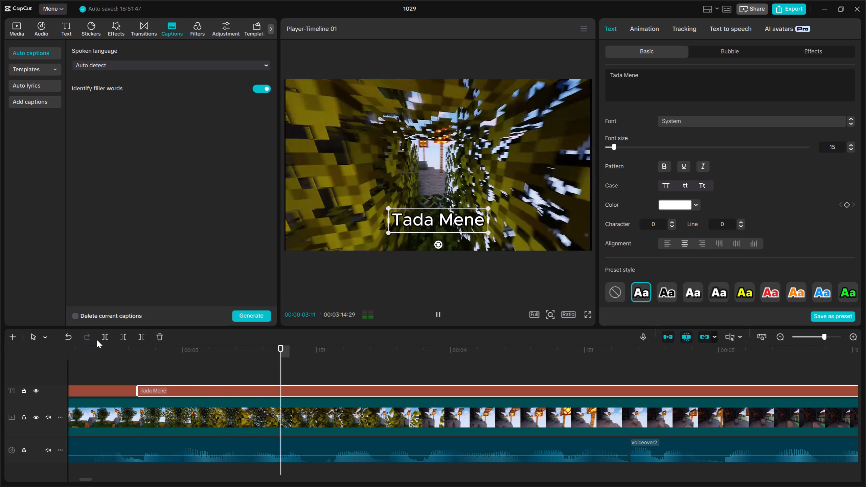
pyautogui.press('space')
pyautogui.click(103, 337)
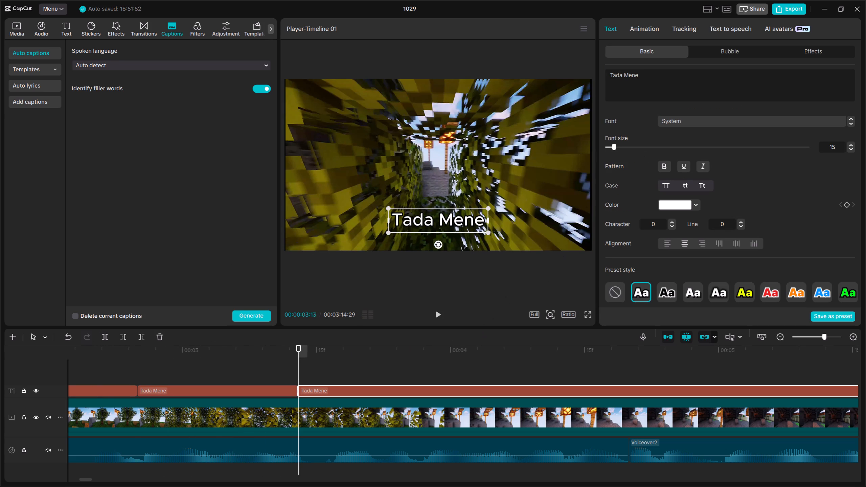
# Listen to the following narration words and change the newly split text clip's wording to "Koi Bhi Game".
pyautogui.moveTo(653, 77); pyautogui.dragTo(581, 66)
pyautogui.press('BackSpace')
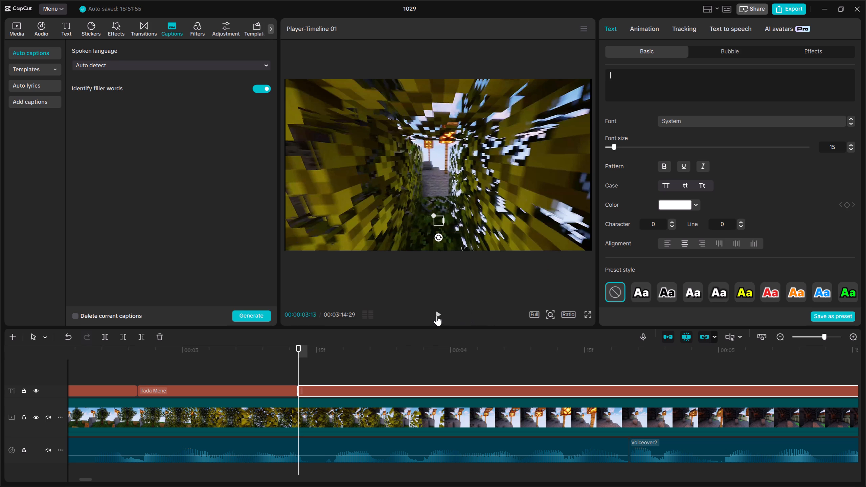
pyautogui.doubleClick(437, 316)
pyautogui.click(665, 93)
pyautogui.write('Koi Bhi')
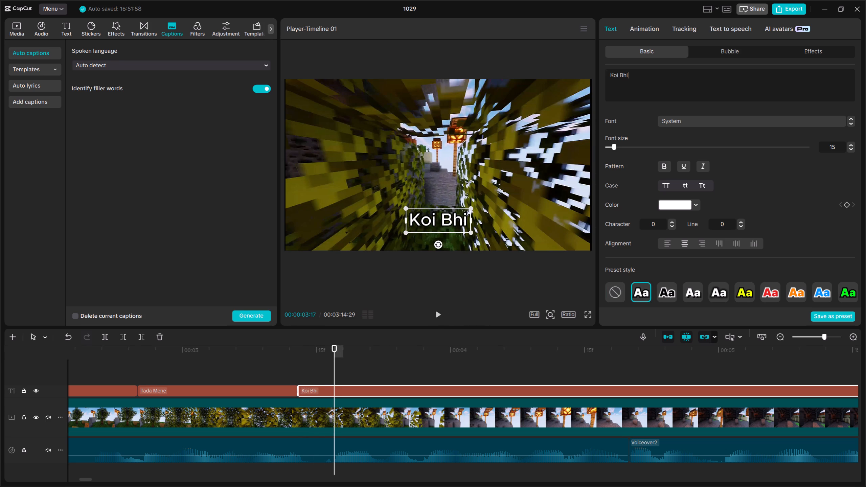
pyautogui.press('space')
pyautogui.write('Gs')
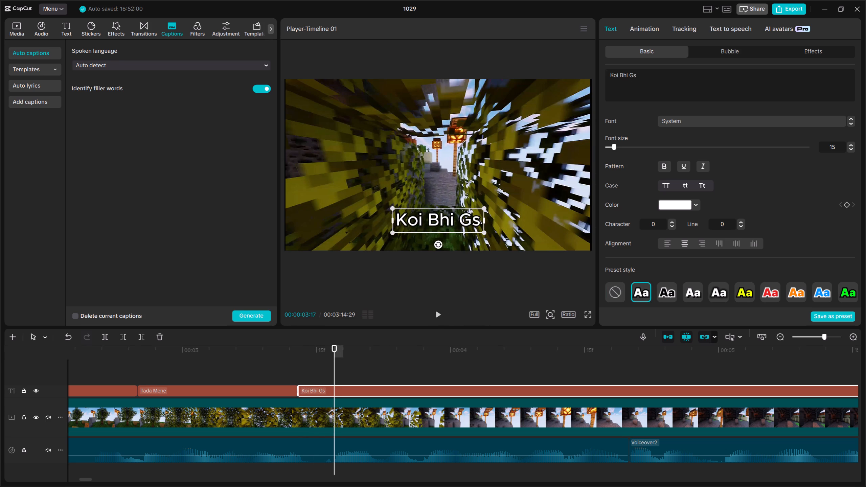
pyautogui.press('BackSpace')
pyautogui.write('ame')
# Replay the narration over the Koi Bhi Game text clip and split that clip at 00:00:04:06.
pyautogui.moveTo(334, 366); pyautogui.dragTo(329, 369)
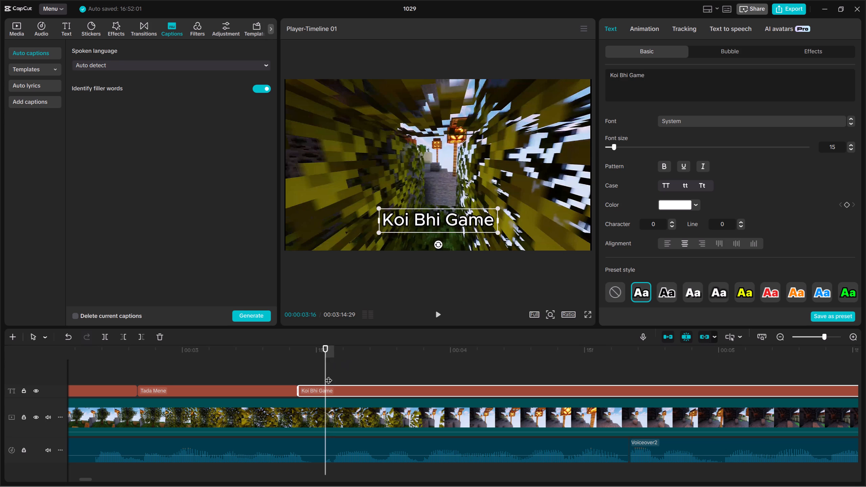
pyautogui.press('Up')
pyautogui.press('space')
pyautogui.press('space')
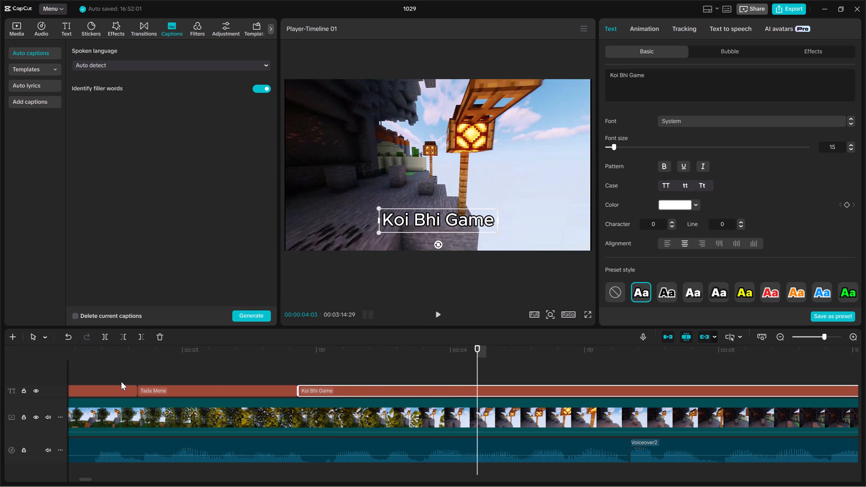
pyautogui.press('space')
pyautogui.press('space')
pyautogui.press('Up')
pyautogui.press('space')
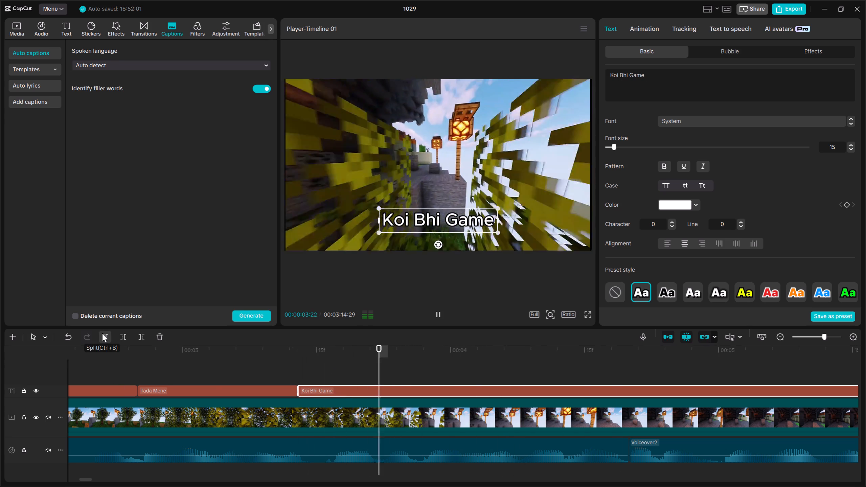
pyautogui.press('space')
pyautogui.click(102, 333)
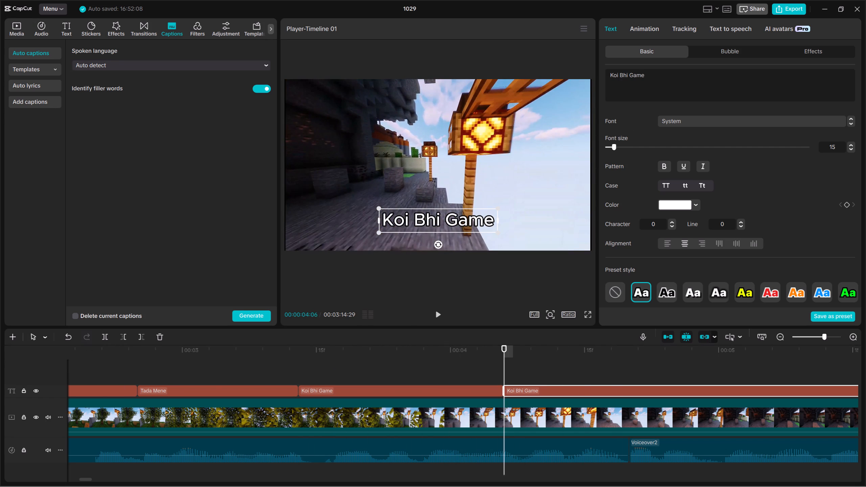
# Change the newly split text clip's wording to "Nahi Khela!".
pyautogui.moveTo(646, 75); pyautogui.dragTo(595, 63)
pyautogui.press('BackSpace')
pyautogui.write('Nahi Khela')
pyautogui.hotkey('shift', '!')
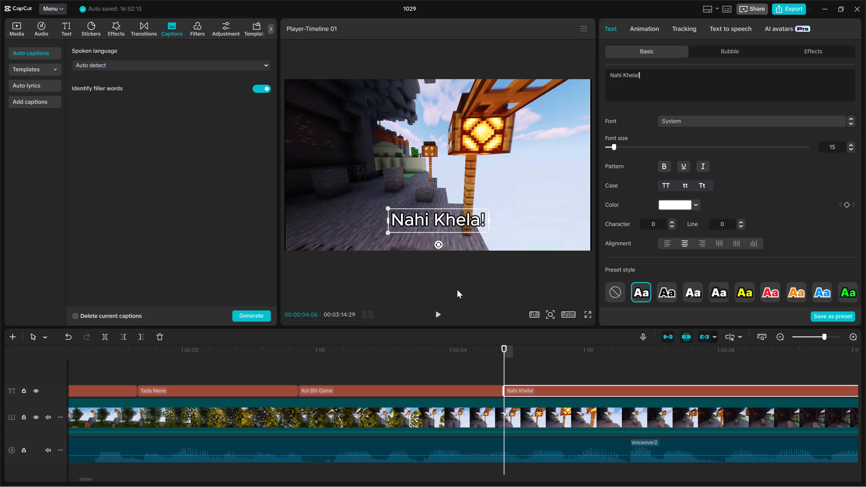
# Play the narration over the Nahi Khela! text clip and split that clip at 00:00:04:20.
pyautogui.click(436, 312)
pyautogui.press('Up')
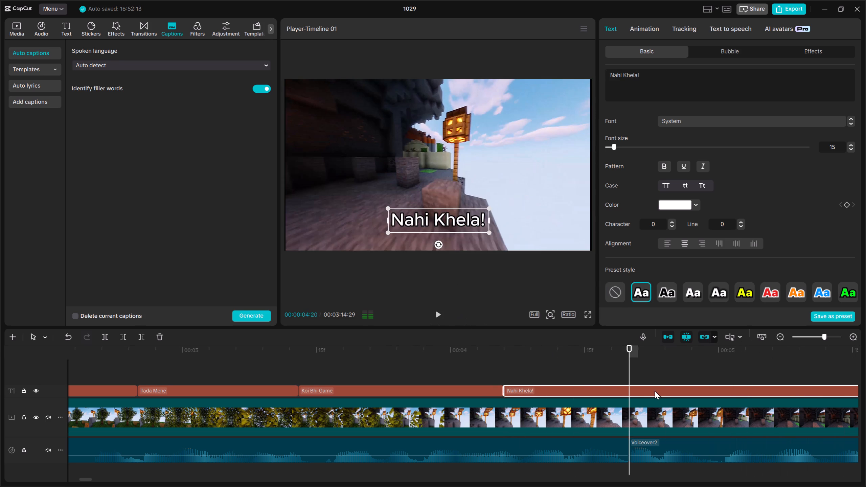
pyautogui.click(104, 334)
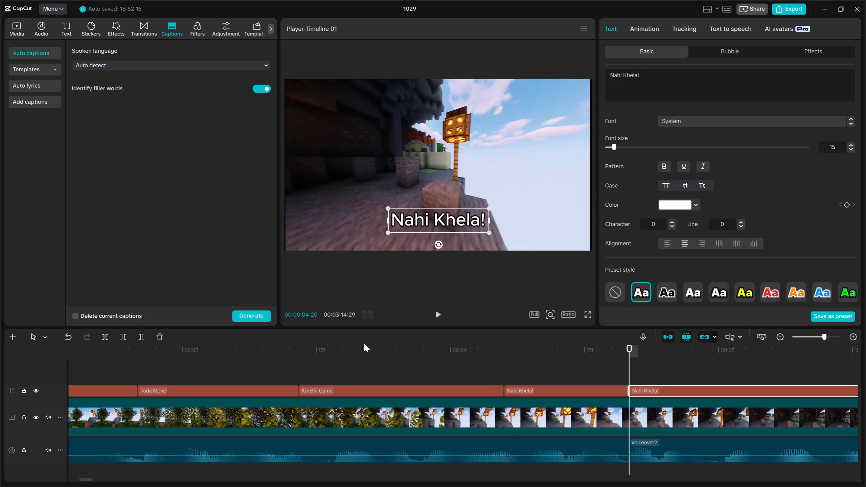
# Listen to the following narration words and change the newly split text clip's wording to "Per Ye Game".
pyautogui.click(630, 373)
pyautogui.press('Up')
pyautogui.press('Down')
pyautogui.press('space')
pyautogui.press('space')
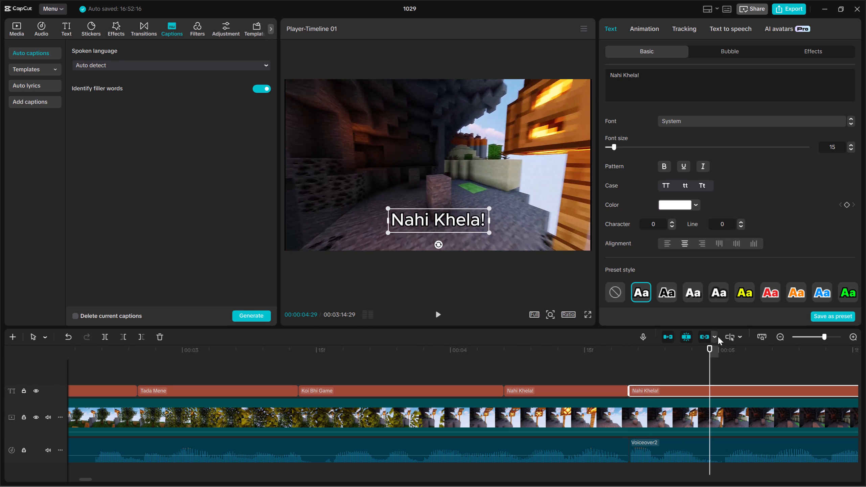
pyautogui.press('Up')
pyautogui.moveTo(670, 83); pyautogui.dragTo(589, 67)
pyautogui.press('BackSpace')
pyautogui.write('Per Ye Game')
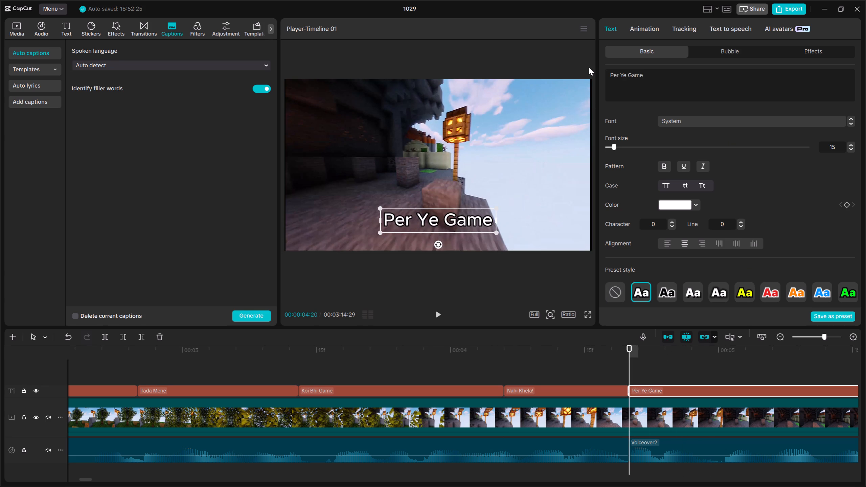
# Replay the phrase and correct the middle word of the Per Ye Game clip so it reads "Per ek Game".
pyautogui.doubleClick(441, 315)
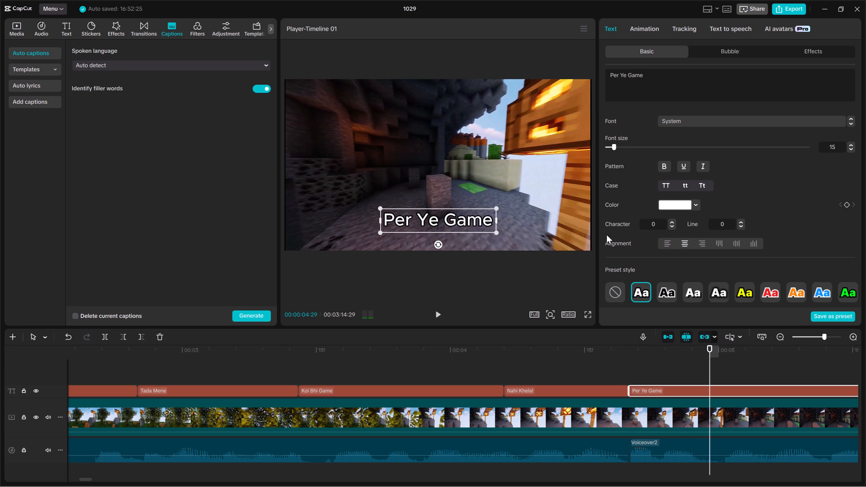
pyautogui.click(625, 77)
pyautogui.press('BackSpace')
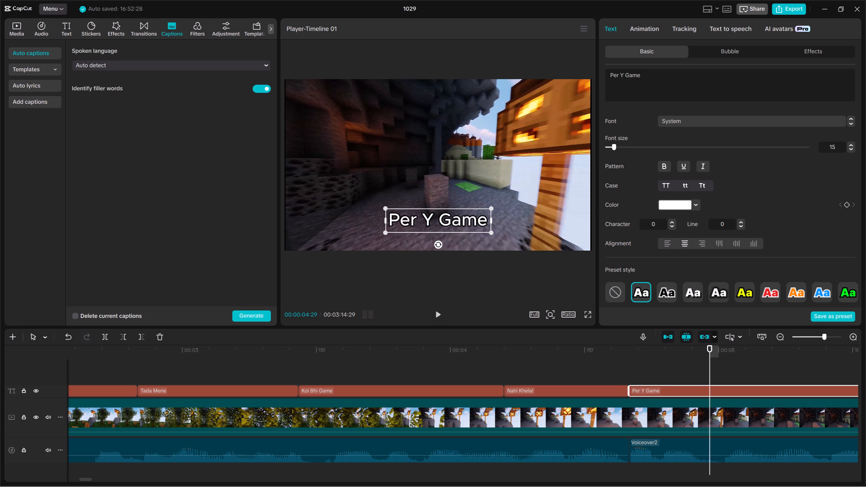
pyautogui.press('BackSpace')
pyautogui.write('ek')
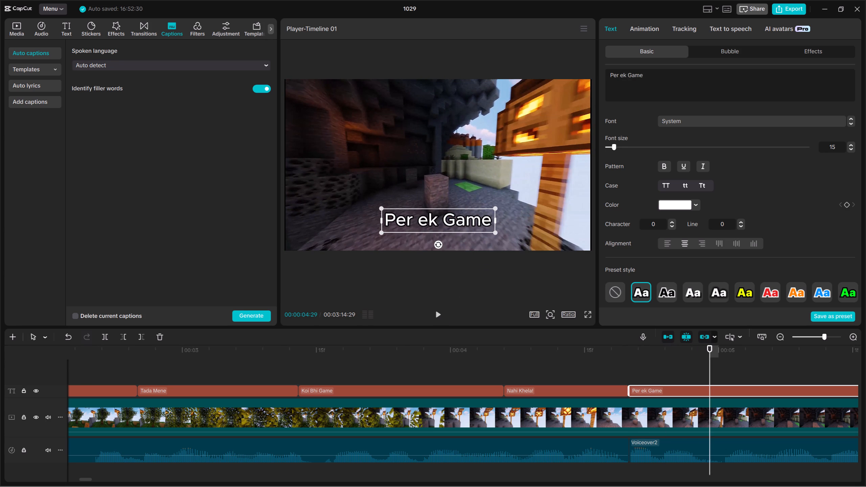
# Replay the narration over the Per ek Game text clip and split that clip at 00:00:05:06.
pyautogui.click(671, 376)
pyautogui.press('Up')
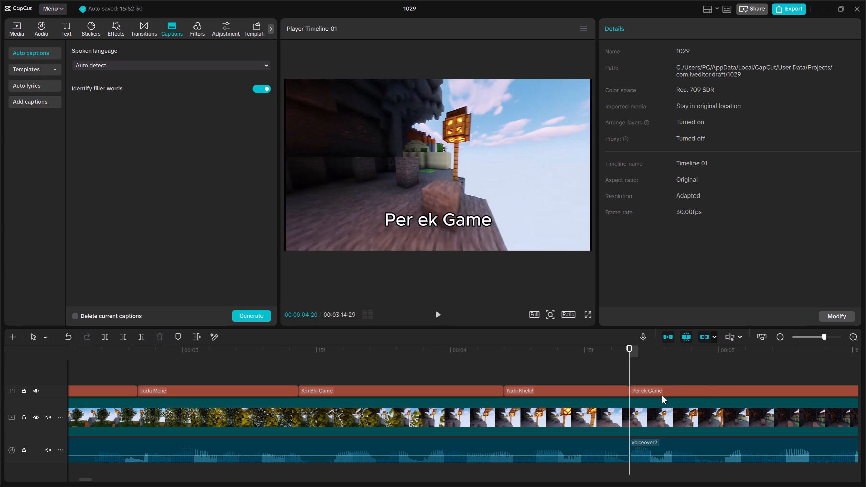
pyautogui.click(665, 390)
pyautogui.press('space')
pyautogui.press('space')
pyautogui.press('space')
pyautogui.press('space')
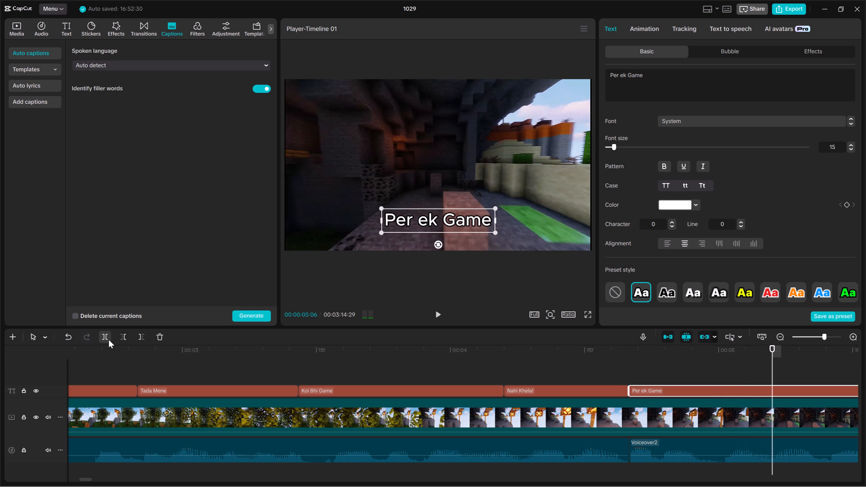
pyautogui.click(108, 340)
# Change the newly split text clip's wording to "Issa Bhi".
pyautogui.moveTo(682, 89); pyautogui.dragTo(612, 69)
pyautogui.press('BackSpace')
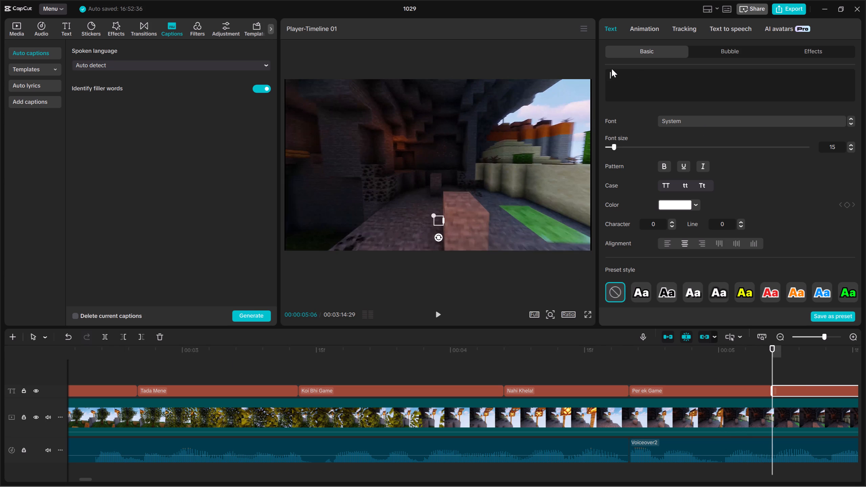
pyautogui.write('Issa Bhi')
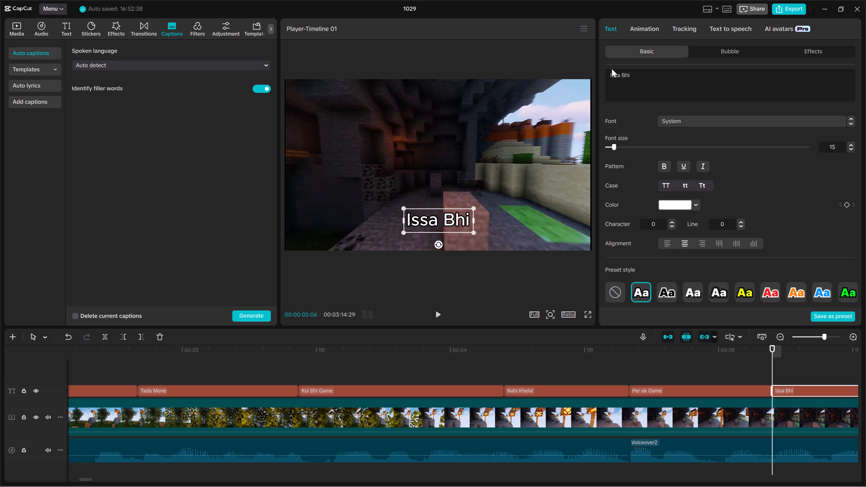
# Listen to the narration over the Issa Bhi text clip and correct its second word so it reads "Issa hai".
pyautogui.click(443, 313)
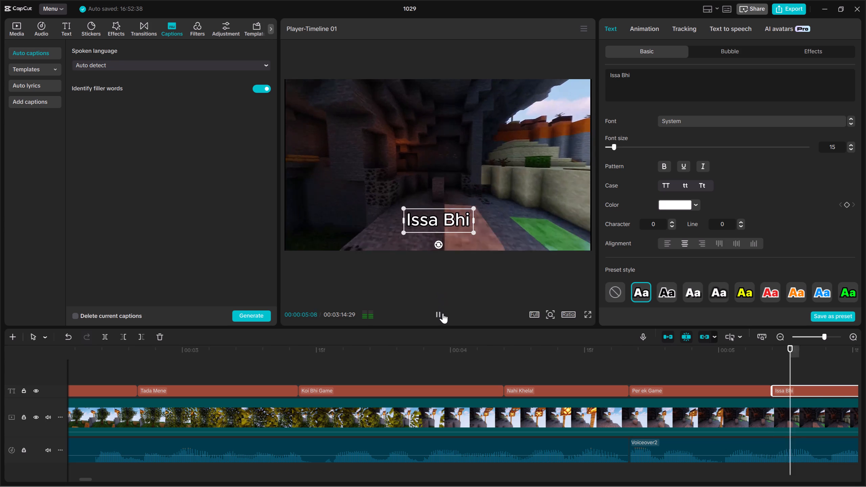
pyautogui.press('space')
pyautogui.press('Up')
pyautogui.press('space')
pyautogui.press('space')
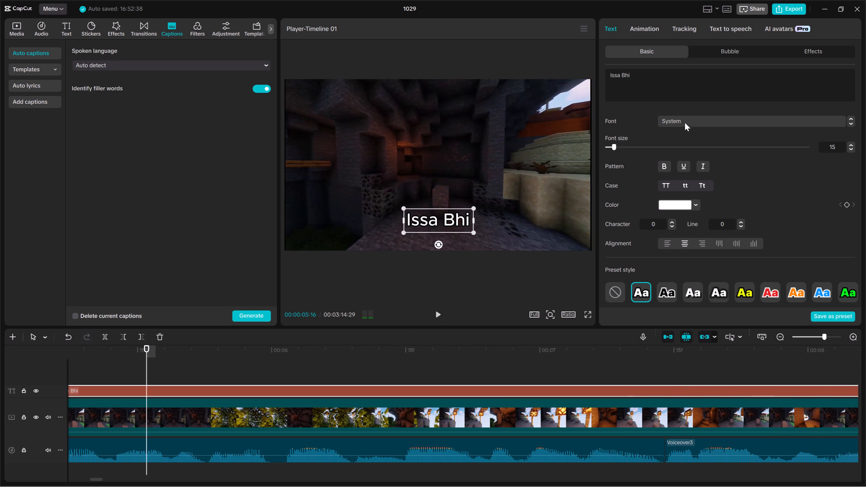
pyautogui.click(647, 82)
pyautogui.press('BackSpace')
pyautogui.press('BackSpace')
pyautogui.press('BackSpace')
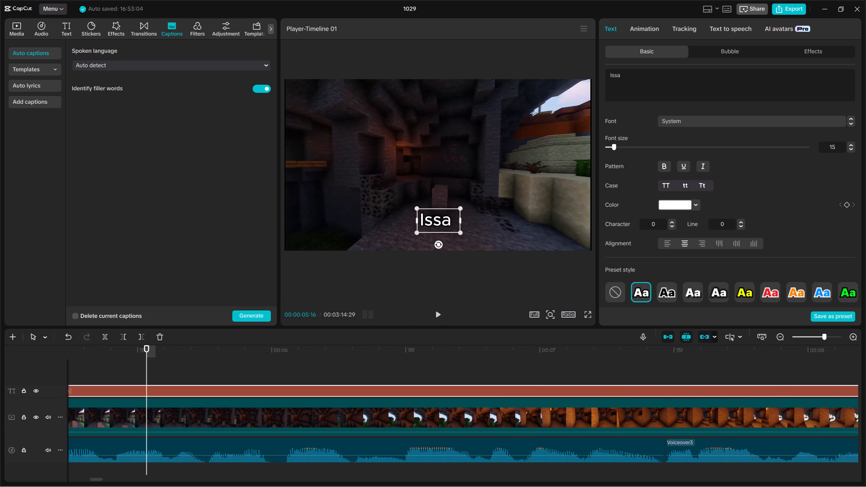
pyautogui.write('hai')
# Replay the narration over the Issa hai text clip and split that clip at about 00:00:05:17.
pyautogui.click(164, 373)
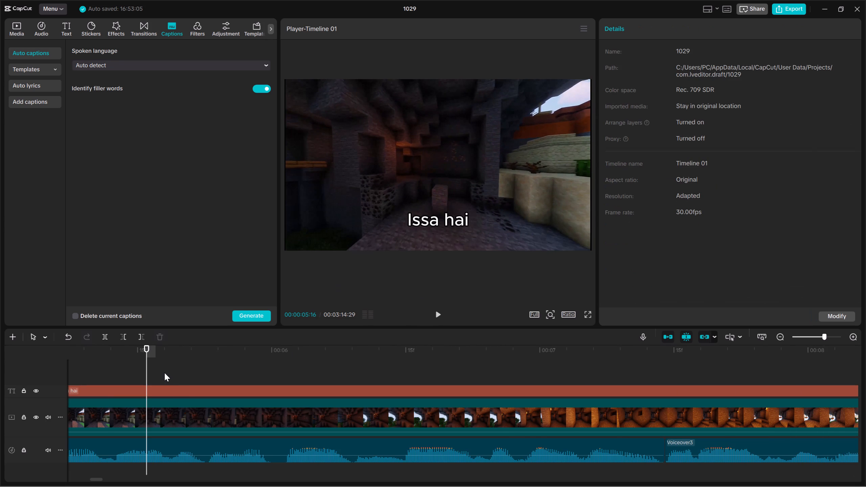
pyautogui.press('Up')
pyautogui.press('Up')
pyautogui.press('space')
pyautogui.press('space')
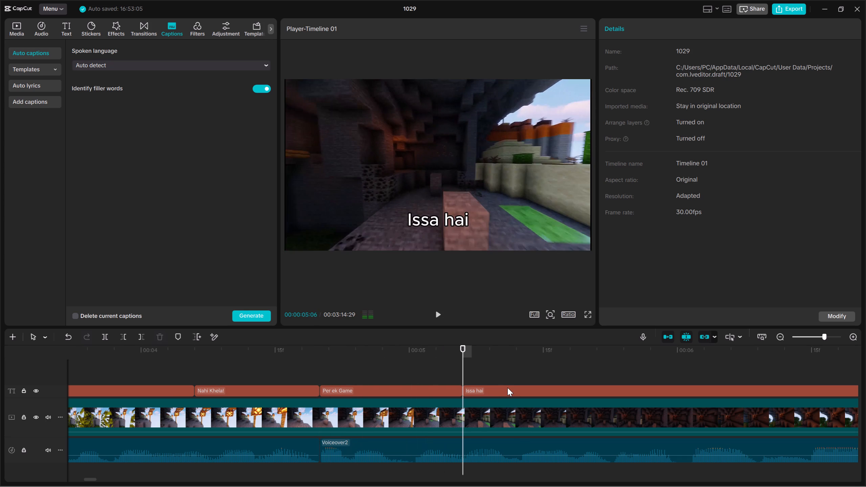
pyautogui.click(507, 388)
pyautogui.press('space')
pyautogui.press('space')
pyautogui.click(108, 335)
# Listen to the following narration words and change the newly split text clip's wording to "joki Mene".
pyautogui.press('space')
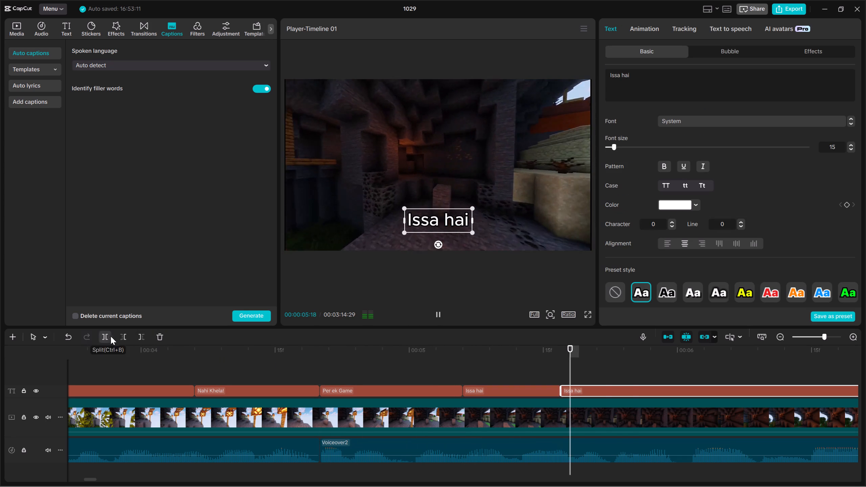
pyautogui.press('space')
pyautogui.moveTo(636, 87); pyautogui.dragTo(579, 72)
pyautogui.press('BackSpace')
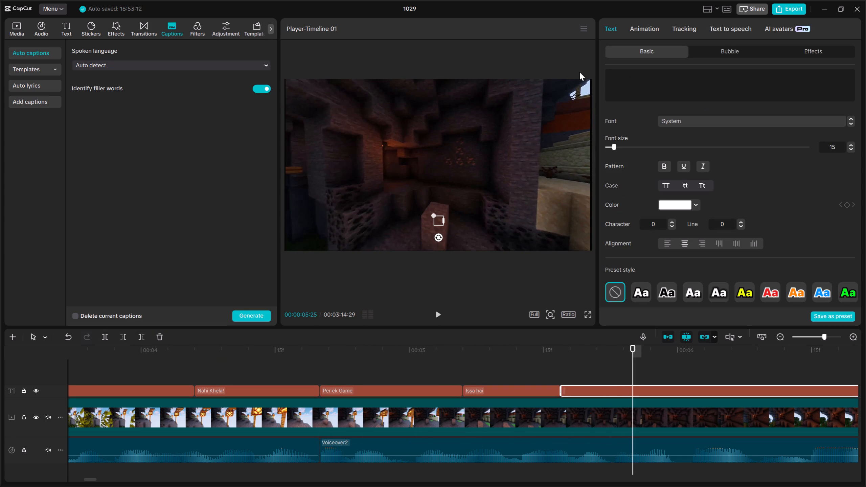
pyautogui.write('joki')
pyautogui.press('space')
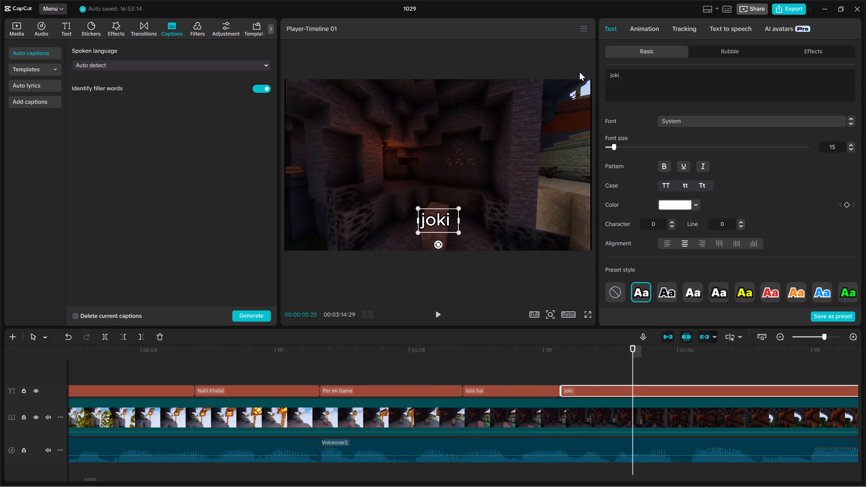
pyautogui.write('Mene')
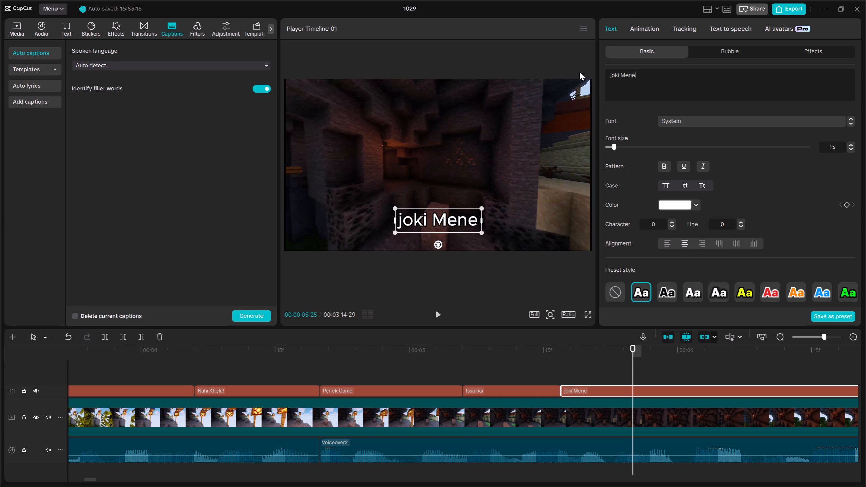
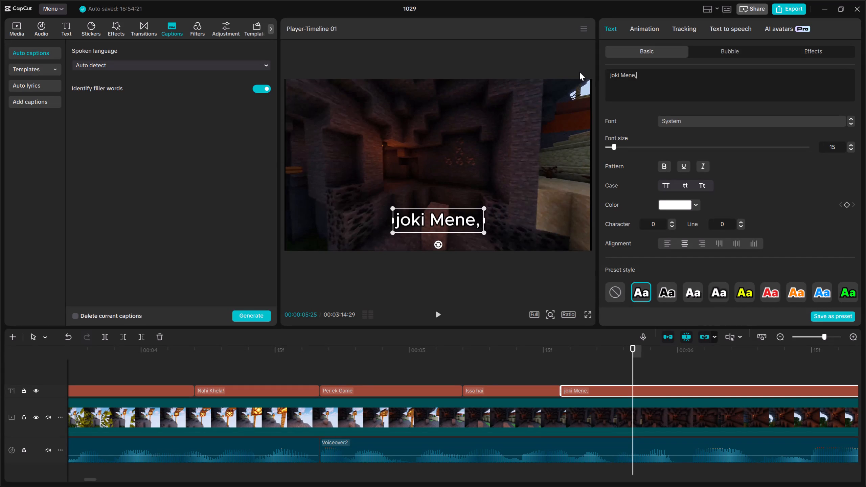
# Add a second comma to the end of the "joki Mene," text clip's wording so it reads "joki Mene,,".
pyautogui.press(',')
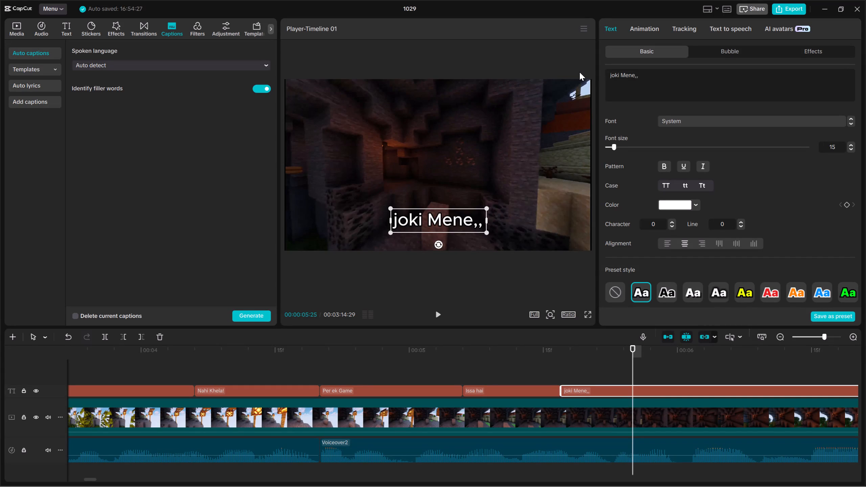
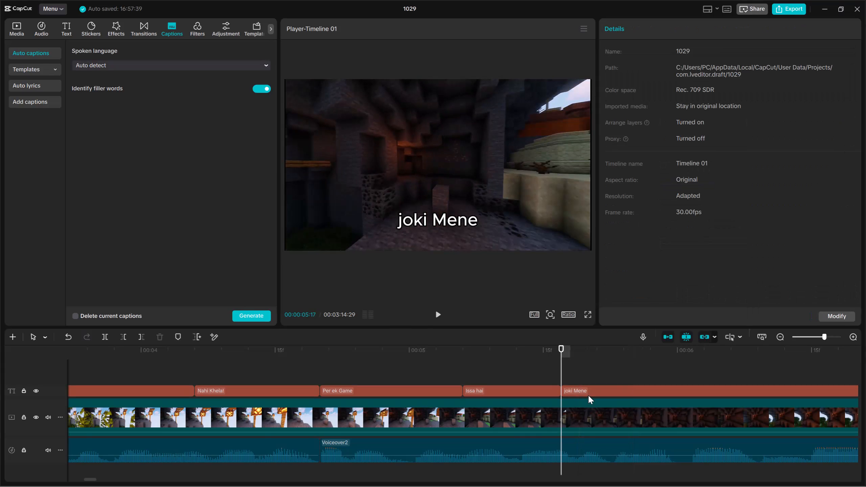
# Shorten the "joki Mene" caption's text to "joki Me" and split the clip at 00:00:05:27.
pyautogui.click(589, 391)
pyautogui.scroll(1, 589, 391)
pyautogui.press('space')
pyautogui.press('space')
pyautogui.press('Up')
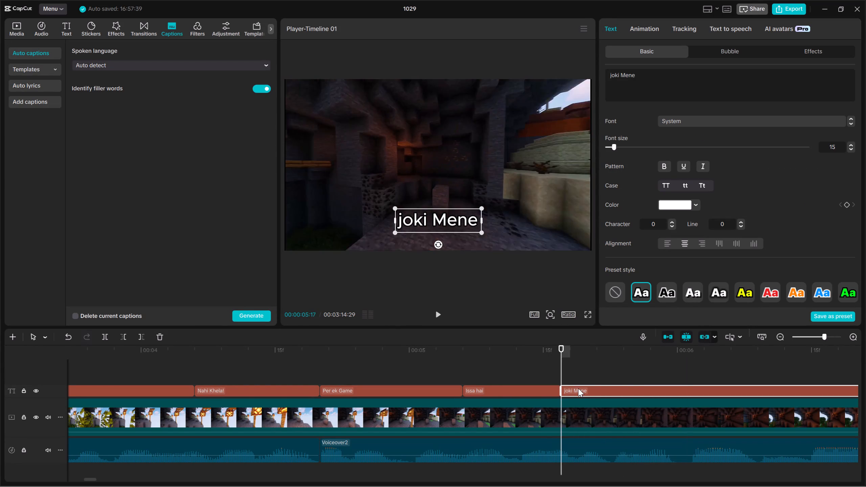
pyautogui.press('space')
pyautogui.press('space')
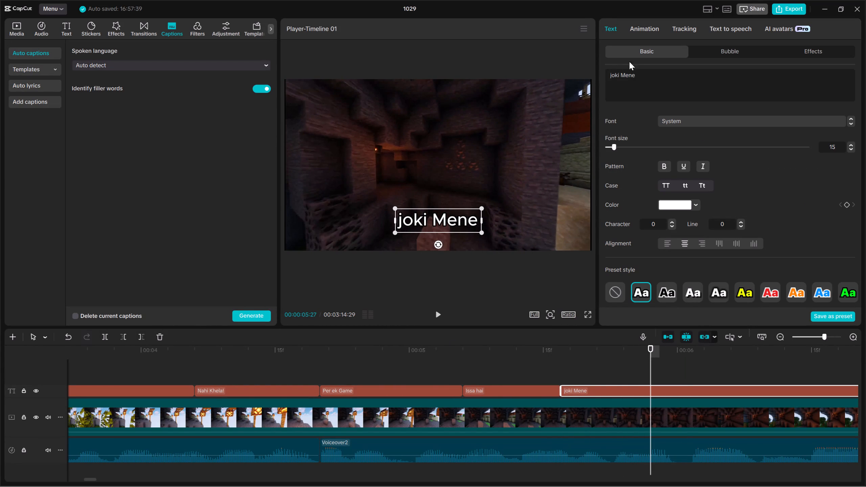
pyautogui.click(638, 73)
pyautogui.press('BackSpace')
pyautogui.press('BackSpace')
pyautogui.click(105, 338)
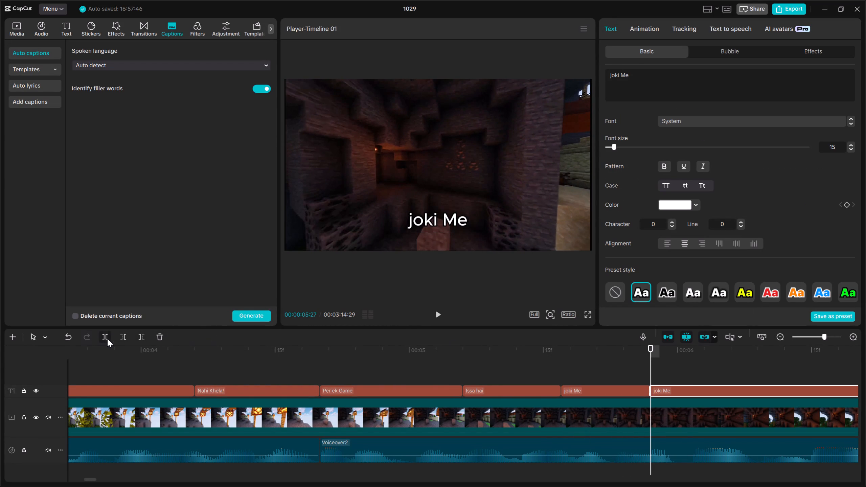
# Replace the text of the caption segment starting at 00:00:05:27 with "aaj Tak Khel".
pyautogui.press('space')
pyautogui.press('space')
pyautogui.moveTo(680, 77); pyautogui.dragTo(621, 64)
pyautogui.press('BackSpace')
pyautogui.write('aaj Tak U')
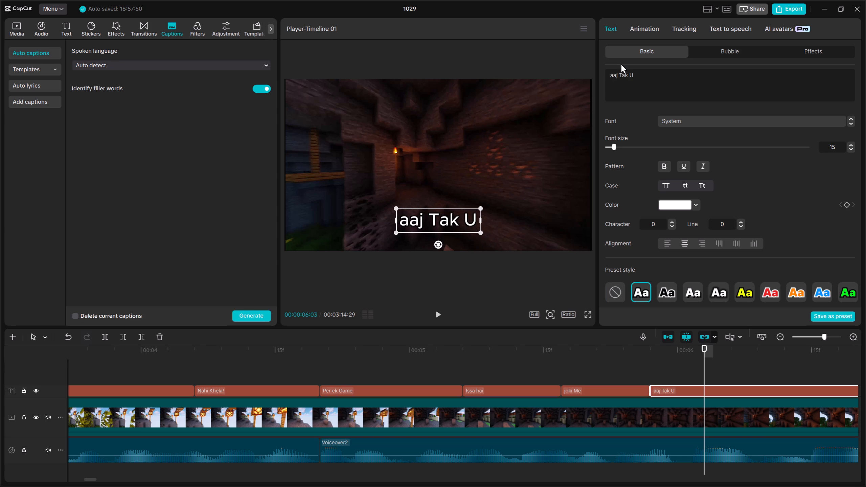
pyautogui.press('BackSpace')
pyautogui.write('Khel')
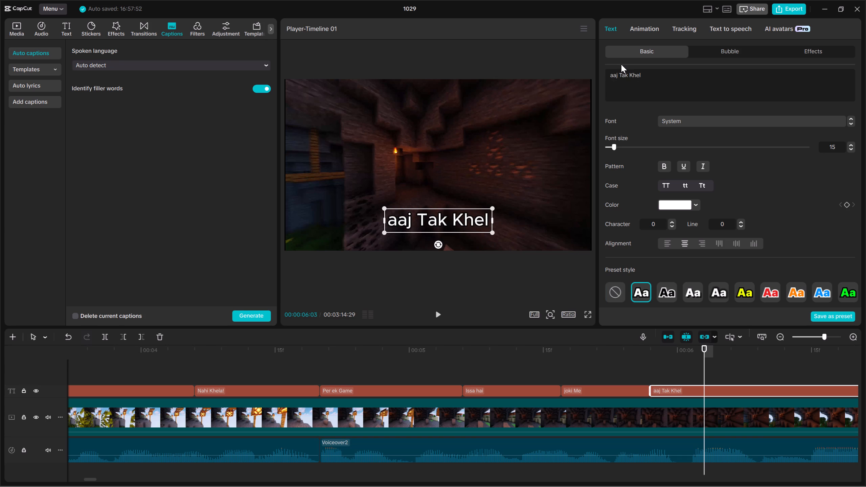
# Replay the narration from 00:00:05:27 and reword the "aaj Tak Khel" caption as "8 Saal Se".
pyautogui.press('Up')
pyautogui.click(689, 377)
pyautogui.press('Up')
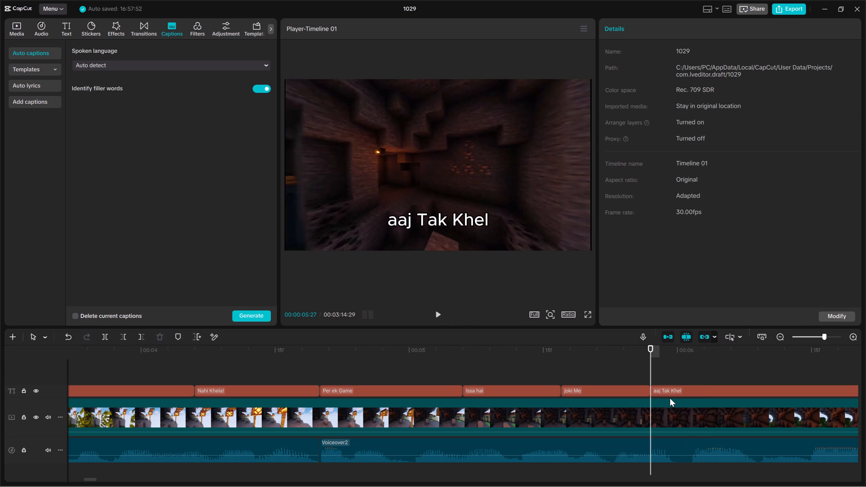
pyautogui.click(674, 390)
pyautogui.press('space')
pyautogui.press('space')
pyautogui.moveTo(650, 78); pyautogui.dragTo(640, 78)
pyautogui.click(612, 77)
pyautogui.moveTo(620, 76); pyautogui.dragTo(613, 74)
pyautogui.press('BackSpace')
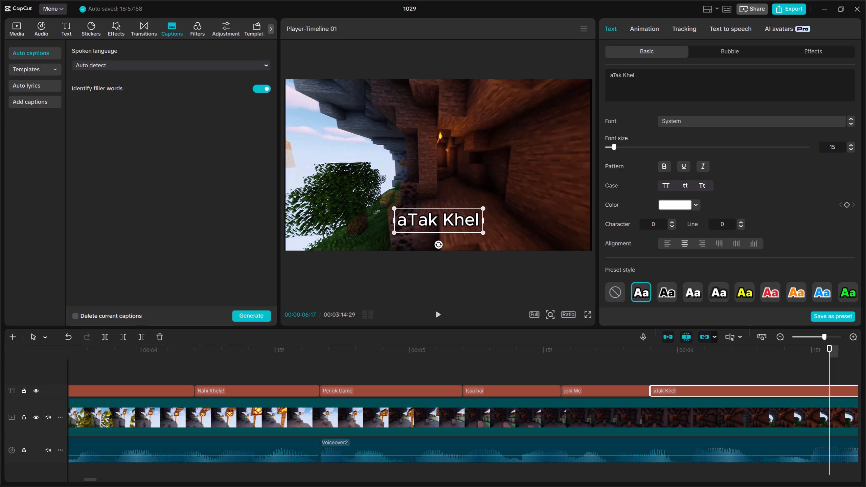
pyautogui.press('BackSpace')
pyautogui.press('BackSpace')
pyautogui.write('8')
pyautogui.press('space')
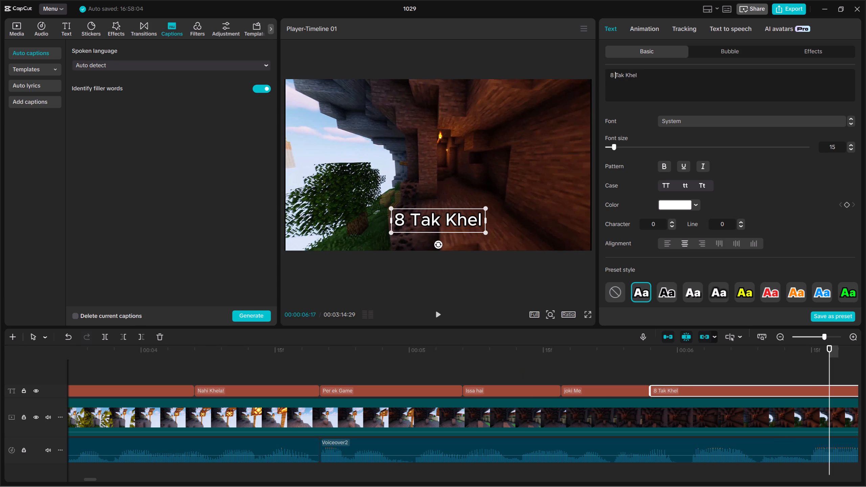
pyautogui.moveTo(652, 77); pyautogui.dragTo(624, 73)
pyautogui.press('BackSpace')
pyautogui.press('BackSpace')
pyautogui.press('BackSpace')
pyautogui.press('BackSpace')
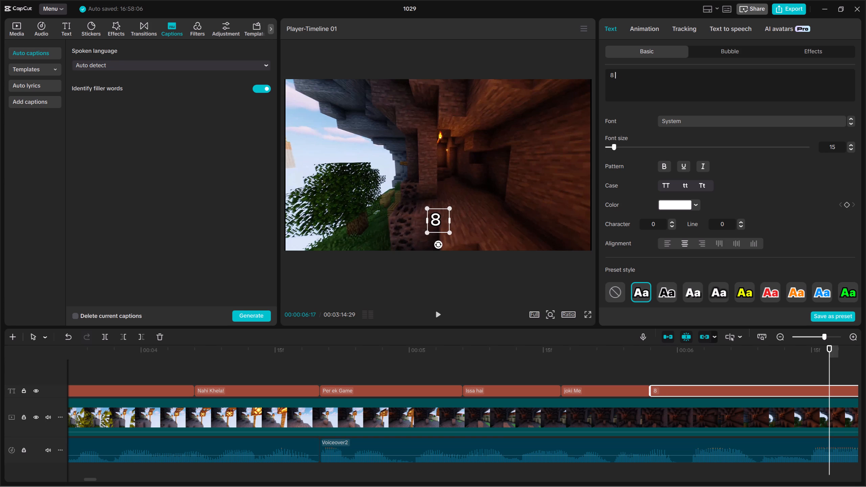
pyautogui.write('Saal Se')
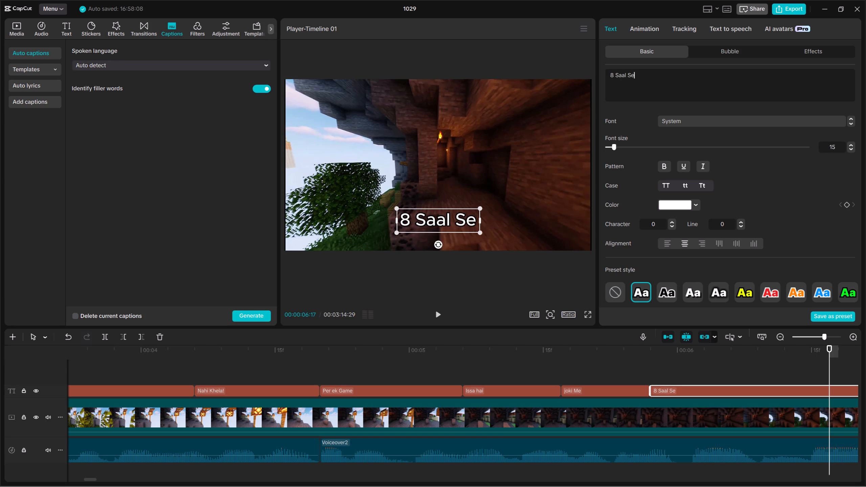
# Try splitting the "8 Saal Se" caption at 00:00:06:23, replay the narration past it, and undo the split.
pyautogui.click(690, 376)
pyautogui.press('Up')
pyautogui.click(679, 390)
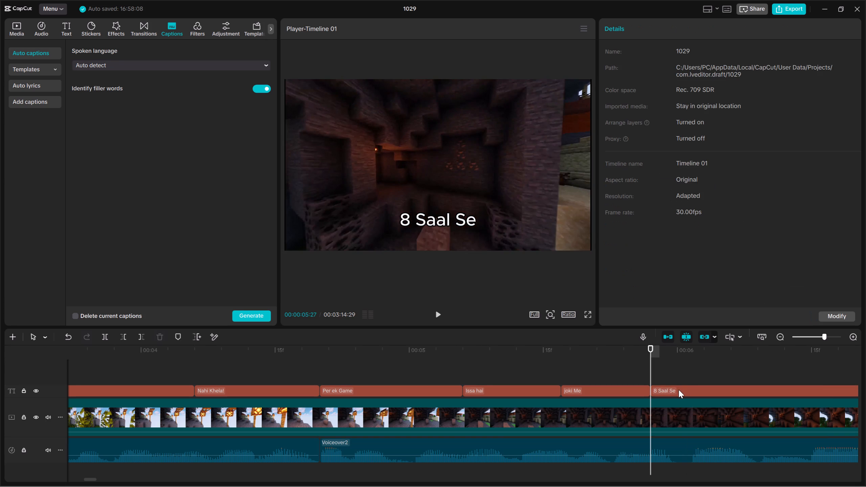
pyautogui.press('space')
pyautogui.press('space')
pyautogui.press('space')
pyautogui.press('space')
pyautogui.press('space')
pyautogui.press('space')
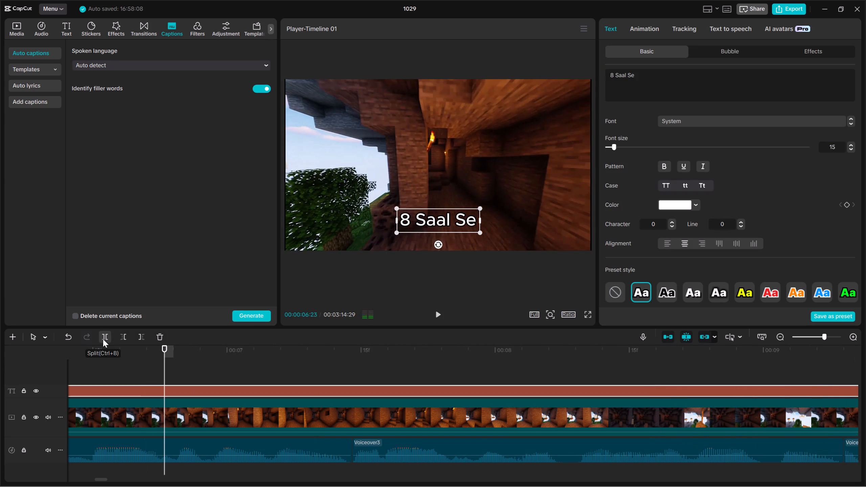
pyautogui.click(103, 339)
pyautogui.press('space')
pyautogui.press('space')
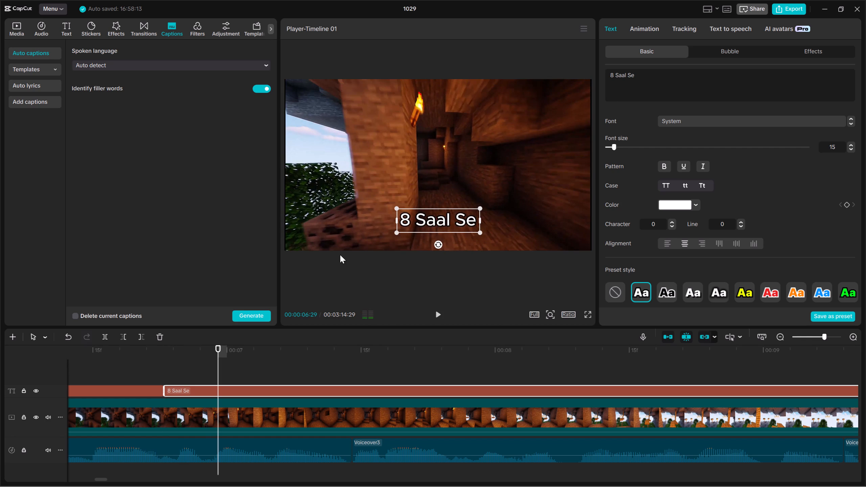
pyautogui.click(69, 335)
# Split the "8 Saal Se" caption at 00:00:06:29 and set the second segment's text to "Khel Rha Hu!".
pyautogui.click(108, 331)
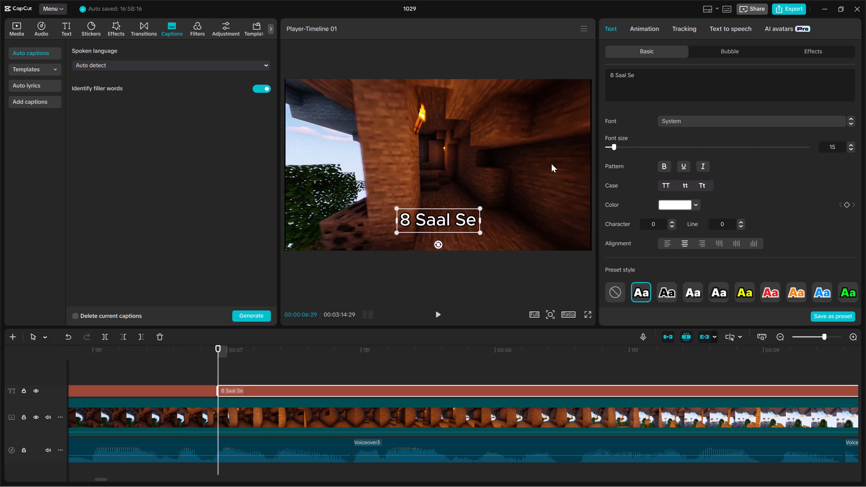
pyautogui.moveTo(662, 84); pyautogui.dragTo(617, 69)
pyautogui.press('BackSpace')
pyautogui.write('Khel Rha Hu!')
# Split the "Khel Rha Hu!" caption where the Voiceover3 clip begins and set the second segment's text to "Aur Aaj Bhi".
pyautogui.click(439, 313)
pyautogui.press('space')
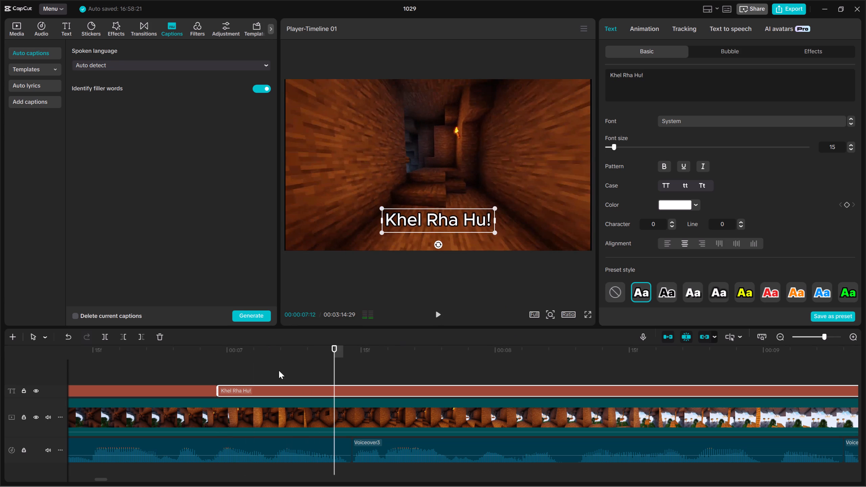
pyautogui.press('space')
pyautogui.press('space')
pyautogui.press('Up')
pyautogui.click(104, 334)
pyautogui.press('space')
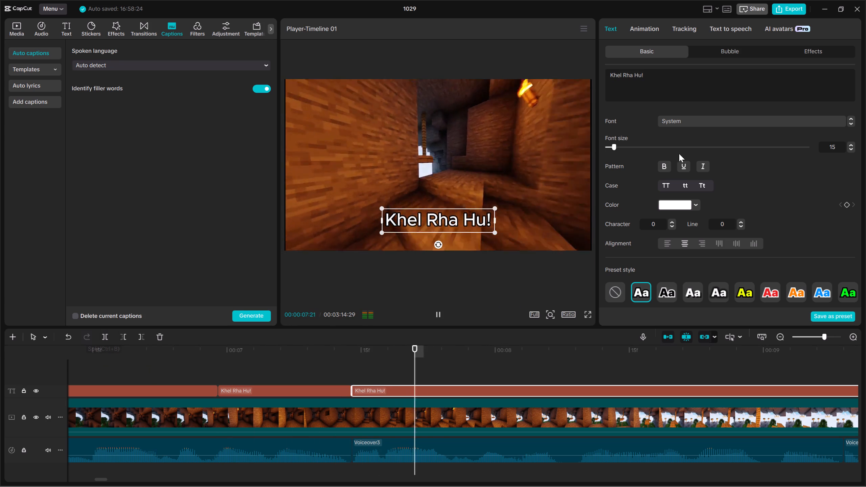
pyautogui.press('space')
pyautogui.moveTo(661, 82); pyautogui.dragTo(619, 69)
pyautogui.press('BackSpace')
pyautogui.write('Aur Aaj Bhi')
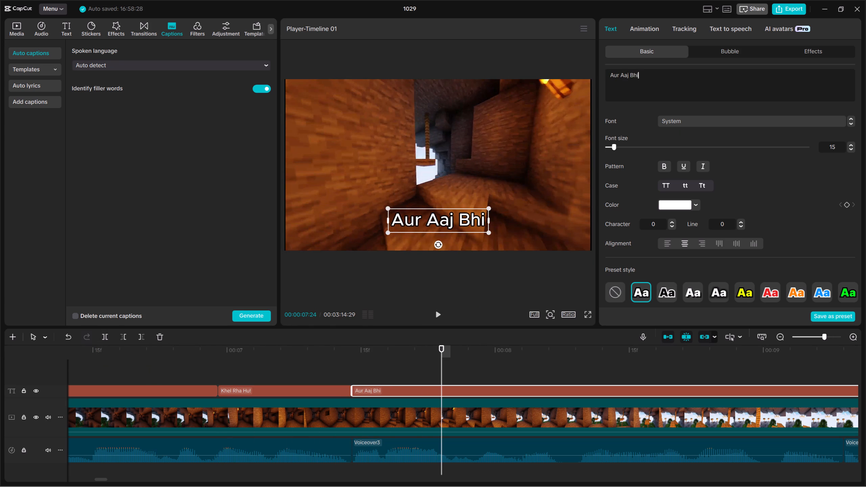
# Split the "Aur Aaj Bhi" caption at about 00:00:08:04 and set the second segment's text to "Utna Hi Maja".
pyautogui.click(381, 367)
pyautogui.press('Up')
pyautogui.click(395, 391)
pyautogui.press('space')
pyautogui.press('space')
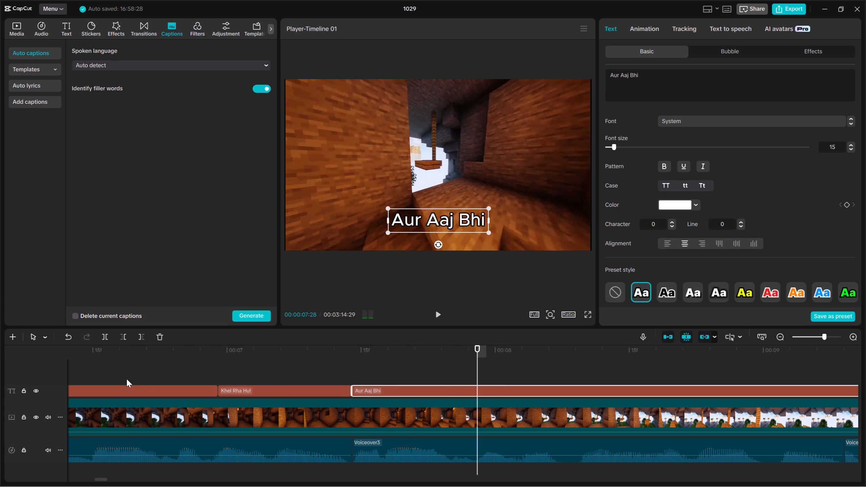
pyautogui.press('space')
pyautogui.press('space')
pyautogui.click(110, 339)
pyautogui.press('space')
pyautogui.press('space')
pyautogui.moveTo(648, 82); pyautogui.dragTo(623, 69)
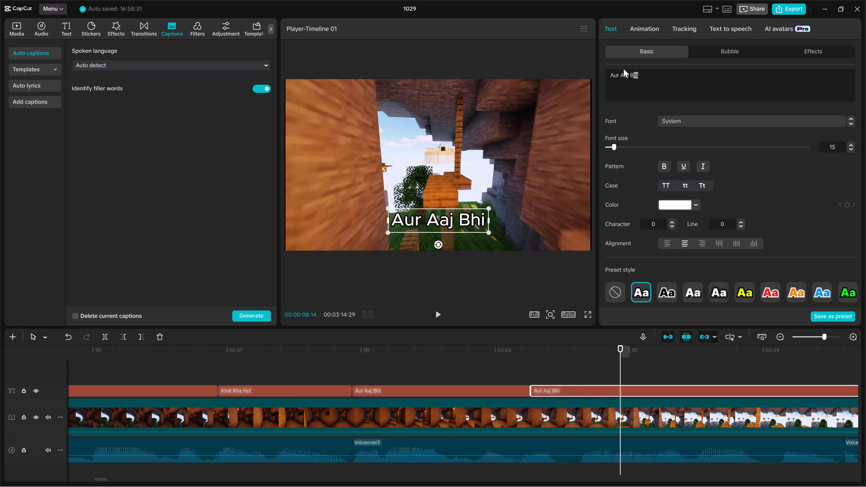
pyautogui.moveTo(623, 69); pyautogui.dragTo(605, 63)
pyautogui.press('BackSpace')
pyautogui.write('Utna Hi Maja')
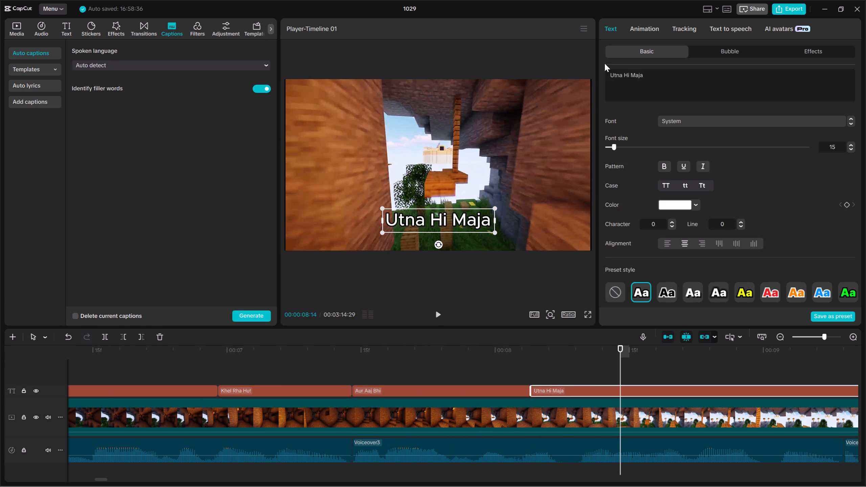
# Split the "Utna Hi Maja" caption at 00:00:09:01 and set the second segment's text to "Ata Hai!".
pyautogui.click(605, 63)
pyautogui.click(566, 376)
pyautogui.press('Up')
pyautogui.click(566, 391)
pyautogui.press('space')
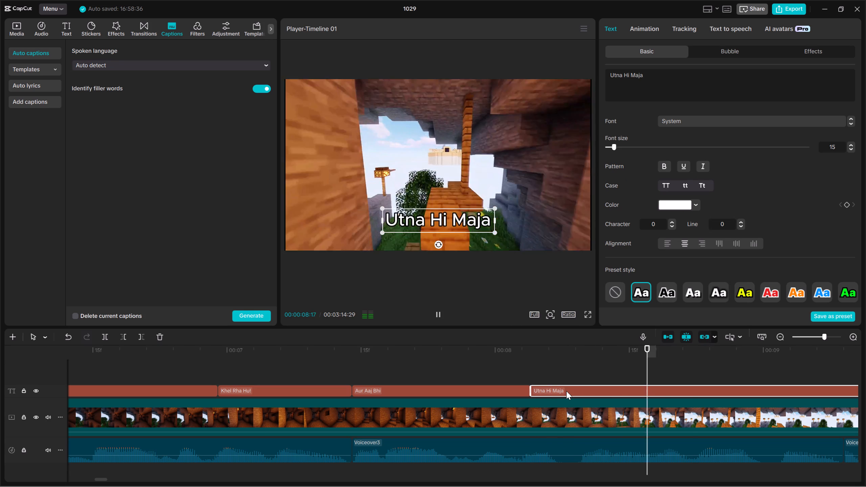
pyautogui.press('space')
pyautogui.press('space')
pyautogui.press('space')
pyautogui.click(104, 335)
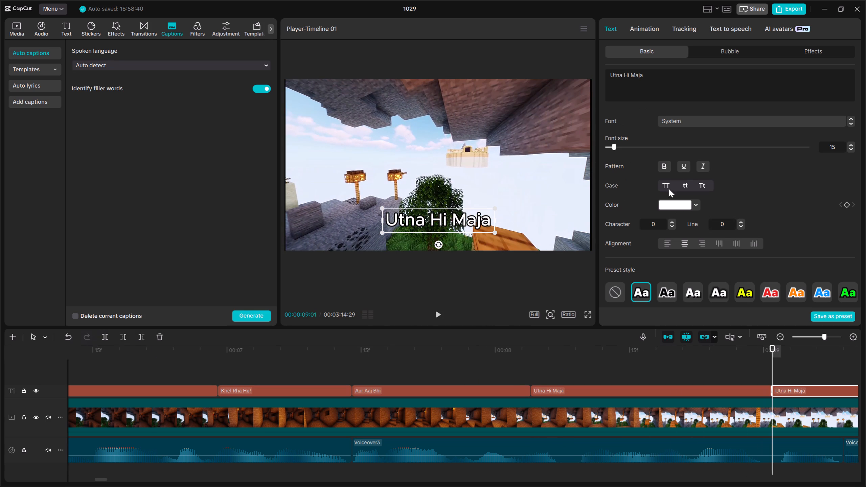
pyautogui.moveTo(676, 92); pyautogui.dragTo(584, 72)
pyautogui.press('BackSpace')
pyautogui.write('Ata Hai!')
# Split the "Ata Hai!" caption at 00:00:09:09 and set the second segment's text to "Aur Sabse".
pyautogui.click(584, 72)
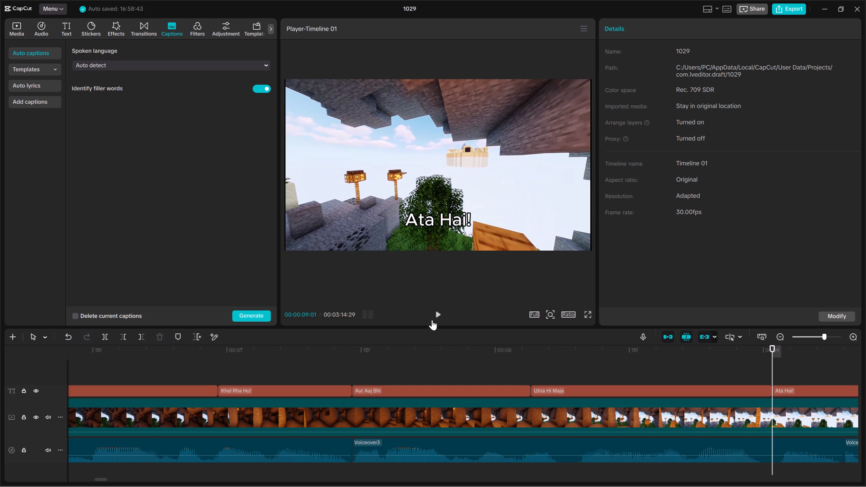
pyautogui.click(438, 312)
pyautogui.press('space')
pyautogui.press('Up')
pyautogui.click(262, 389)
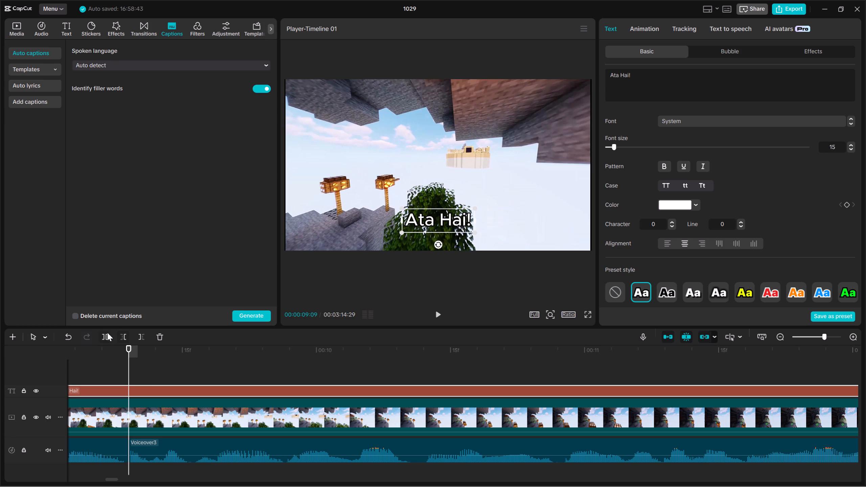
pyautogui.click(107, 332)
pyautogui.press('space')
pyautogui.press('space')
pyautogui.moveTo(716, 88); pyautogui.dragTo(574, 60)
pyautogui.press('BackSpace')
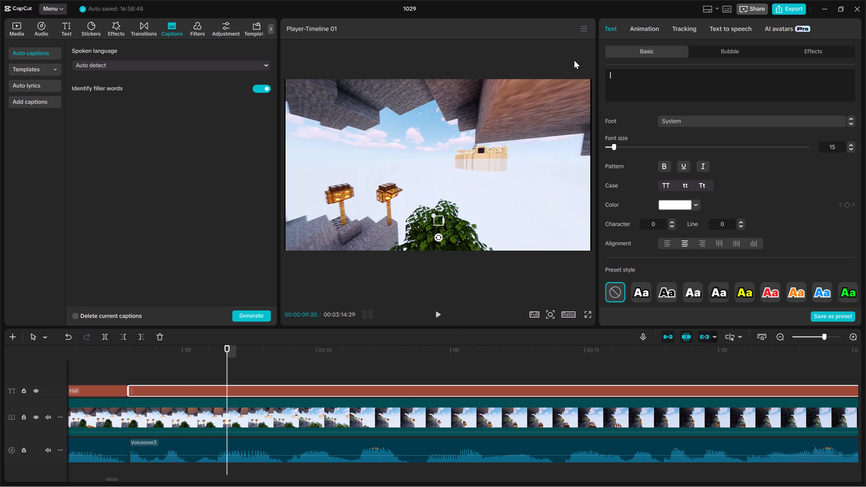
pyautogui.write('Aur Sabse')
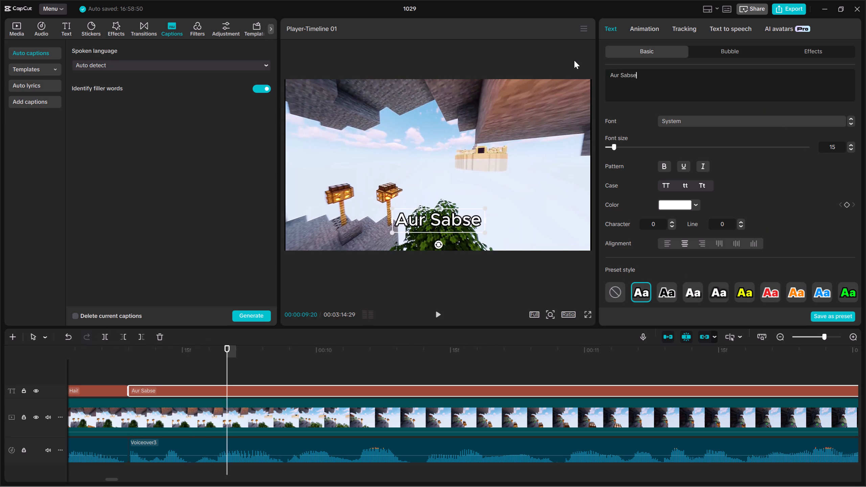
# Split the "Aur Sabse" caption at 00:00:09:20 and set the second segment's text to "Ajeeb baat".
pyautogui.click(192, 359)
pyautogui.press('Up')
pyautogui.press('space')
pyautogui.press('space')
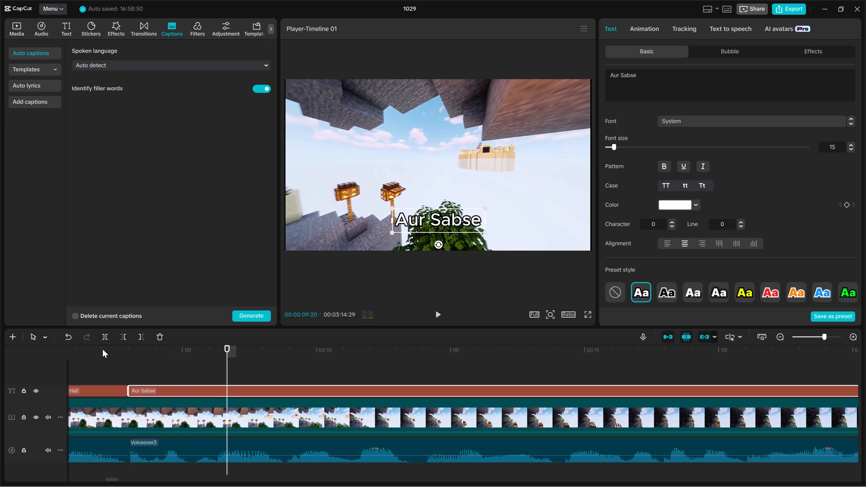
pyautogui.click(103, 339)
pyautogui.press('space')
pyautogui.press('space')
pyautogui.moveTo(703, 94); pyautogui.dragTo(573, 69)
pyautogui.press('BackSpace')
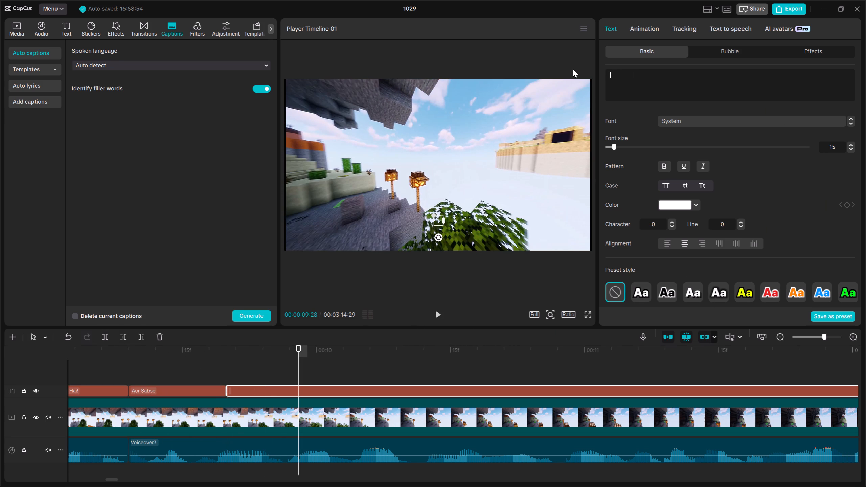
pyautogui.write('Ajeeb B')
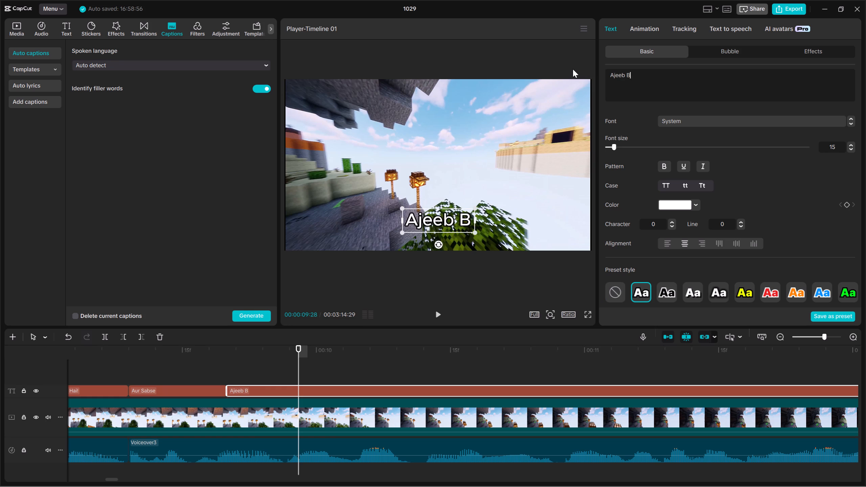
pyautogui.press('BackSpace')
pyautogui.write('baat')
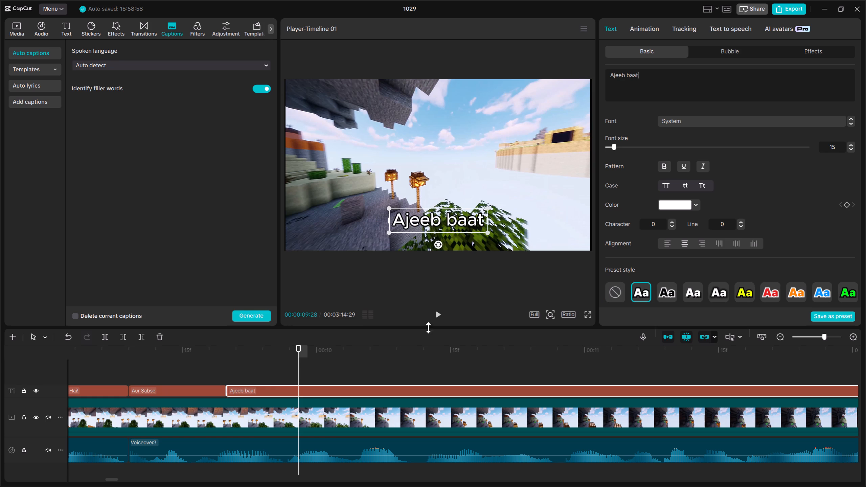
# Split the "Ajeeb baat" caption at 00:00:10:09 and set the second segment's text to "Maine".
pyautogui.click(276, 375)
pyautogui.press('Up')
pyautogui.click(271, 389)
pyautogui.press('space')
pyautogui.press('space')
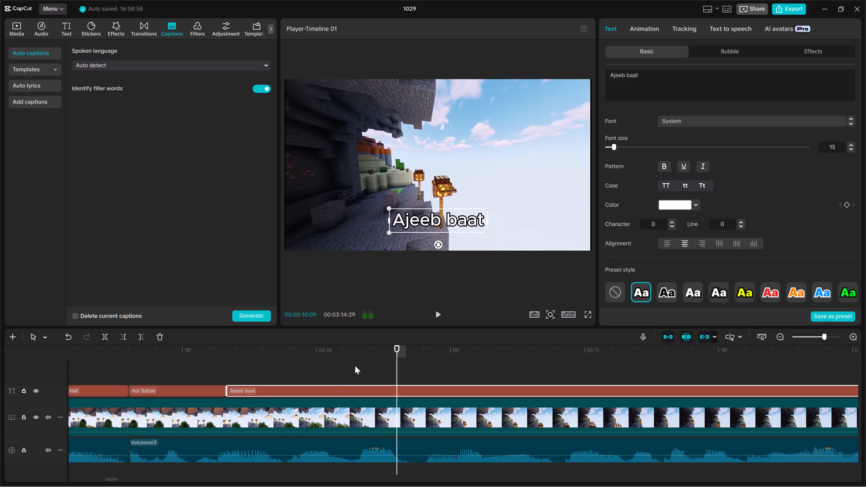
pyautogui.click(105, 341)
pyautogui.press('space')
pyautogui.press('space')
pyautogui.moveTo(662, 78); pyautogui.dragTo(611, 69)
pyautogui.press('BackSpace')
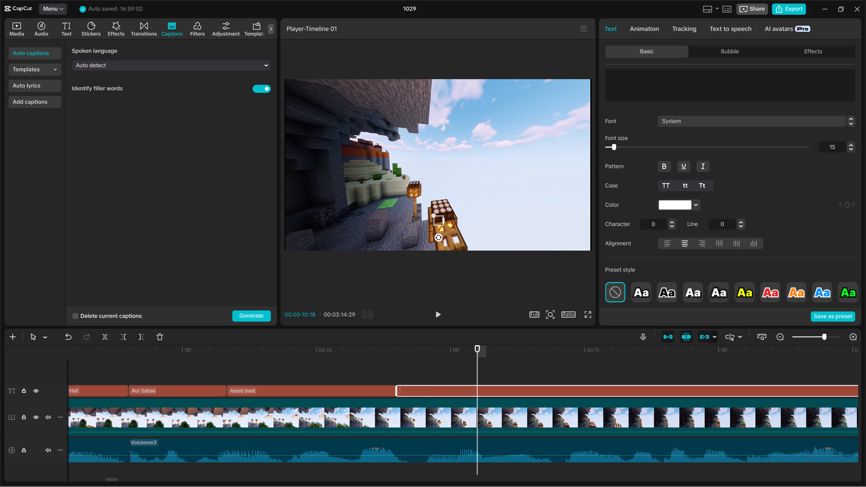
pyautogui.write('Mai')
pyautogui.press('BackSpace')
pyautogui.press('BackSpace')
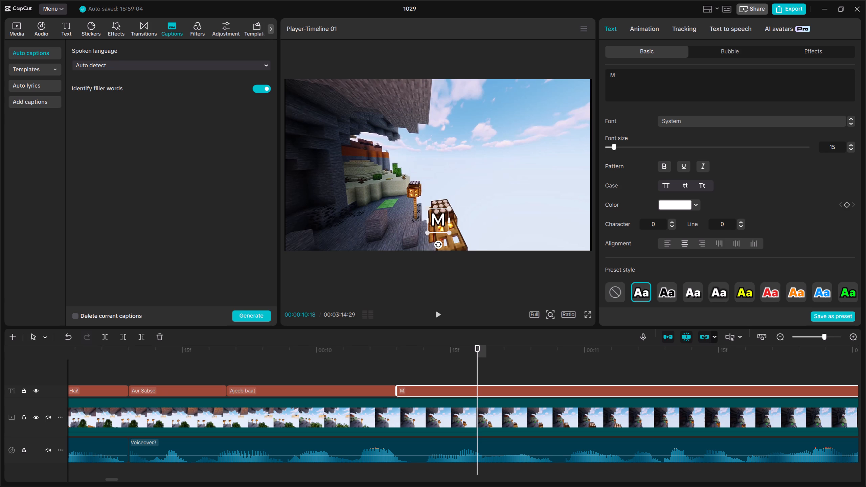
pyautogui.write('ai')
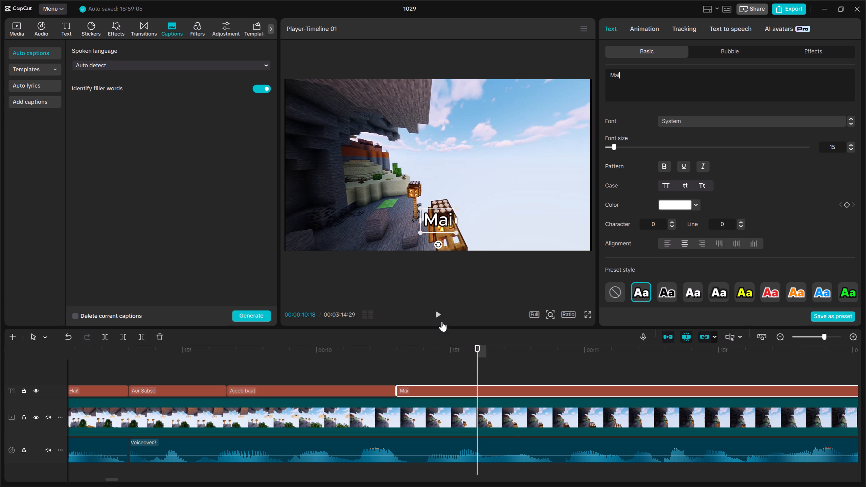
pyautogui.doubleClick(441, 313)
pyautogui.click(632, 72)
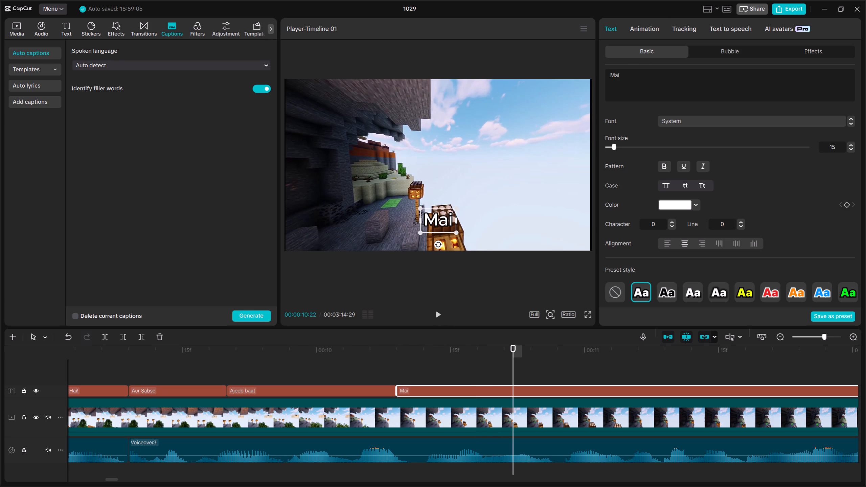
pyautogui.write('ne')
# Listen to the following narration and extend the "Maine" caption's text to "Maine Is game".
pyautogui.doubleClick(440, 315)
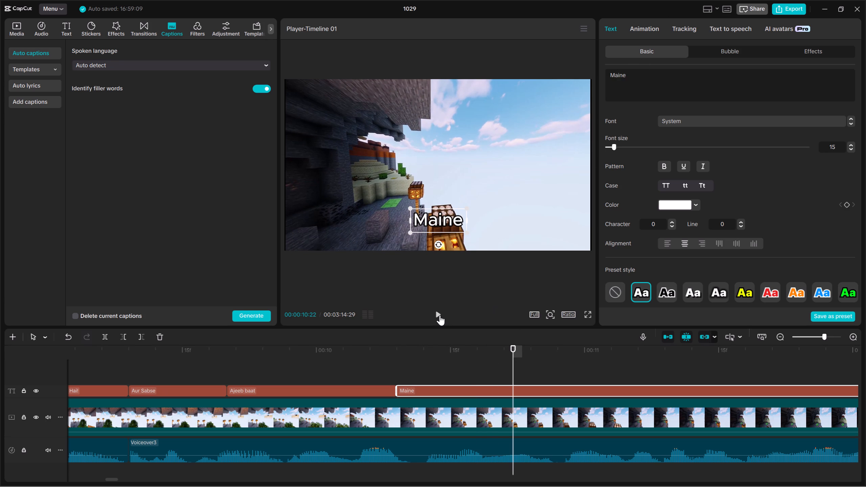
pyautogui.doubleClick(442, 319)
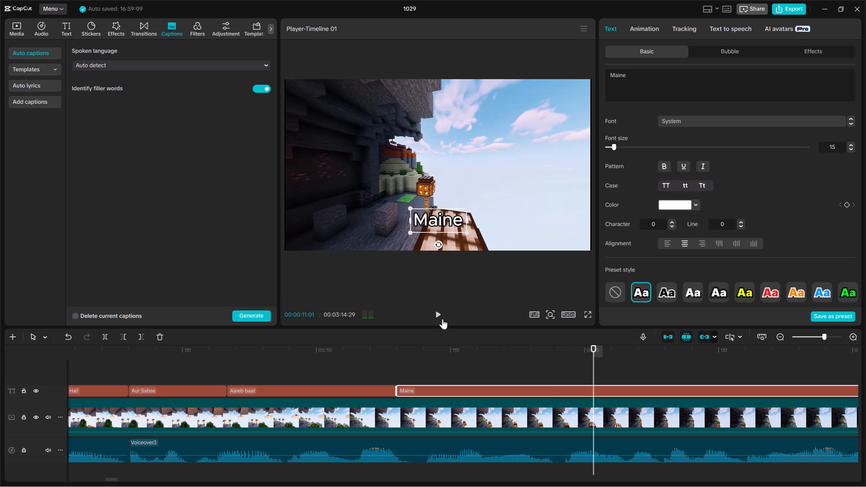
pyautogui.click(710, 98)
pyautogui.press('space')
pyautogui.write('Is game')
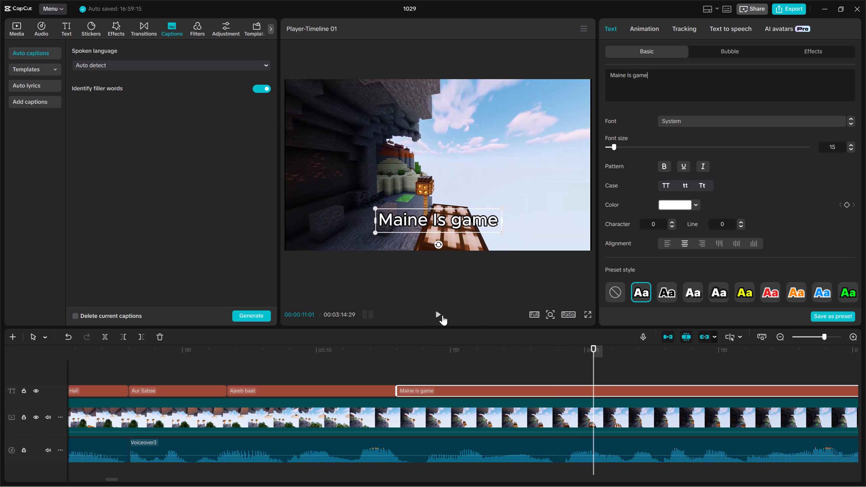
# Split the "Maine Is game" caption at 00:00:11:05 and set the second segment's text to "Kabhi".
pyautogui.doubleClick(442, 315)
pyautogui.click(110, 334)
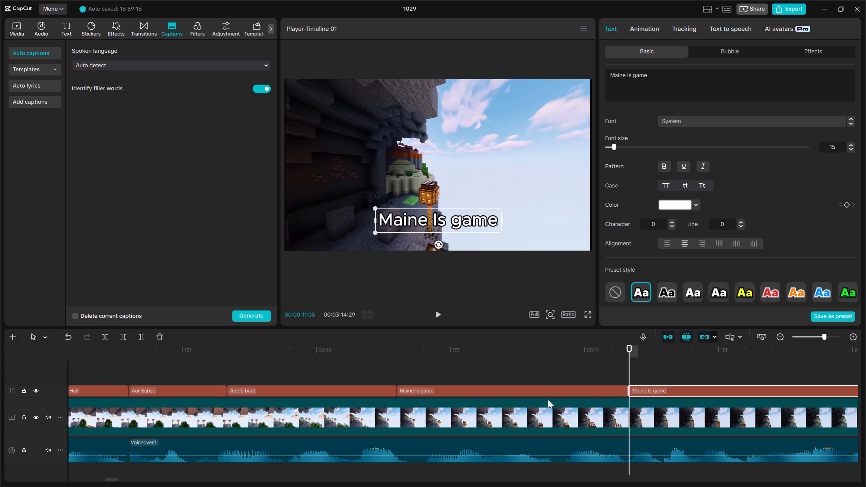
pyautogui.press('space')
pyautogui.press('space')
pyautogui.moveTo(680, 91); pyautogui.dragTo(613, 71)
pyautogui.press('BackSpace')
pyautogui.write('Kabhi')
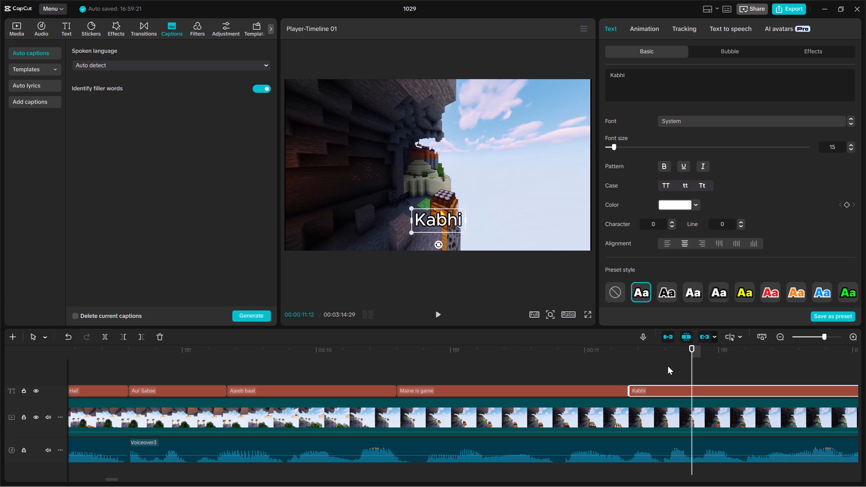
# Listen to the following narration and extend the "Kabhi" caption's text to "Kabhi Dudha Hi Nahi".
pyautogui.moveTo(667, 366); pyautogui.dragTo(663, 367)
pyautogui.press('Up')
pyautogui.click(654, 386)
pyautogui.press('space')
pyautogui.press('space')
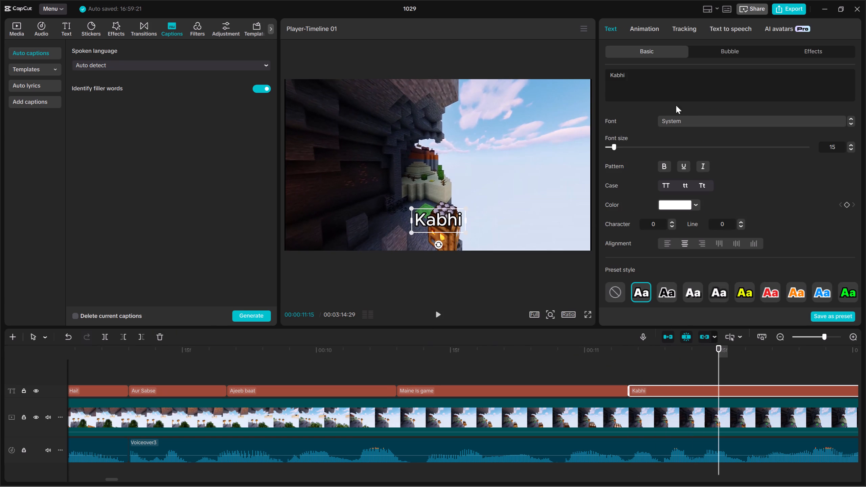
pyautogui.click(668, 74)
pyautogui.press('space')
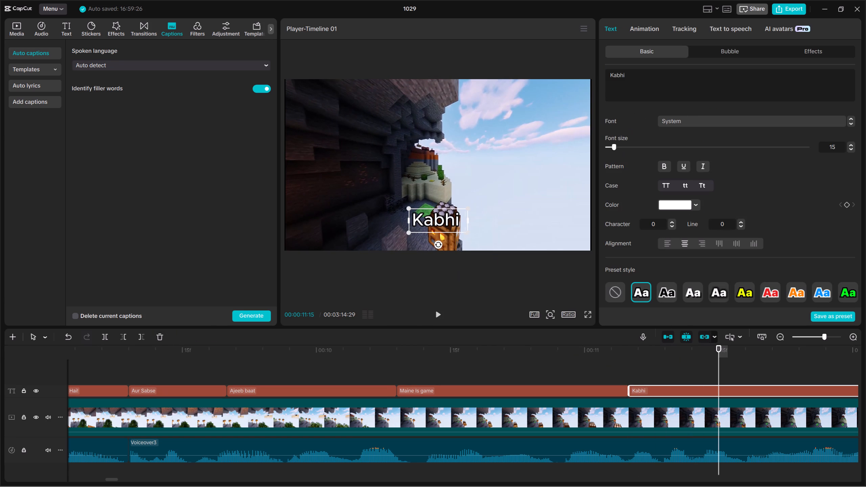
pyautogui.write('Duha')
pyautogui.press('space')
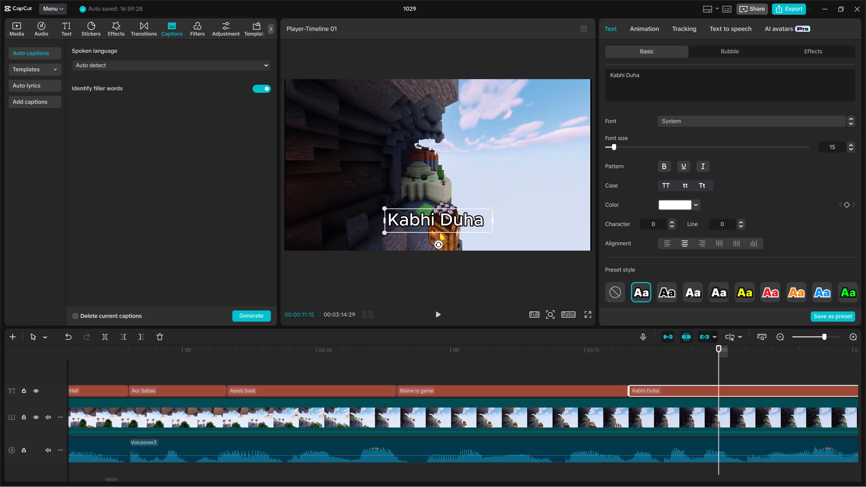
pyautogui.press('BackSpace')
pyautogui.press('BackSpace')
pyautogui.press('BackSpace')
pyautogui.write('dha Hi Nahi')
pyautogui.scroll(-1, 686, 72)
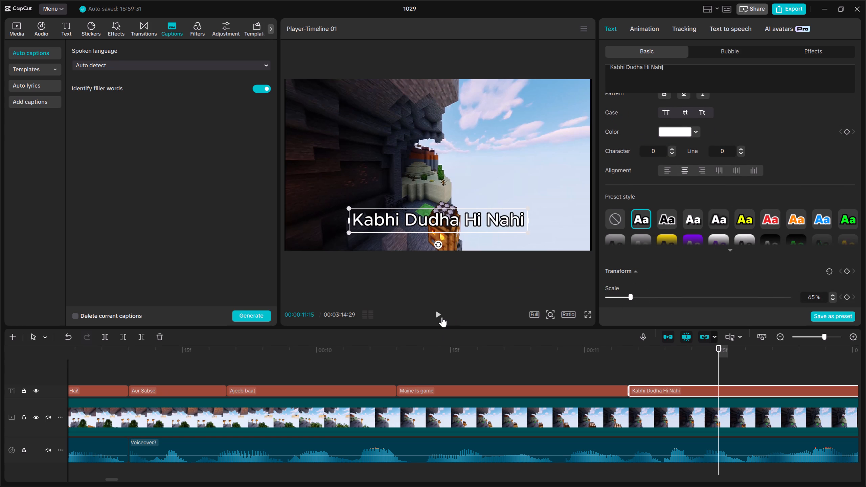
# Split the "Kabhi Dudha Hi Nahi" caption at 00:00:12:18 and set the second segment's text to "Mujhe To".
pyautogui.click(442, 317)
pyautogui.press('space')
pyautogui.press('space')
pyautogui.press('space')
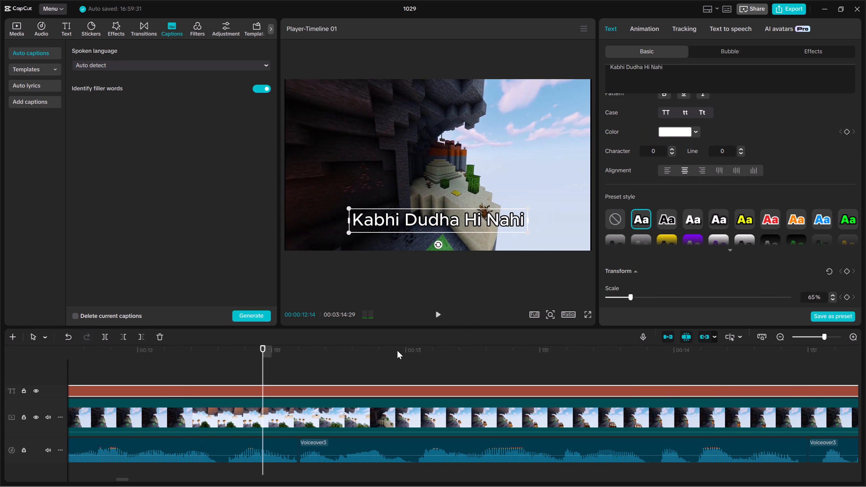
pyautogui.press('space')
pyautogui.press('space')
pyautogui.press('Up')
pyautogui.click(101, 335)
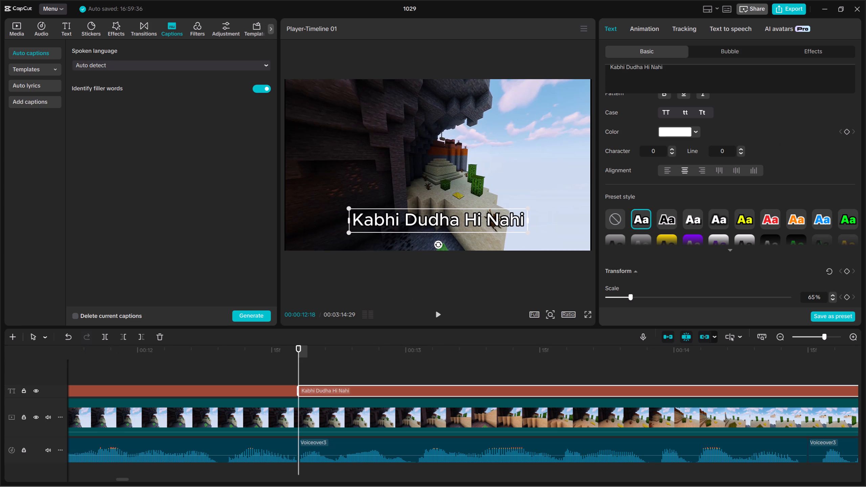
pyautogui.moveTo(705, 76); pyautogui.dragTo(584, 64)
pyautogui.press('BackSpace')
pyautogui.write('Mujhe To')
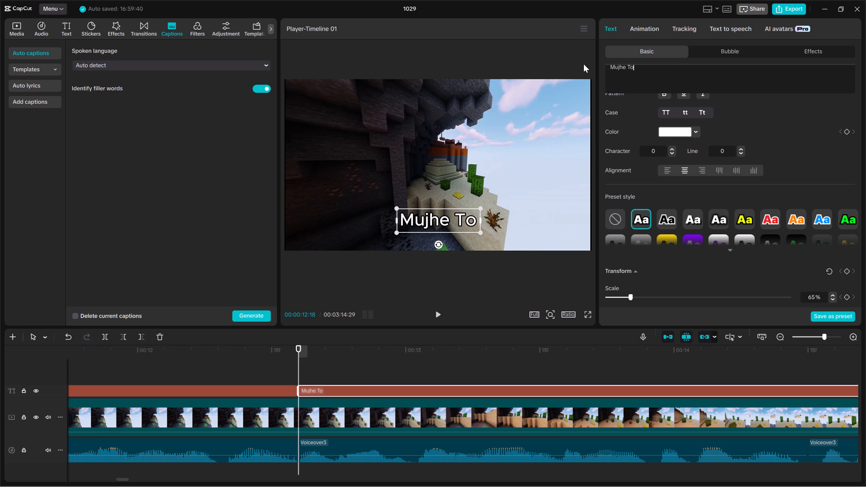
# Play the narration over the "Mujhe To" caption and correct its text to "Mujhe Iska naam".
pyautogui.click(443, 311)
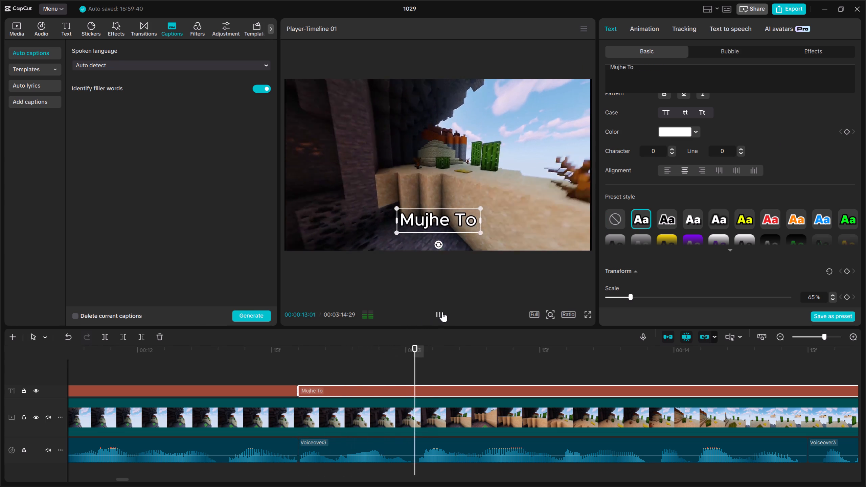
pyautogui.press('space')
pyautogui.moveTo(661, 73); pyautogui.dragTo(655, 78)
pyautogui.press('BackSpace')
pyautogui.press('BackSpace')
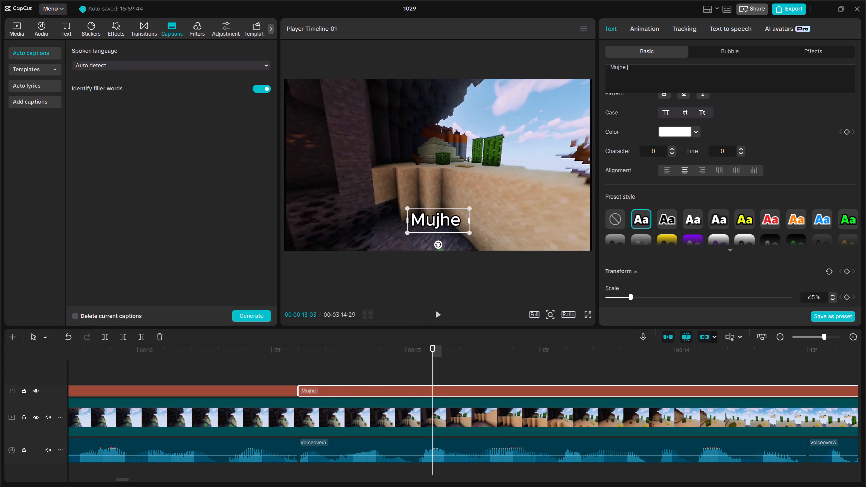
pyautogui.write('Iska naam')
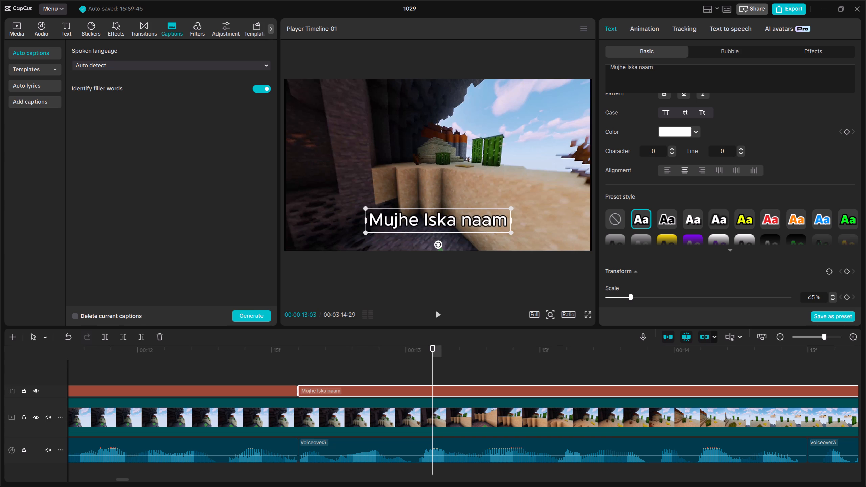
# Split the "Mujhe Iska naam" caption at 00:00:13:14 and set the second segment's text to "Bhi Nahi Pata".
pyautogui.doubleClick(435, 312)
pyautogui.doubleClick(436, 312)
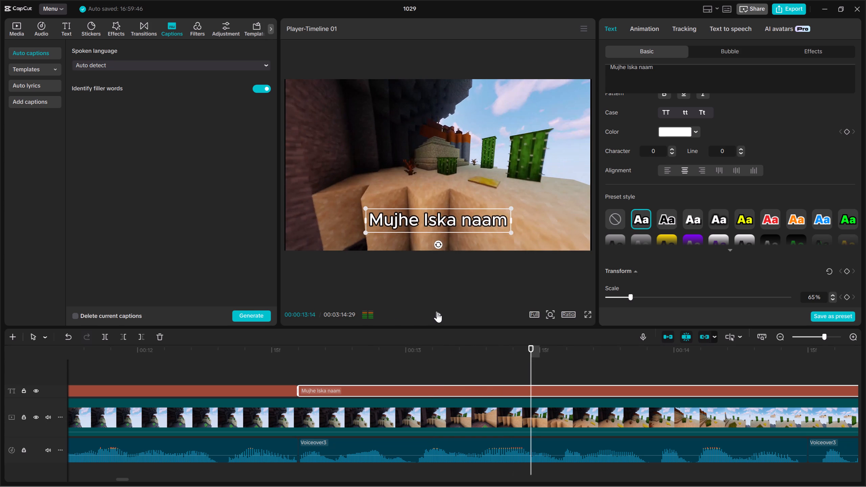
pyautogui.click(103, 333)
pyautogui.press('space')
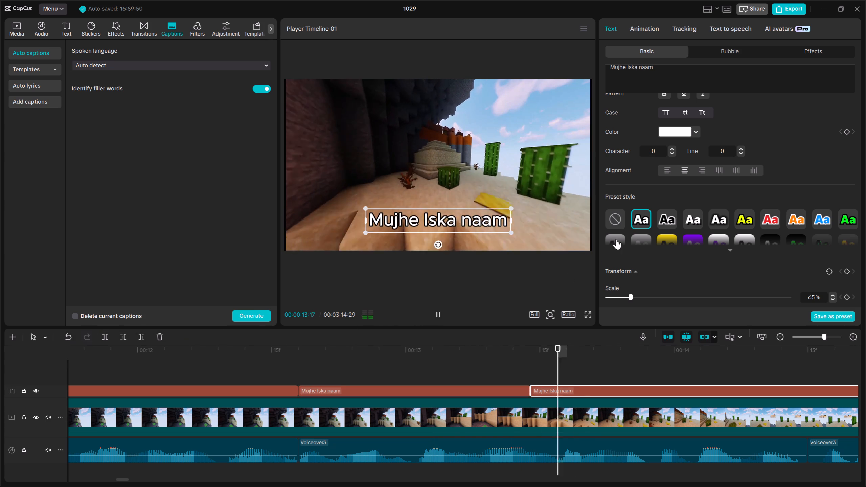
pyautogui.press('space')
pyautogui.moveTo(671, 64); pyautogui.dragTo(637, 64)
pyautogui.moveTo(679, 75); pyautogui.dragTo(608, 56)
pyautogui.press('BackSpace')
pyautogui.write('Bhi Nahi Pataa')
pyautogui.press('BackSpace')
# Split the "Bhi Nahi Pata" caption at 00:00:14:15 and set the second segment's text to "To Chalo Bata Ta Hu".
pyautogui.click(434, 310)
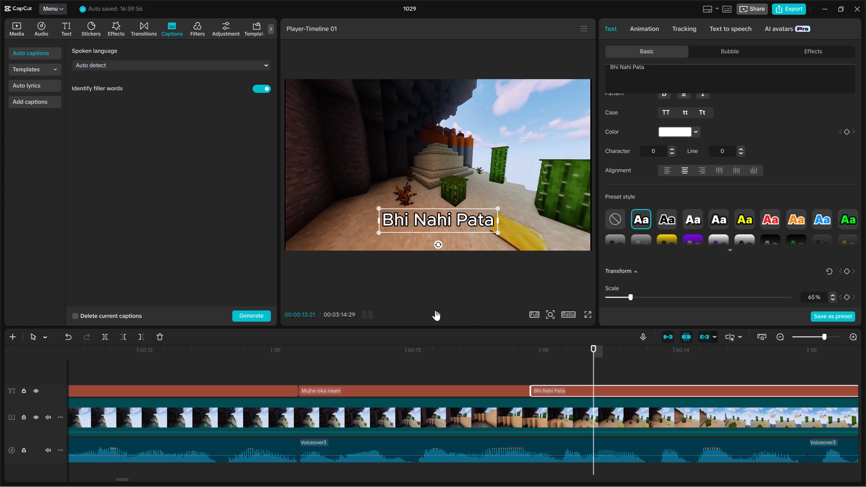
pyautogui.press('space')
pyautogui.press('space')
pyautogui.press('space')
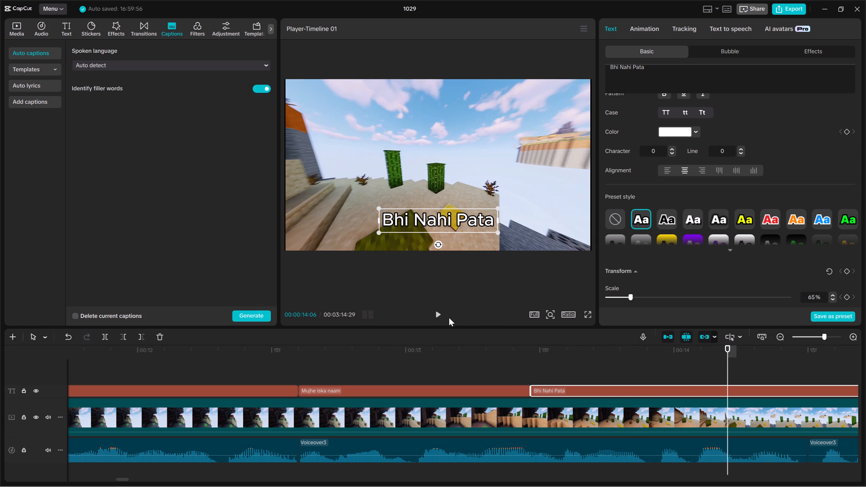
pyautogui.press('space')
pyautogui.press('space')
pyautogui.press('Up')
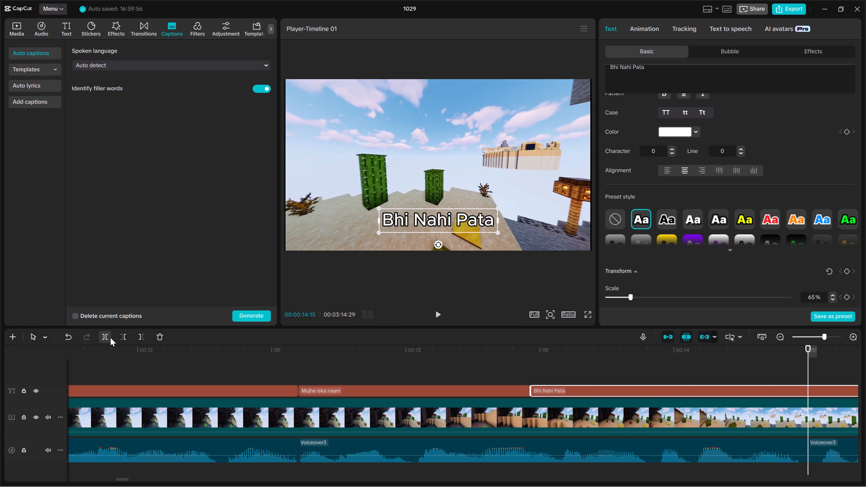
pyautogui.click(110, 338)
pyautogui.press('space')
pyautogui.press('space')
pyautogui.press('Up')
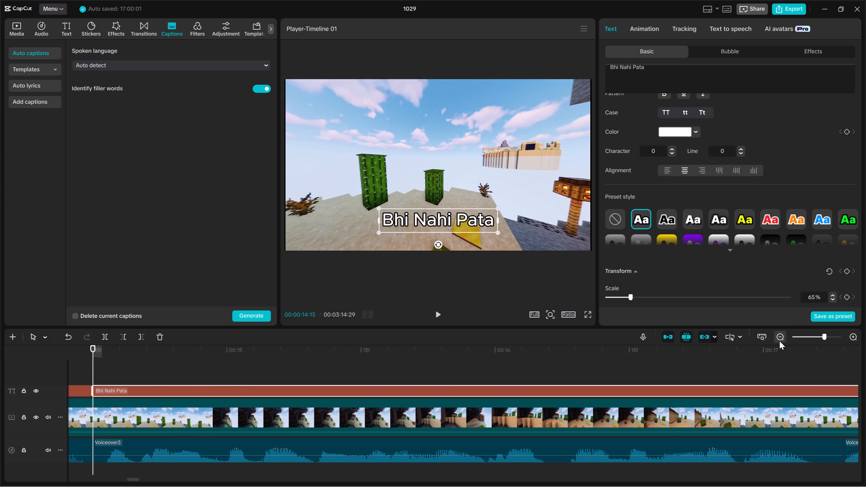
pyautogui.doubleClick(779, 341)
pyautogui.moveTo(696, 64); pyautogui.dragTo(679, 64)
pyautogui.moveTo(667, 65); pyautogui.dragTo(576, 49)
pyautogui.press('BackSpace')
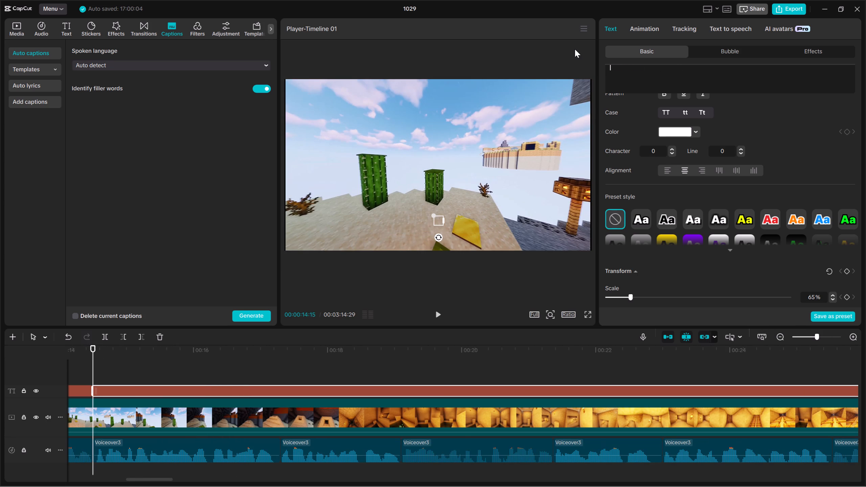
pyautogui.write('To Chalo Bata Ta Hu')
# Play the narration over the "To Chalo Bata Ta Hu" caption to find where its phrase ends.
pyautogui.click(442, 315)
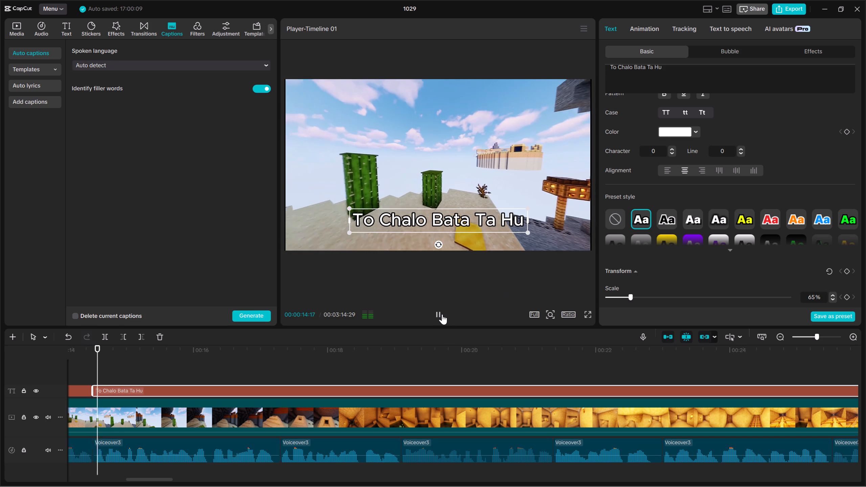
pyautogui.press('space')
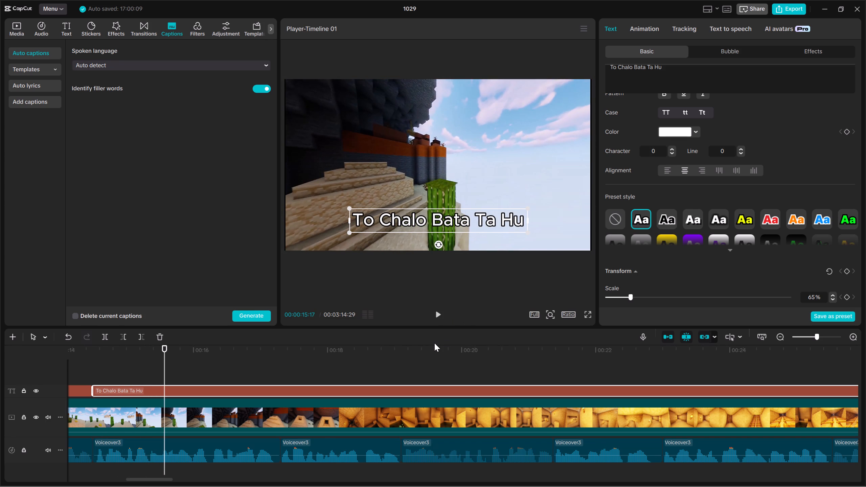
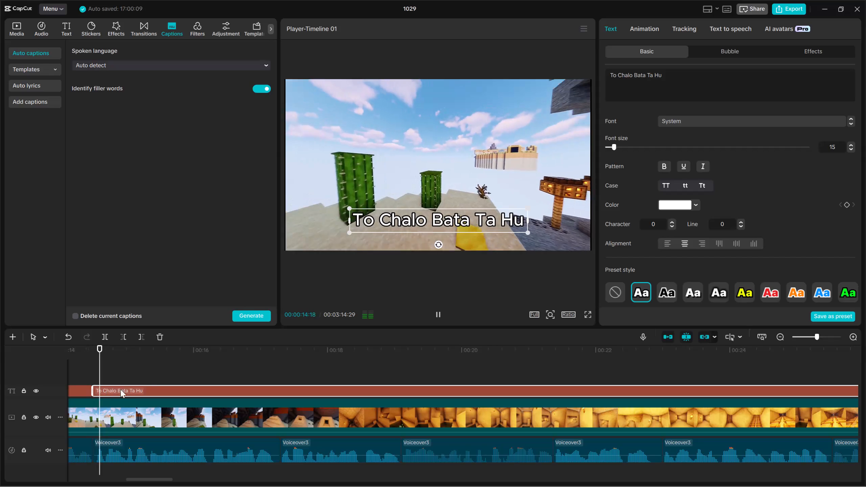
# Split the "To Chalo Bata Ta Hu" caption at 00:00:15:16 and set the second segment's text to "Mene Minecraft".
pyautogui.press('space')
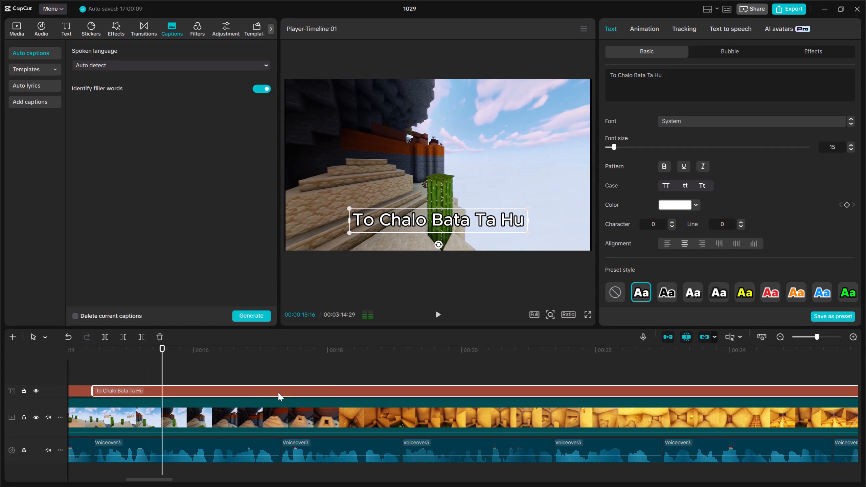
pyautogui.click(107, 338)
pyautogui.press('space')
pyautogui.press('space')
pyautogui.moveTo(724, 76); pyautogui.dragTo(595, 59)
pyautogui.press('=')
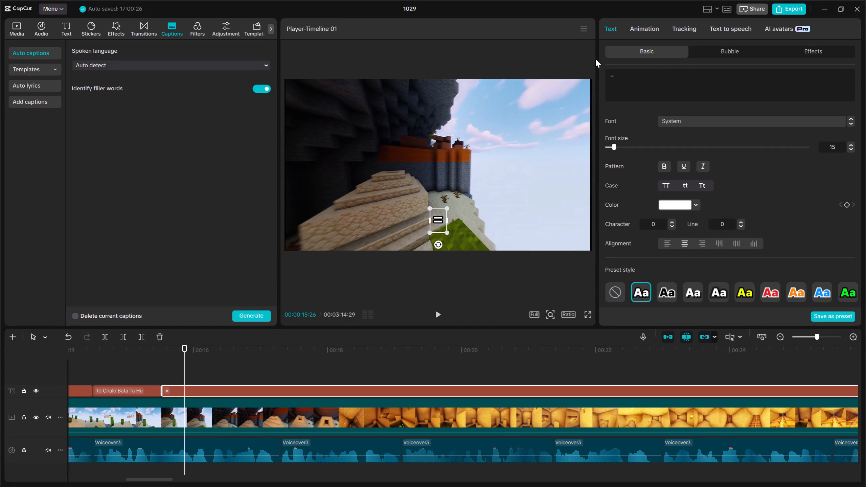
pyautogui.press('BackSpace')
pyautogui.write('Mene')
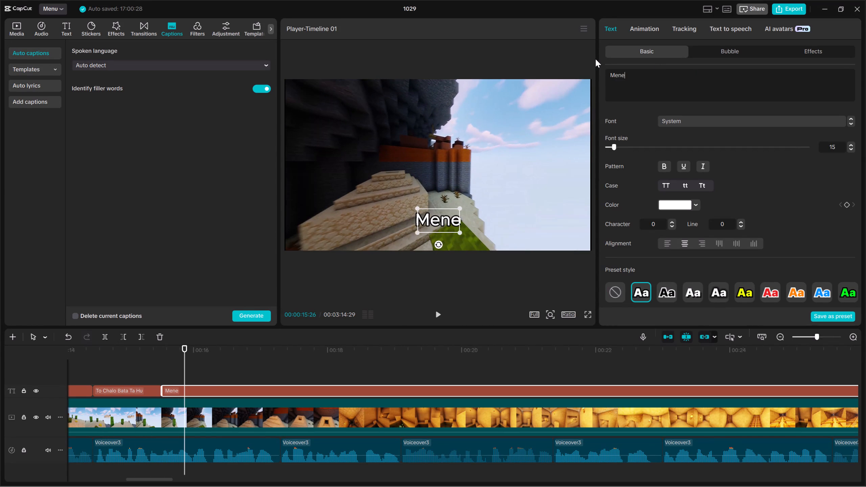
pyautogui.press('space')
pyautogui.hotkey('shift', 'a')
pyautogui.press('BackSpace')
pyautogui.write('Minec')
pyautogui.write('raft')
# Play the narration over the "Mene Minecraft" caption and split it where the phrase ends, shortly after 00:00:16:03.
pyautogui.click(162, 391)
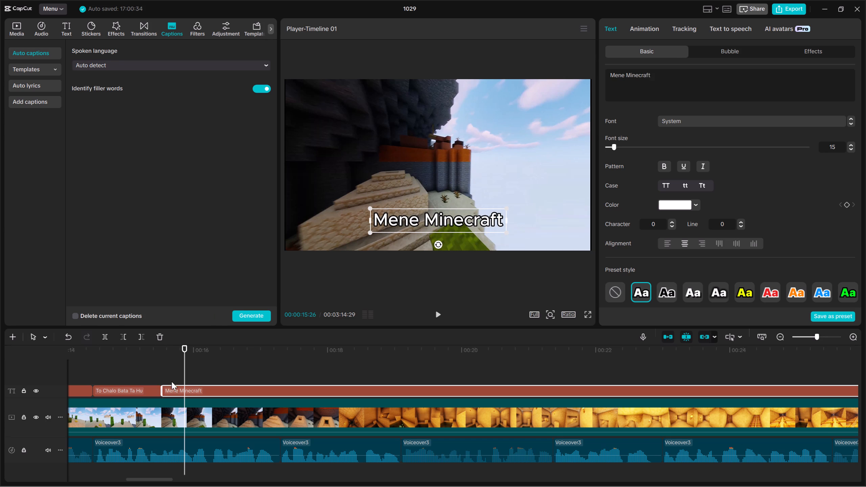
pyautogui.click(172, 380)
pyautogui.press('Up')
pyautogui.click(175, 389)
pyautogui.press('space')
pyautogui.press('space')
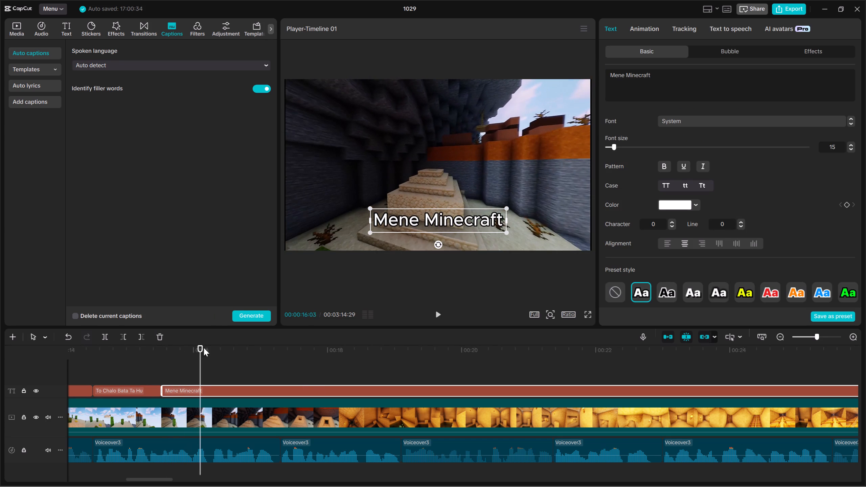
pyautogui.press('space')
pyautogui.press('space')
pyautogui.click(105, 337)
# Listen to the phrase after "Mene Minecraft" and set the new caption segment's text to "Kaise Dhudha Tha!".
pyautogui.press('space')
pyautogui.press('space')
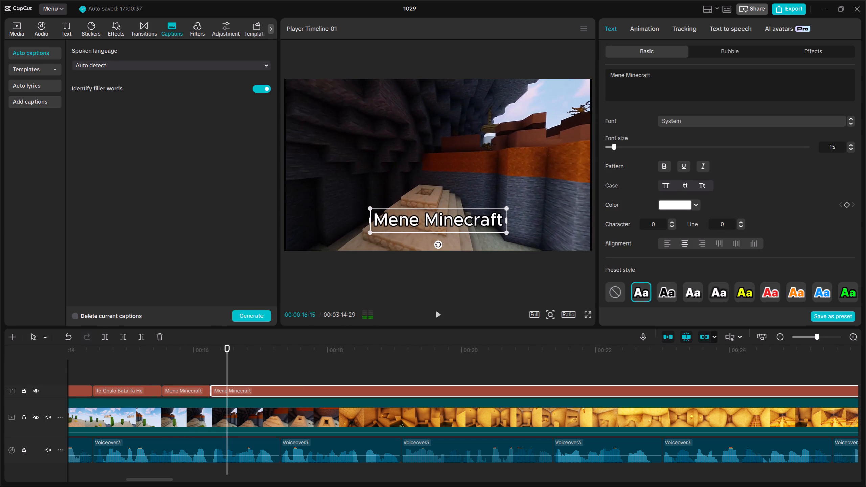
pyautogui.moveTo(677, 78); pyautogui.dragTo(602, 66)
pyautogui.press('BackSpace')
pyautogui.write('Kaise')
pyautogui.press('space')
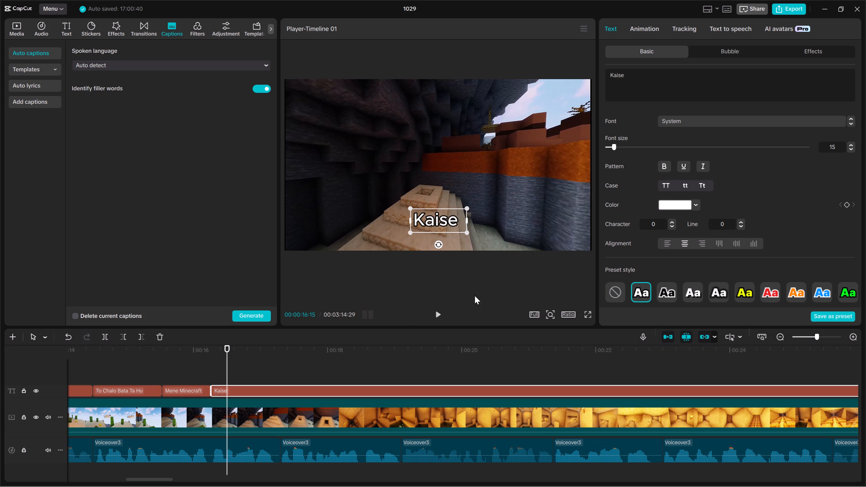
pyautogui.click(436, 315)
pyautogui.click(436, 315)
pyautogui.click(635, 83)
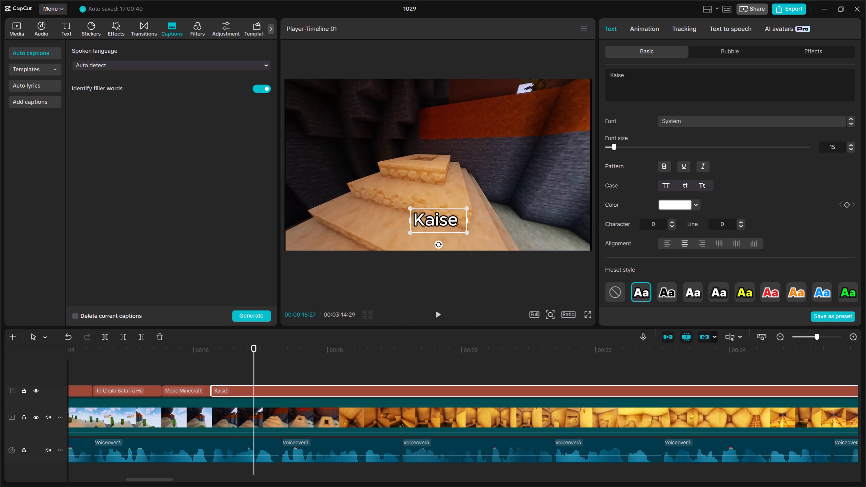
pyautogui.write('Dhudha Tha!')
# Split the "Kaise Dhudha Tha!" caption at 00:00:17:09 and set the second segment's text to "Ye Baat Hai".
pyautogui.click(435, 316)
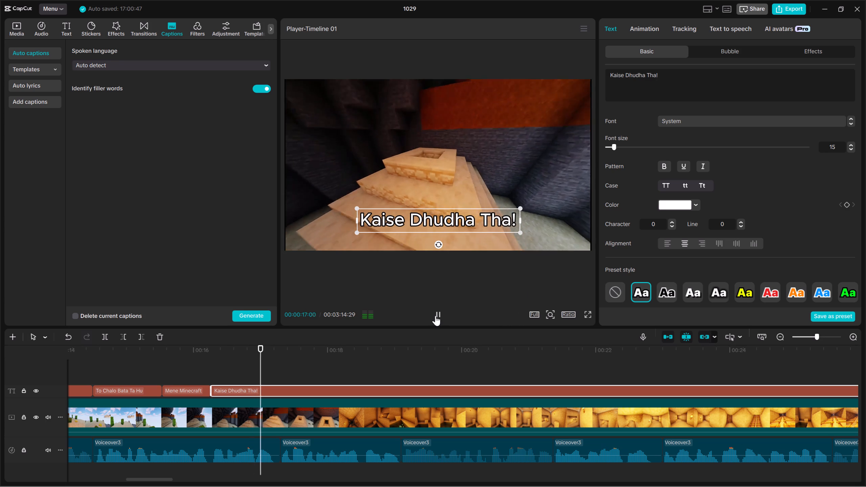
pyautogui.press('Up')
pyautogui.click(107, 336)
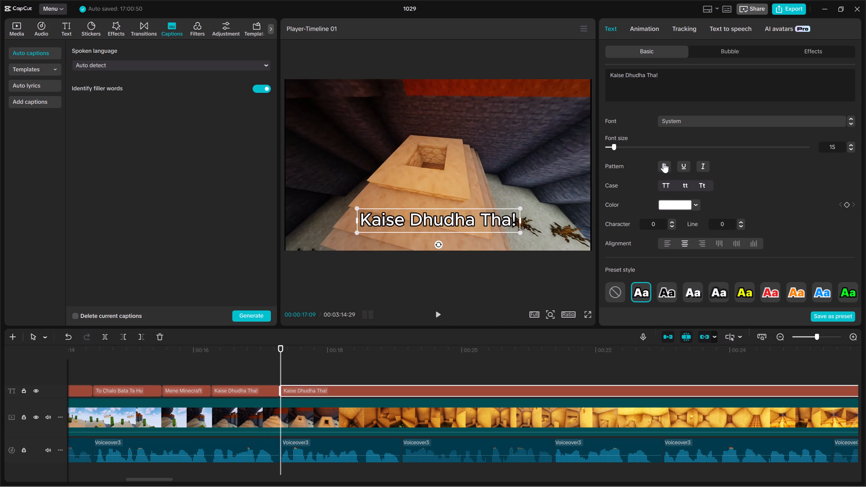
pyautogui.moveTo(664, 90); pyautogui.dragTo(609, 73)
pyautogui.press('BackSpace')
pyautogui.write('Ye Baat Hai')
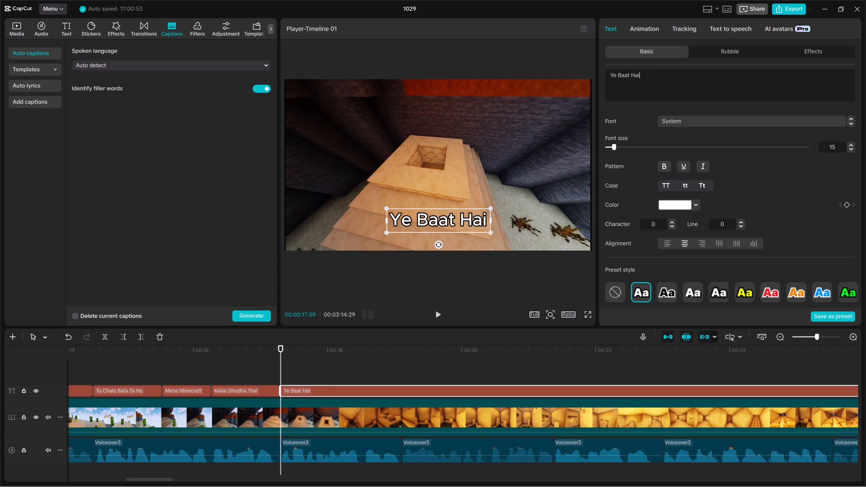
# Split the "Ye Baat Hai" caption at 00:00:17:26 and set the second segment's text to "2018 Ki".
pyautogui.click(431, 317)
pyautogui.press('space')
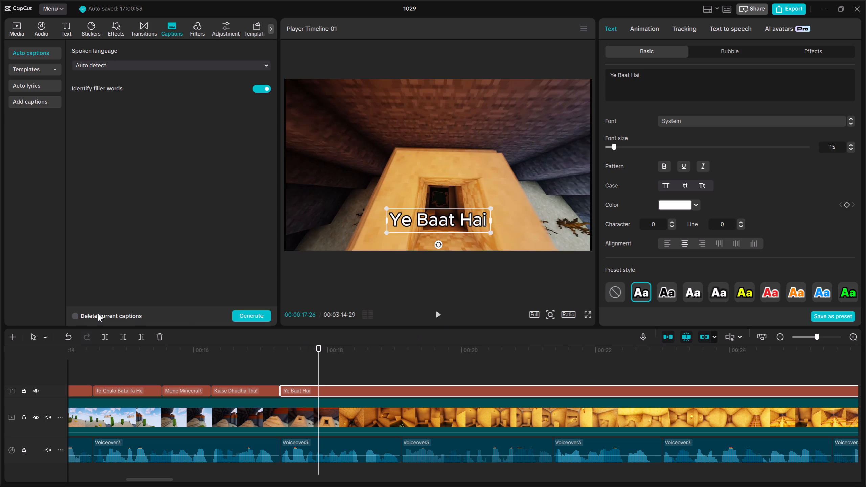
pyautogui.click(102, 336)
pyautogui.moveTo(685, 78); pyautogui.dragTo(573, 69)
pyautogui.press('BackSpace')
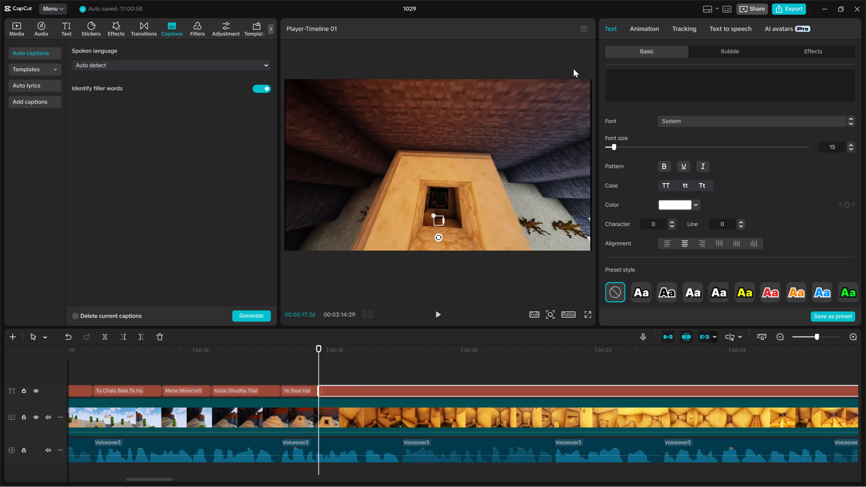
pyautogui.write('200')
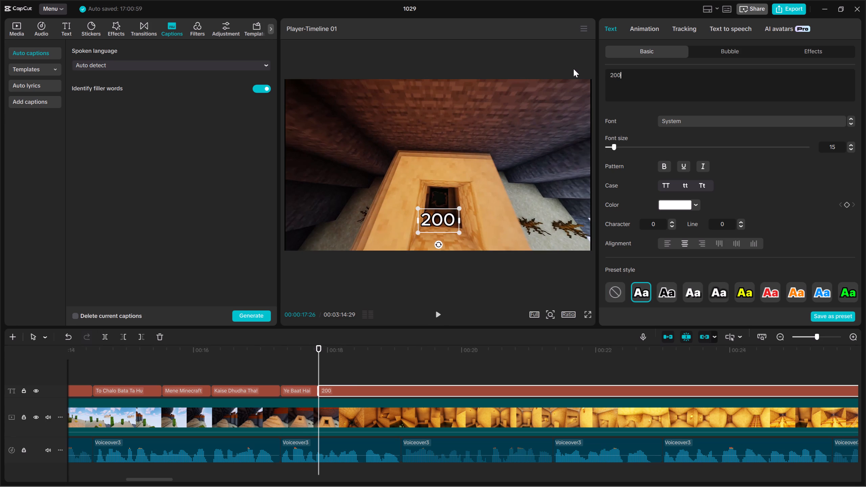
pyautogui.press('BackSpace')
pyautogui.write('18 Ki')
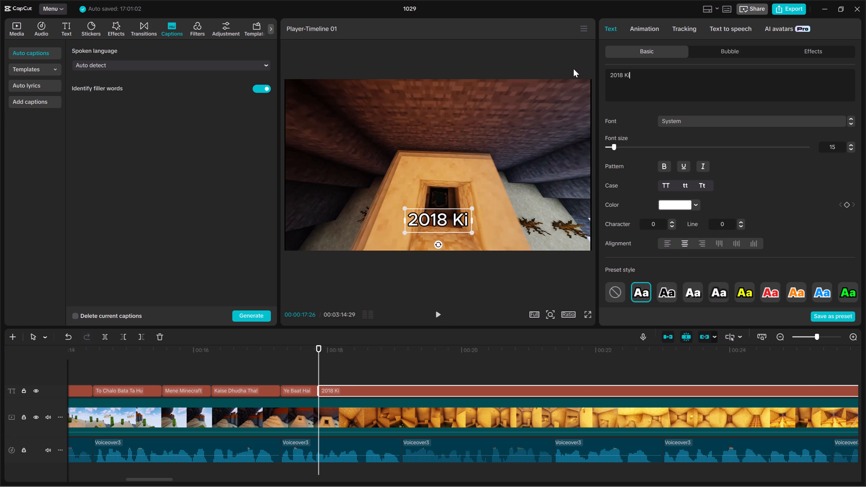
# Split the "2018 Ki" caption at 00:00:19:02 and set the second segment's text to "Mai Aram Se".
pyautogui.click(442, 315)
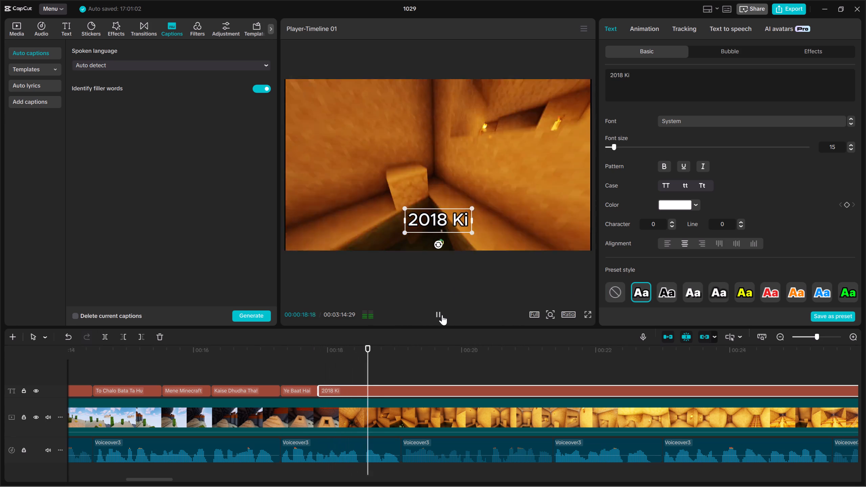
pyautogui.press('space')
pyautogui.click(104, 336)
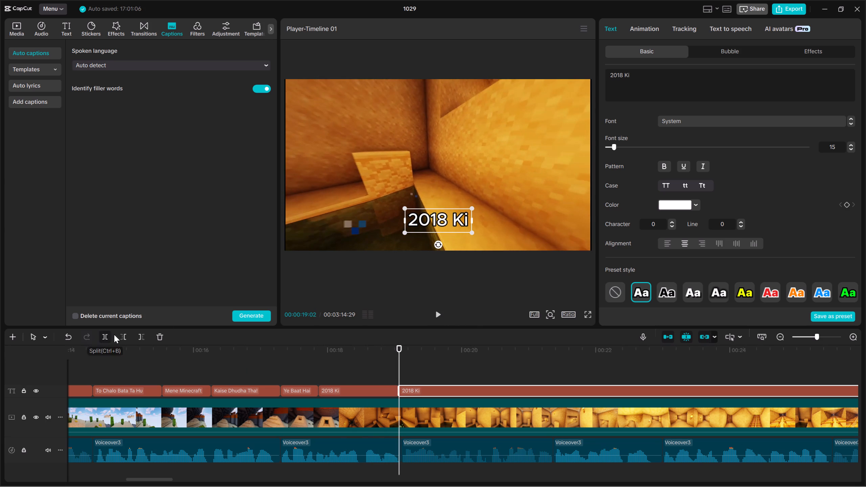
pyautogui.press('space')
pyautogui.press('space')
pyautogui.moveTo(652, 85); pyautogui.dragTo(599, 68)
pyautogui.press('BackSpace')
pyautogui.write('Mai Aram Se')
# Split the "Mai Aram Se" caption at 00:00:19:27 and set the second segment's text to "Beth Ke".
pyautogui.click(442, 315)
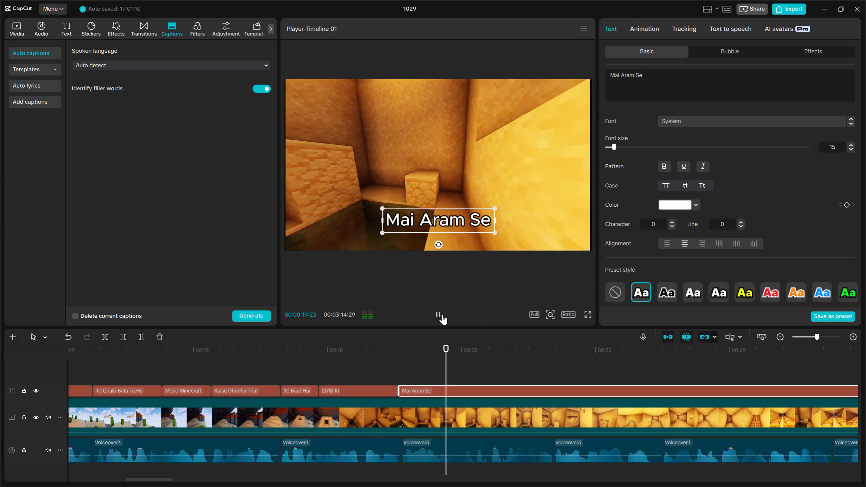
pyautogui.press('space')
pyautogui.click(112, 337)
pyautogui.click(109, 337)
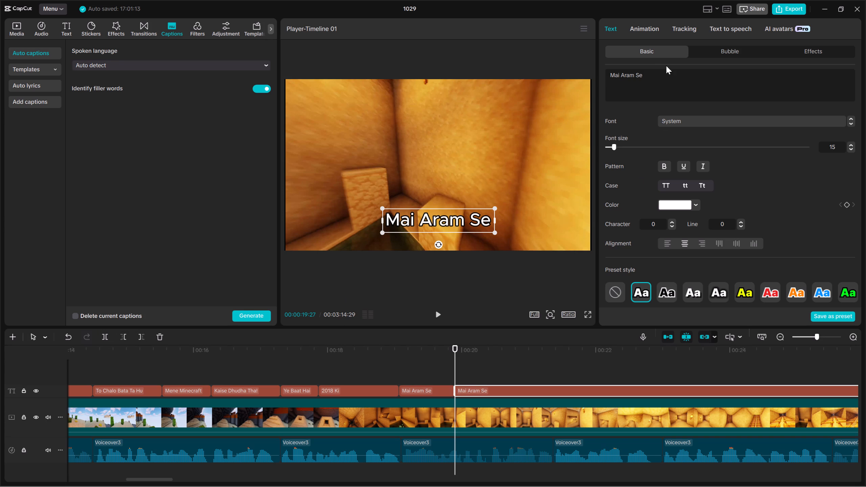
pyautogui.moveTo(666, 66); pyautogui.dragTo(653, 69)
pyautogui.moveTo(663, 72); pyautogui.dragTo(584, 58)
pyautogui.press('BackSpace')
pyautogui.moveTo(628, 76); pyautogui.dragTo(689, 74)
pyautogui.press('BackSpace')
pyautogui.press('BackSpace')
pyautogui.press('BackSpace')
pyautogui.press('BackSpace')
pyautogui.press('BackSpace')
pyautogui.press('BackSpace')
pyautogui.press('BackSpace')
pyautogui.press('BackSpace')
pyautogui.press('BackSpace')
pyautogui.press('BackSpace')
pyautogui.press('BackSpace')
pyautogui.press('BackSpace')
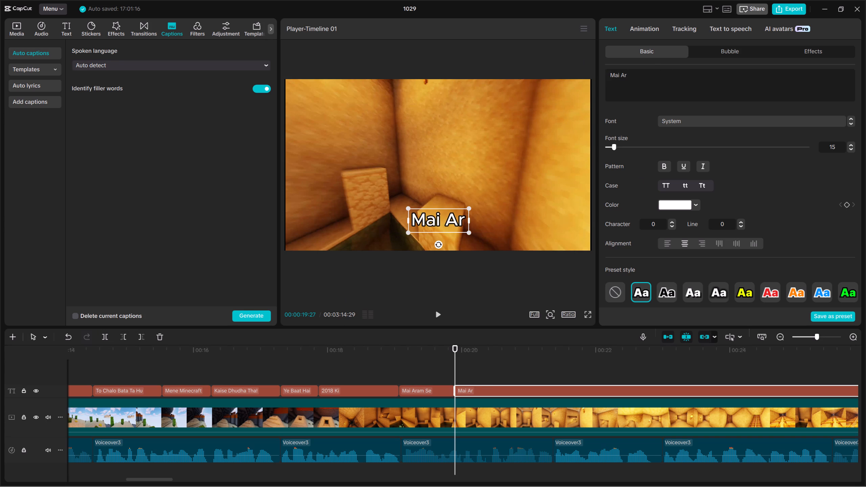
pyautogui.write('Beth')
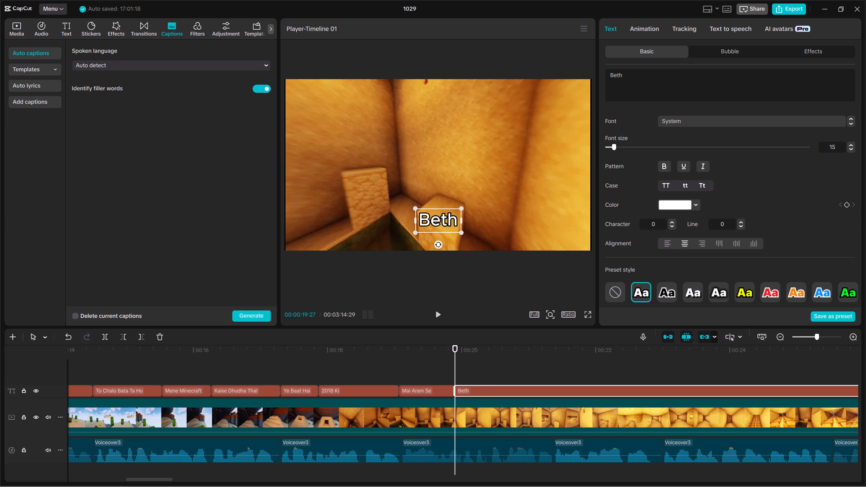
pyautogui.press('space')
pyautogui.press('BackSpace')
pyautogui.write('e Ke')
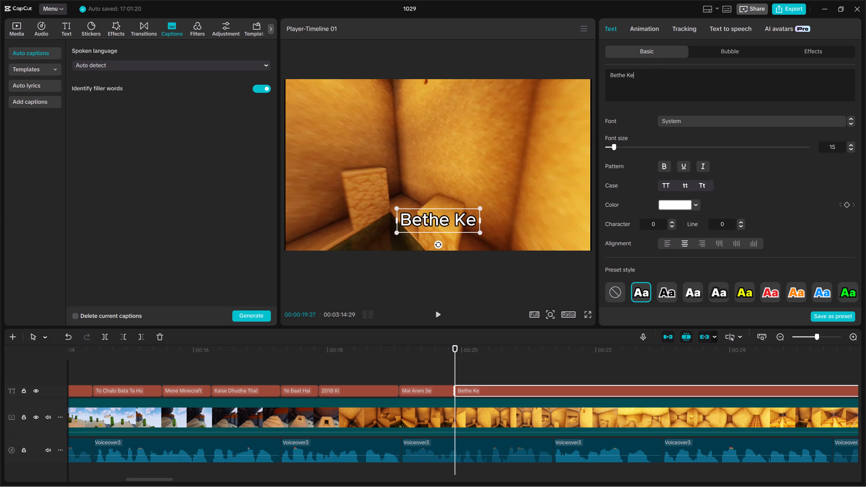
pyautogui.click(627, 78)
pyautogui.press('BackSpace')
pyautogui.press('BackSpace')
pyautogui.press('space')
# Split the "Beth Ke" caption at 00:00:20:10 and trim the second segment's start to 00:00:21:11, leaving a gap between the captions.
pyautogui.click(445, 309)
pyautogui.press('space')
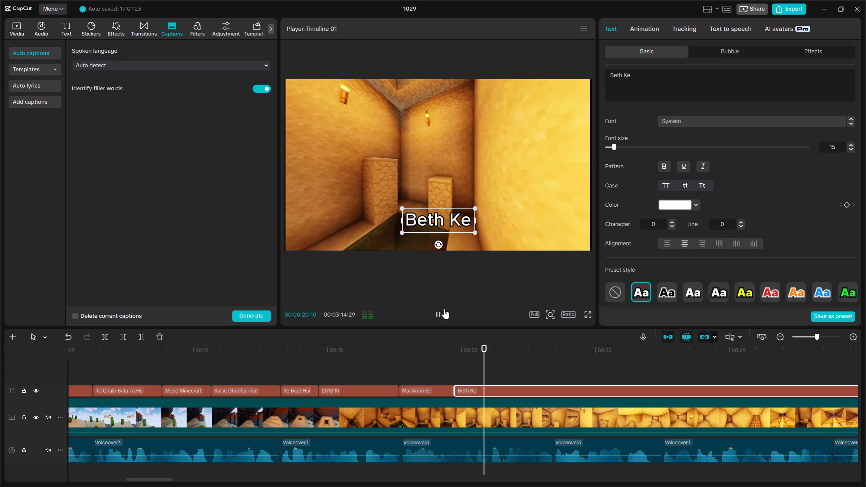
pyautogui.click(105, 340)
pyautogui.press('space')
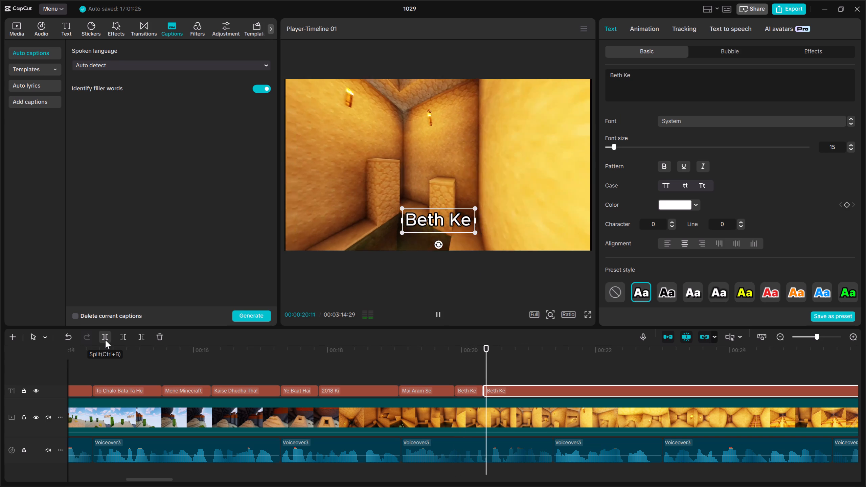
pyautogui.press('space')
pyautogui.press('Up')
pyautogui.click(125, 339)
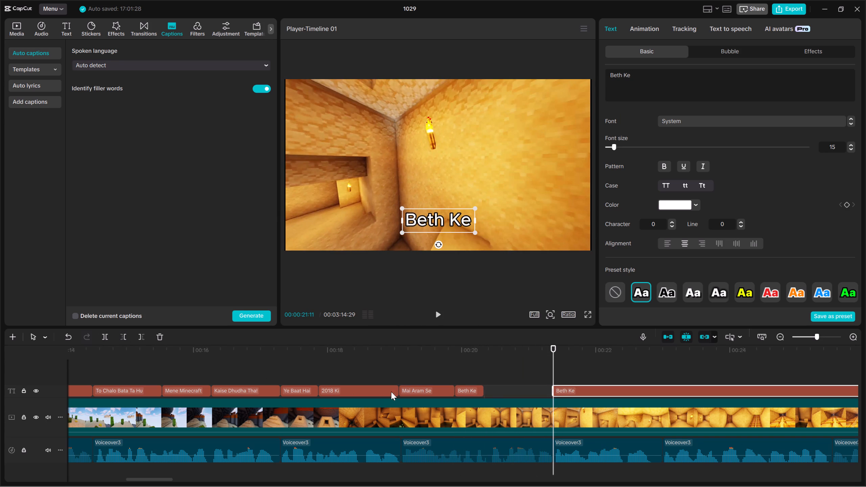
# Split the gameplay video clip at 00:00:20:10 and 00:00:21:11 to isolate the part under the caption gap.
pyautogui.click(495, 386)
pyautogui.press('Up')
pyautogui.scroll(-7, 508, 390)
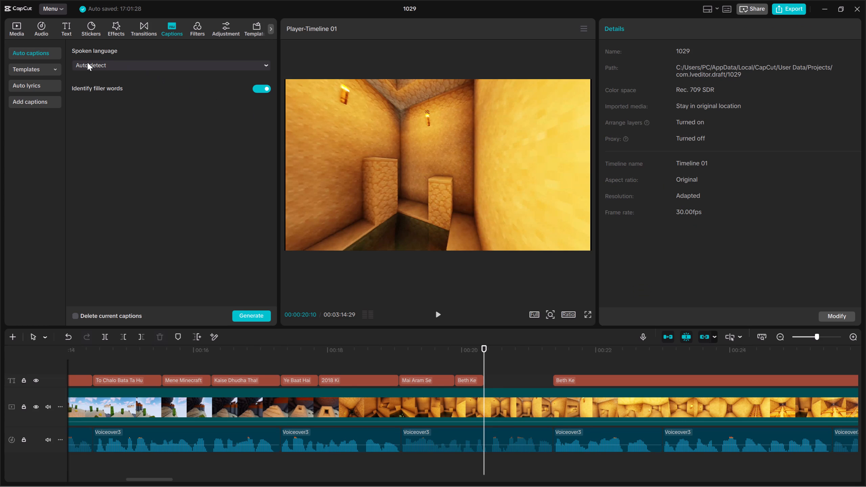
pyautogui.click(517, 395)
pyautogui.click(105, 338)
pyautogui.press('Down')
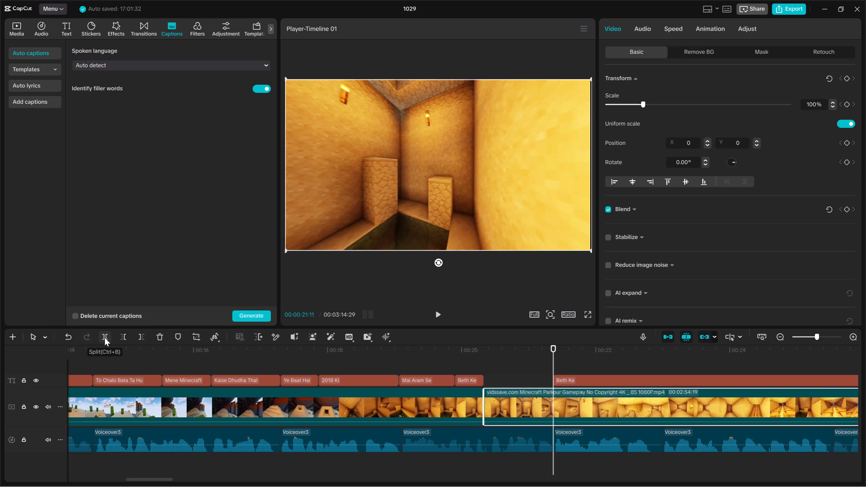
pyautogui.click(105, 338)
# Apply the Classic video effect Blur to the isolated gameplay segment and slightly lower its blur strength.
pyautogui.click(497, 371)
pyautogui.press('Up')
pyautogui.click(14, 27)
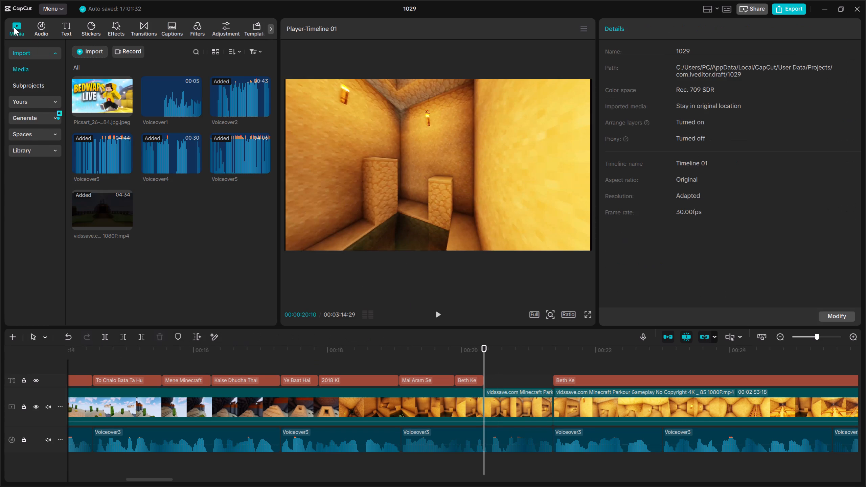
pyautogui.click(120, 29)
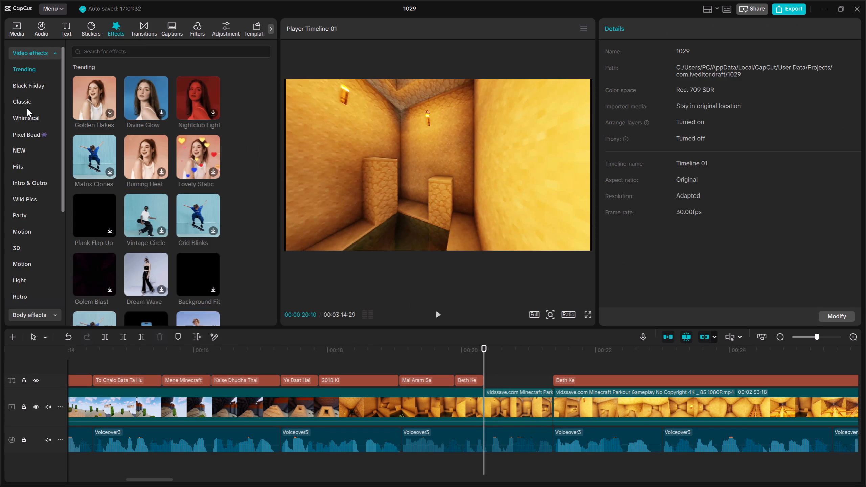
pyautogui.click(27, 107)
pyautogui.scroll(-1, 198, 155)
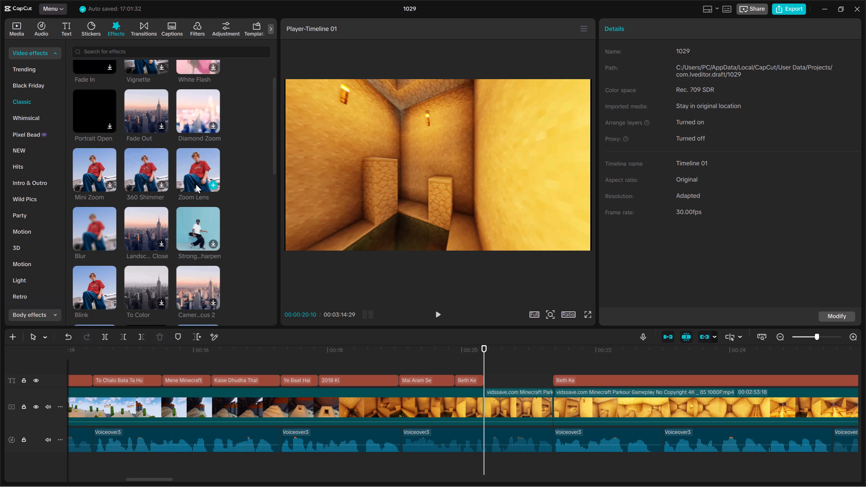
pyautogui.moveTo(93, 233); pyautogui.dragTo(511, 406)
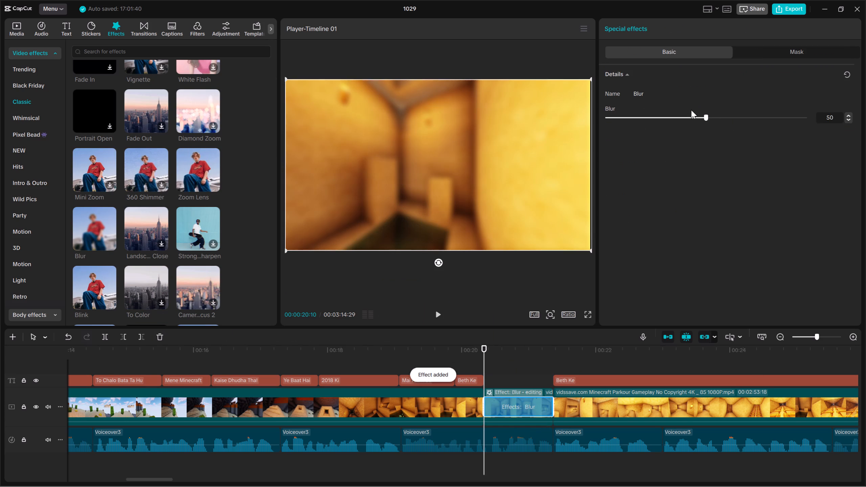
pyautogui.moveTo(705, 119); pyautogui.dragTo(696, 124)
# Open the media import and look through the Downloads folder for an image for the blurred segment.
pyautogui.click(498, 375)
pyautogui.press('Up')
pyautogui.click(24, 29)
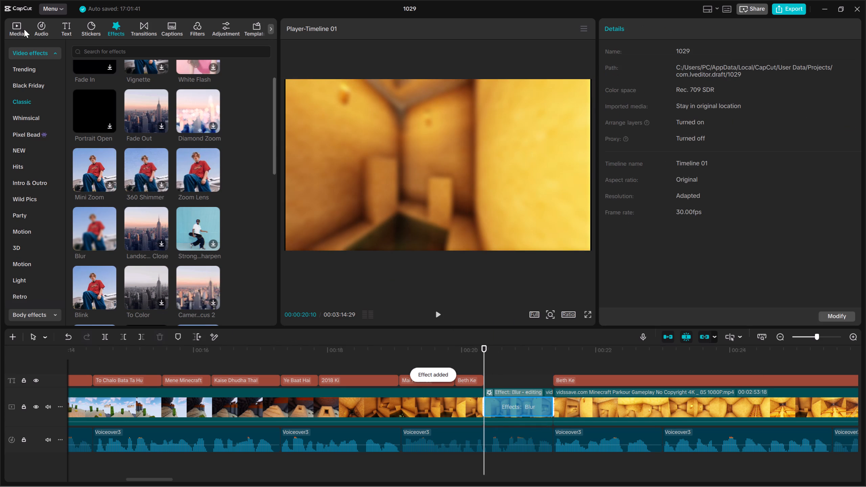
pyautogui.click(95, 50)
pyautogui.click(117, 74)
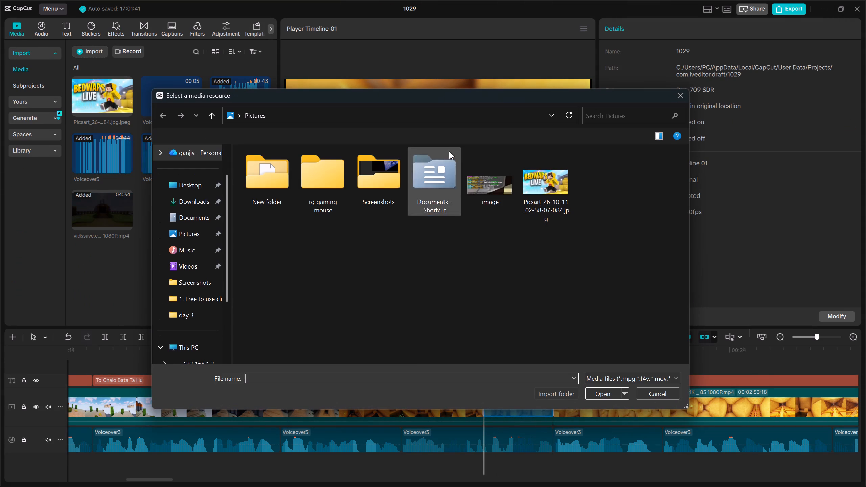
pyautogui.click(195, 203)
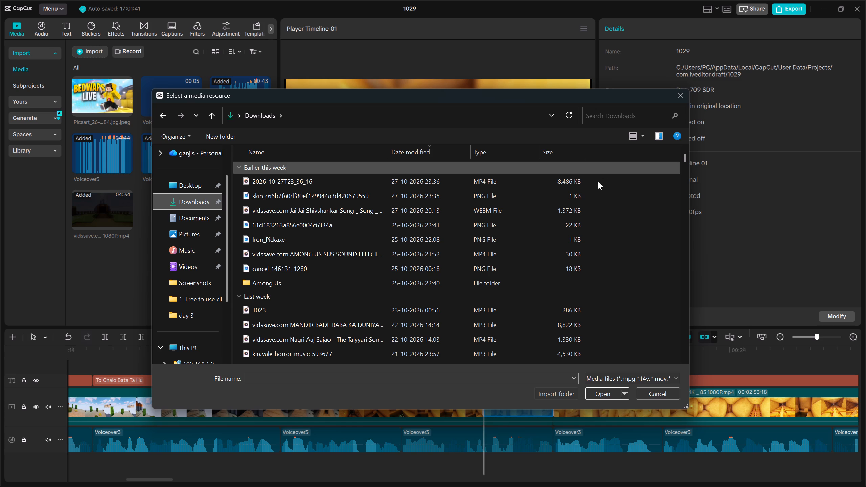
pyautogui.moveTo(489, 254); pyautogui.dragTo(489, 249)
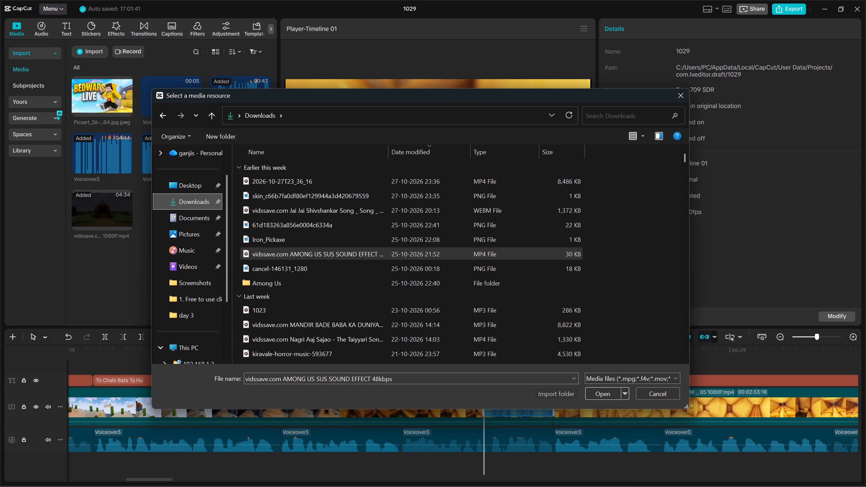
# Switch to Chrome and search Google for "tik tok png".
pyautogui.click(553, 474)
pyautogui.click(408, 231)
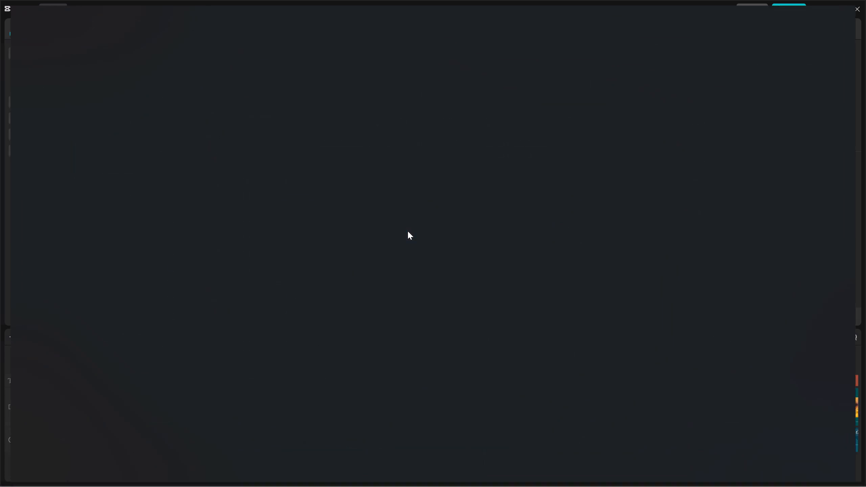
pyautogui.click(386, 196)
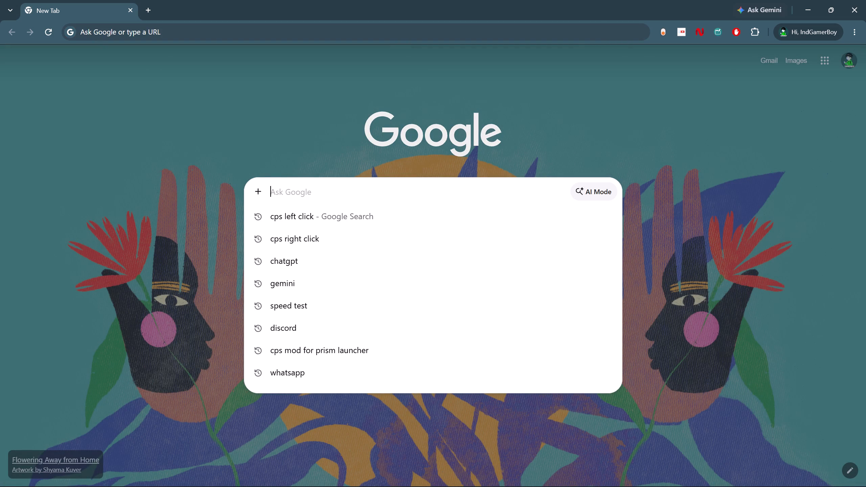
pyautogui.write('tik tok')
pyautogui.press('space')
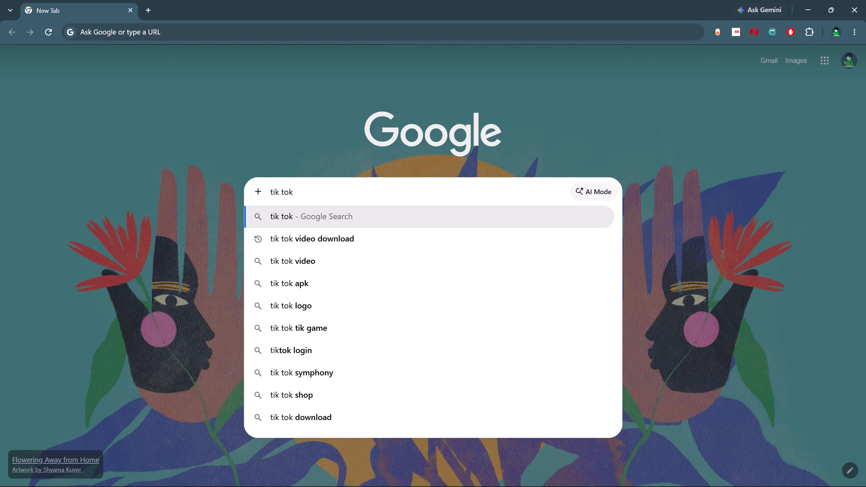
pyautogui.write('pnf')
pyautogui.press('BackSpace')
pyautogui.press('g')
pyautogui.press('Return')
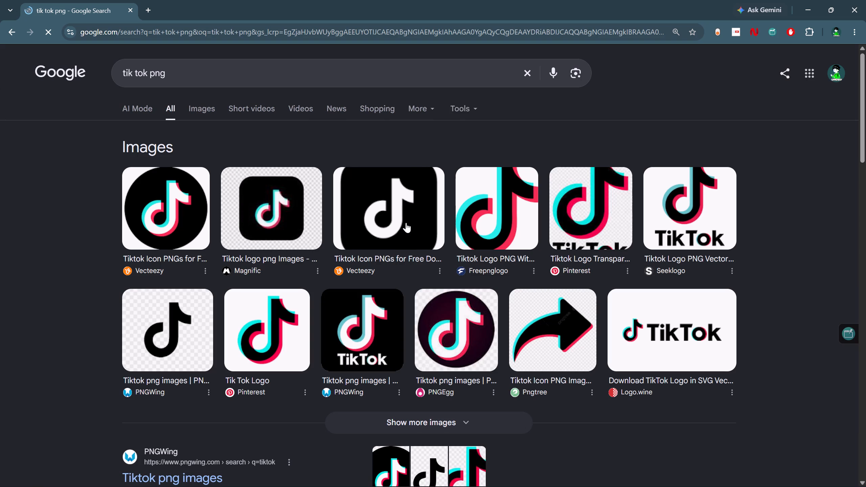
# Save the black rounded-square TikTok icon from Vecteezy to the Pictures folder.
pyautogui.click(406, 223)
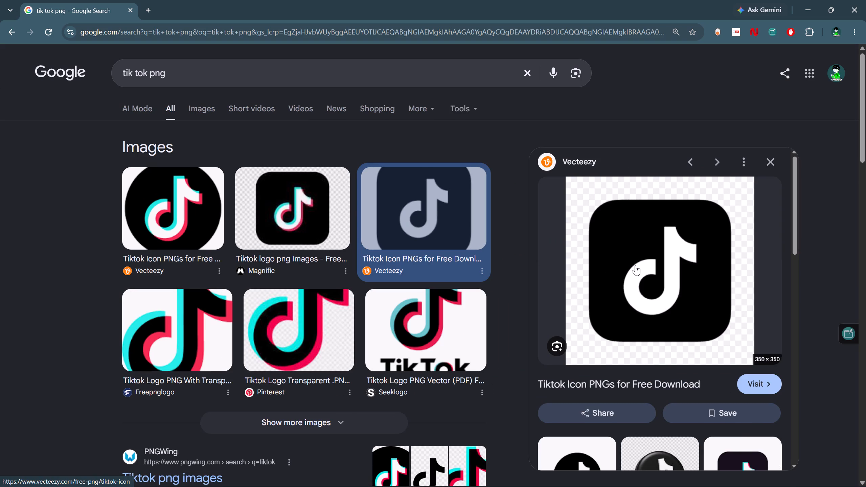
pyautogui.rightClick(635, 265)
pyautogui.click(694, 364)
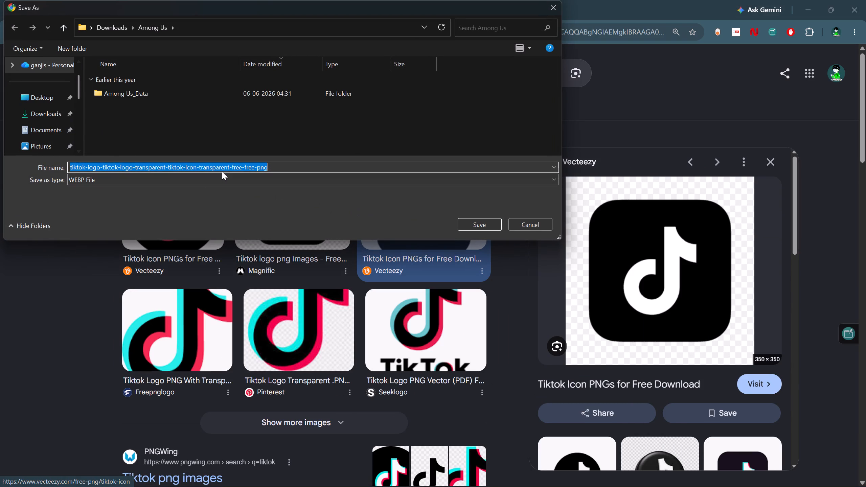
pyautogui.click(40, 142)
pyautogui.click(485, 228)
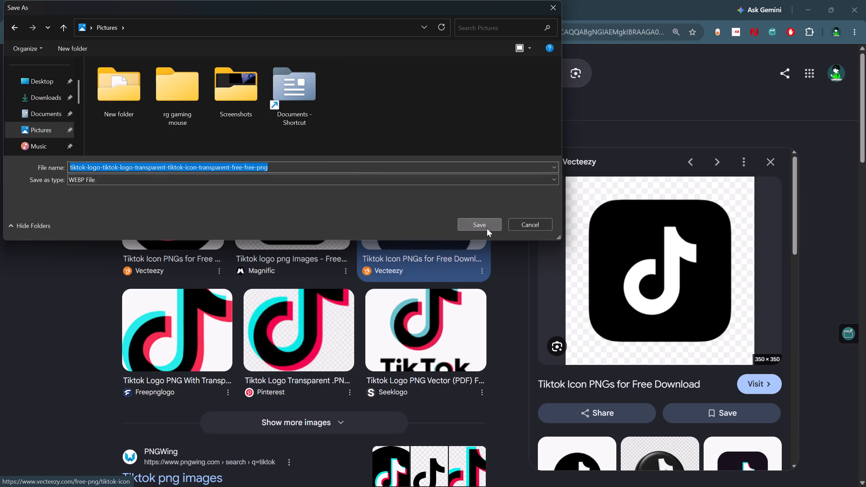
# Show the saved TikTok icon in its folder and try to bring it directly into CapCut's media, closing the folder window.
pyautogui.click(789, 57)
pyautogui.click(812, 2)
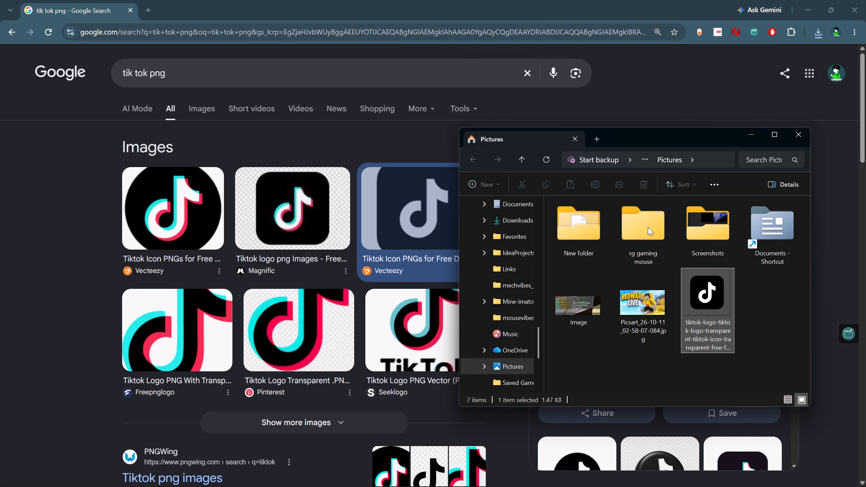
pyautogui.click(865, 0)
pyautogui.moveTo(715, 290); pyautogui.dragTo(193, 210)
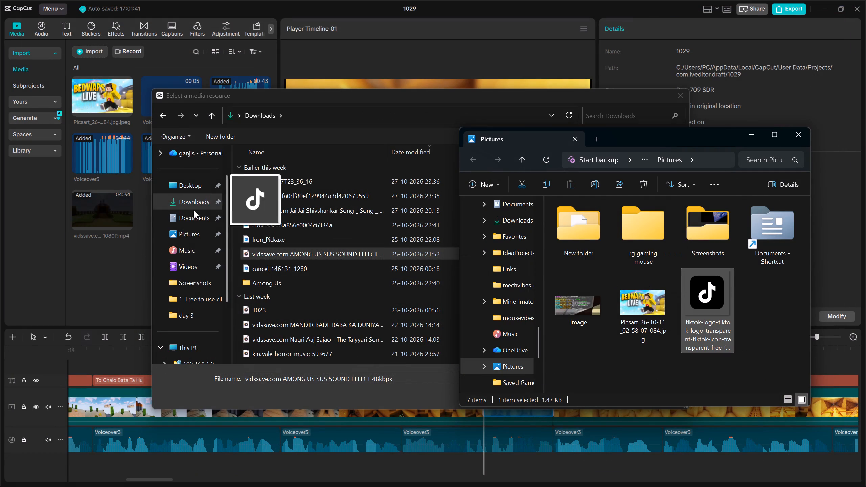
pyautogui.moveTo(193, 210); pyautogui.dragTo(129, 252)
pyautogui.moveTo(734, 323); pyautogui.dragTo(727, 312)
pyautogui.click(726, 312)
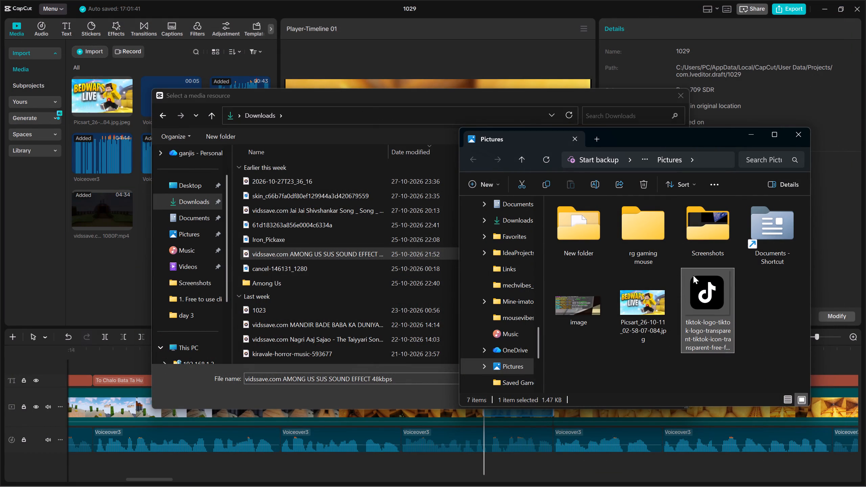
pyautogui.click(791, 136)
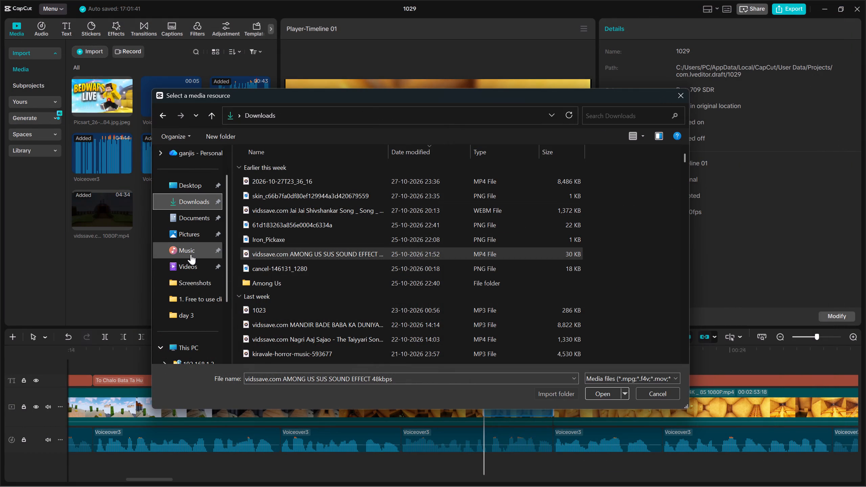
# Import the TikTok logo from the Pictures folder and place it on a track above the captions at 00:00:20:10.
pyautogui.click(185, 269)
pyautogui.click(193, 233)
pyautogui.click(605, 200)
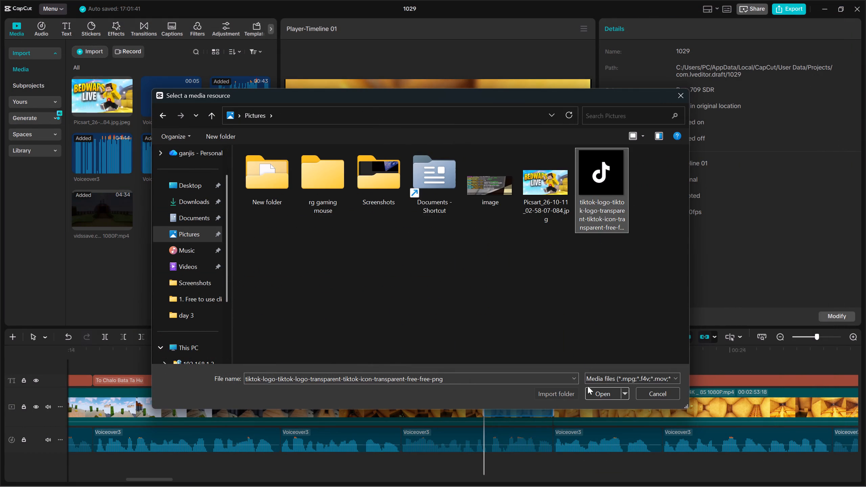
pyautogui.click(596, 394)
pyautogui.moveTo(176, 209); pyautogui.dragTo(483, 363)
pyautogui.scroll(4, 588, 334)
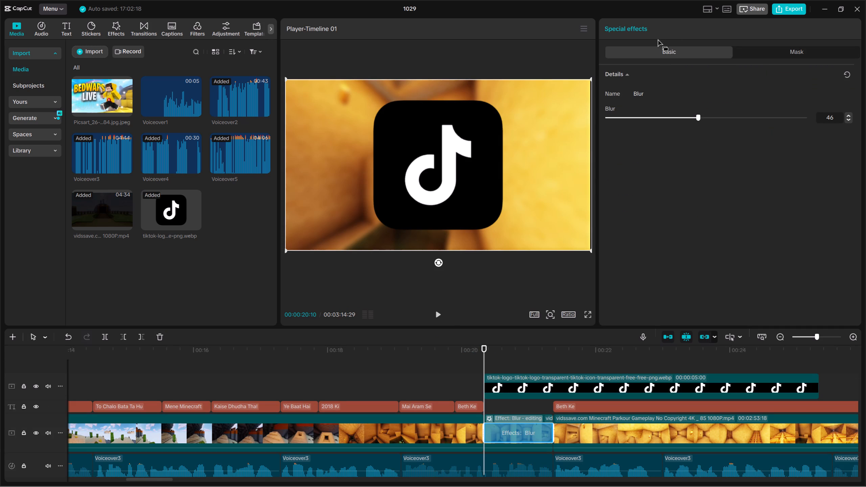
# Add Transform keyframes to the TikTok logo clip at 00:00:20:10 and 00:00:20:16.
pyautogui.click(502, 361)
pyautogui.press('Up')
pyautogui.click(504, 384)
pyautogui.press('space')
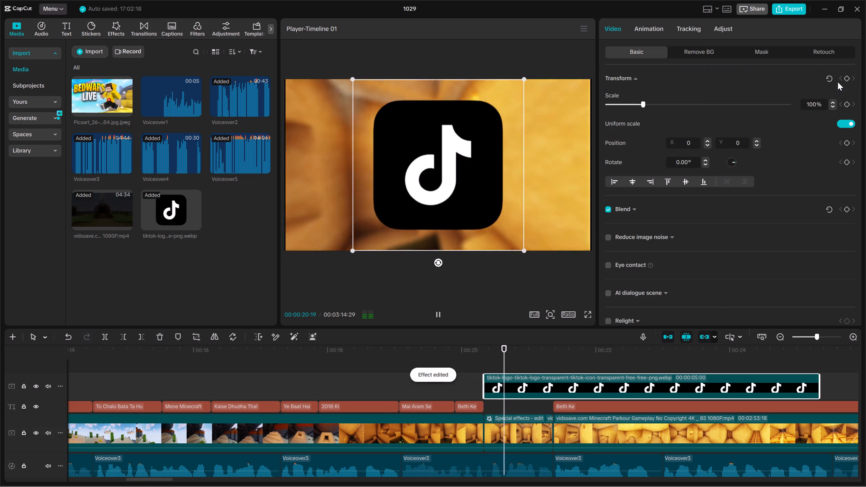
pyautogui.press('space')
pyautogui.press('Up')
pyautogui.click(845, 78)
pyautogui.press('space')
pyautogui.press('space')
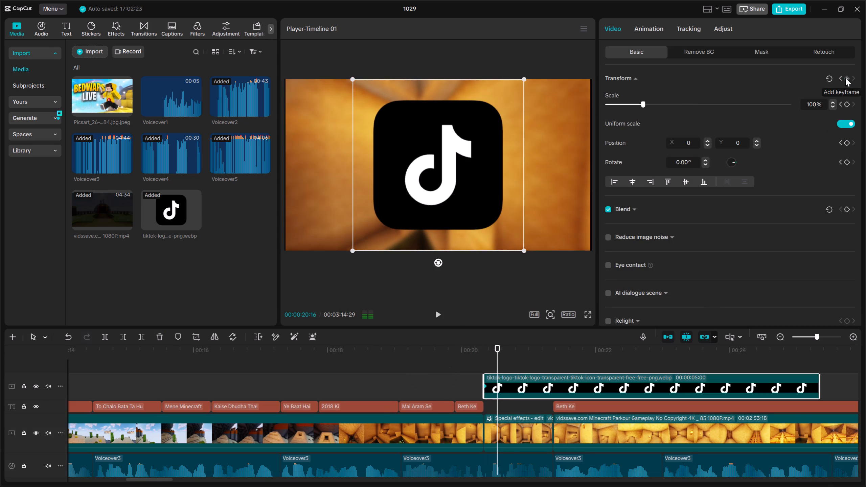
pyautogui.click(845, 78)
# At the 00:00:20:10 keyframe, scale the logo to 36%, rotate it about -45° and move it below the frame, about X -76, Y -1637.
pyautogui.press('Up')
pyautogui.moveTo(640, 107); pyautogui.dragTo(620, 106)
pyautogui.moveTo(444, 171); pyautogui.dragTo(440, 194)
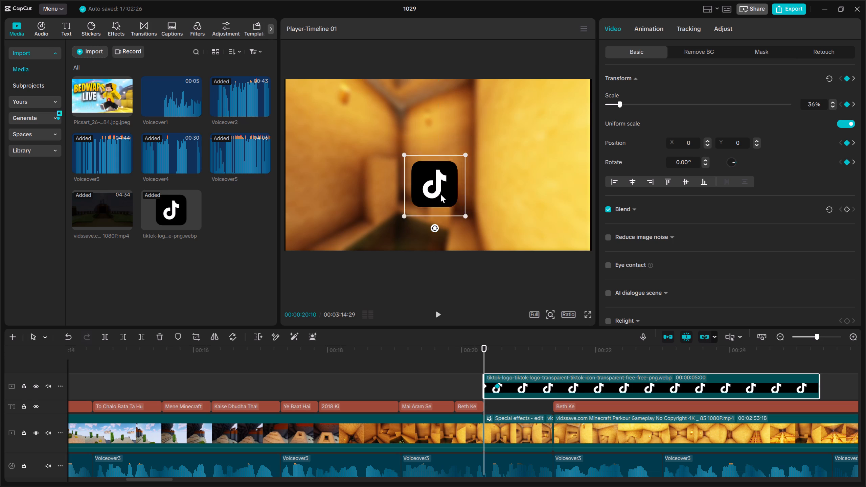
pyautogui.moveTo(440, 194); pyautogui.dragTo(442, 206)
pyautogui.moveTo(441, 242); pyautogui.dragTo(471, 229)
pyautogui.moveTo(454, 205); pyautogui.dragTo(447, 301)
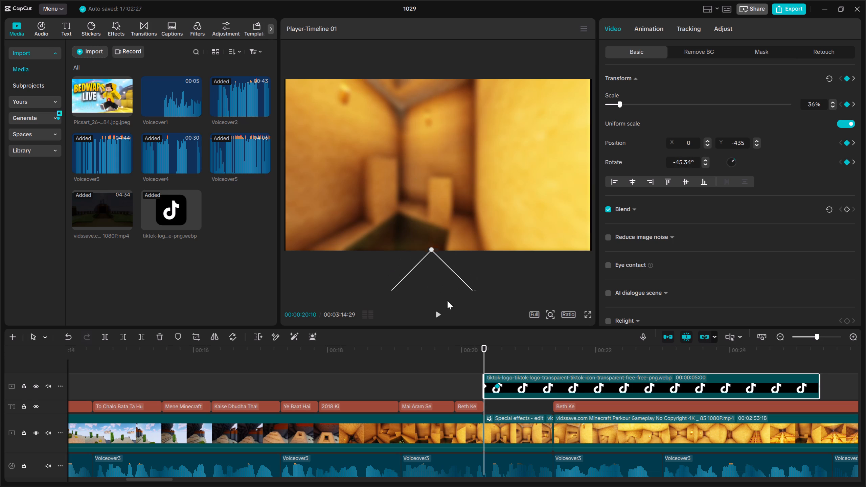
pyautogui.moveTo(447, 301); pyautogui.dragTo(448, 301)
# Add Blend keyframes at the logo's start and a few frames further on, lowering the first keyframe's opacity to the minimum.
pyautogui.click(625, 213)
pyautogui.click(846, 208)
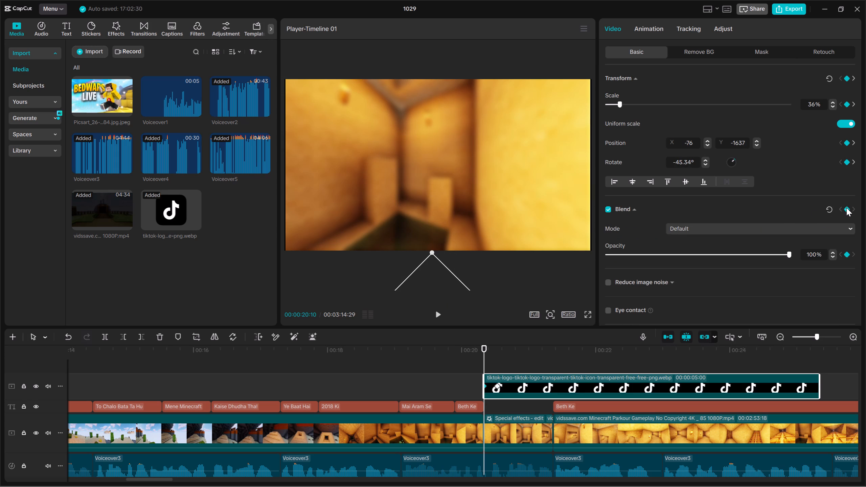
pyautogui.press('space')
pyautogui.press('space')
pyautogui.click(846, 208)
pyautogui.press('Up')
pyautogui.moveTo(759, 259); pyautogui.dragTo(568, 262)
# Trim the end of the TikTok logo clip to 00:00:21:11.
pyautogui.press('space')
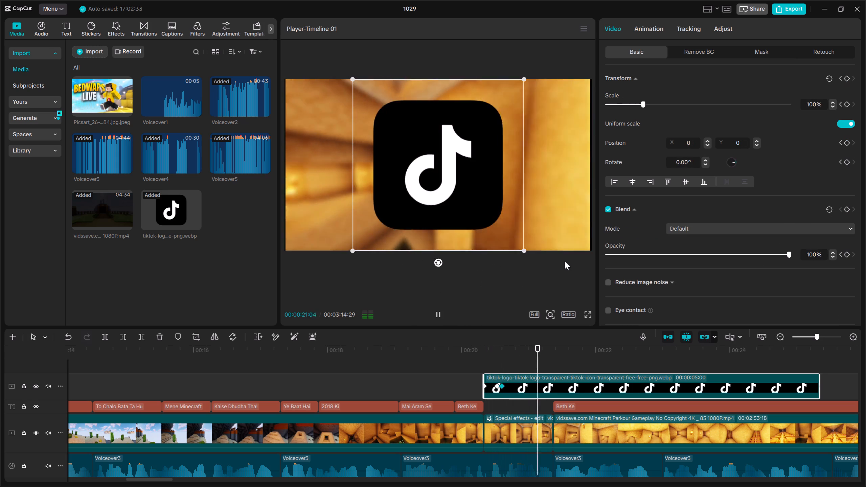
pyautogui.press('space')
pyautogui.press('Up')
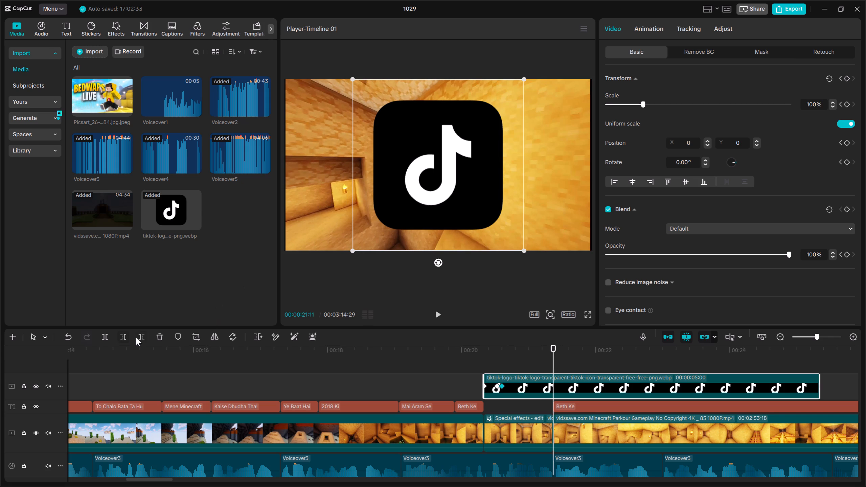
pyautogui.click(142, 337)
# Add Blend keyframes to the logo clip at 00:00:21:06 and 00:00:21:11, lowering the last keyframe's opacity to the minimum.
pyautogui.click(542, 367)
pyautogui.click(539, 387)
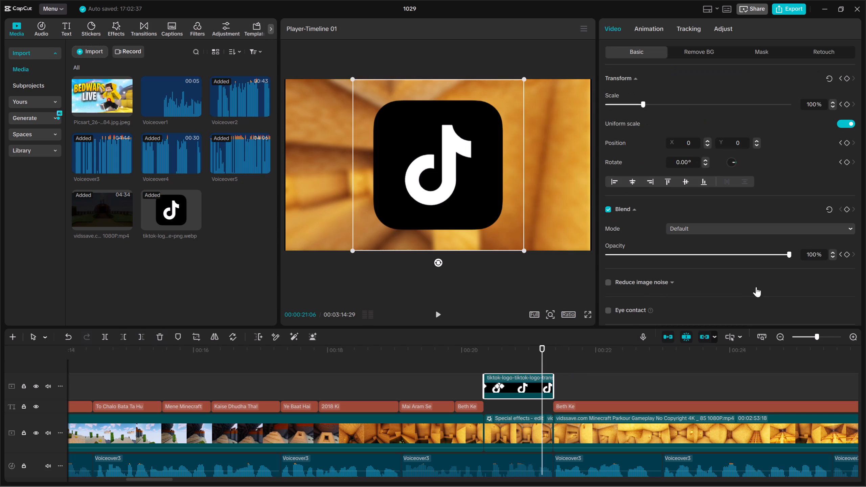
pyautogui.click(850, 209)
pyautogui.press('space')
pyautogui.press('space')
pyautogui.click(850, 209)
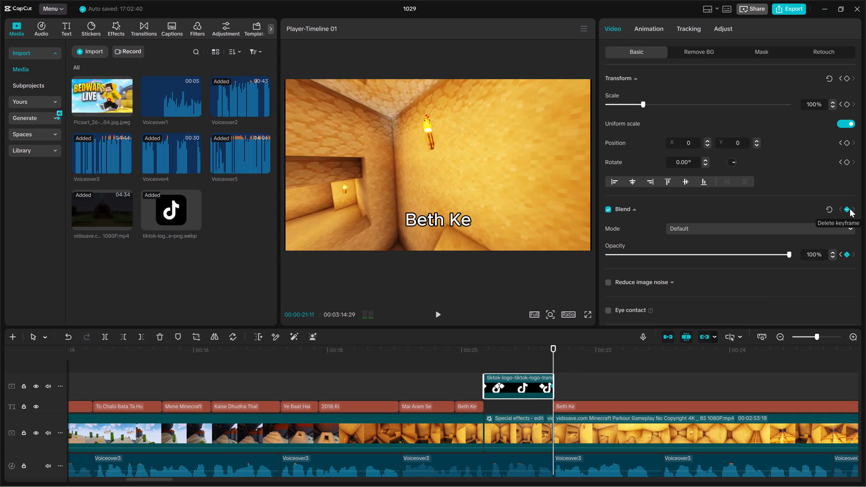
pyautogui.moveTo(712, 257); pyautogui.dragTo(486, 242)
# Play back the blurred logo insert from 00:00:20:10 to check its animation.
pyautogui.click(482, 363)
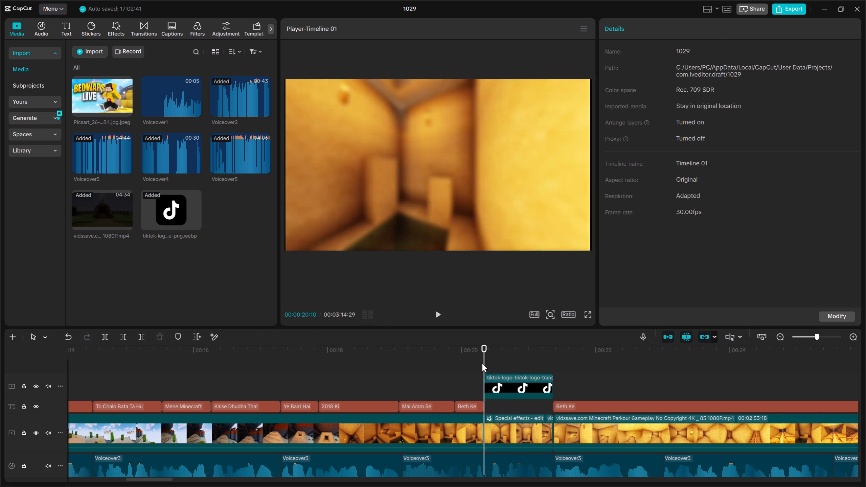
pyautogui.press('space')
pyautogui.press('space')
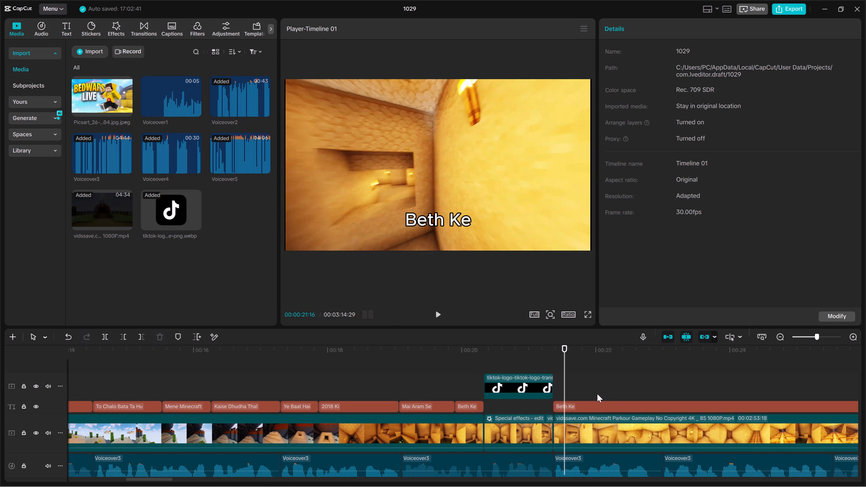
# Delete the "Beth Ke" caption that starts at 00:00:21:11.
pyautogui.scroll(-7, 592, 393)
pyautogui.press('space')
pyautogui.press('space')
pyautogui.press('Up')
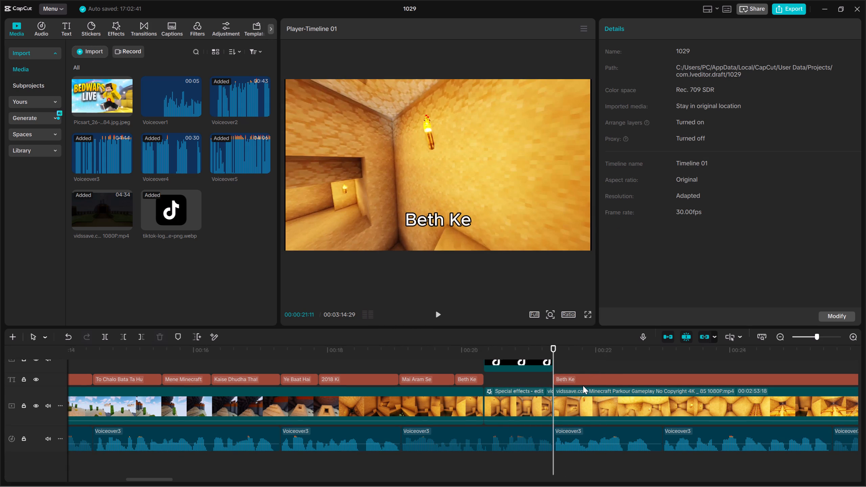
pyautogui.click(584, 382)
pyautogui.press('Delete')
# Listen to the narration following the logo insert, from 00:00:21:11 to about 00:00:27:10.
pyautogui.press('space')
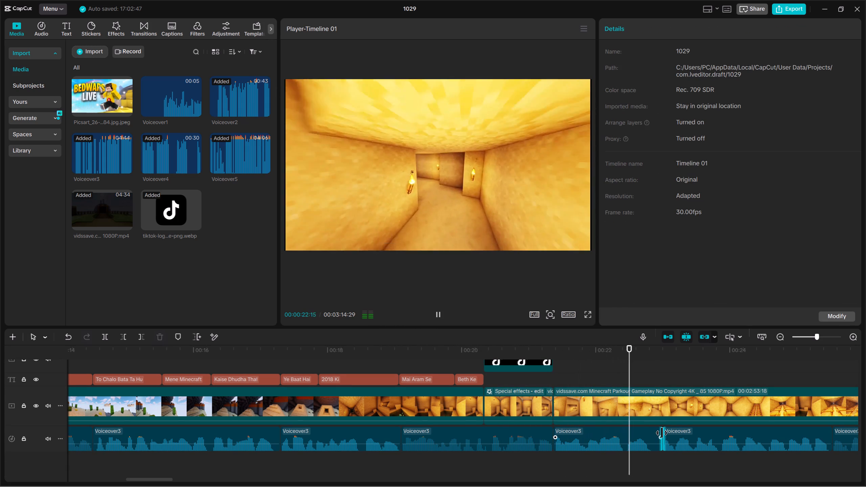
pyautogui.press('space')
pyautogui.press('space')
pyautogui.press('space')
pyautogui.press('space')
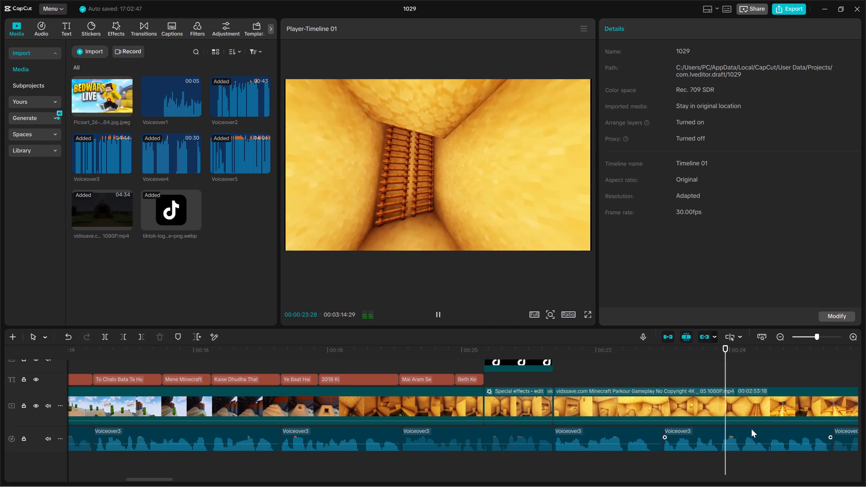
pyautogui.press('space')
pyautogui.press('space')
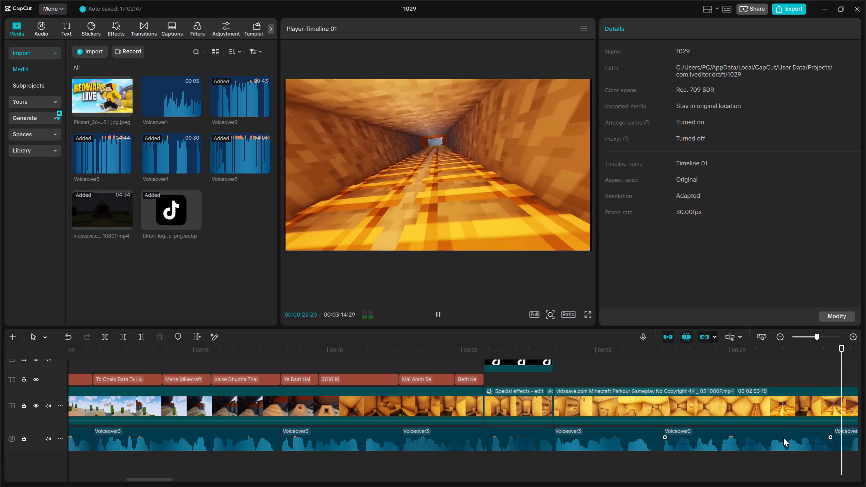
pyautogui.press('space')
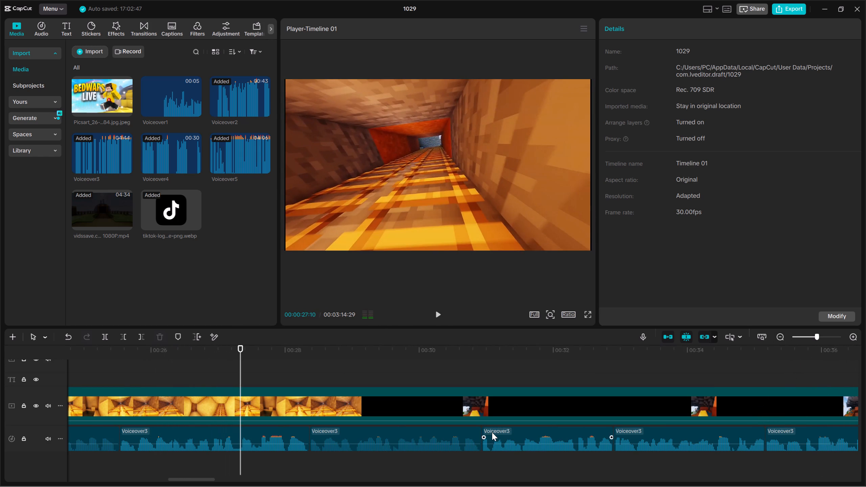
pyautogui.press('Up')
# Switch to Chrome and search Google Images for "joker face in minecraft build".
pyautogui.click(544, 476)
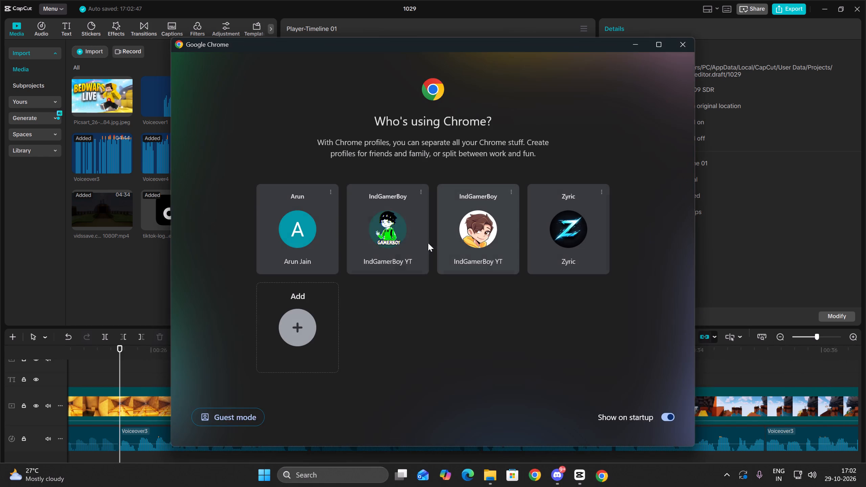
pyautogui.click(394, 263)
pyautogui.click(401, 193)
pyautogui.write('joker')
pyautogui.press('space')
pyautogui.write('face in minecraft build')
pyautogui.press('Return')
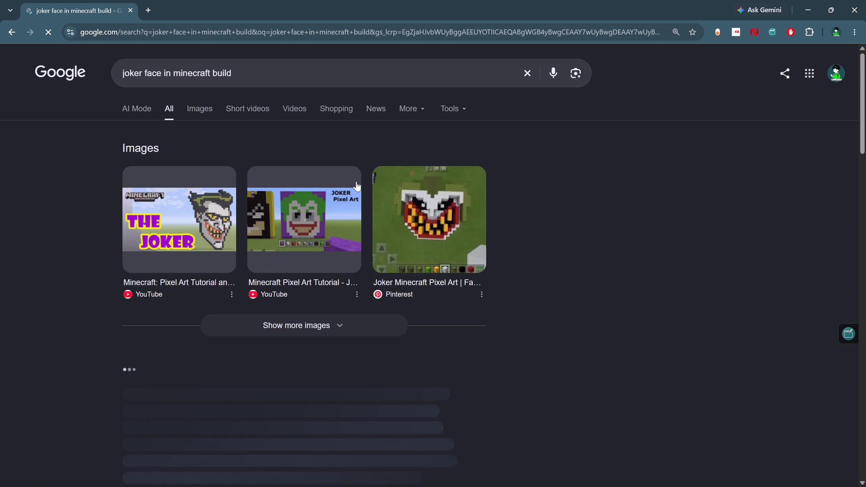
pyautogui.click(205, 107)
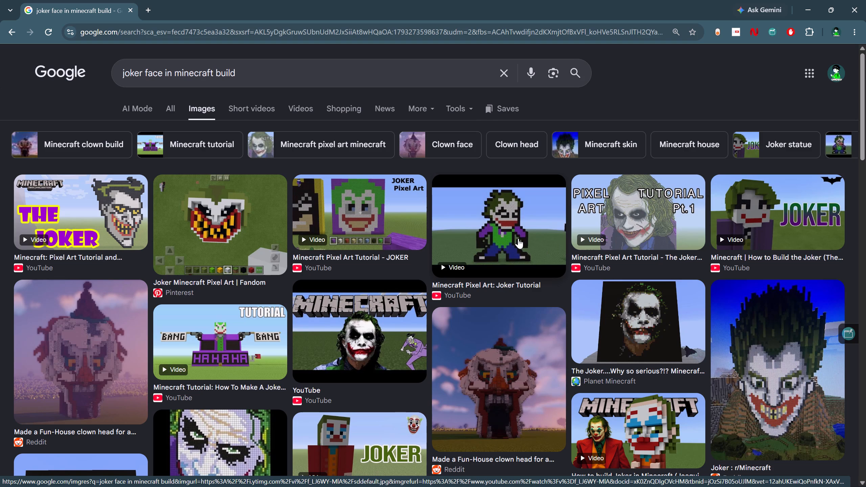
# Open the "Minecraft Pixel Art: Joker Tutorial" image and capture a screenshot of the Joker's head and shoulders.
pyautogui.scroll(-1, 518, 238)
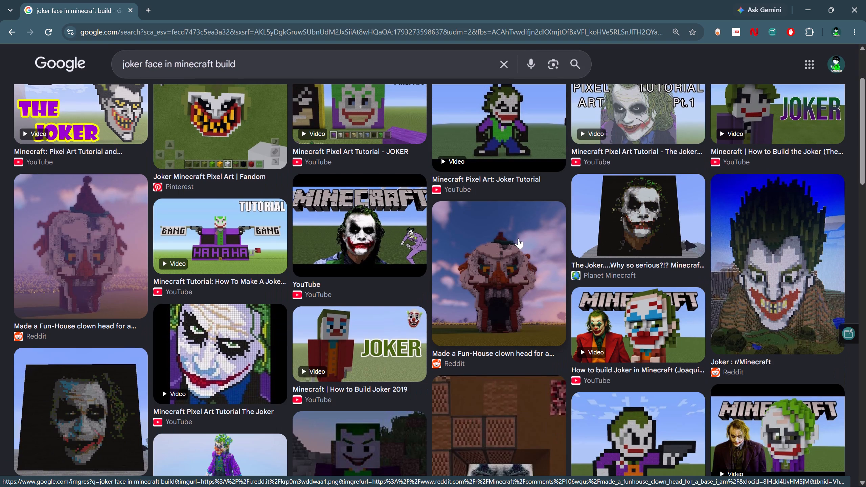
pyautogui.scroll(1, 518, 238)
pyautogui.click(518, 238)
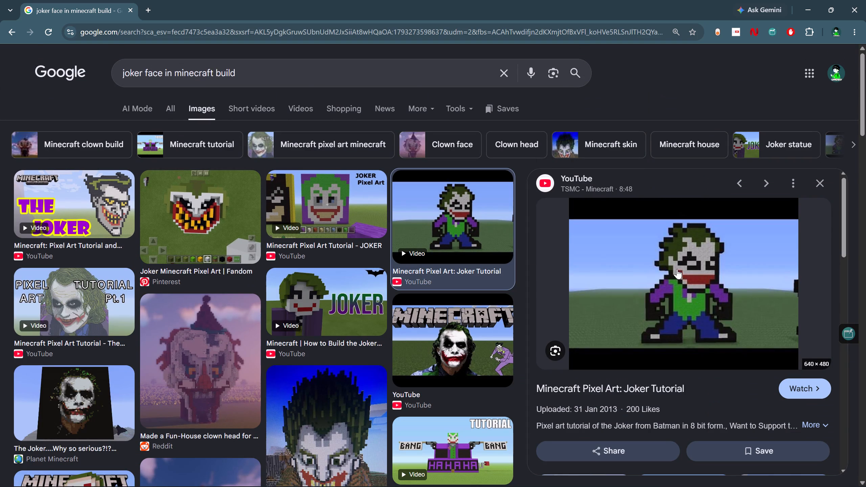
pyautogui.press('shift+super+s')
pyautogui.moveTo(621, 213); pyautogui.dragTo(624, 222)
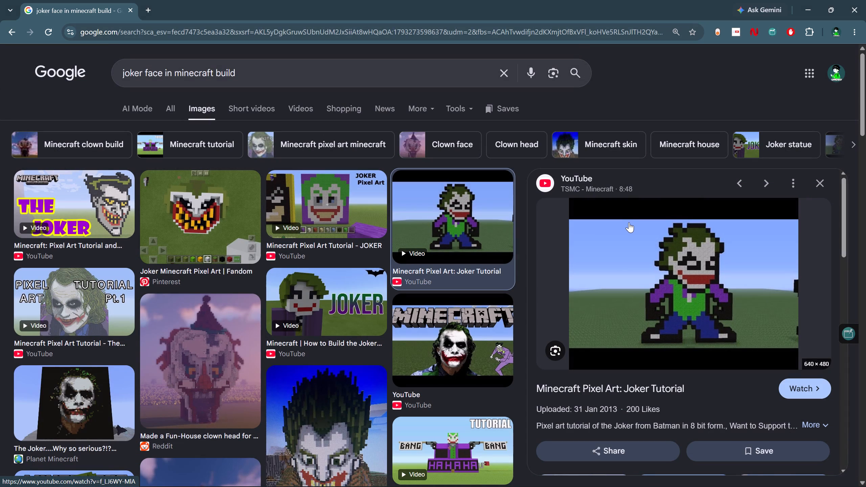
pyautogui.press('shift+super+s')
pyautogui.moveTo(652, 221); pyautogui.dragTo(664, 228)
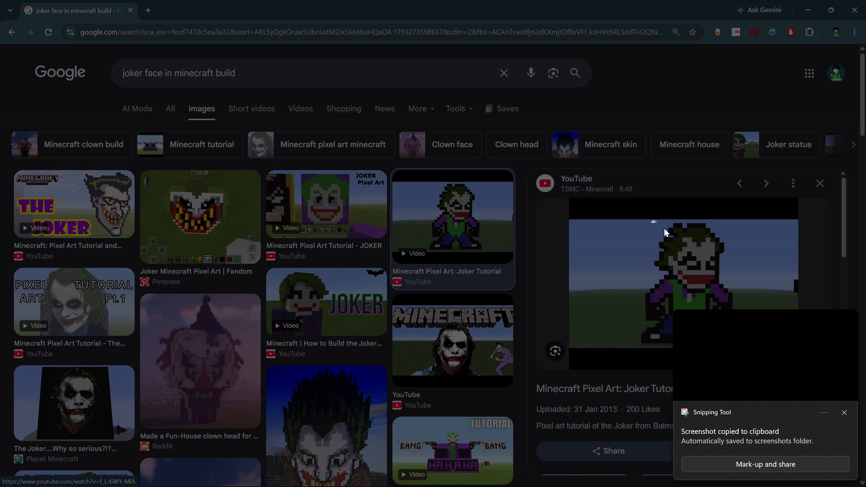
pyautogui.moveTo(664, 228); pyautogui.dragTo(734, 299)
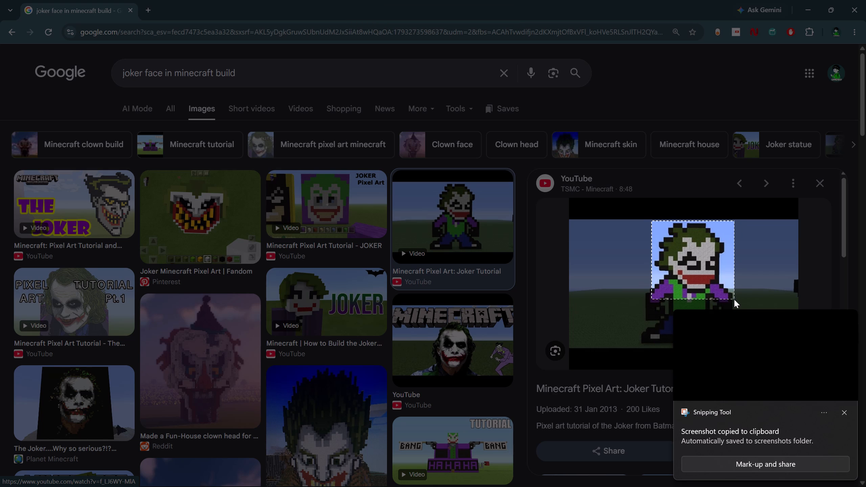
pyautogui.moveTo(734, 299); pyautogui.dragTo(737, 317)
pyautogui.click(811, 1)
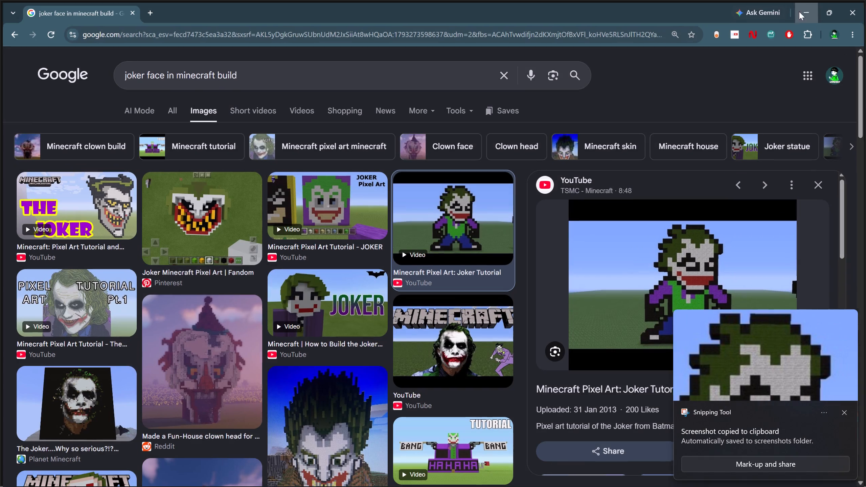
# Back in CapCut, copy the animated TikTok logo clip and paste it on the overlay track at 00:00:26:20.
pyautogui.click(848, 409)
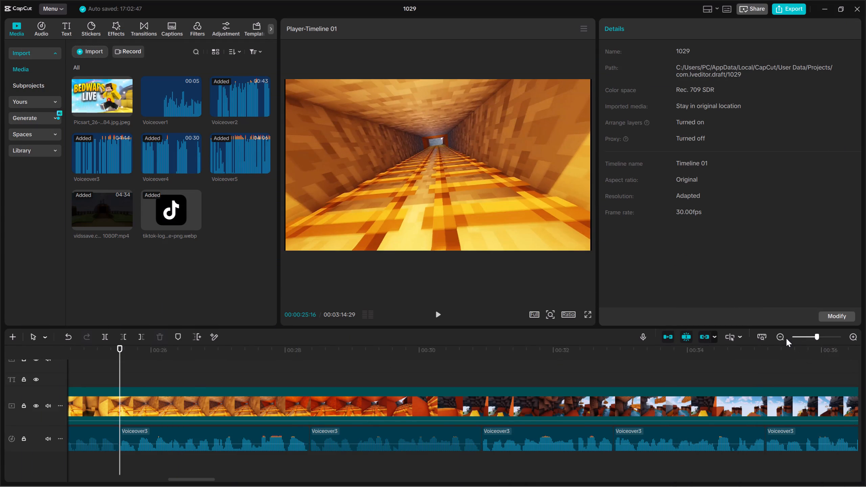
pyautogui.click(786, 338)
pyautogui.press('Up')
pyautogui.press('Down')
pyautogui.scroll(2, 419, 378)
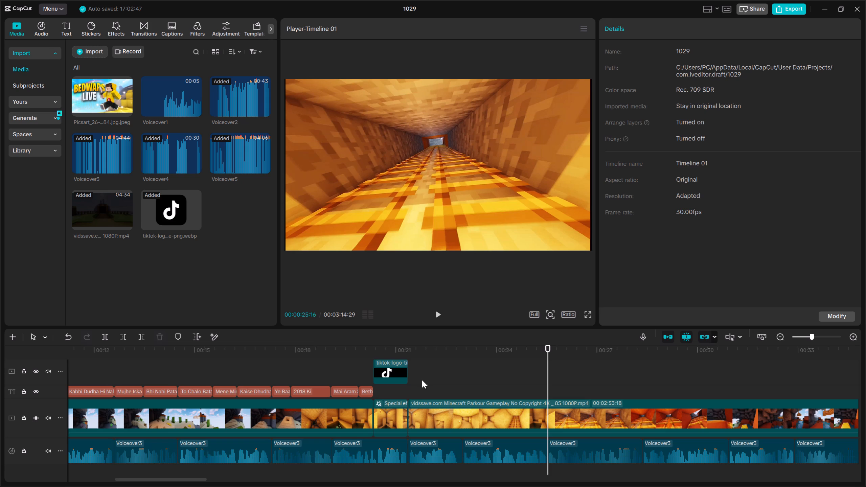
pyautogui.click(395, 385)
pyautogui.rightClick(395, 385)
pyautogui.click(425, 116)
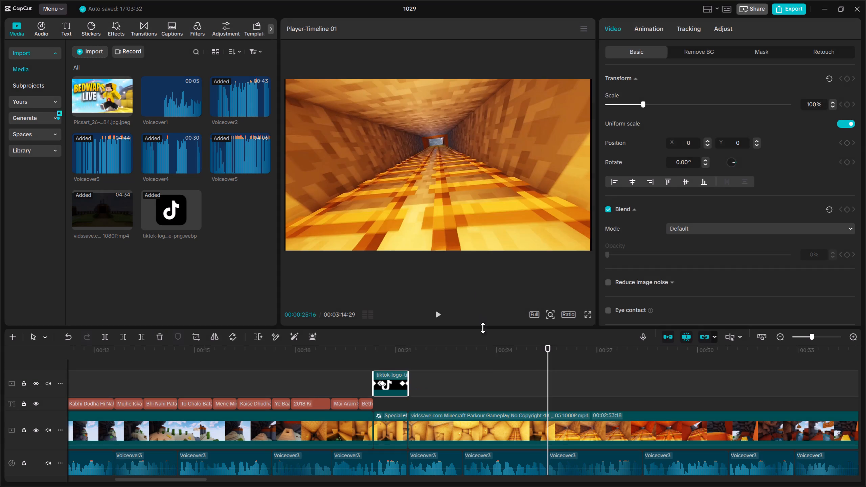
pyautogui.click(494, 380)
pyautogui.press('space')
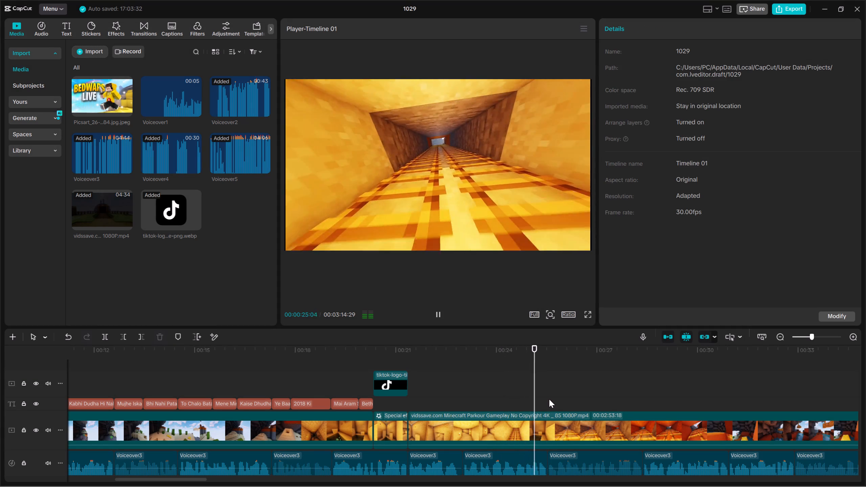
pyautogui.press('space')
pyautogui.press('space')
pyautogui.press('space')
pyautogui.press('space')
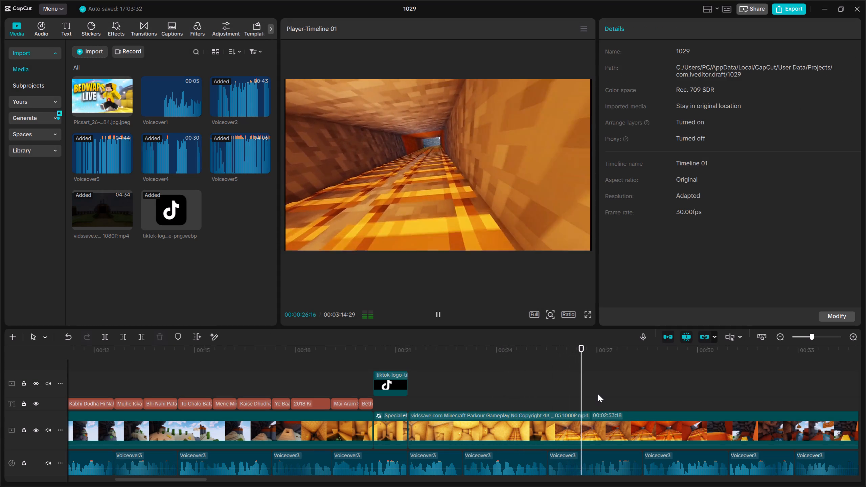
pyautogui.press('space')
pyautogui.rightClick(599, 399)
pyautogui.click(630, 441)
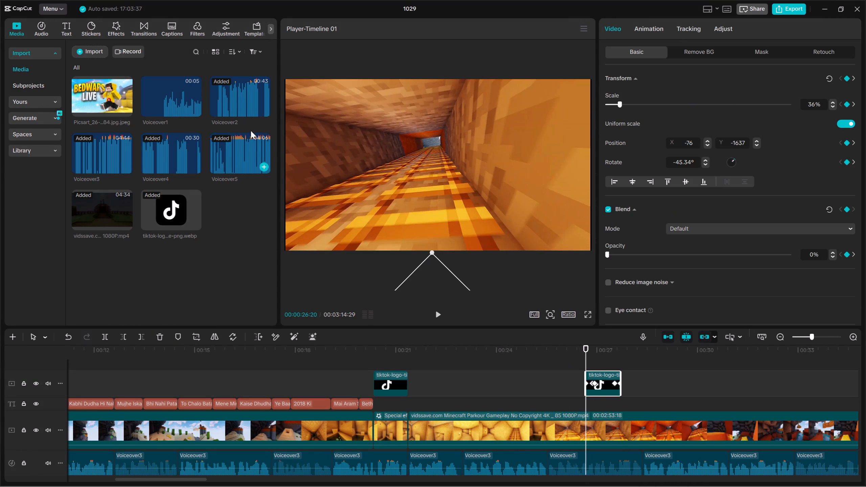
pyautogui.click(82, 54)
pyautogui.click(117, 72)
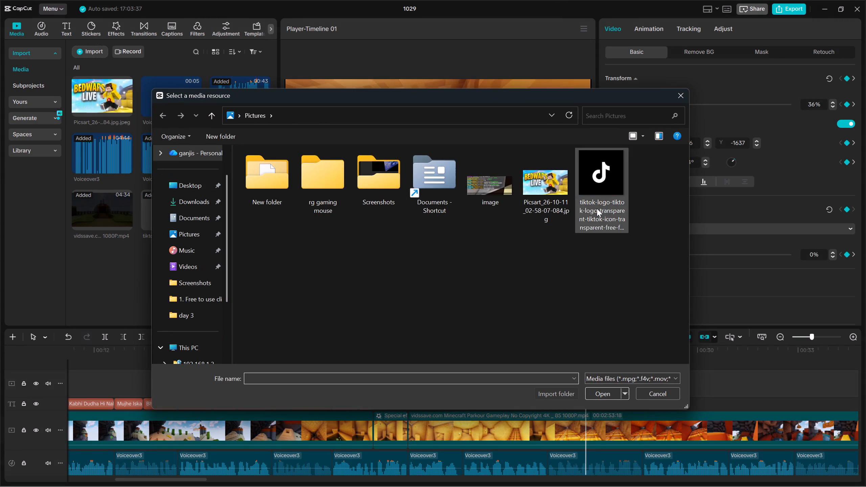
pyautogui.click(175, 189)
pyautogui.click(179, 203)
pyautogui.click(338, 177)
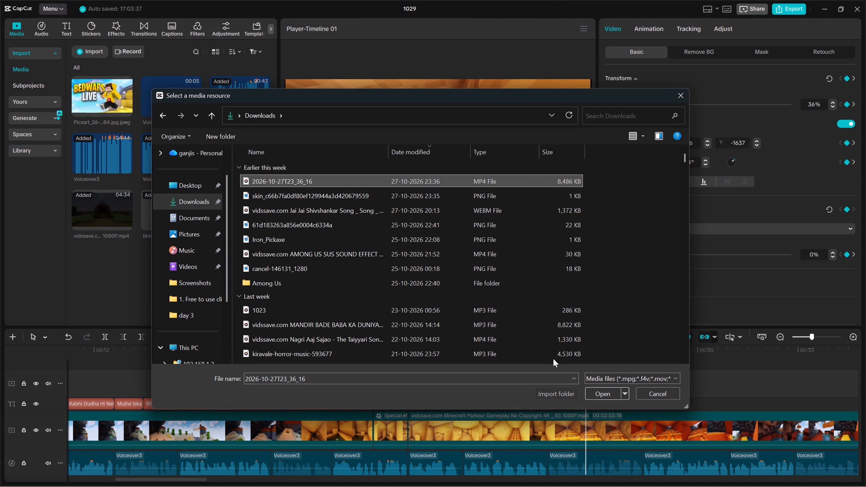
pyautogui.click(184, 226)
pyautogui.click(185, 230)
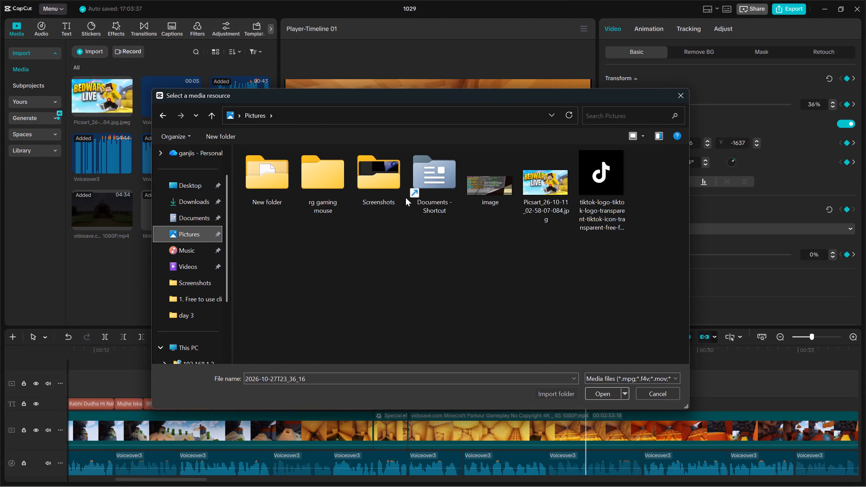
pyautogui.doubleClick(376, 188)
pyautogui.moveTo(683, 158); pyautogui.dragTo(665, 341)
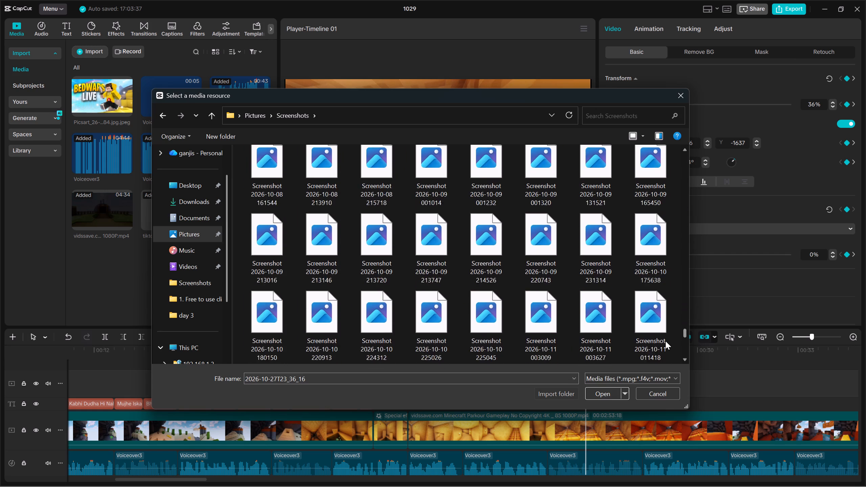
pyautogui.moveTo(665, 341); pyautogui.dragTo(667, 355)
pyautogui.click(404, 315)
pyautogui.click(385, 315)
pyautogui.click(591, 392)
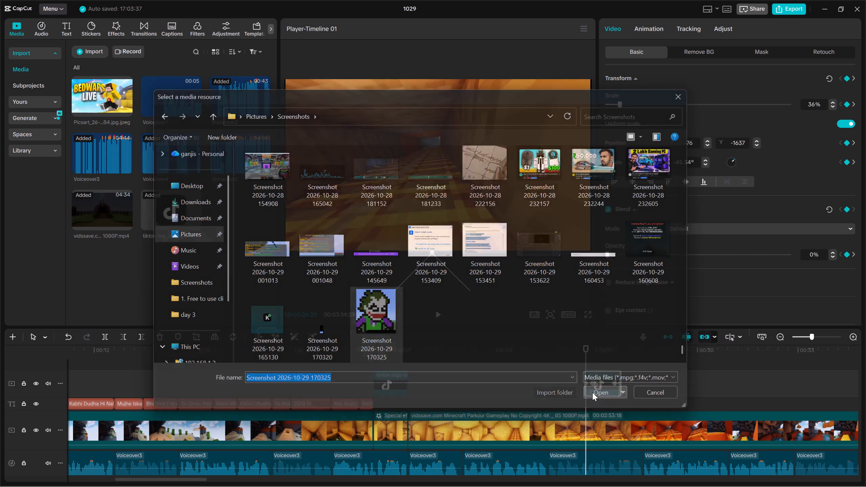
# Replace the pasted logo clip at 00:00:26:20 with the Joker screenshot, keeping the original video effect.
pyautogui.moveTo(237, 211); pyautogui.dragTo(603, 385)
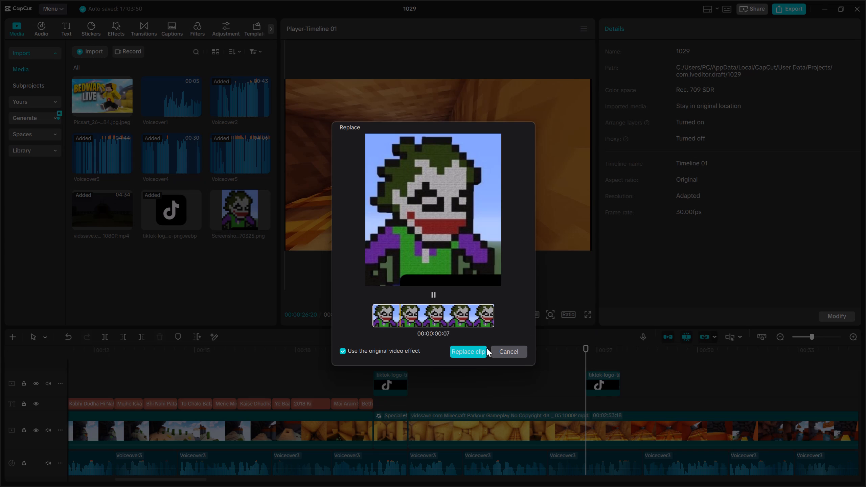
pyautogui.click(461, 350)
# Listen for the end of the narration phrase and extend the Joker clip to end at 00:00:28:11.
pyautogui.press('space')
pyautogui.press('space')
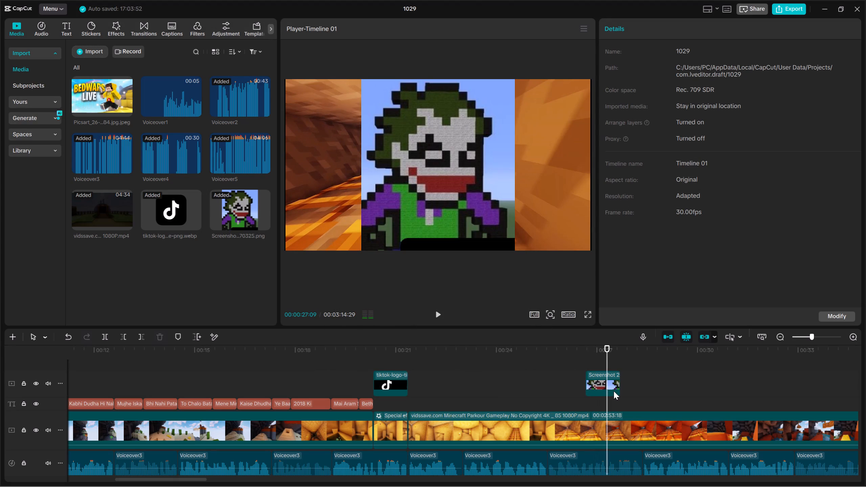
pyautogui.click(614, 391)
pyautogui.press('space')
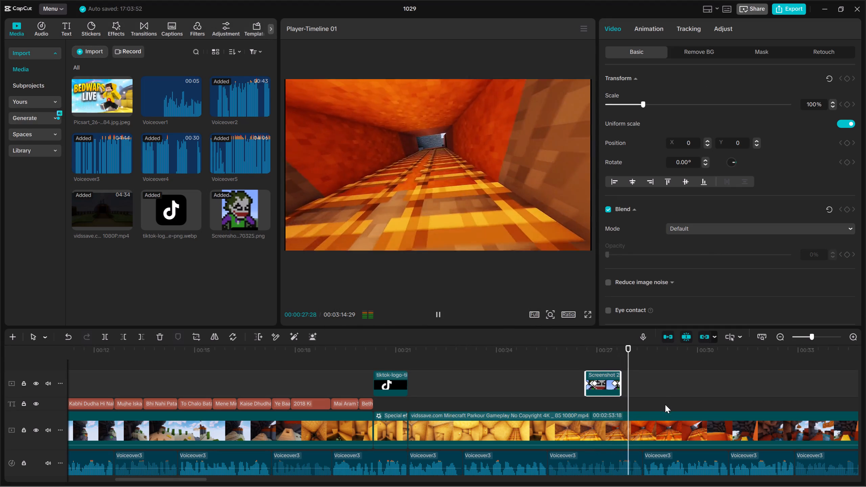
pyautogui.press('space')
pyautogui.moveTo(621, 381); pyautogui.dragTo(640, 384)
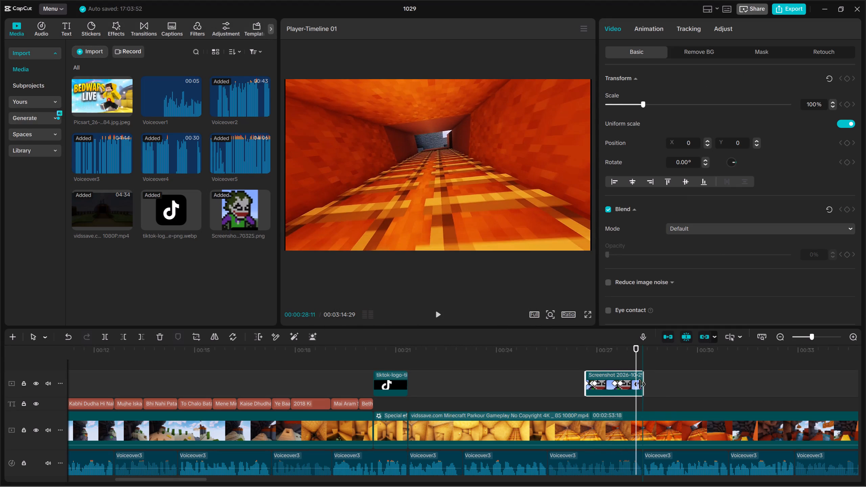
pyautogui.moveTo(640, 384); pyautogui.dragTo(639, 384)
# Move the Joker clip's two fade-out keyframes to its end, the last at 00:00:28:11, and play the clip back.
pyautogui.press('Up')
pyautogui.doubleClick(851, 338)
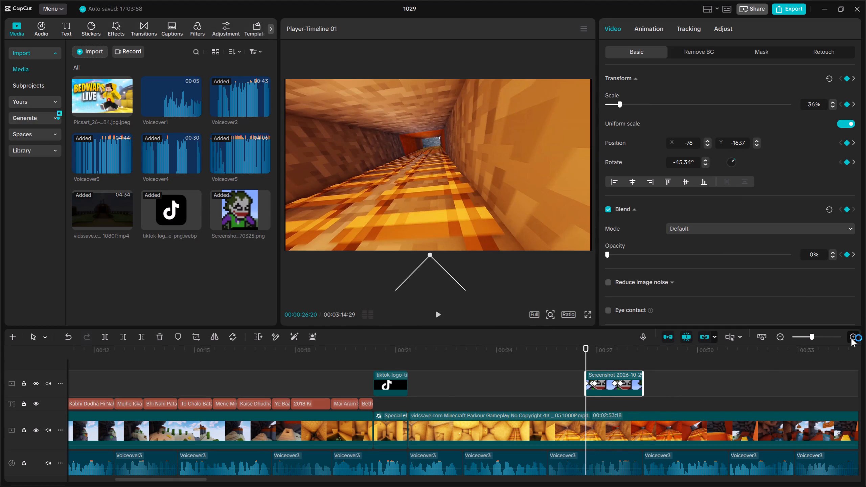
pyautogui.press('space')
pyautogui.press('space')
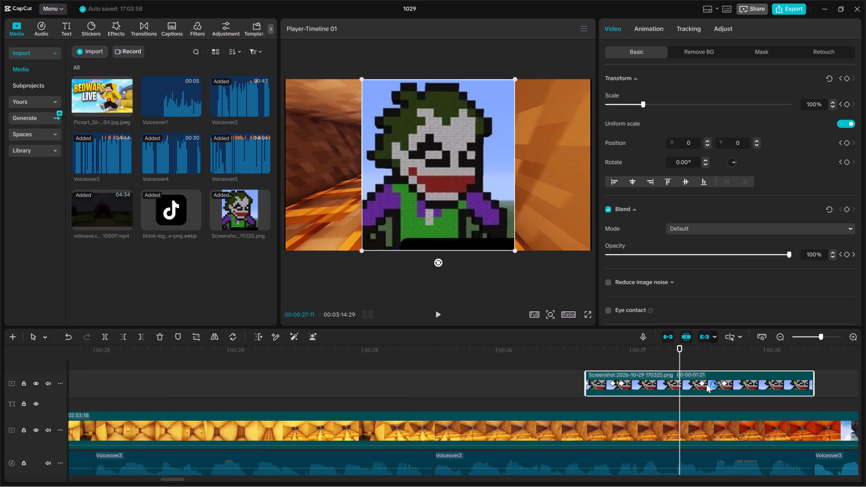
pyautogui.moveTo(702, 384); pyautogui.dragTo(772, 381)
pyautogui.moveTo(728, 381); pyautogui.dragTo(737, 382)
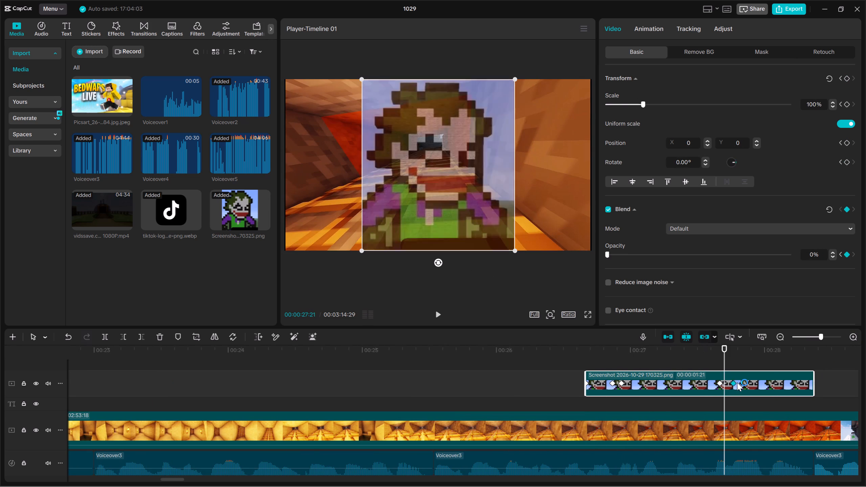
pyautogui.moveTo(737, 382); pyautogui.dragTo(816, 382)
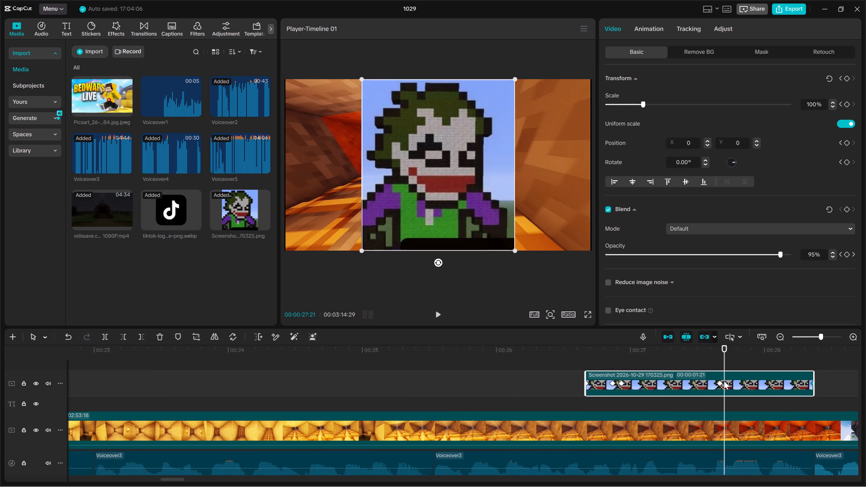
pyautogui.moveTo(722, 381); pyautogui.dragTo(795, 385)
pyautogui.press('Up')
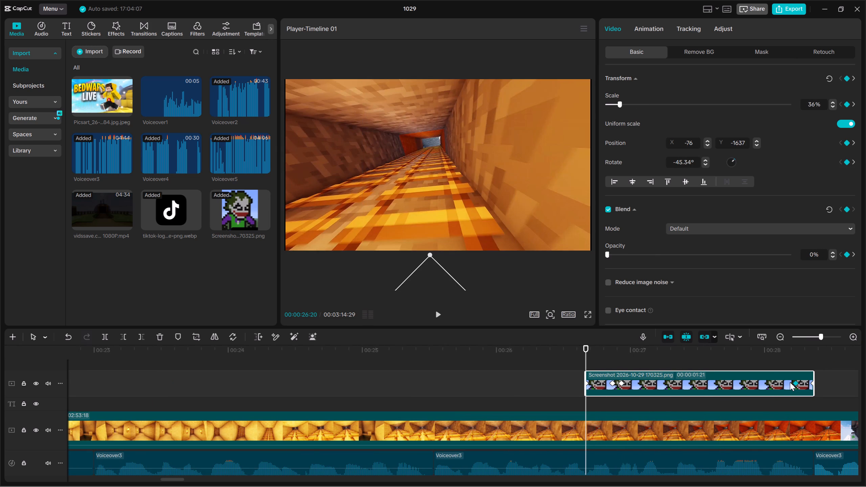
pyautogui.press('space')
pyautogui.press('space')
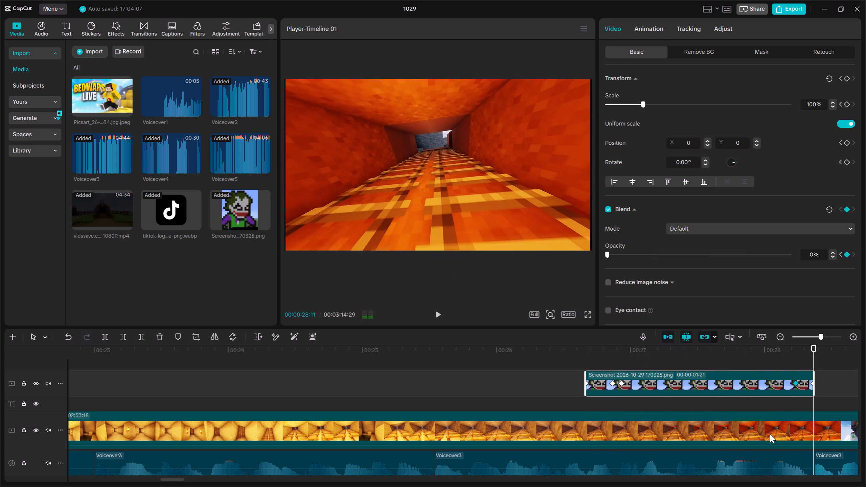
# Split the gameplay video at 00:00:28:11 and 00:00:26:20, matching the Joker clip's end and start.
pyautogui.press('Up')
pyautogui.press('Down')
pyautogui.click(775, 425)
pyautogui.click(109, 337)
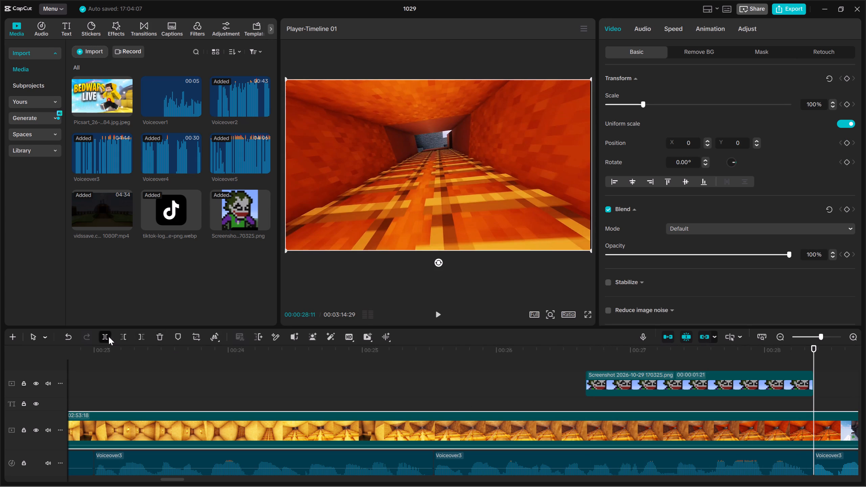
pyautogui.click(685, 414)
pyautogui.press('Up')
pyautogui.click(103, 337)
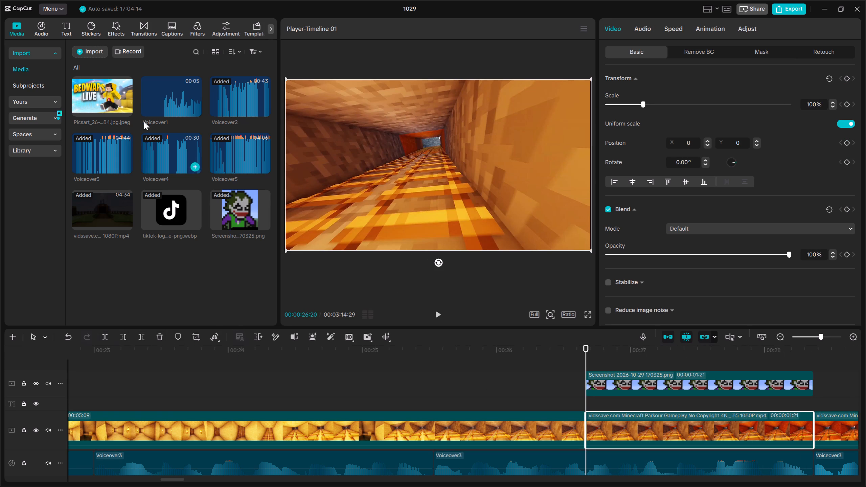
# Apply the Classic video effect Blur to the gameplay segment beneath the Joker clip.
pyautogui.click(116, 25)
pyautogui.moveTo(101, 228); pyautogui.dragTo(468, 301)
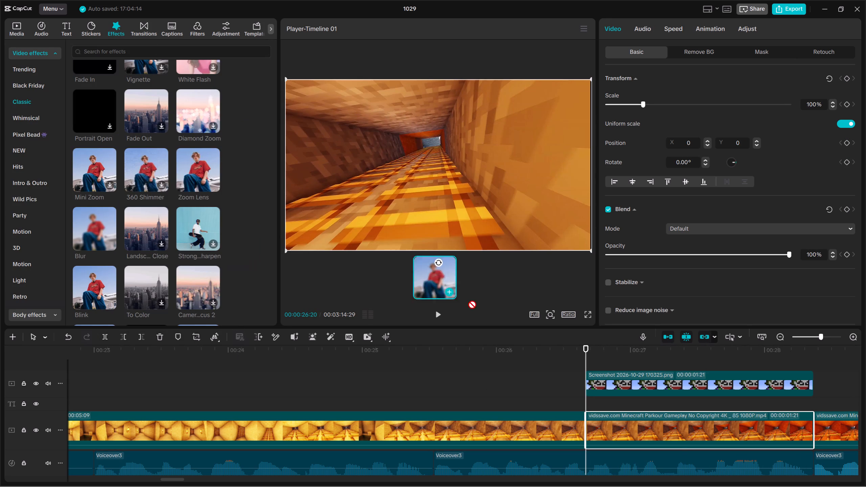
pyautogui.moveTo(468, 301); pyautogui.dragTo(655, 434)
# Play back the Joker clip with its blurred gameplay background.
pyautogui.press('space')
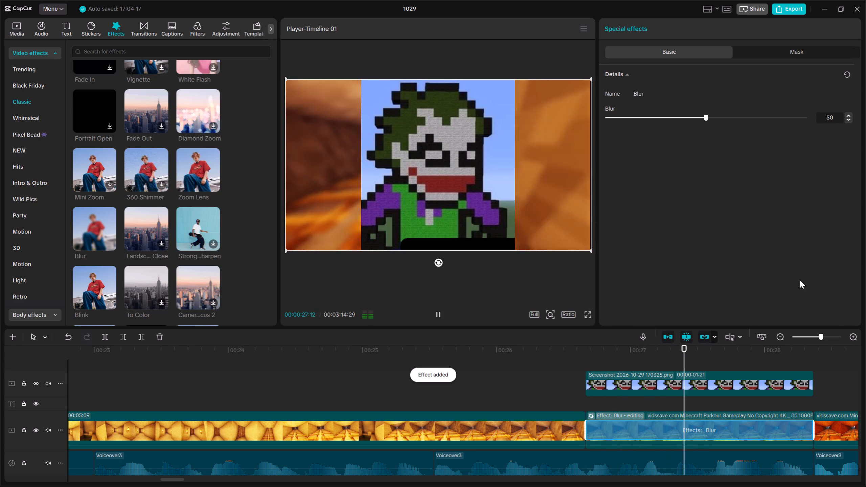
pyautogui.press('space')
pyautogui.press('space')
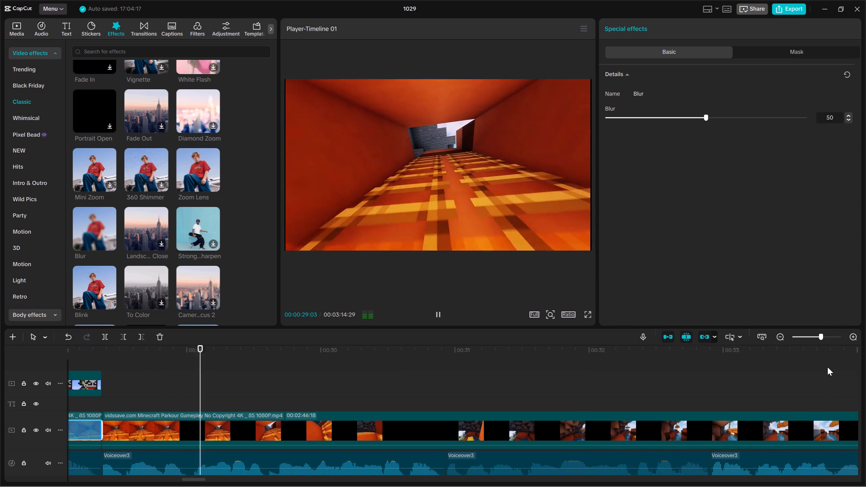
# Add a default text clip to the caption track at 00:00:30:28 with the words "naam Hi Nahi".
pyautogui.click(533, 434)
pyautogui.press('space')
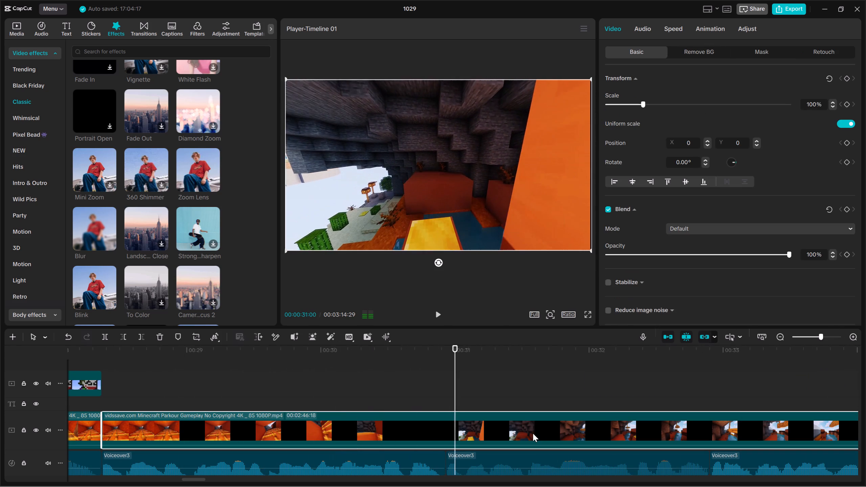
pyautogui.press('space')
pyautogui.press('space')
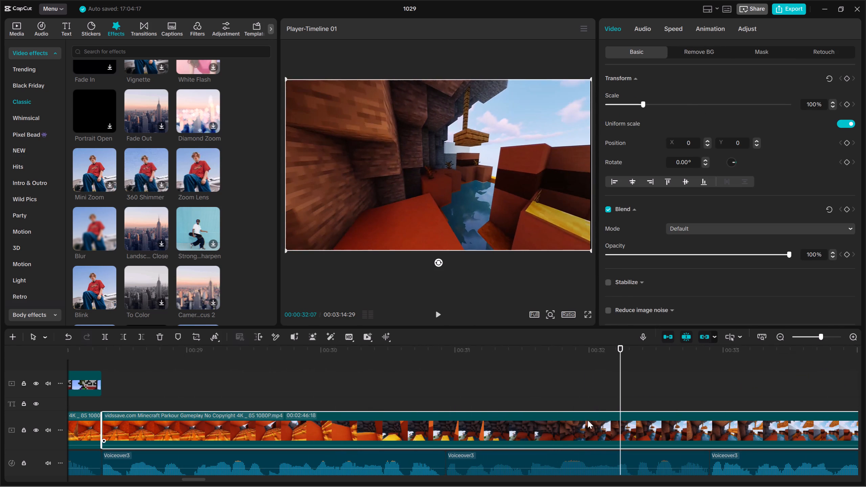
pyautogui.press('Up')
pyautogui.click(464, 382)
pyautogui.press('Up')
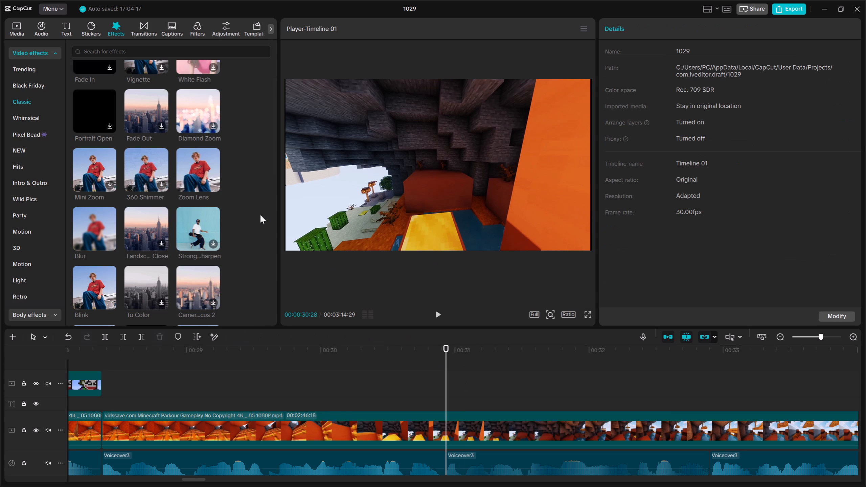
pyautogui.click(69, 25)
pyautogui.moveTo(90, 77); pyautogui.dragTo(547, 352)
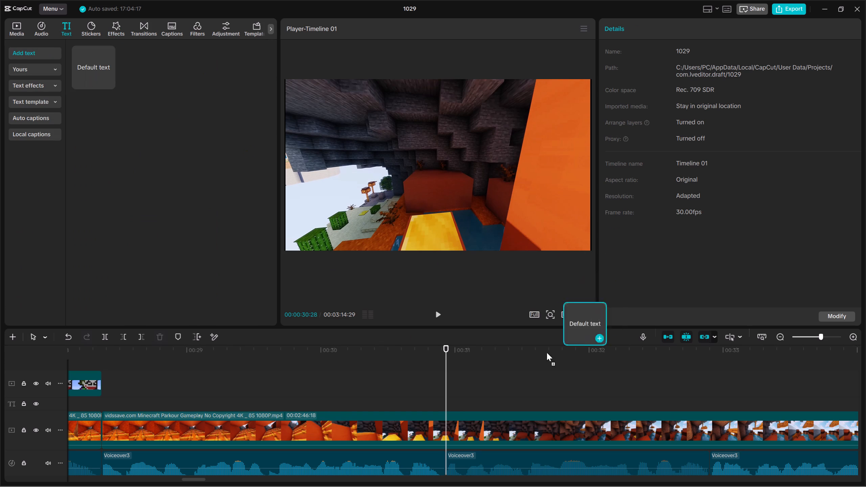
pyautogui.moveTo(547, 352); pyautogui.dragTo(446, 405)
pyautogui.moveTo(667, 75); pyautogui.dragTo(596, 66)
pyautogui.press('BackSpace')
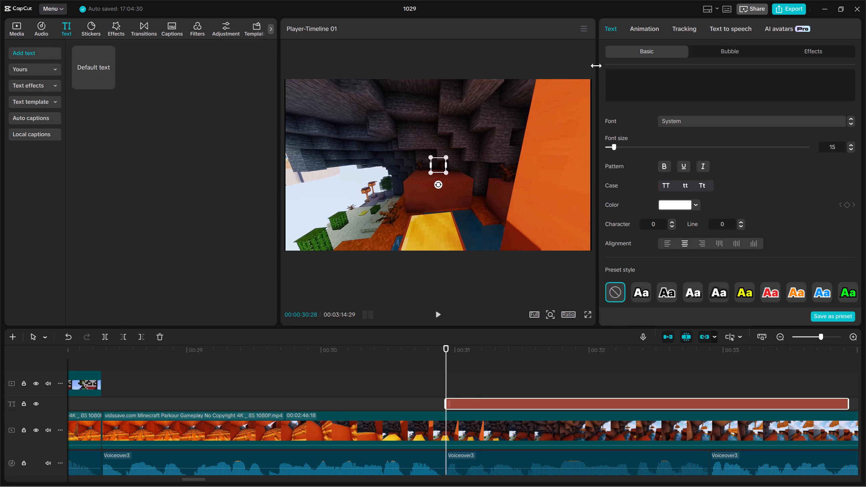
pyautogui.write('naam Hi Nahi')
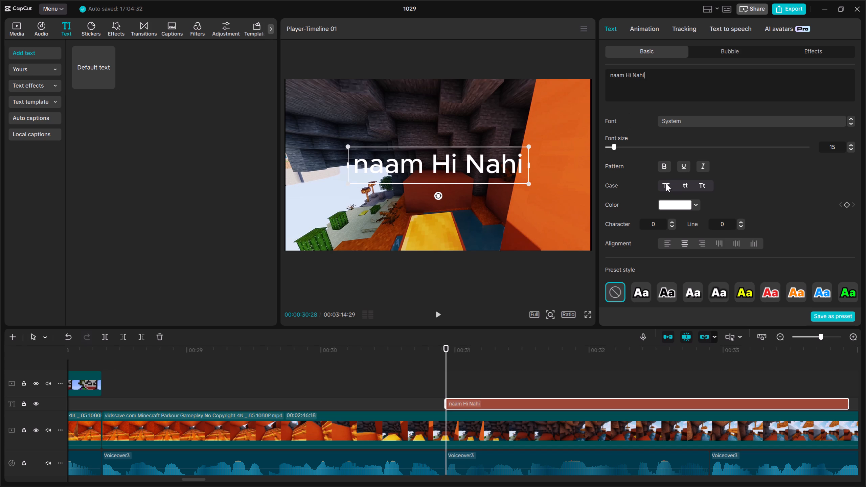
# Make the new caption uppercase, move it to the lower centre of the frame and apply the white preset style with black outline.
pyautogui.click(665, 183)
pyautogui.moveTo(484, 168); pyautogui.dragTo(485, 224)
pyautogui.click(636, 291)
pyautogui.scroll(-5, 723, 230)
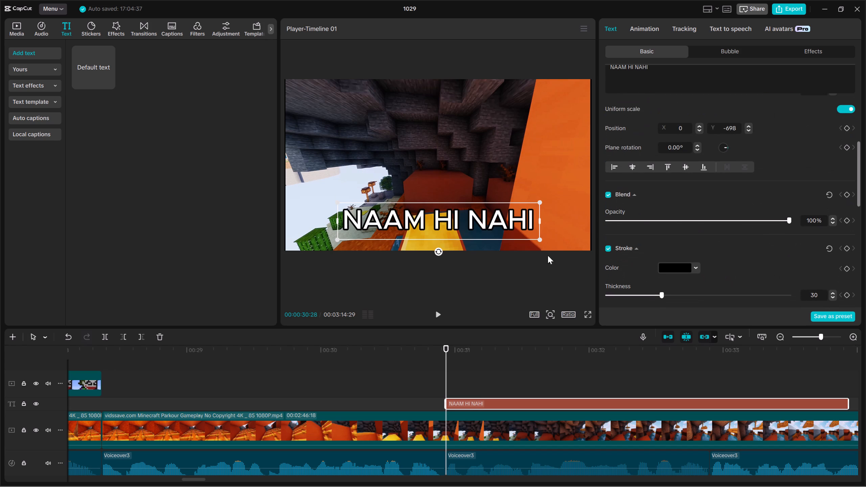
# Trim the NAAM HI NAHI caption to the spoken phrase, from 00:00:31:23 to about 00:00:32:27.
pyautogui.click(439, 318)
pyautogui.press('space')
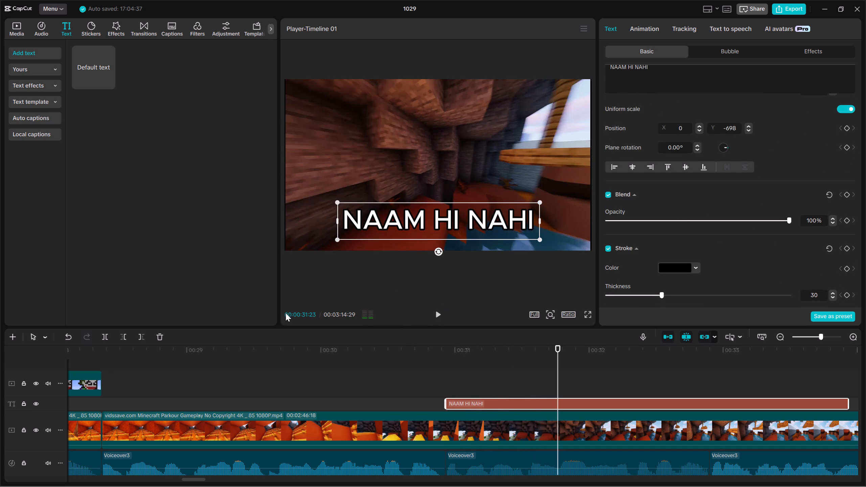
pyautogui.click(122, 337)
pyautogui.press('space')
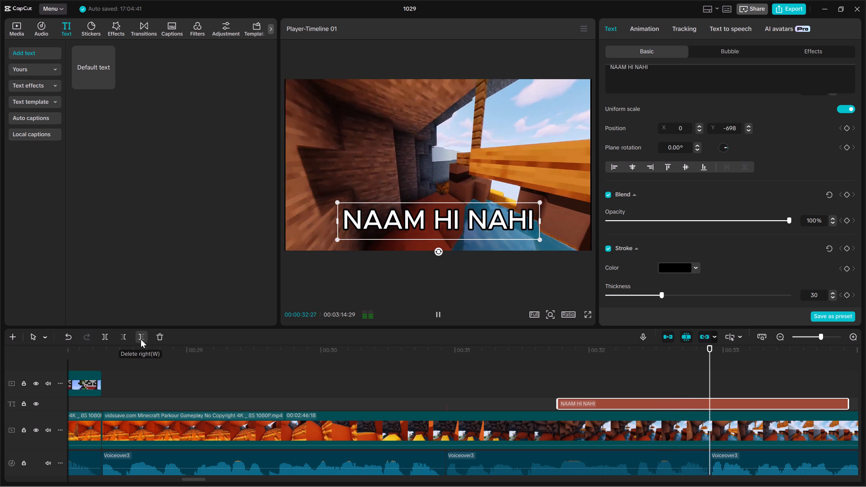
pyautogui.press('space')
pyautogui.press('Up')
pyautogui.click(141, 339)
pyautogui.press('space')
pyautogui.press('space')
pyautogui.press('Up')
pyautogui.press('Up')
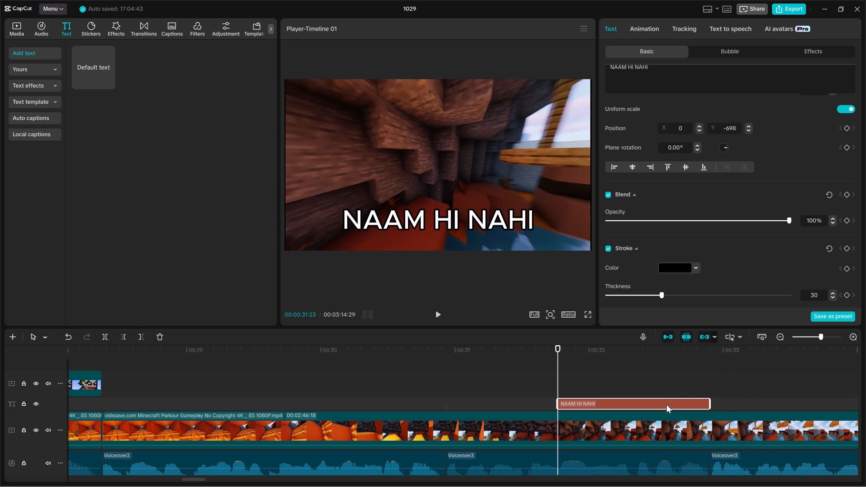
# Shrink the NAAM HI NAHI caption and move it slightly lower in the frame, undoing the accidental shift of the gameplay video.
pyautogui.moveTo(535, 240); pyautogui.dragTo(524, 239)
pyautogui.click(67, 337)
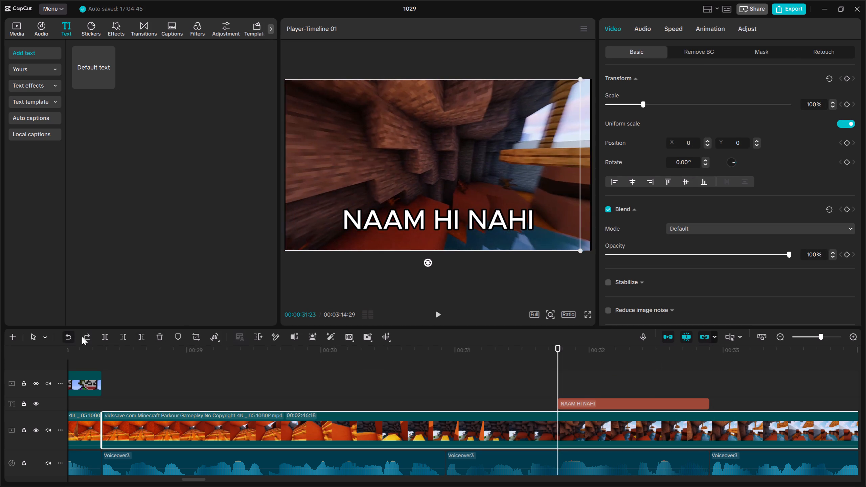
pyautogui.click(638, 400)
pyautogui.moveTo(541, 240); pyautogui.dragTo(510, 219)
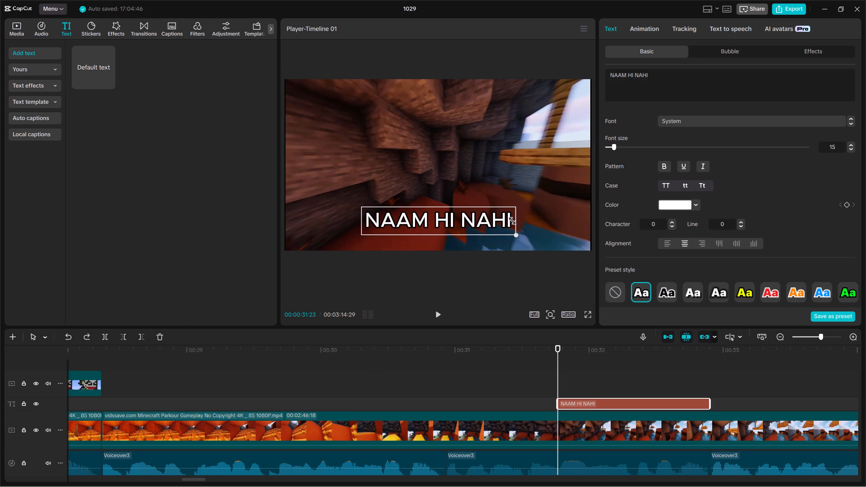
pyautogui.moveTo(510, 219); pyautogui.dragTo(507, 219)
pyautogui.moveTo(488, 217); pyautogui.dragTo(487, 229)
# Play back the caption and listen on for the start of the narration phrase at 00:00:35:05.
pyautogui.press('space')
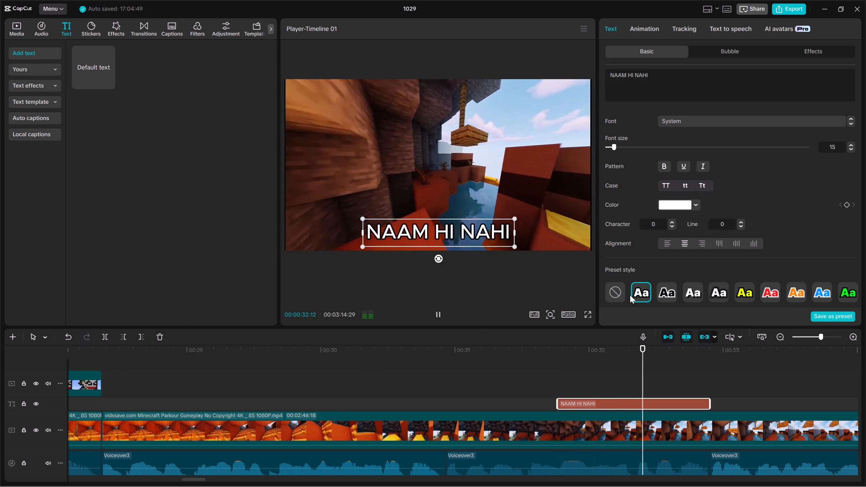
pyautogui.press('space')
pyautogui.press('space')
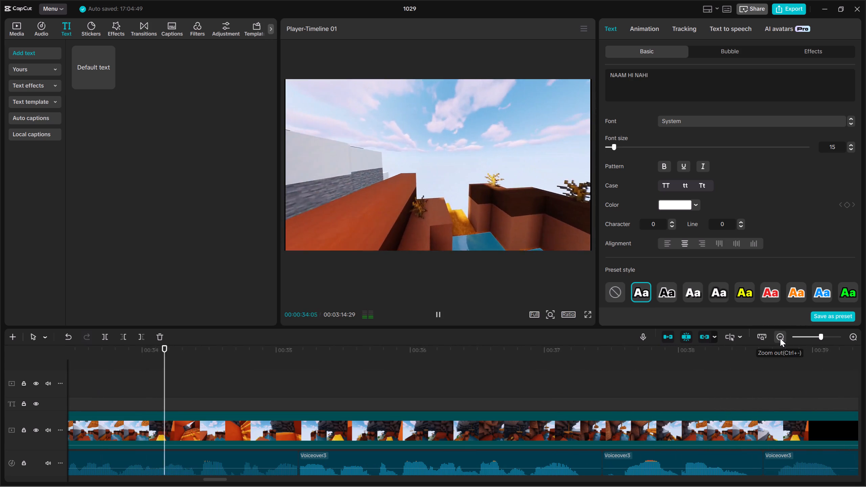
pyautogui.press('space')
pyautogui.click(479, 434)
pyautogui.press('Up')
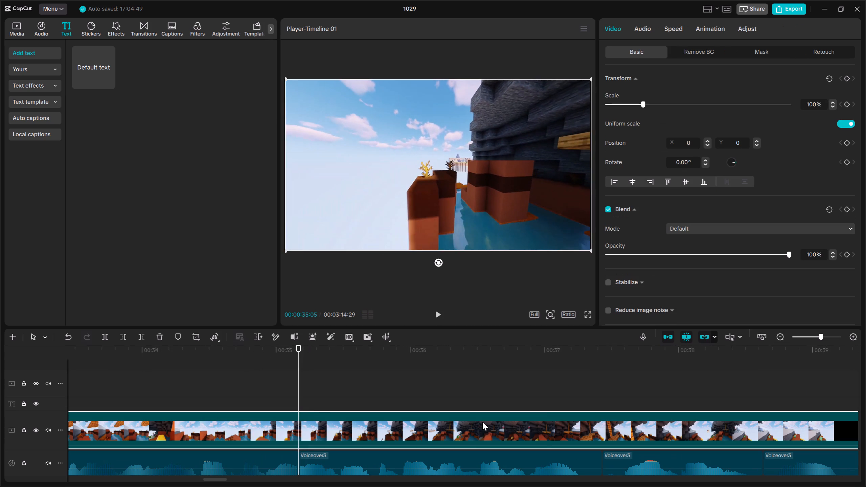
pyautogui.press('space')
pyautogui.press('space')
pyautogui.press('Up')
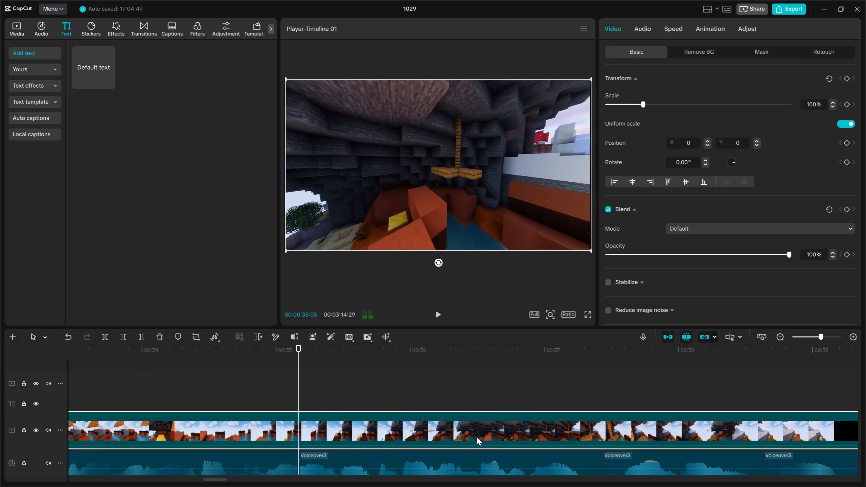
pyautogui.click(309, 393)
pyautogui.press('Up')
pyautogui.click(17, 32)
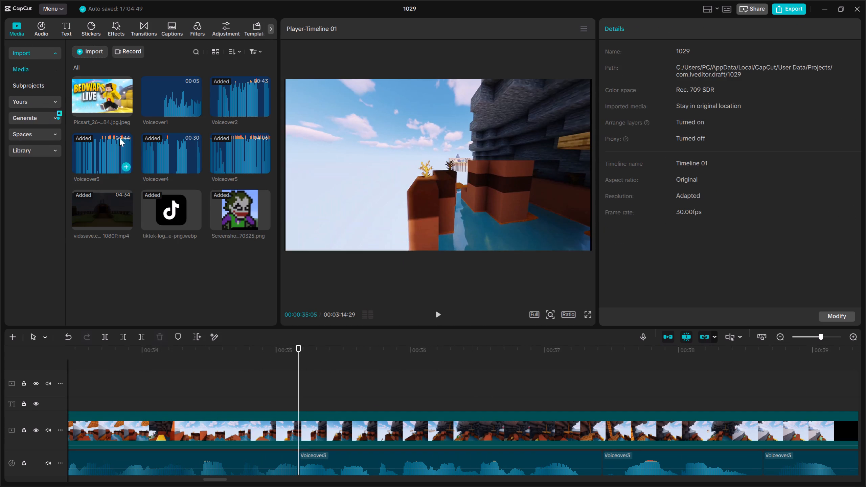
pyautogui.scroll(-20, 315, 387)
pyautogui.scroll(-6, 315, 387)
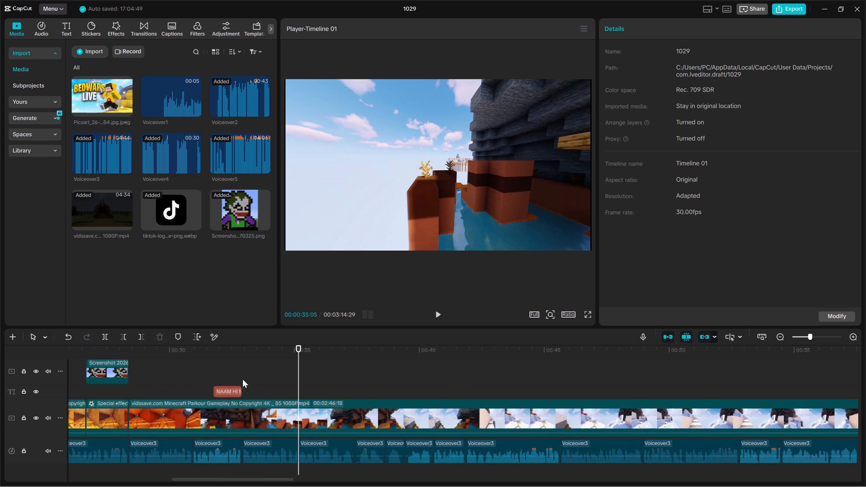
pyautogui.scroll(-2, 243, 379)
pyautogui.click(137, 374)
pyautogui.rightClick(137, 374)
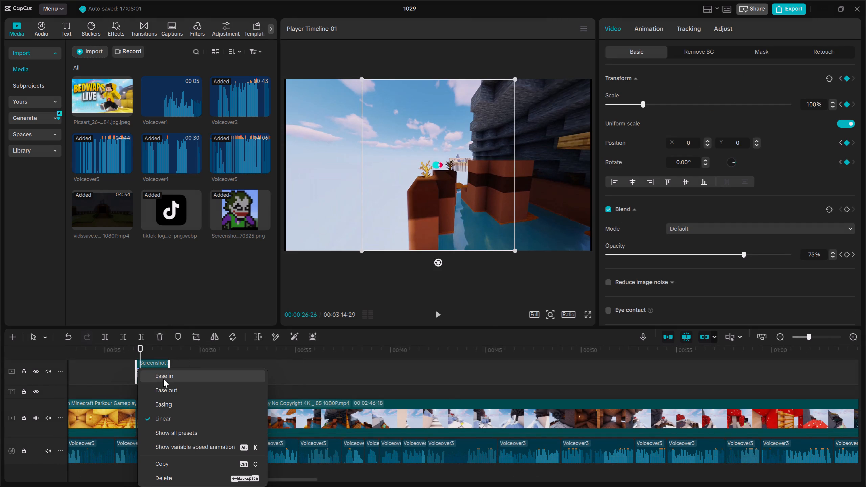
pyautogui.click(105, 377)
# Copy the animated TikTok logo clip and paste the copy above the gameplay video at 00:00:35:05.
pyautogui.press('Up')
pyautogui.press('Up')
pyautogui.press('Up')
pyautogui.press('Up')
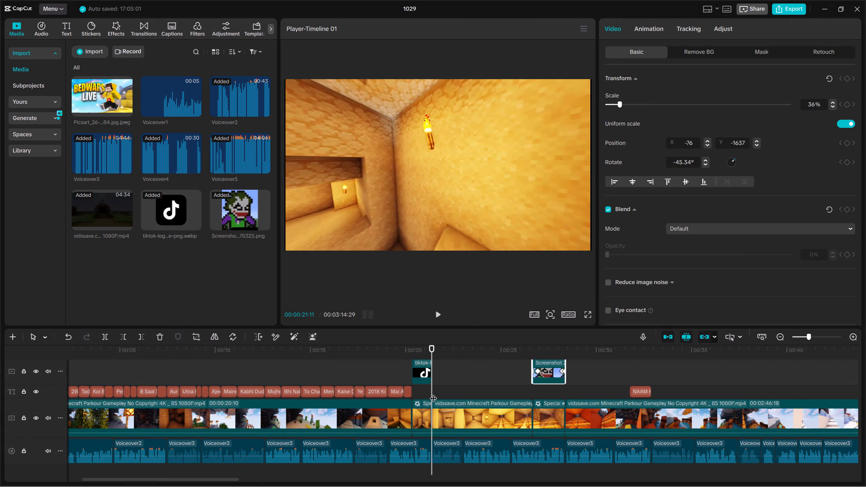
pyautogui.click(422, 373)
pyautogui.rightClick(422, 373)
pyautogui.click(462, 116)
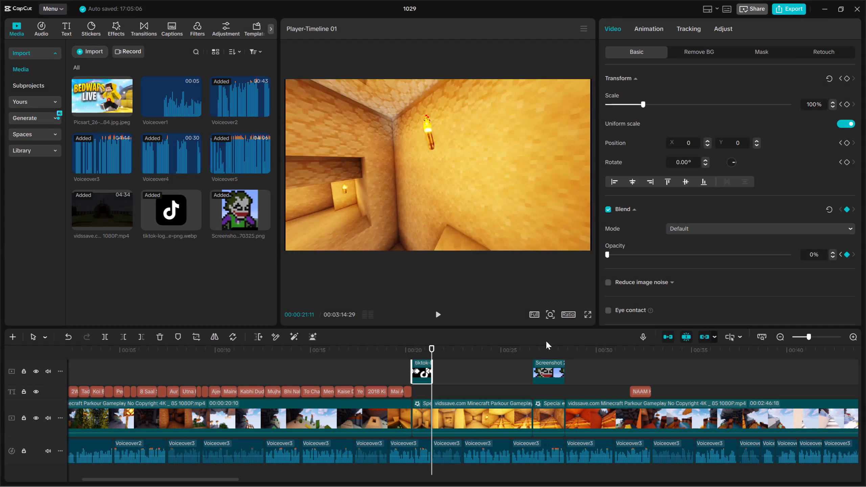
pyautogui.click(654, 371)
pyautogui.press('space')
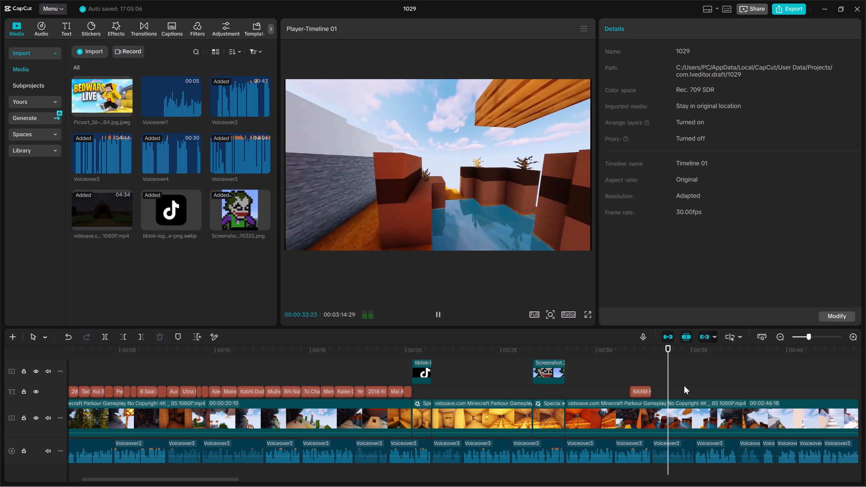
pyautogui.press('space')
pyautogui.press('Up')
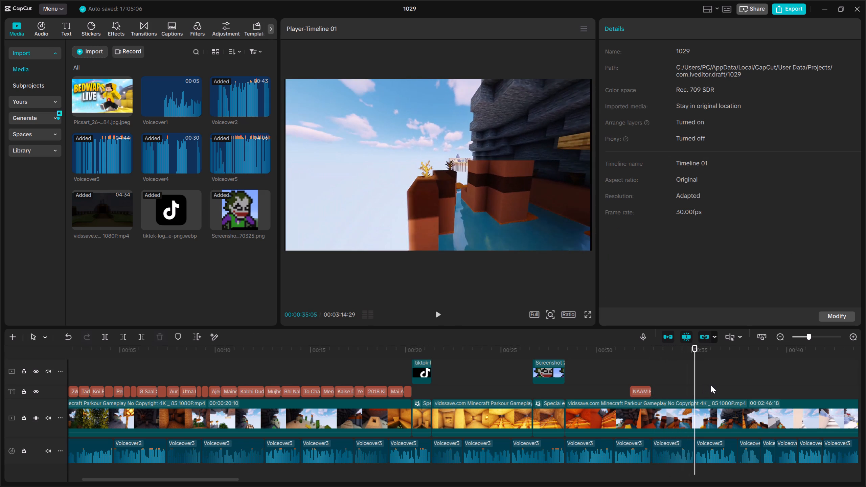
pyautogui.rightClick(711, 385)
pyautogui.click(727, 420)
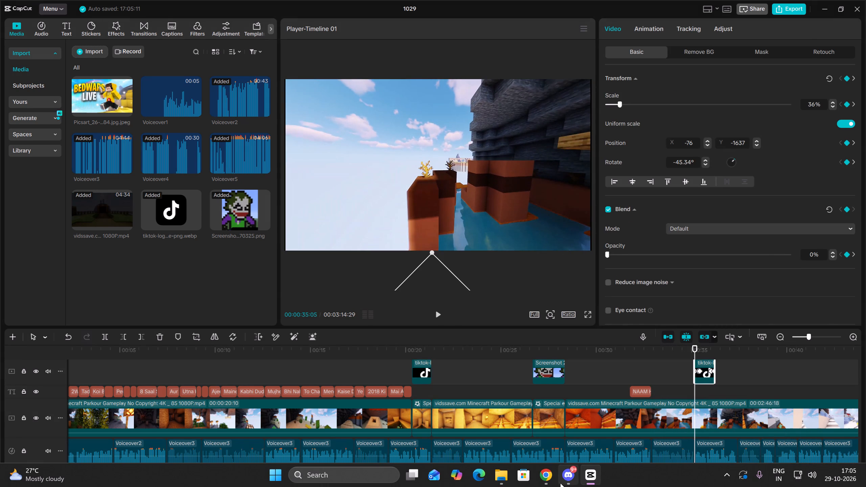
# Switch to Chrome, search Google for "playstore png" and open the Vecteezy Google Play logo result.
pyautogui.click(544, 481)
pyautogui.click(144, 0)
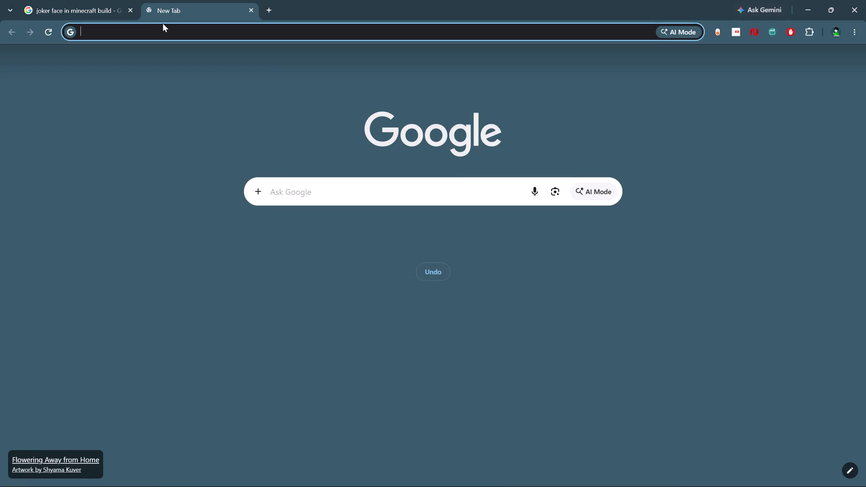
pyautogui.click(121, 9)
pyautogui.click(133, 11)
pyautogui.click(335, 195)
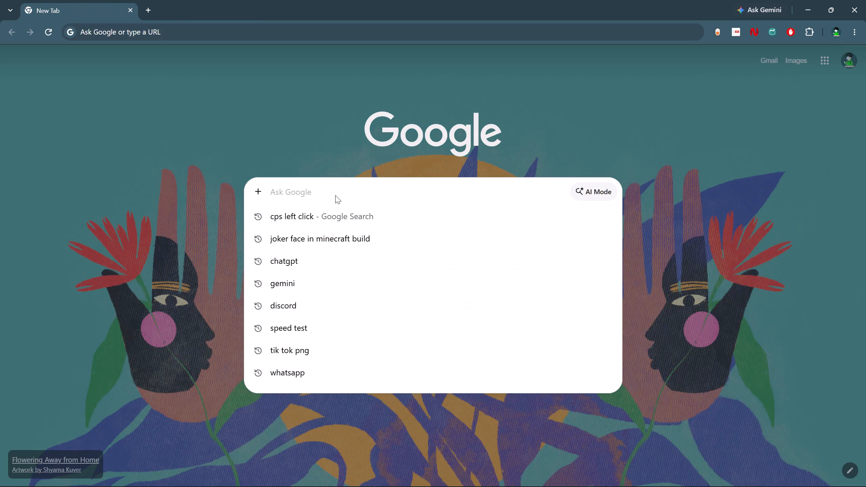
pyautogui.write('playstore png')
pyautogui.press('Return')
pyautogui.click(336, 231)
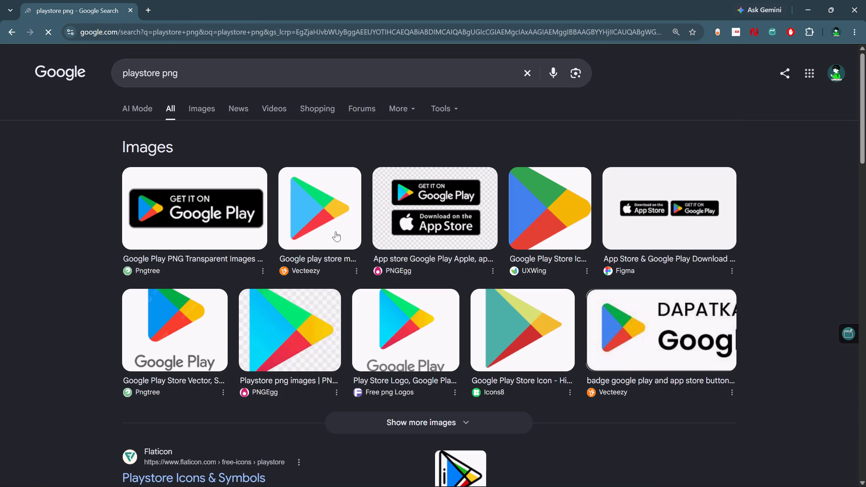
# Save the Google Play logo image to the Downloads folder as google-play-store-mobile-apps-logo-free-png in WEBP format.
pyautogui.rightClick(672, 266)
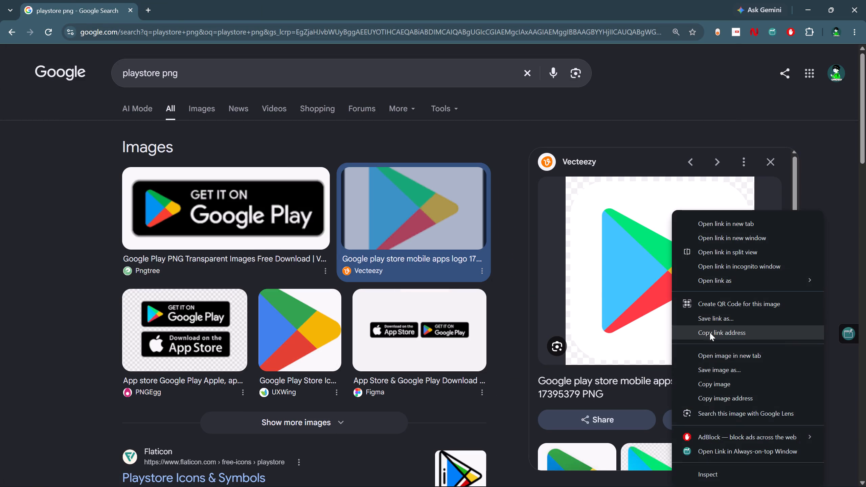
pyautogui.click(724, 385)
pyautogui.rightClick(689, 266)
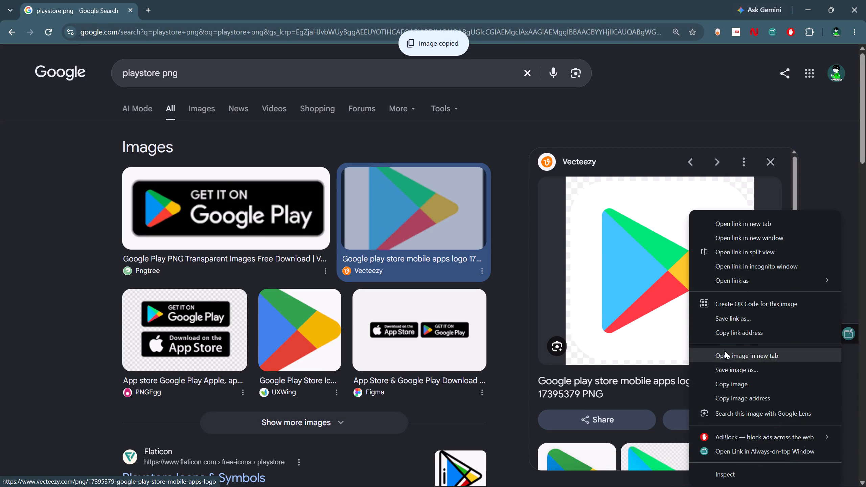
pyautogui.click(744, 372)
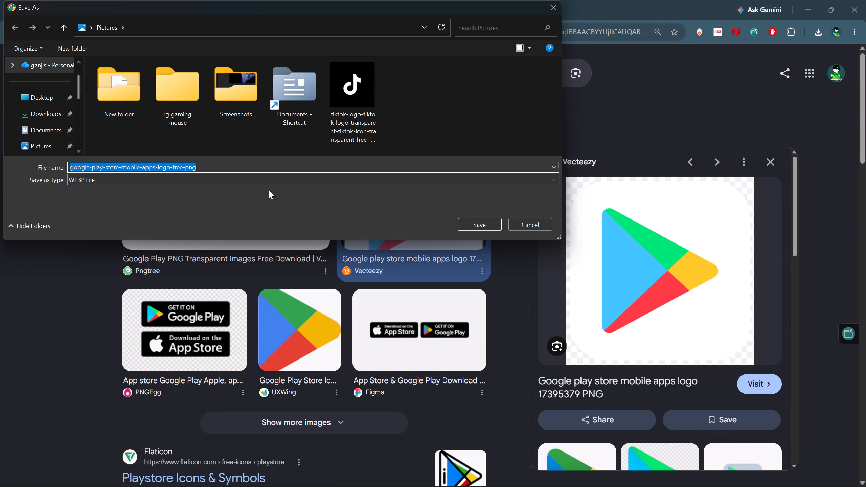
pyautogui.click(30, 115)
pyautogui.click(485, 218)
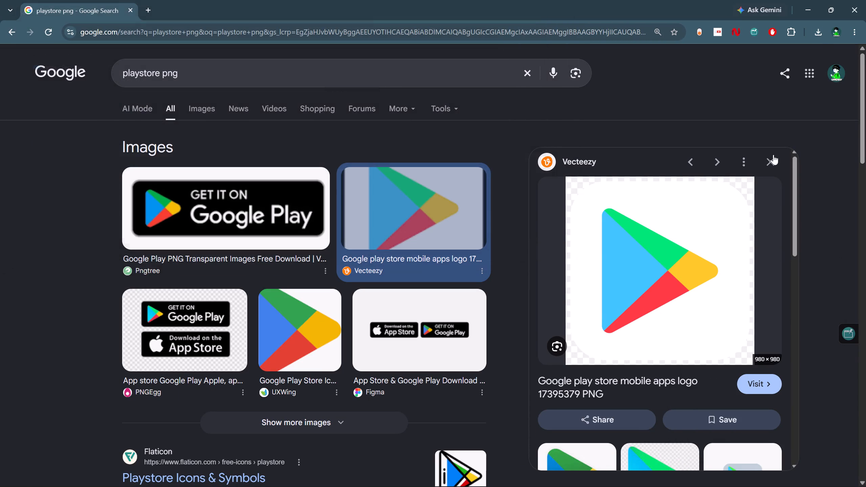
# Show the saved logo in the Downloads folder and import it into the CapCut project's media.
pyautogui.click(784, 54)
pyautogui.click(808, 5)
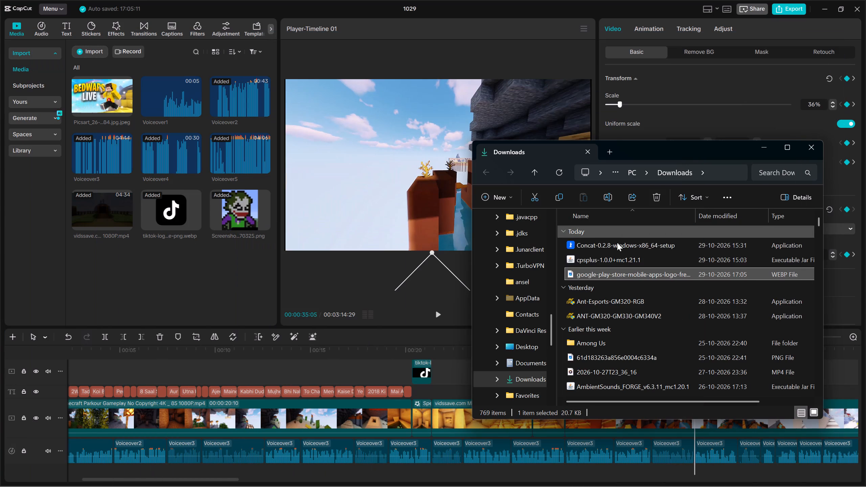
pyautogui.moveTo(602, 277); pyautogui.dragTo(214, 242)
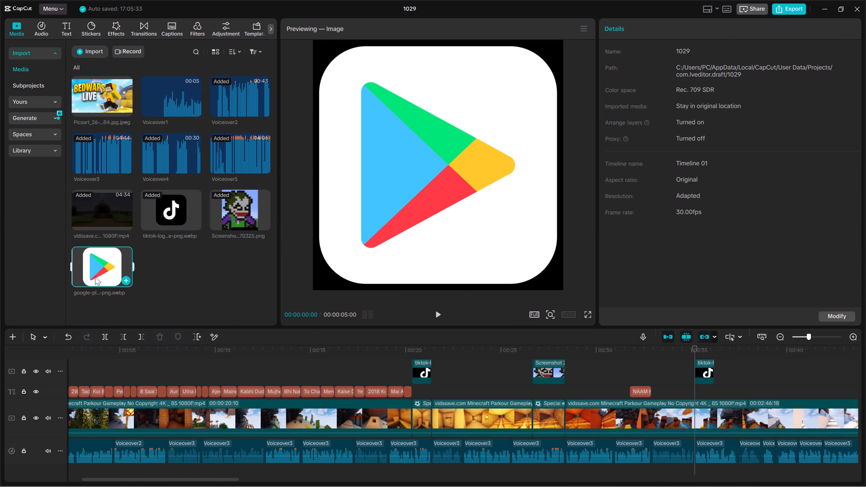
# Replace the copied TikTok clip at 00:00:35:05 with the Google Play logo image, keeping its animation.
pyautogui.moveTo(96, 273); pyautogui.dragTo(704, 373)
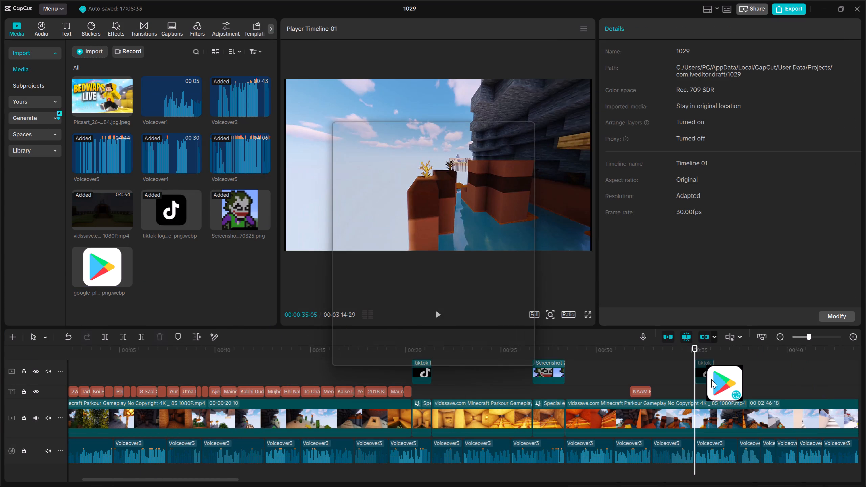
pyautogui.click(459, 351)
# Extend the Google Play logo clip to about 00:00:36:21 and shift its fade-out keyframes toward the new clip end.
pyautogui.doubleClick(851, 335)
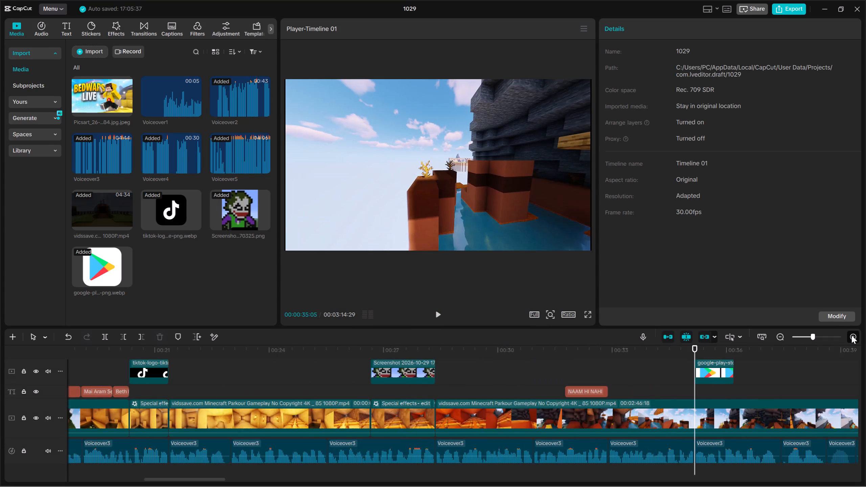
pyautogui.press('space')
pyautogui.press('space')
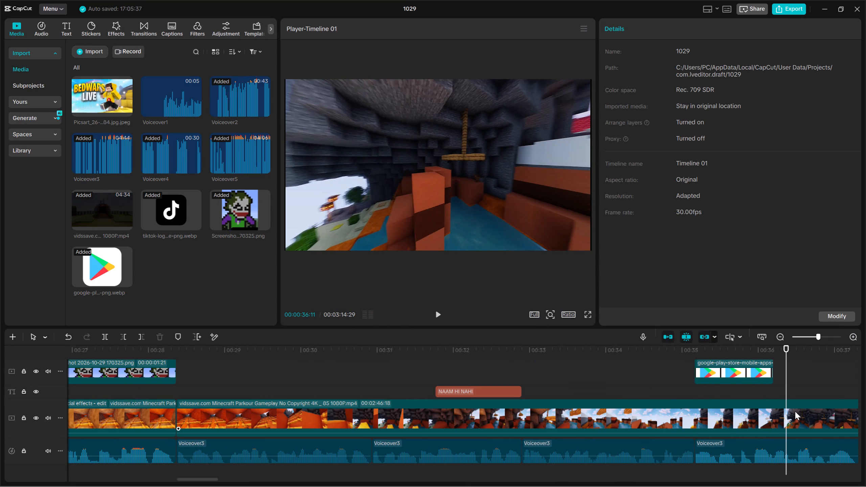
pyautogui.click(758, 373)
pyautogui.moveTo(774, 365); pyautogui.dragTo(808, 367)
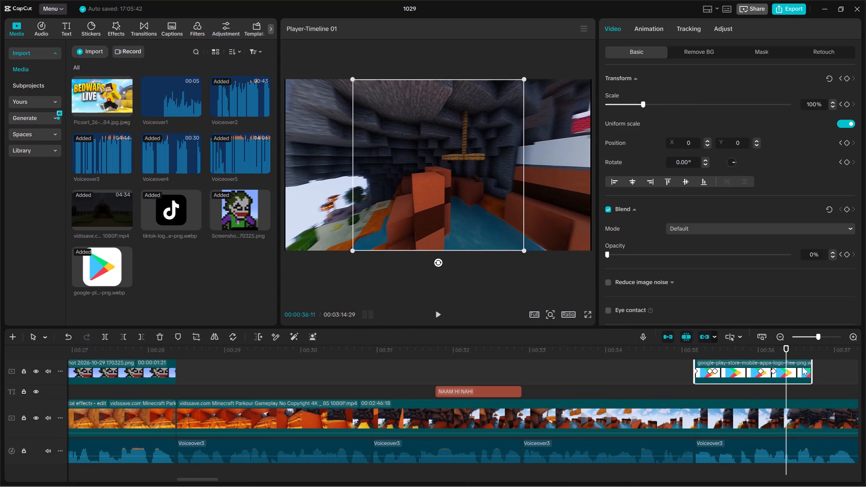
pyautogui.moveTo(773, 371); pyautogui.dragTo(818, 372)
pyautogui.moveTo(760, 371); pyautogui.dragTo(760, 371)
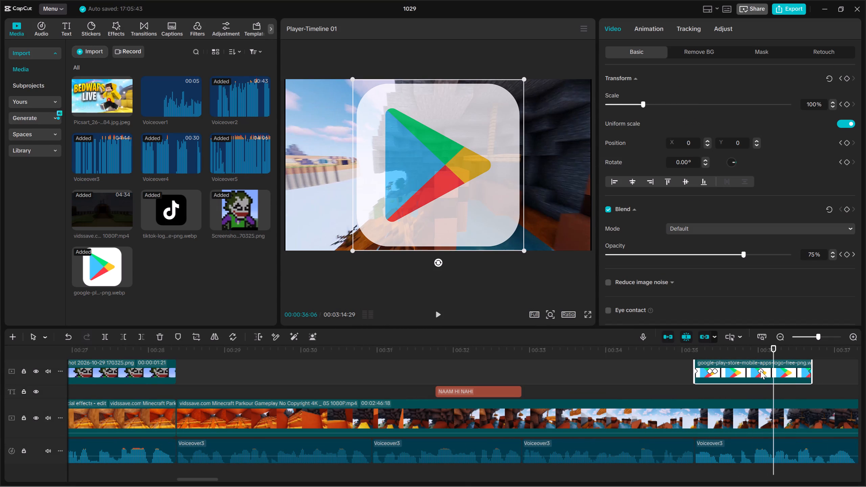
pyautogui.moveTo(760, 371); pyautogui.dragTo(799, 373)
pyautogui.press('Up')
pyautogui.press('space')
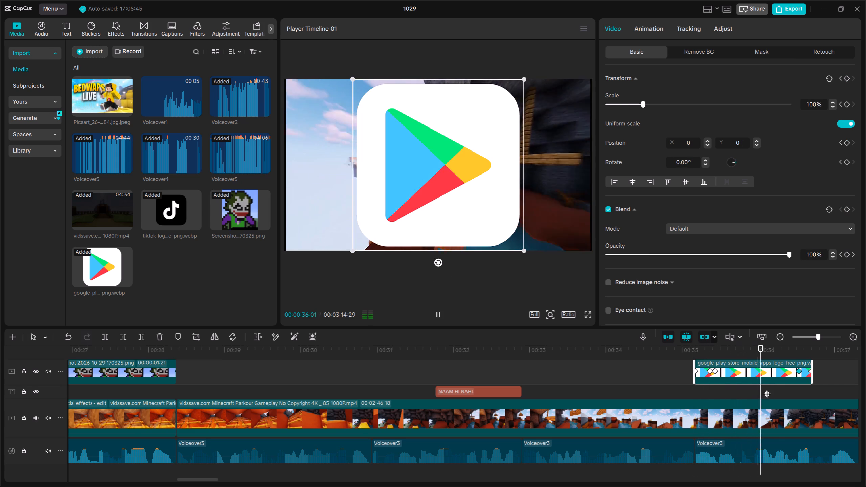
pyautogui.press('space')
# Scale the Google Play logo down to 59% at its 00:00:35:13 keyframe and play back the entrance.
pyautogui.click(711, 373)
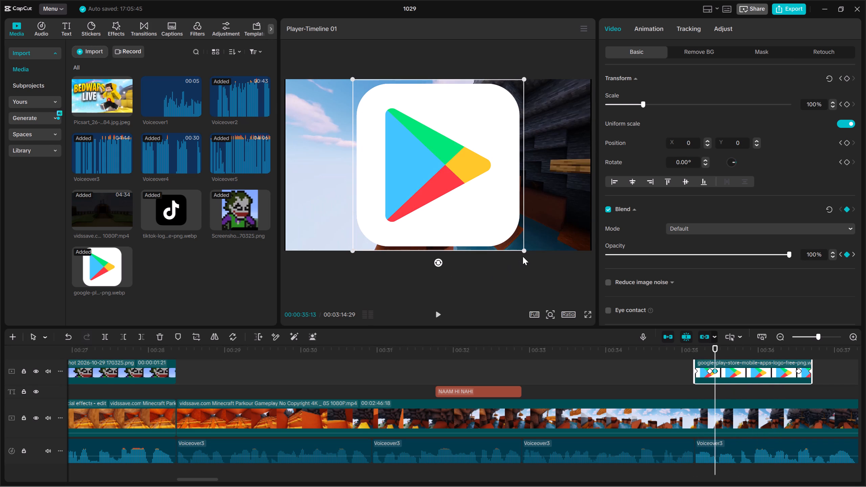
pyautogui.moveTo(524, 252); pyautogui.dragTo(482, 201)
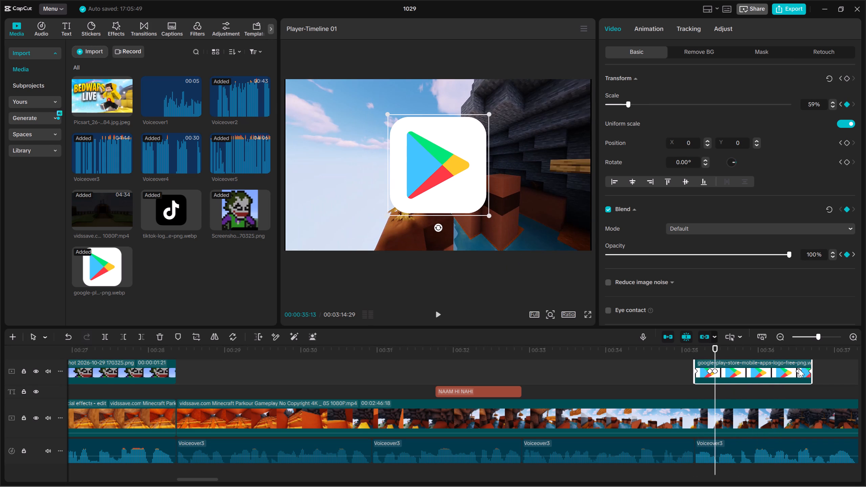
pyautogui.click(800, 370)
pyautogui.click(686, 374)
pyautogui.press('space')
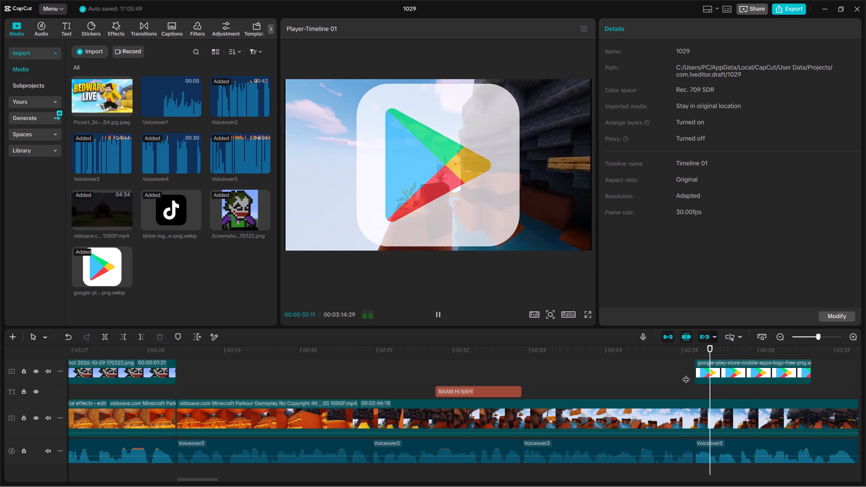
pyautogui.press('space')
# Nudge the logo's settling keyframe slightly later, shrink the logo at 00:00:35:11, and play the animation through.
pyautogui.click(736, 380)
pyautogui.press('Up')
pyautogui.click(711, 369)
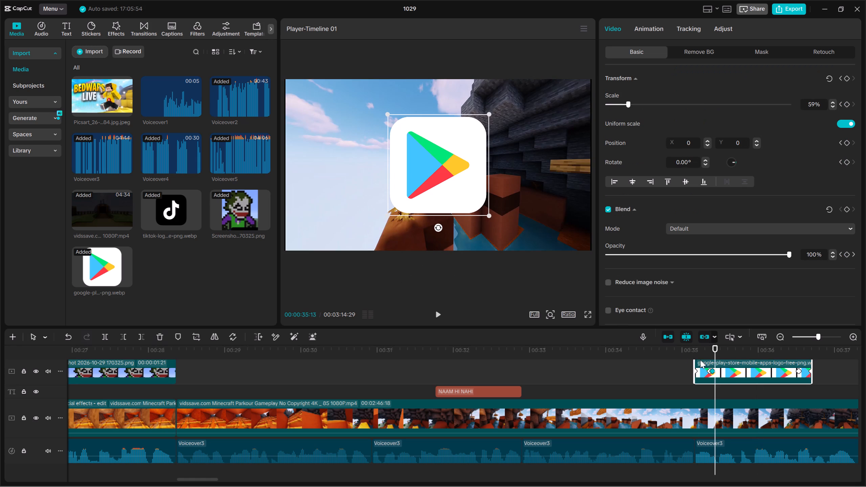
pyautogui.moveTo(710, 369); pyautogui.dragTo(717, 371)
pyautogui.click(708, 369)
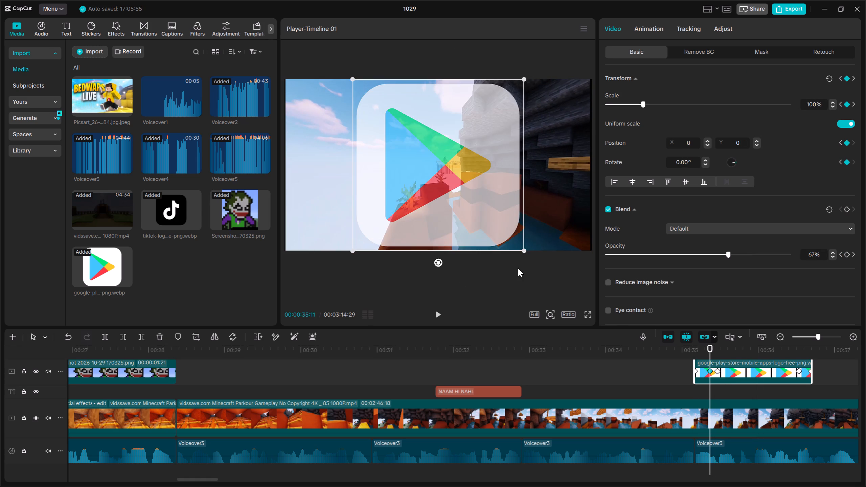
pyautogui.moveTo(523, 248); pyautogui.dragTo(501, 225)
pyautogui.press('Up')
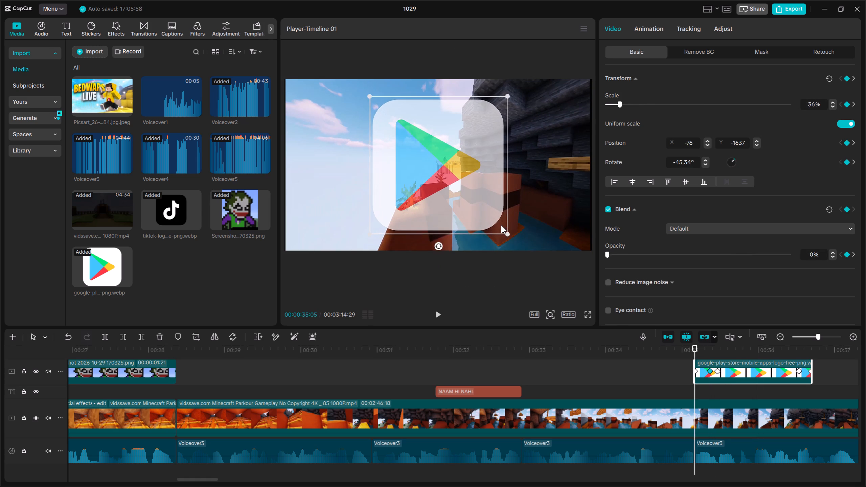
pyautogui.press('space')
pyautogui.press('space')
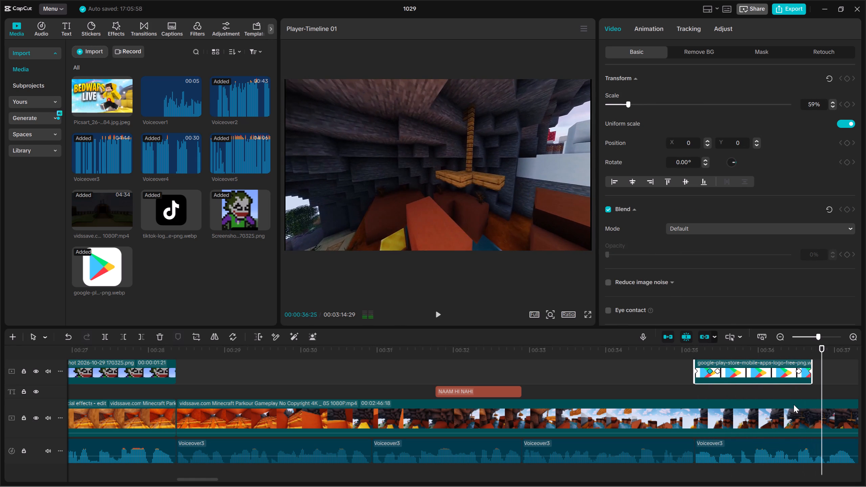
# Split the gameplay video at 00:00:36:21 and 00:00:35:05 to isolate the segment beneath the Google Play logo.
pyautogui.click(797, 410)
pyautogui.press('Up')
pyautogui.click(108, 333)
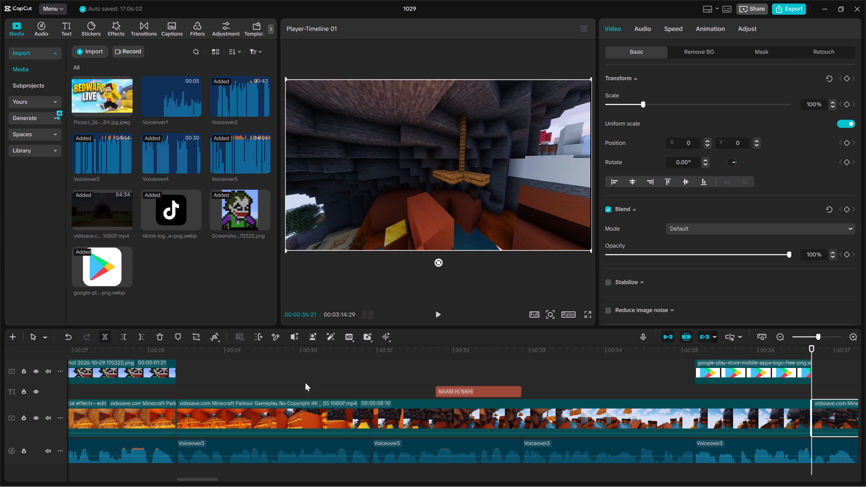
pyautogui.click(719, 412)
pyautogui.press('Up')
pyautogui.click(102, 337)
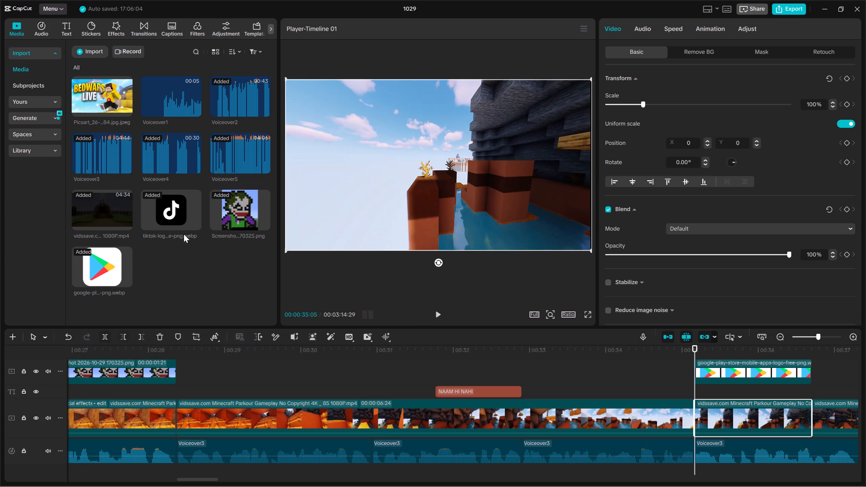
# Apply the Classic Blur video effect to the gameplay segment beneath the Google Play logo.
pyautogui.click(107, 27)
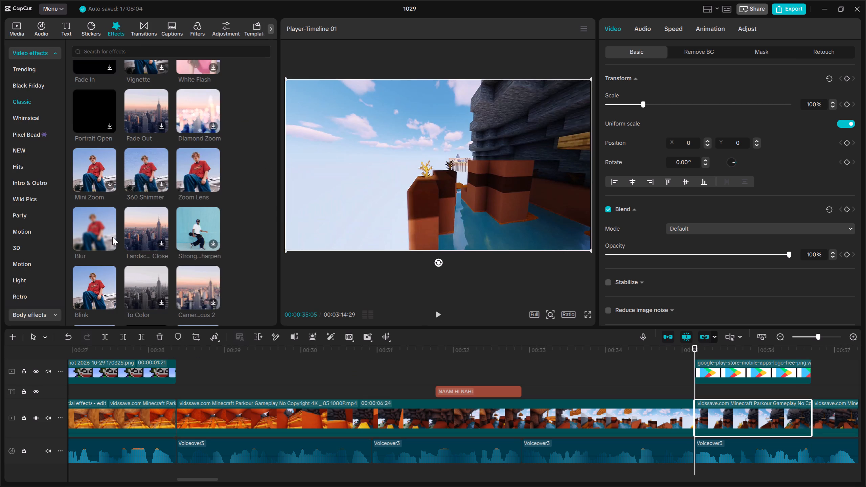
pyautogui.moveTo(90, 223); pyautogui.dragTo(741, 407)
# Add a default text caption at 00:00:37:13 and change its wording to "Block Game".
pyautogui.press('space')
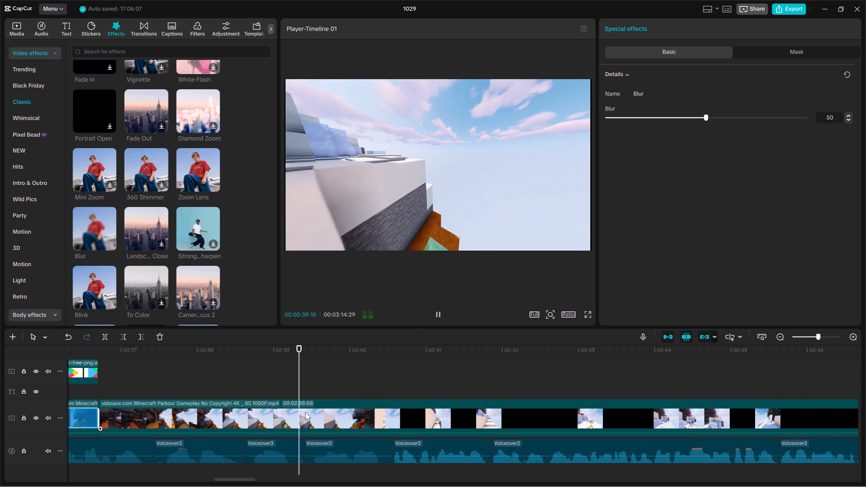
pyautogui.click(169, 391)
pyautogui.press('Up')
pyautogui.click(74, 26)
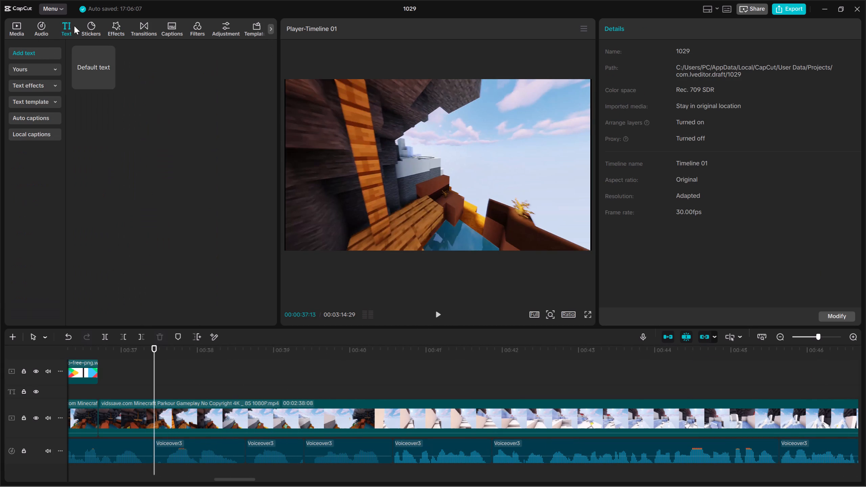
pyautogui.moveTo(79, 69); pyautogui.dragTo(155, 390)
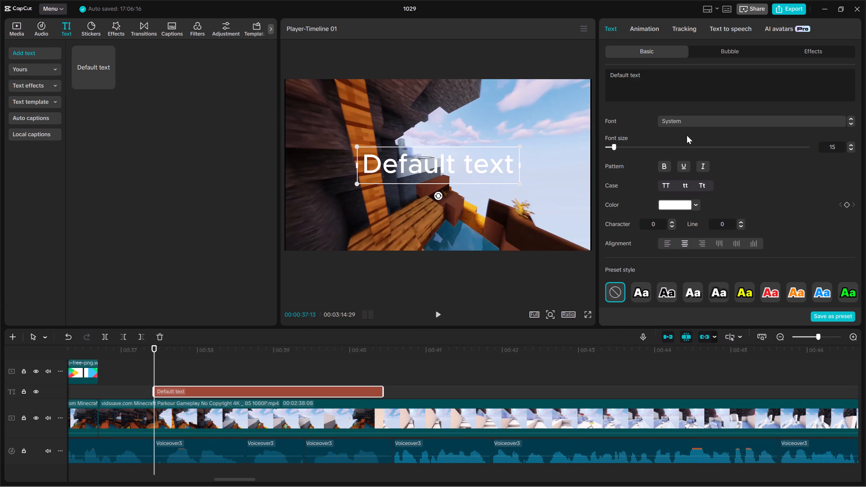
pyautogui.moveTo(651, 83); pyautogui.dragTo(584, 66)
pyautogui.press('BackSpace')
pyautogui.write('Block Game')
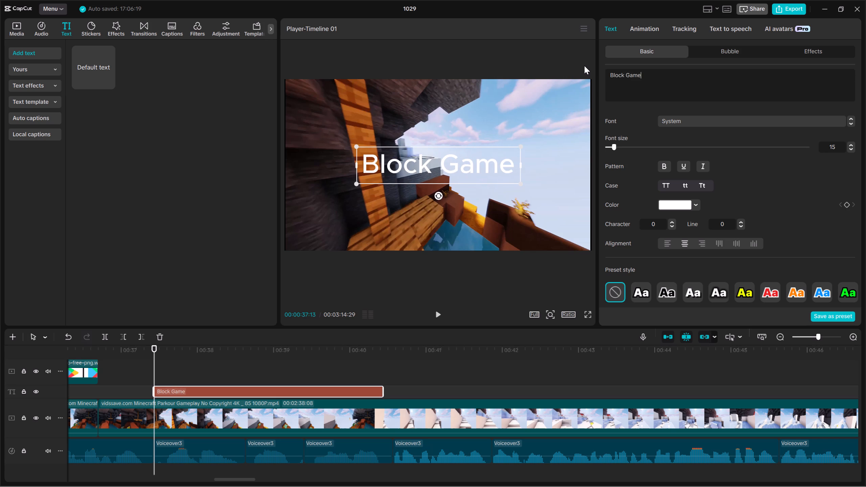
pyautogui.hotkey('shift', '!')
pyautogui.press('BackSpace')
# Split the caption at 00:00:38:19 in time with the narration and shorten the second part's text to "Block".
pyautogui.click(437, 312)
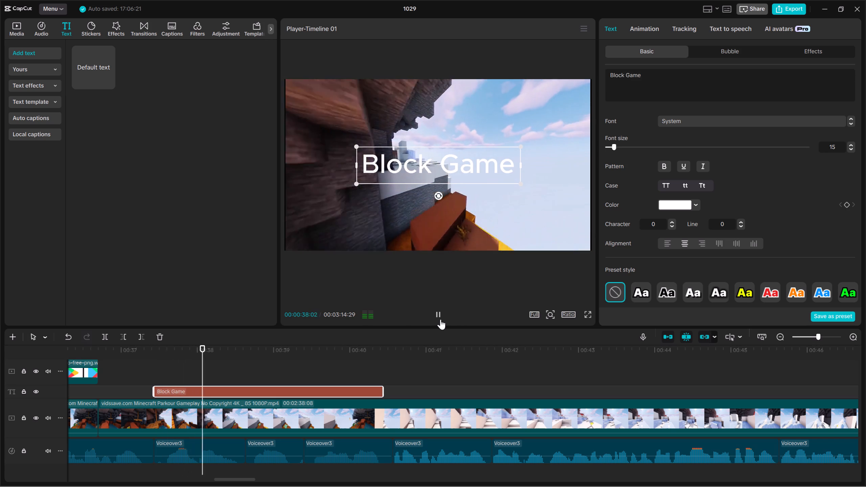
pyautogui.press('space')
pyautogui.press('space')
pyautogui.press('space')
pyautogui.press('Up')
pyautogui.click(102, 335)
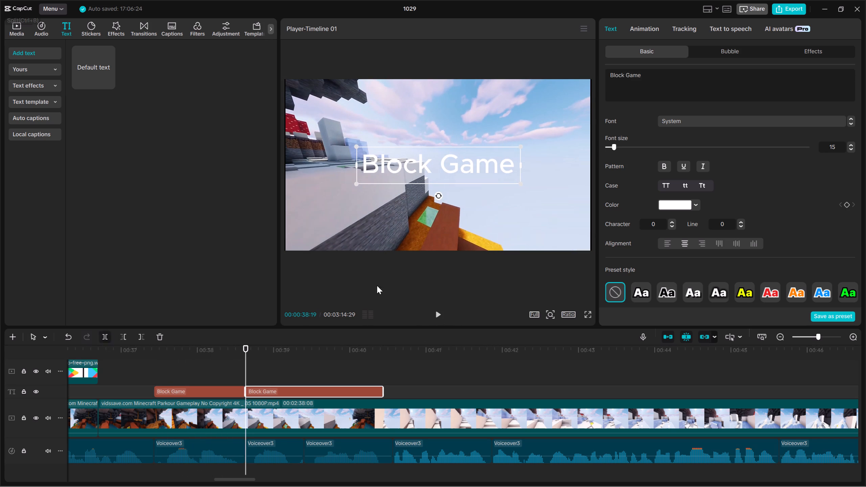
pyautogui.click(686, 78)
pyautogui.press('BackSpace')
pyautogui.press('BackSpace')
pyautogui.press('BackSpace')
pyautogui.press('BackSpace')
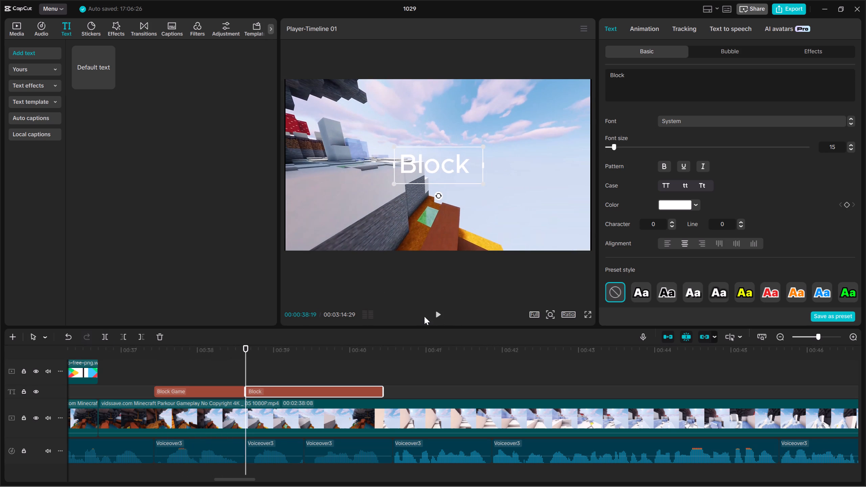
# Split the "Block" caption at 00:00:39:12 and change the new part's text to "Mini Block".
pyautogui.click(435, 312)
pyautogui.press('space')
pyautogui.press('Up')
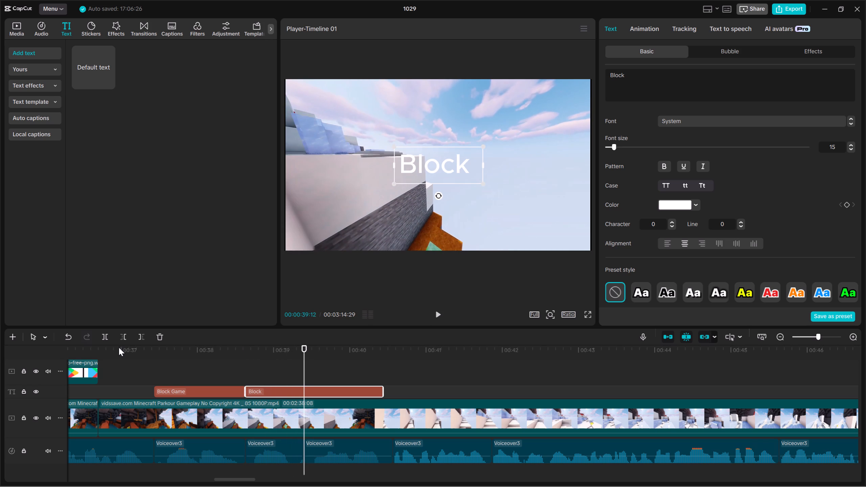
pyautogui.click(108, 337)
pyautogui.click(612, 80)
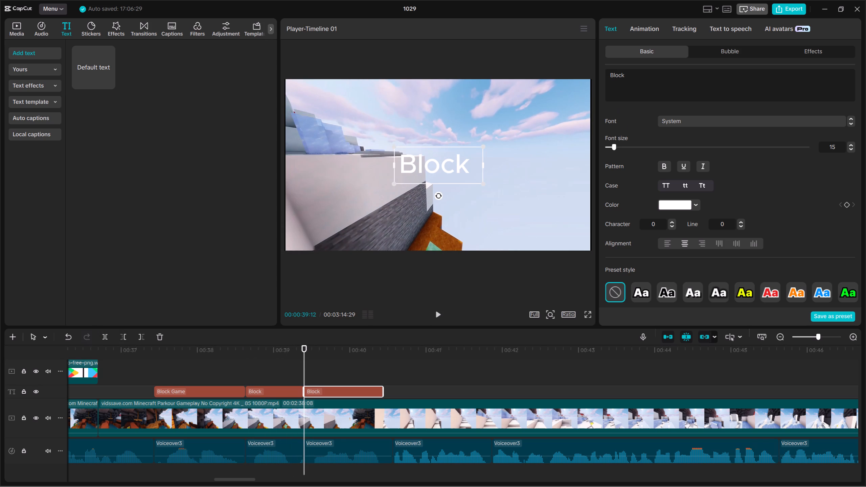
pyautogui.click(612, 75)
pyautogui.write('Mini')
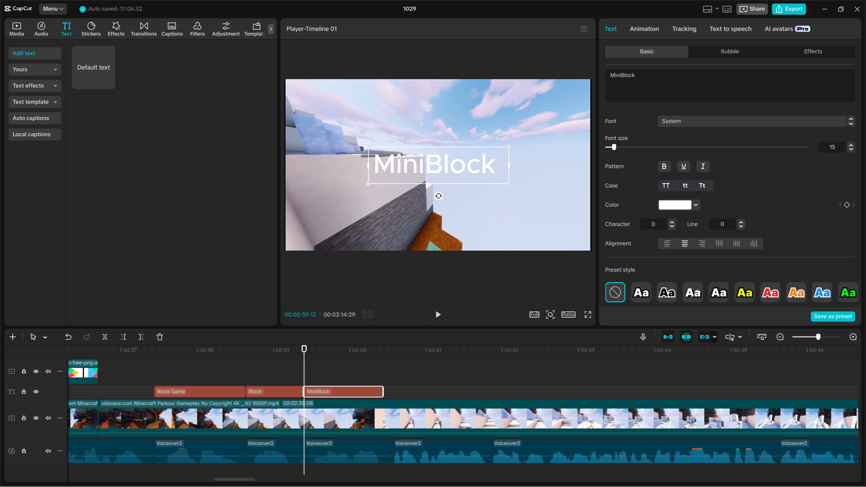
pyautogui.press('space')
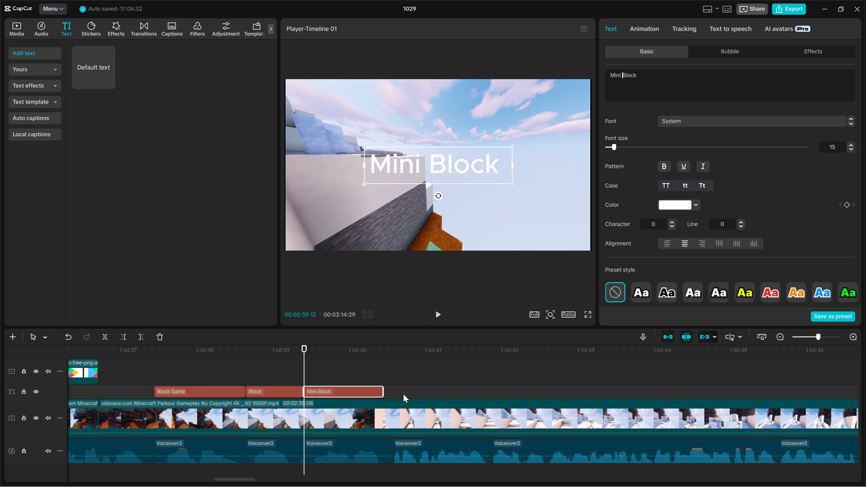
# Move the "Mini Block" and "Block" captions down to the bottom centre of the video frame.
pyautogui.moveTo(403, 394); pyautogui.dragTo(185, 380)
pyautogui.moveTo(495, 174); pyautogui.dragTo(498, 235)
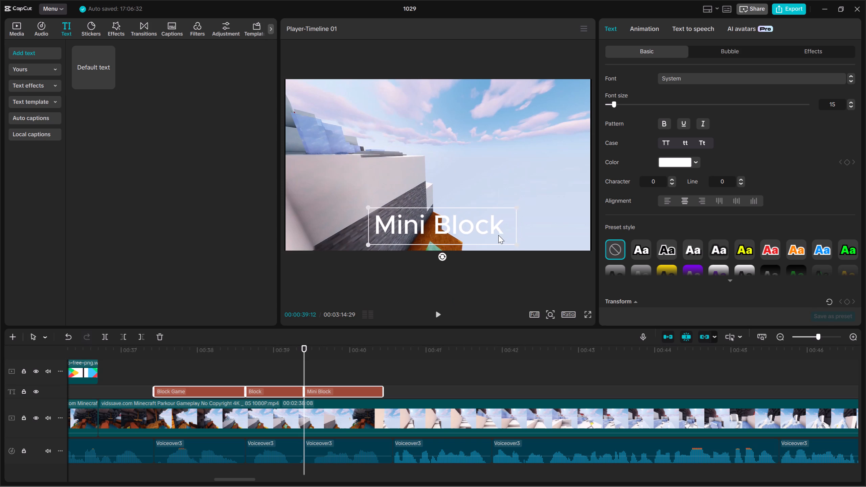
pyautogui.moveTo(498, 235); pyautogui.dragTo(497, 242)
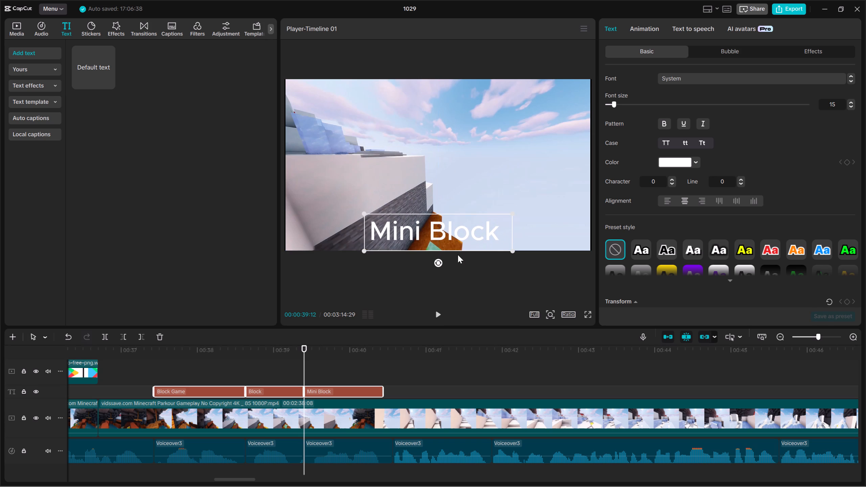
pyautogui.click(278, 373)
pyautogui.click(267, 392)
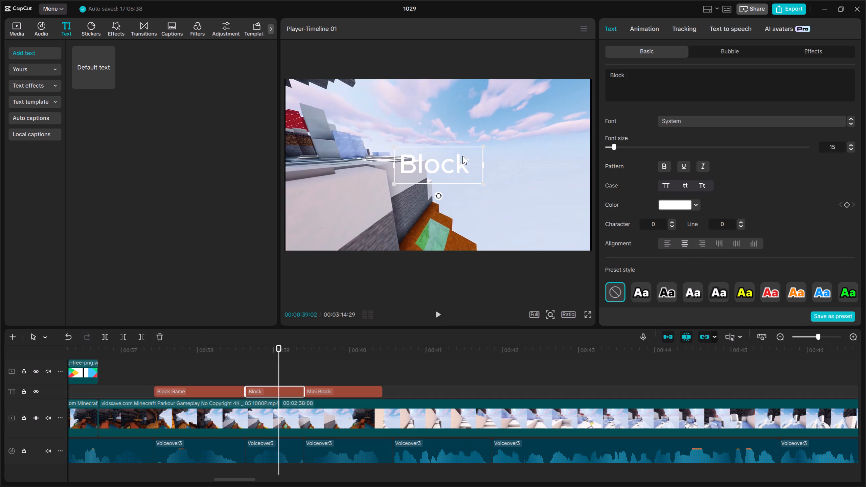
pyautogui.moveTo(462, 156); pyautogui.dragTo(462, 224)
# Apply the white preset style with black outline to all three new captions and set their stroke thickness to 42.
pyautogui.click(332, 385)
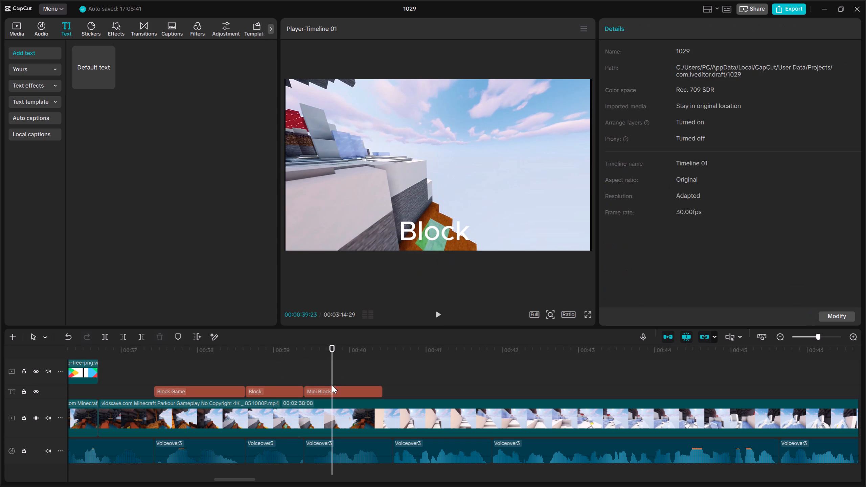
pyautogui.click(328, 390)
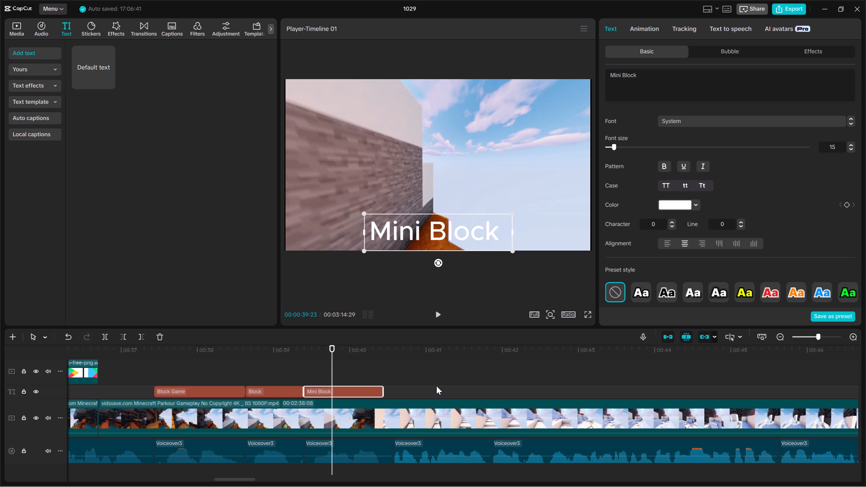
pyautogui.moveTo(390, 390); pyautogui.dragTo(184, 386)
pyautogui.click(645, 253)
pyautogui.scroll(-3, 725, 207)
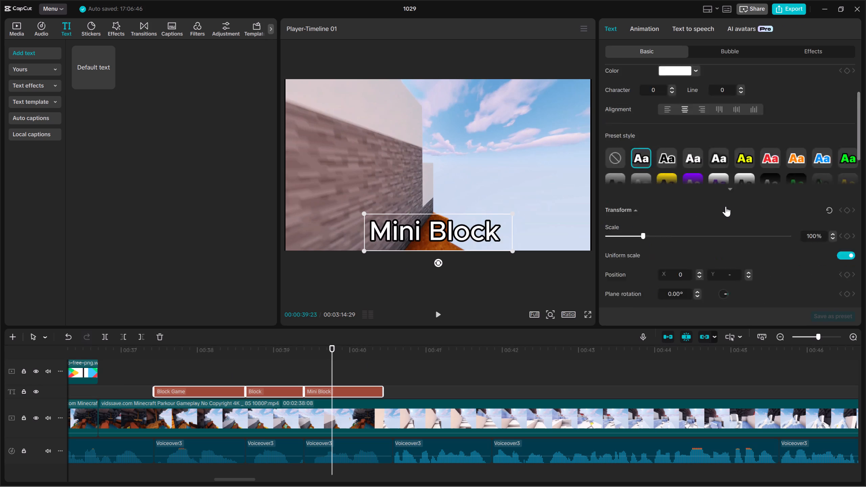
pyautogui.scroll(-4, 726, 206)
pyautogui.scroll(-4, 624, 204)
pyautogui.scroll(1, 622, 157)
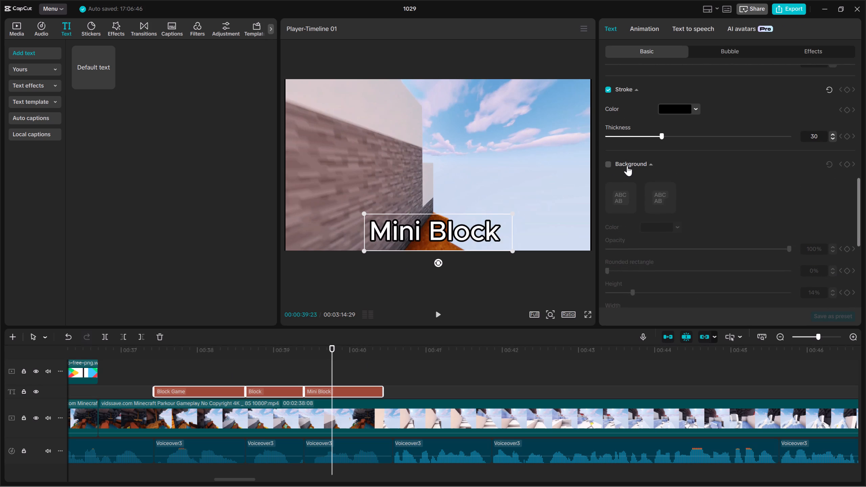
pyautogui.moveTo(652, 135); pyautogui.dragTo(684, 132)
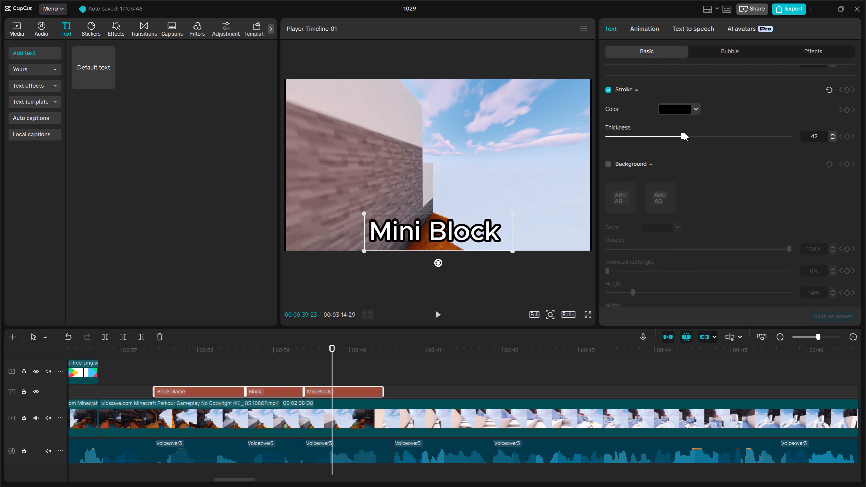
# Move the "Block Game" caption down to the bottom centre of the video frame.
pyautogui.moveTo(684, 132); pyautogui.dragTo(669, 131)
pyautogui.click(176, 364)
pyautogui.press('space')
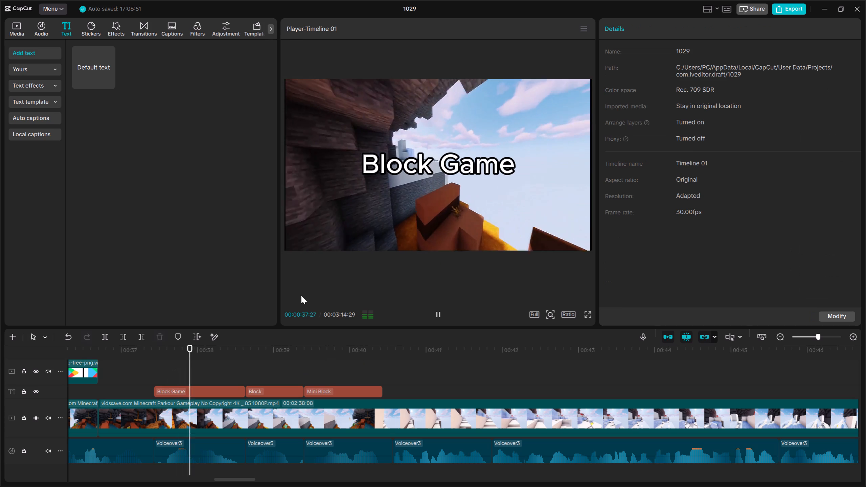
pyautogui.press('space')
pyautogui.press('Up')
pyautogui.click(219, 392)
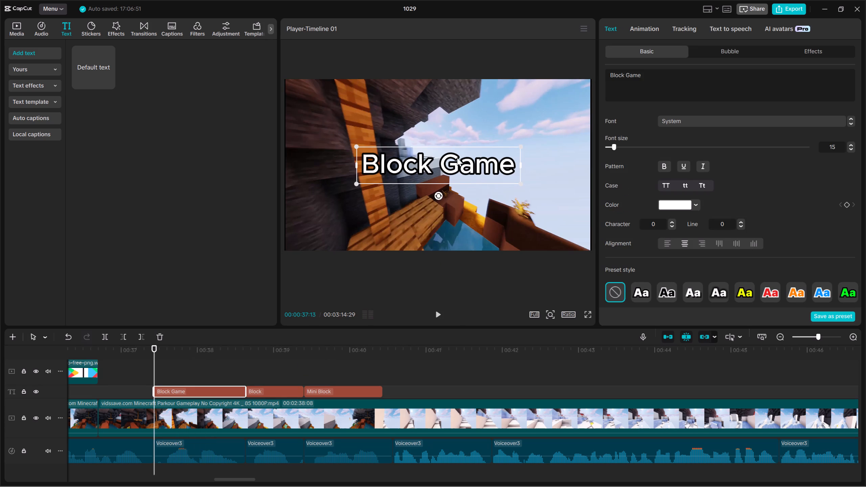
pyautogui.moveTo(457, 158); pyautogui.dragTo(455, 226)
# Play back the three captions and the following narration to about 00:00:46, and return to the voiceover cut at 00:00:45:19.
pyautogui.press('space')
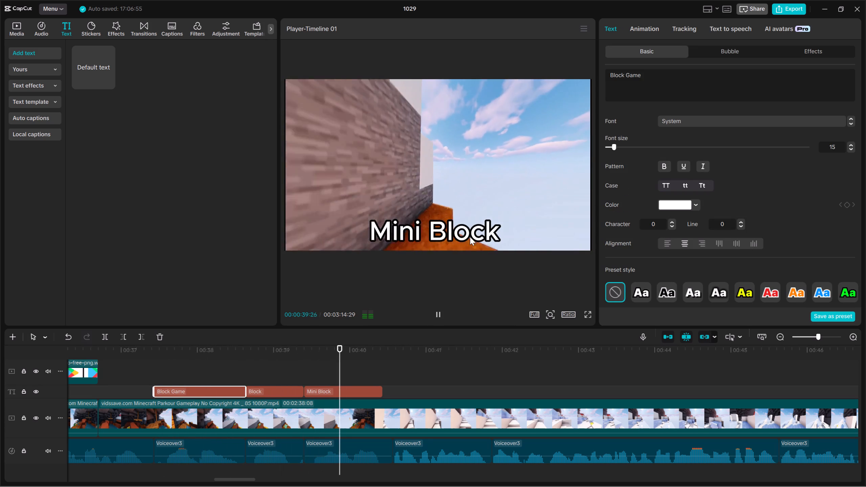
pyautogui.press('space')
pyautogui.press('space')
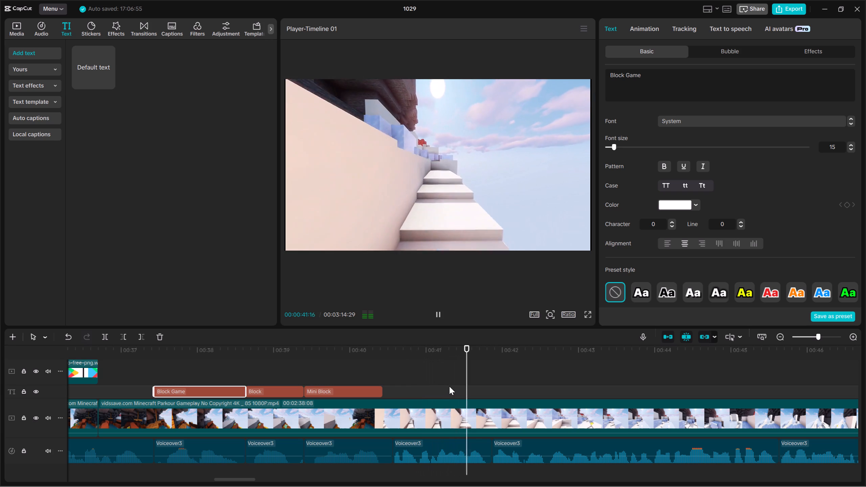
pyautogui.press('space')
pyautogui.press('space')
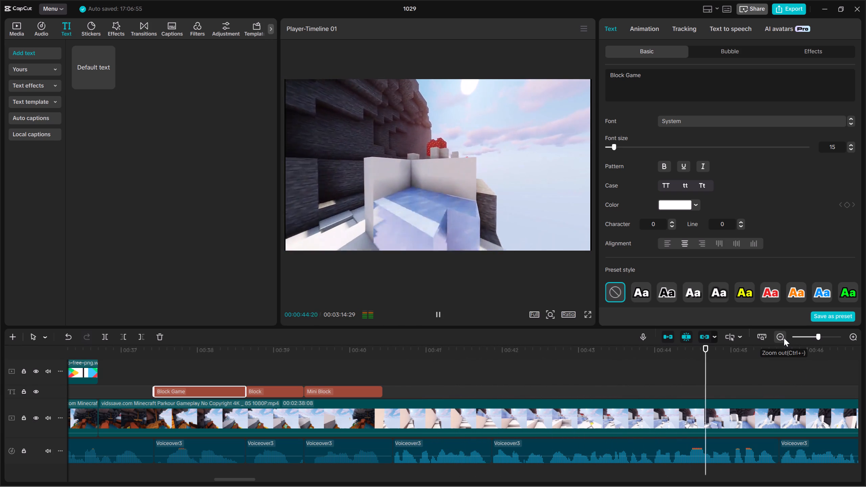
pyautogui.press('space')
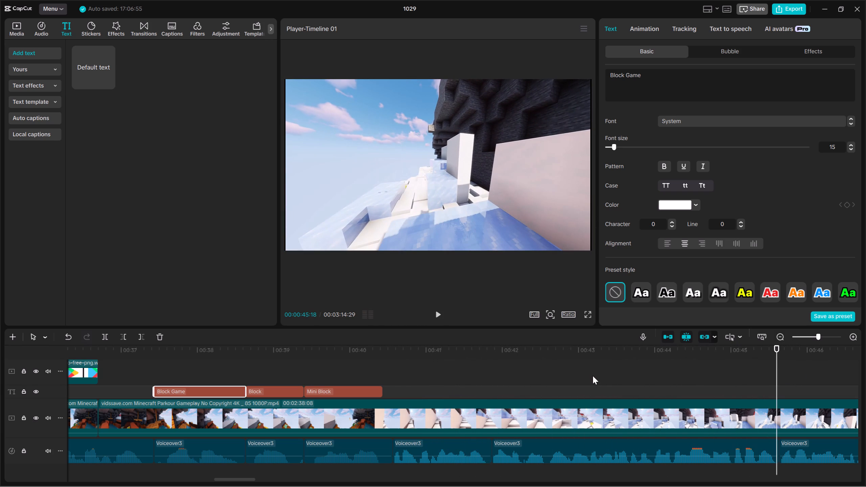
pyautogui.press('space')
pyautogui.press('space')
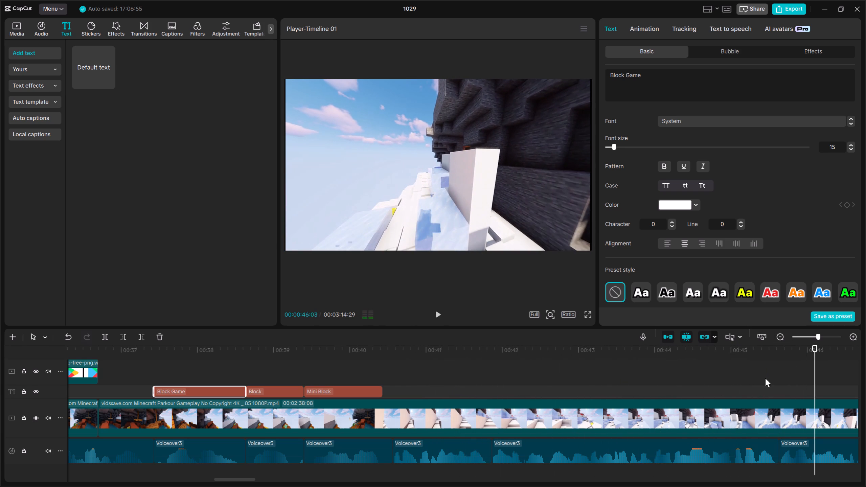
pyautogui.press('Up')
# Listen to the narration on to about 00:00:50 and put the playhead at the voiceover cut at 00:00:48:28.
pyautogui.scroll(-7, 796, 408)
pyautogui.moveTo(804, 360); pyautogui.dragTo(859, 364)
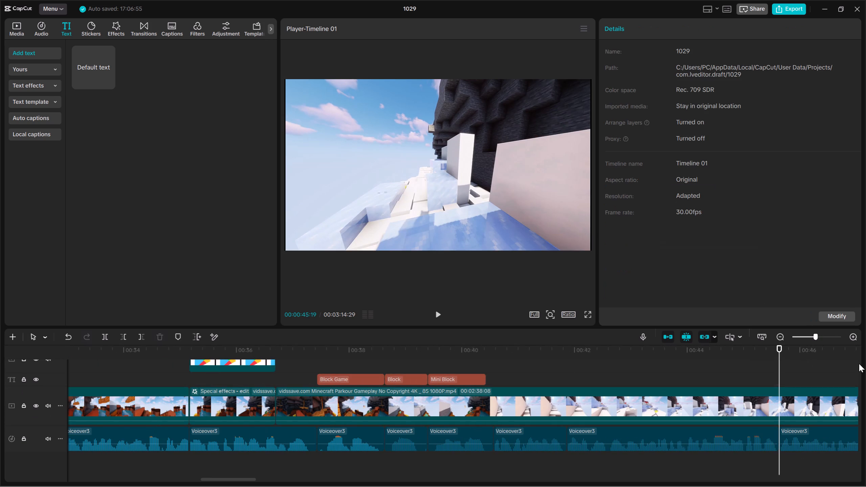
pyautogui.moveTo(859, 364); pyautogui.dragTo(865, 362)
pyautogui.press('space')
pyautogui.click(698, 399)
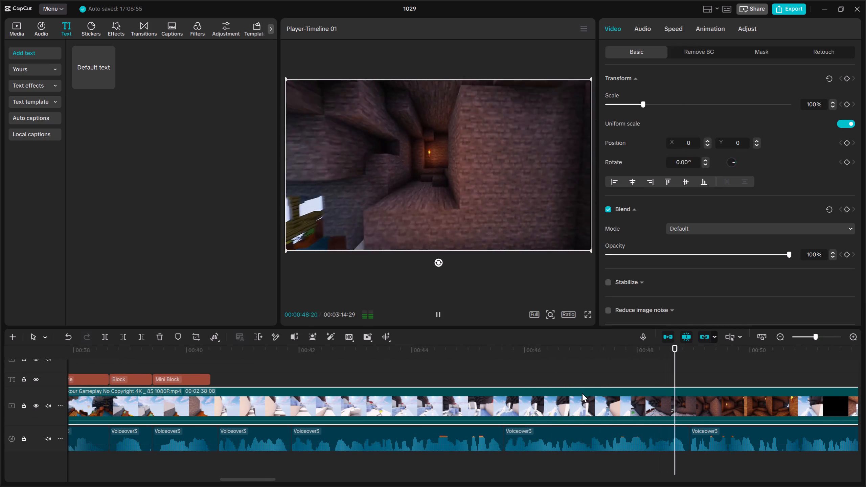
pyautogui.press('space')
pyautogui.press('space')
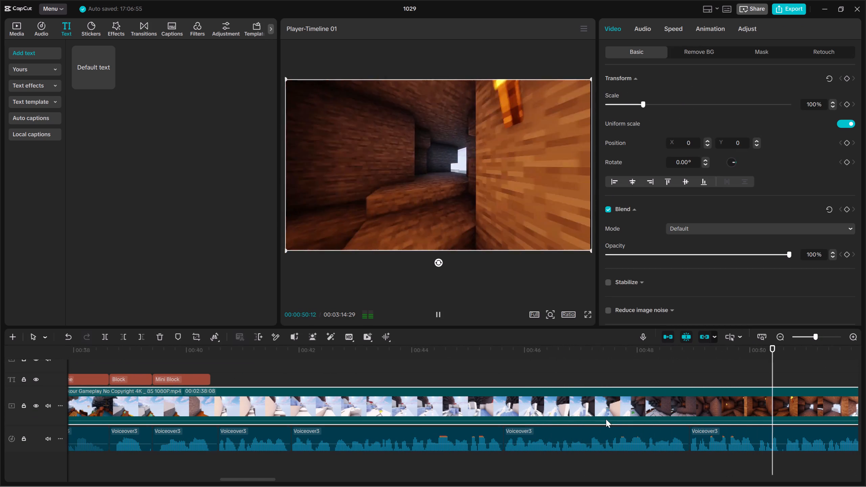
pyautogui.press('space')
pyautogui.press('Up')
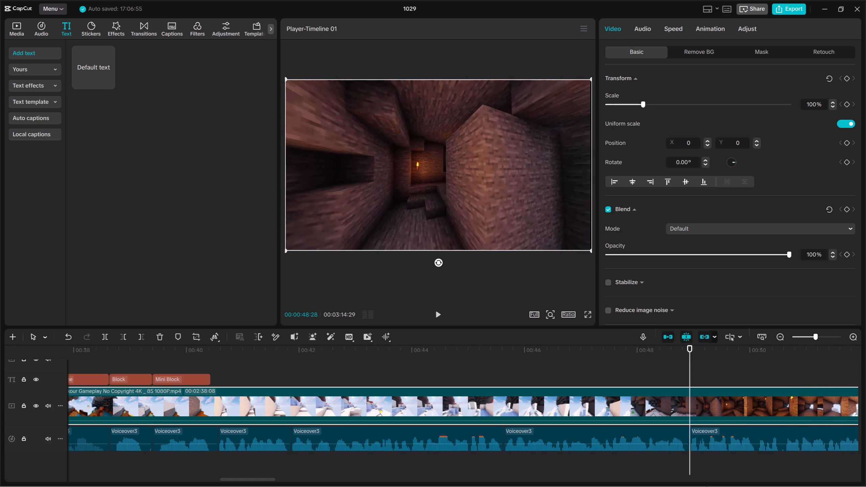
# Switch to Chrome and open a new browser tab.
pyautogui.click(549, 480)
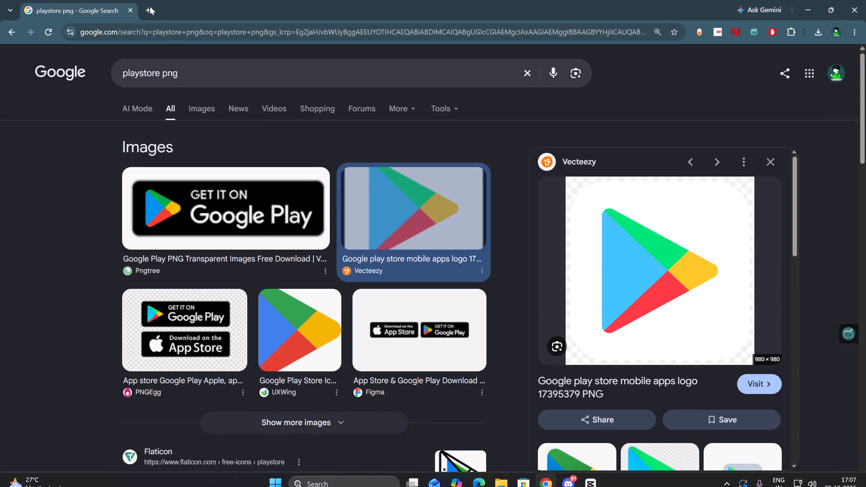
pyautogui.click(149, 6)
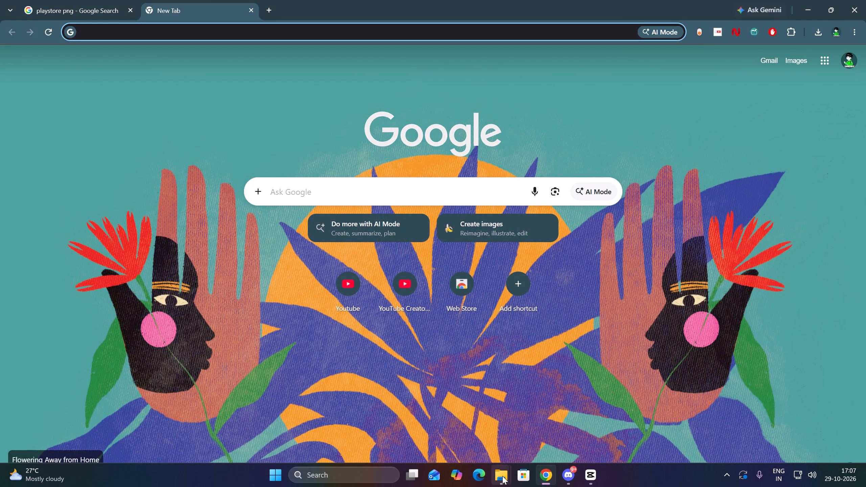
# Search the Downloads folder in File Explorer for "calender" and close the window.
pyautogui.click(502, 476)
pyautogui.click(472, 413)
pyautogui.click(796, 121)
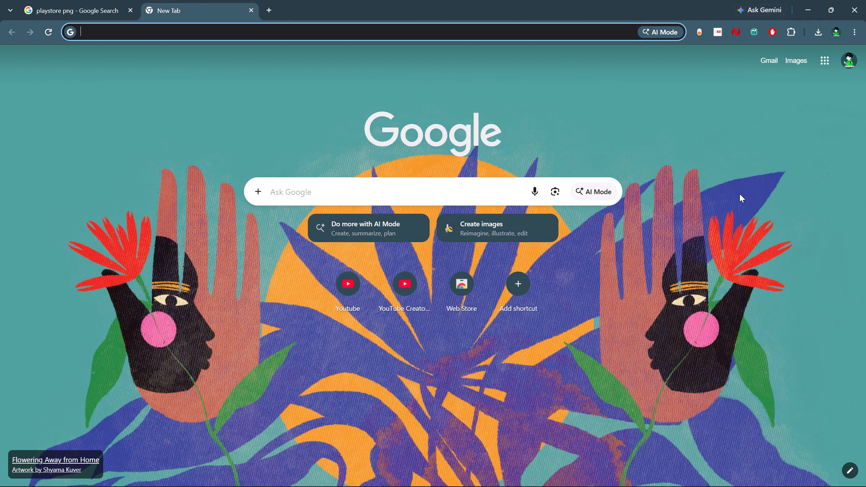
pyautogui.click(506, 473)
pyautogui.moveTo(777, 180); pyautogui.dragTo(782, 173)
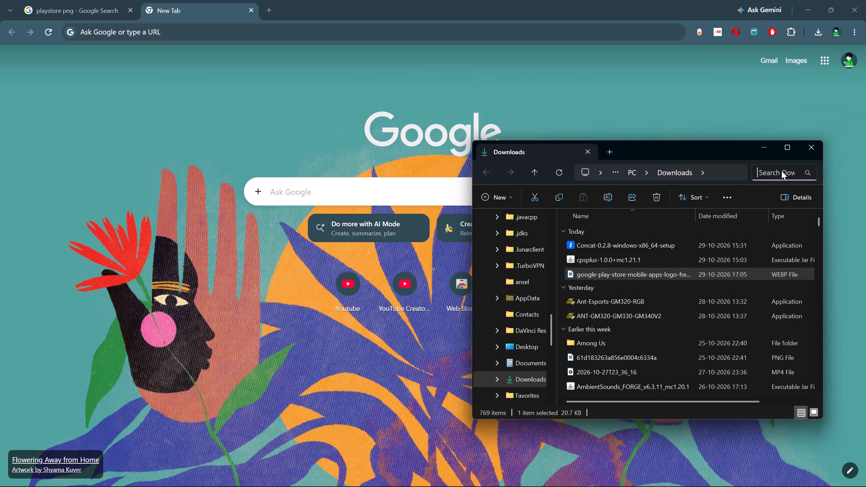
pyautogui.write('calender')
pyautogui.click(818, 142)
# Close the Play Store image search and search YouTube for "minecrat green screen calender".
pyautogui.click(344, 281)
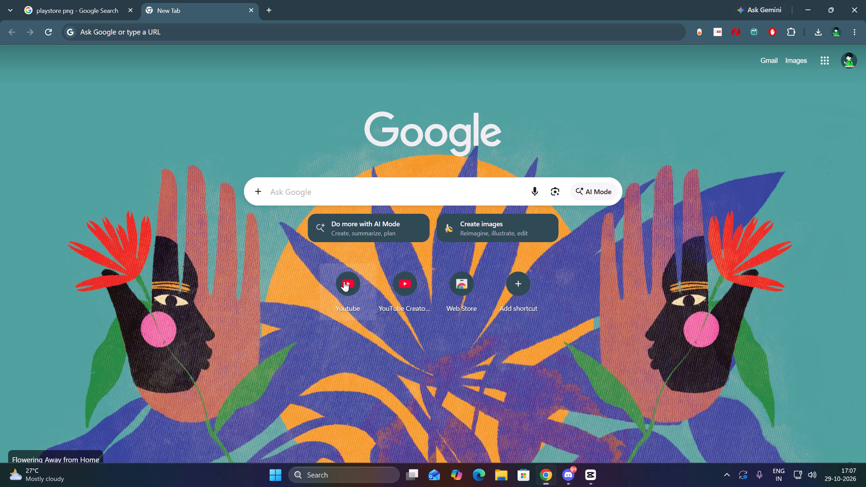
pyautogui.click(99, 0)
pyautogui.click(128, 9)
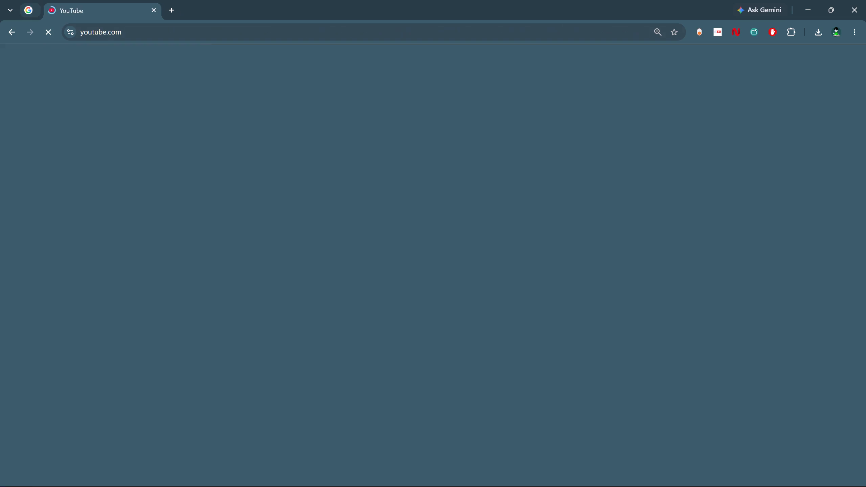
pyautogui.click(303, 59)
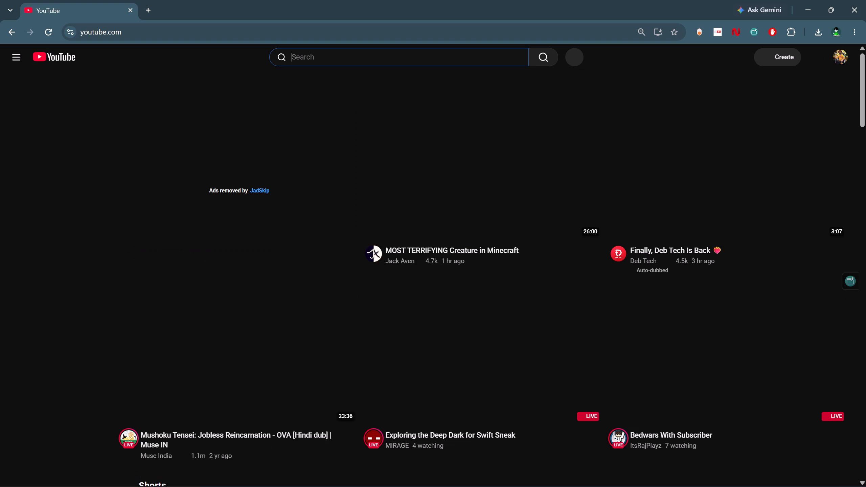
pyautogui.write('minecrat png calender')
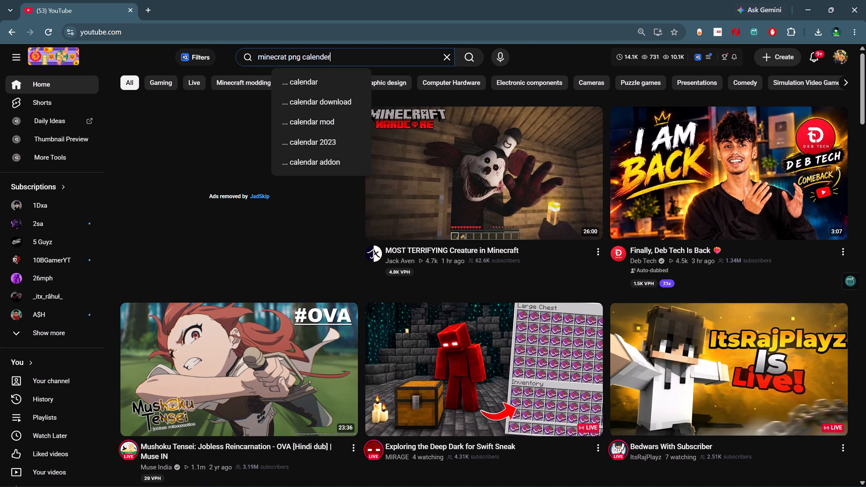
pyautogui.click(298, 59)
pyautogui.click(303, 58)
pyautogui.press('BackSpace')
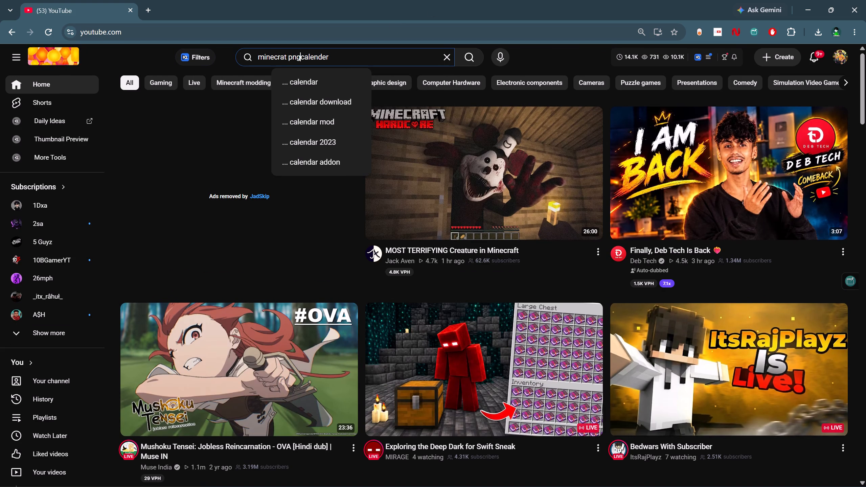
pyautogui.press('BackSpace')
pyautogui.press('BackSpace')
pyautogui.press('BackSpace')
pyautogui.write('green screen')
pyautogui.press('space')
pyautogui.press('Return')
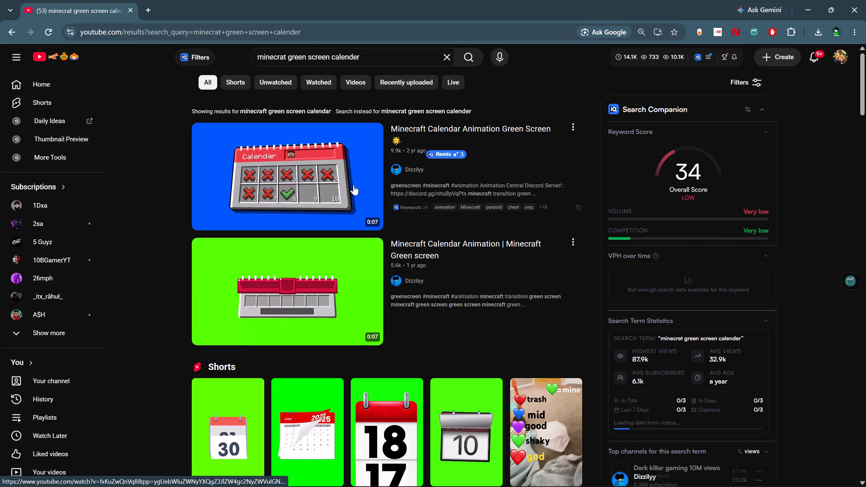
# Open the "Minecraft Calendar Animation Green Screen" video with the blue background and copy its link.
pyautogui.click(354, 185)
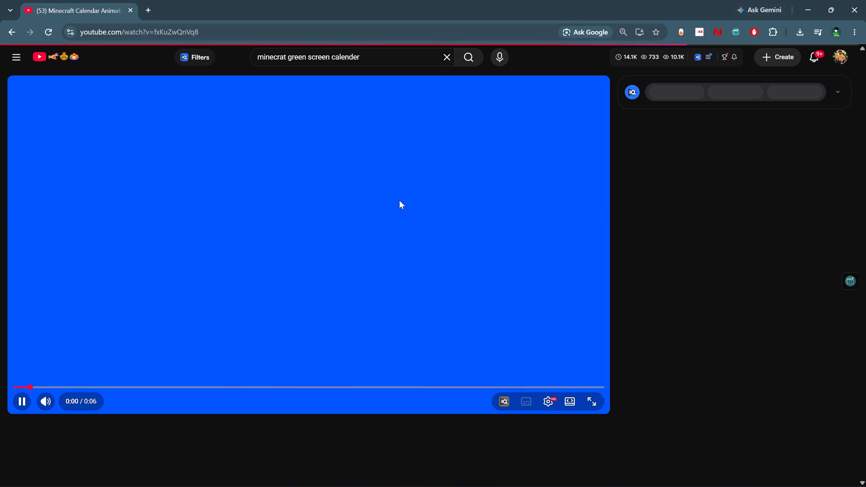
pyautogui.click(202, 30)
pyautogui.rightClick(193, 32)
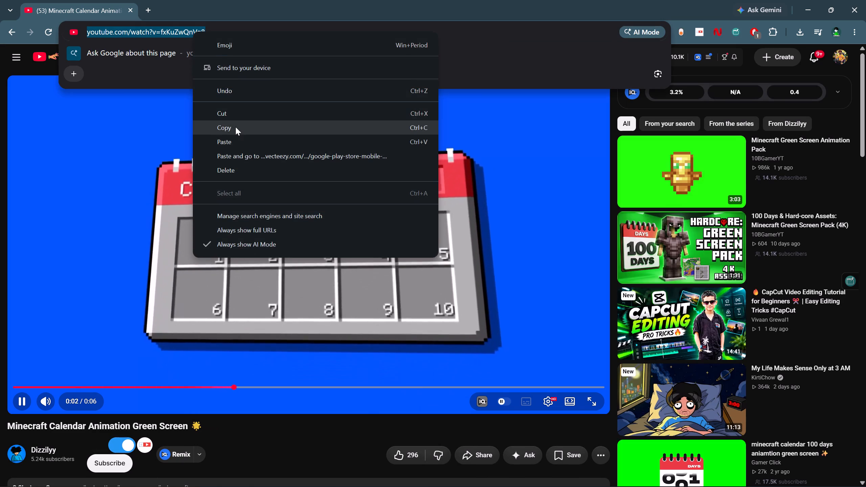
pyautogui.click(235, 127)
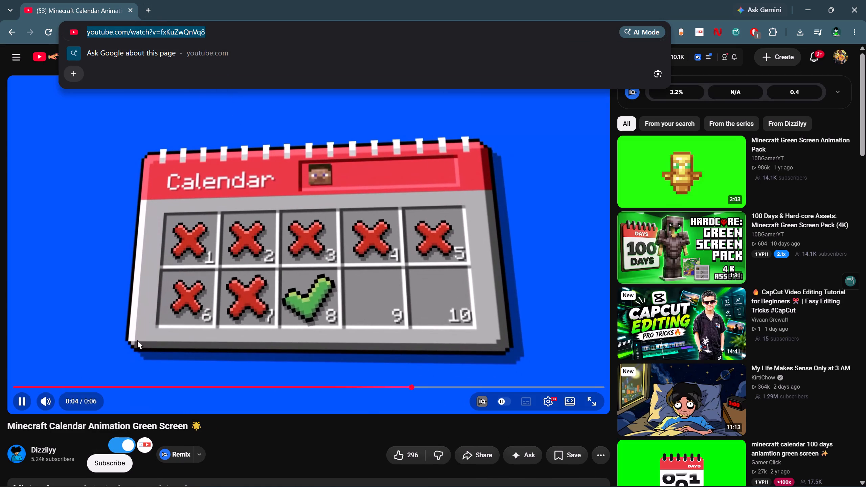
# Return to the results and view the second video, "Minecraft Calendar Animation | Minecraft Green screen".
pyautogui.click(9, 27)
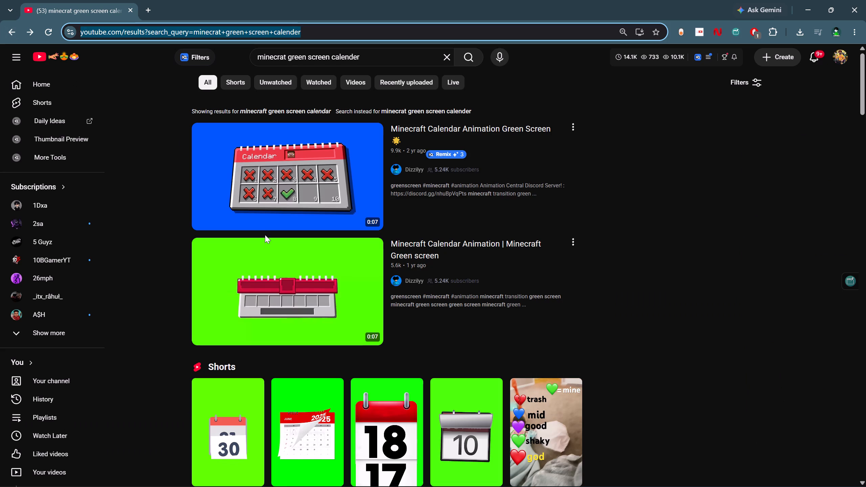
pyautogui.click(281, 259)
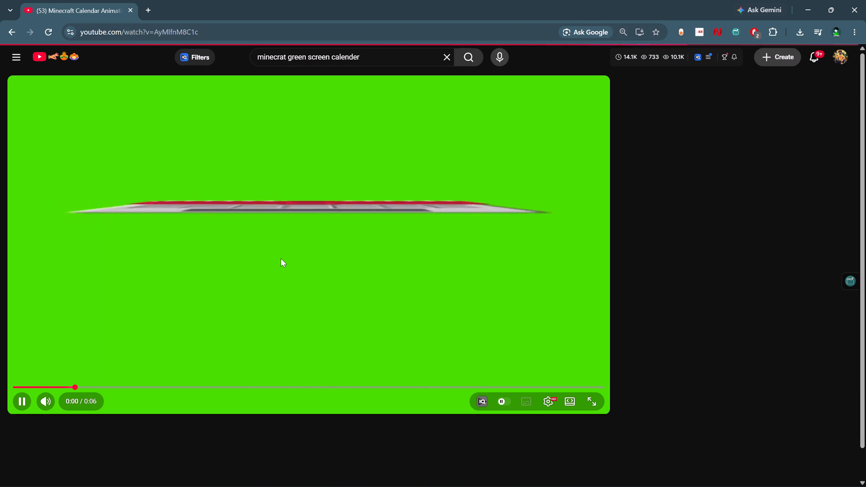
# Search Google for "yt video download" in a new tab and open the VidsSave YouTube downloader.
pyautogui.click(150, 9)
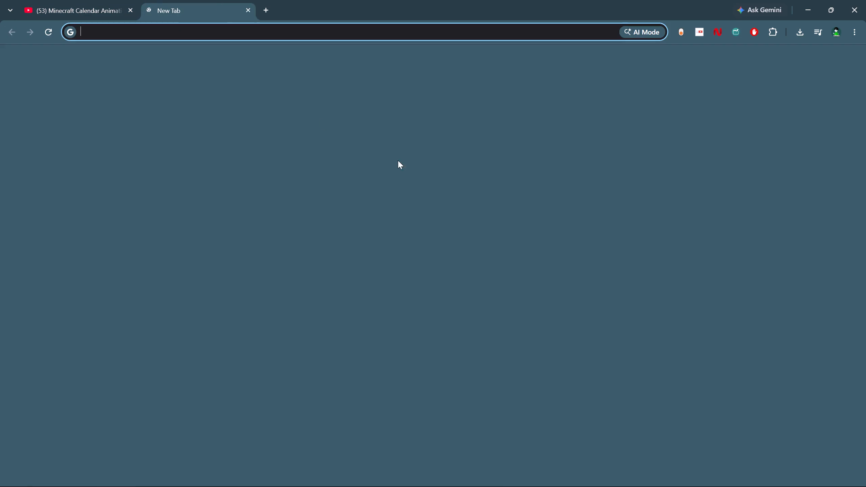
pyautogui.click(404, 181)
pyautogui.write('yt video download')
pyautogui.press('Return')
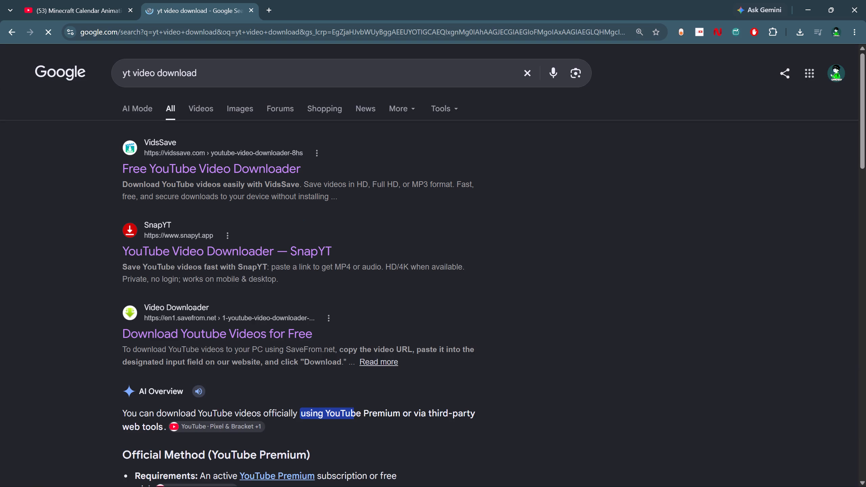
pyautogui.click(245, 166)
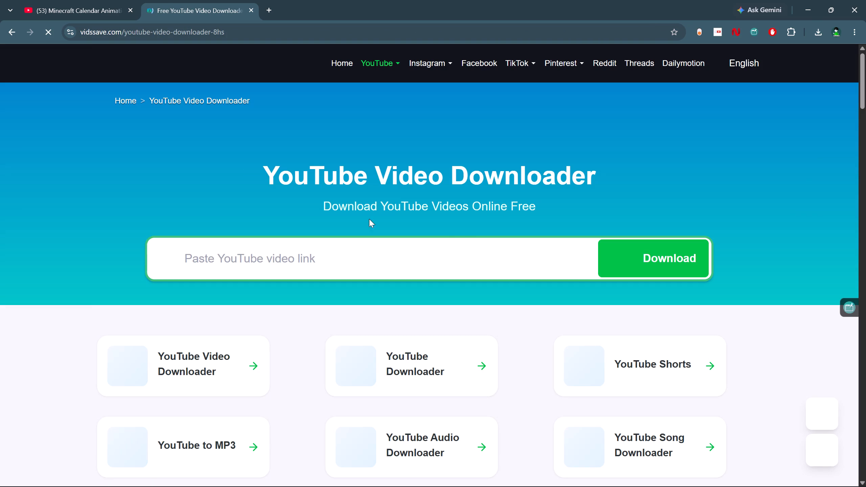
# Submit the copied calendar video link to VidsSave and download the video as a 1080P MP4.
pyautogui.click(453, 270)
pyautogui.click(444, 258)
pyautogui.hotkey('ctrl', 'v')
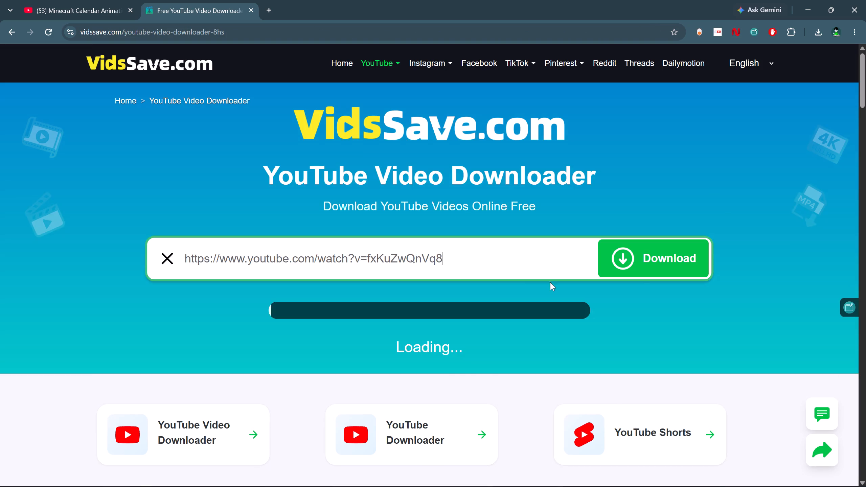
pyautogui.click(644, 186)
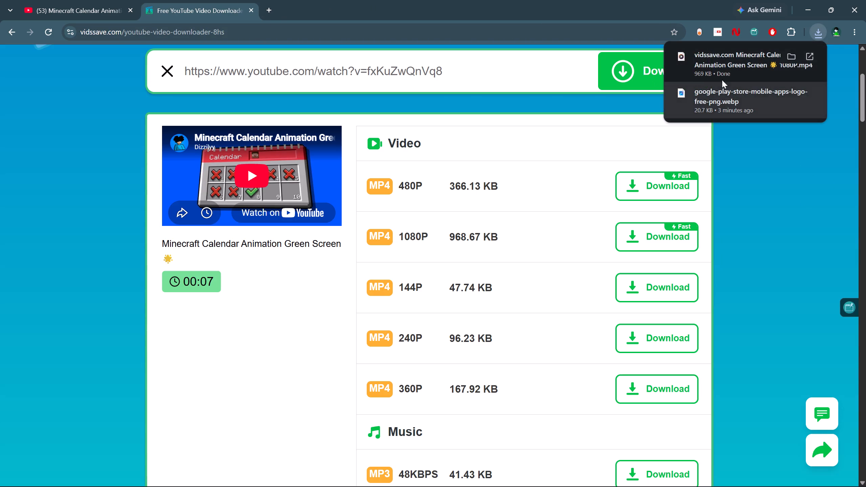
# Locate the downloaded Minecraft calendar MP4 in the Downloads folder and import it into the CapCut project's media.
pyautogui.click(787, 54)
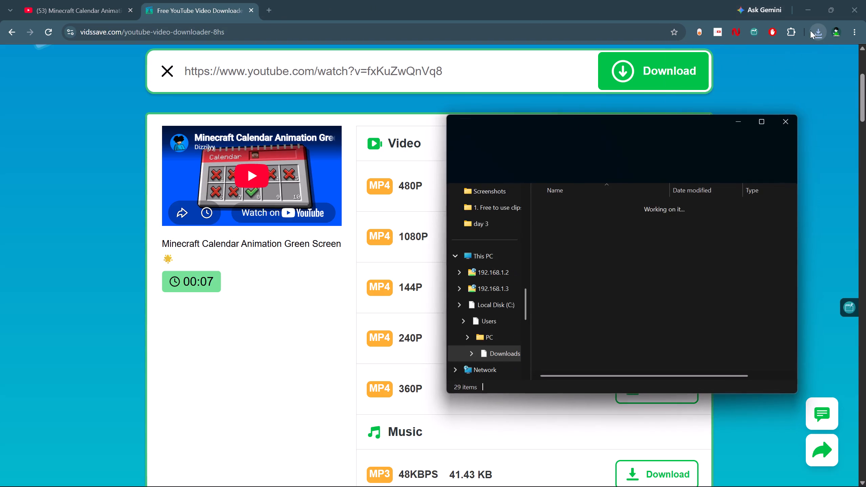
pyautogui.click(807, 5)
pyautogui.click(30, 34)
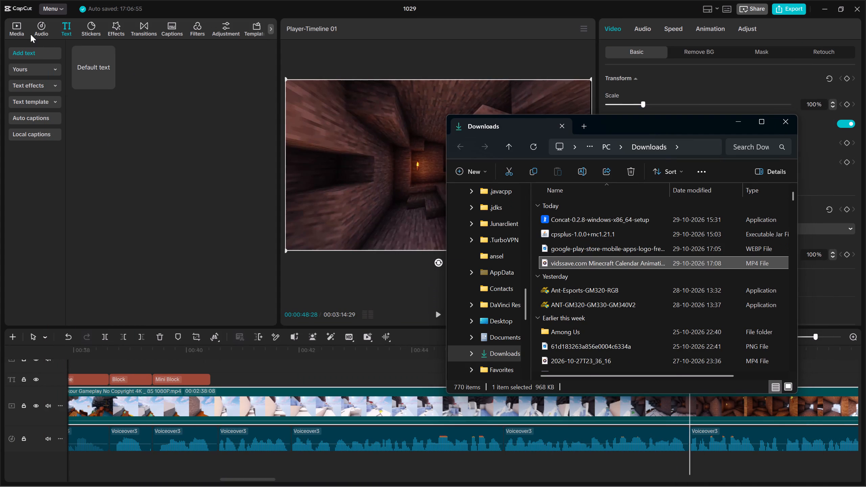
pyautogui.click(17, 26)
pyautogui.click(500, 472)
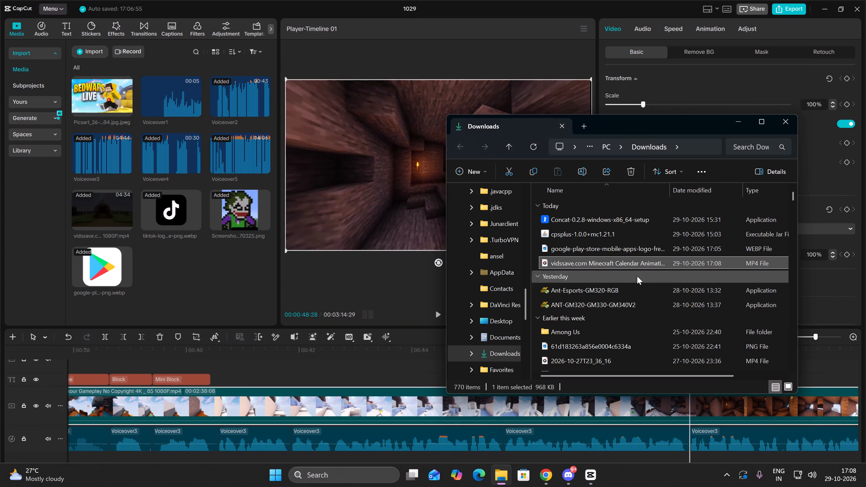
pyautogui.moveTo(639, 263); pyautogui.dragTo(203, 251)
# Place the calendar clip on a track above the gameplay, starting at 00:00:48:28, and preview its start.
pyautogui.moveTo(165, 263); pyautogui.dragTo(684, 367)
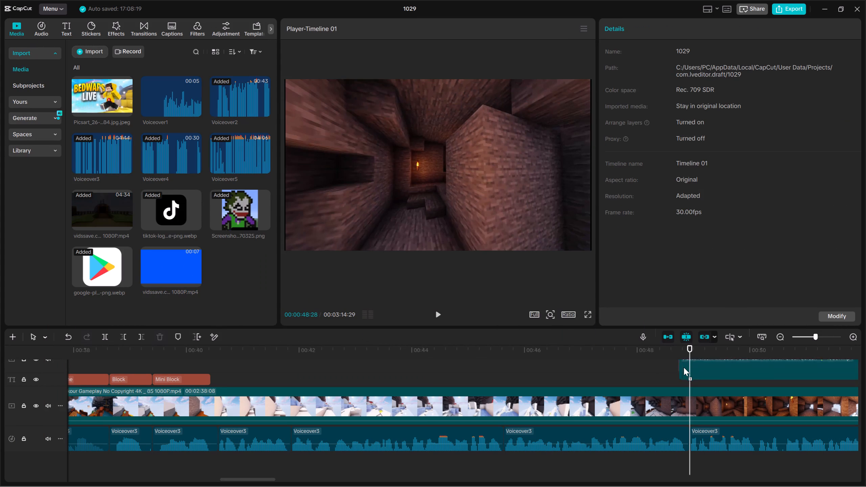
pyautogui.moveTo(684, 367); pyautogui.dragTo(690, 370)
pyautogui.press('space')
pyautogui.press('space')
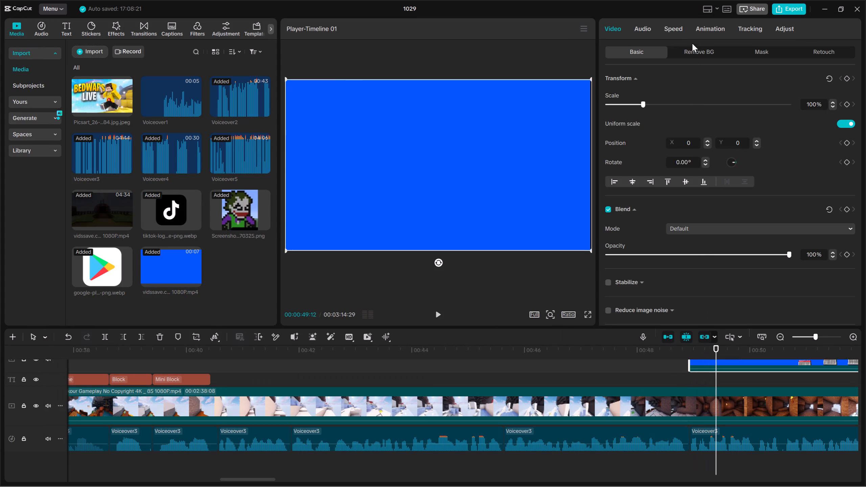
# Remove the calendar clip's blue background with Chroma key, sampling the blue and setting intensity to 27.
pyautogui.click(695, 57)
pyautogui.click(610, 101)
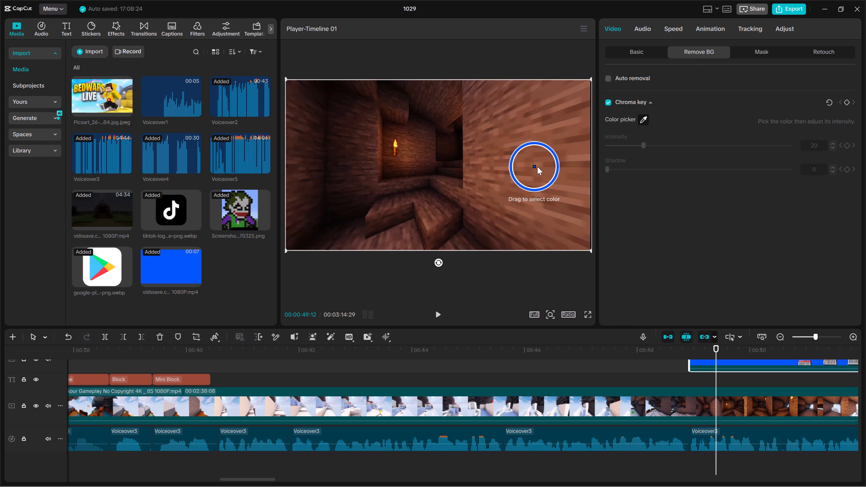
pyautogui.click(537, 166)
pyautogui.moveTo(640, 144); pyautogui.dragTo(657, 144)
# Preview the keyed calendar clip and trim away its beginning up to 00:00:50:03.
pyautogui.click(436, 314)
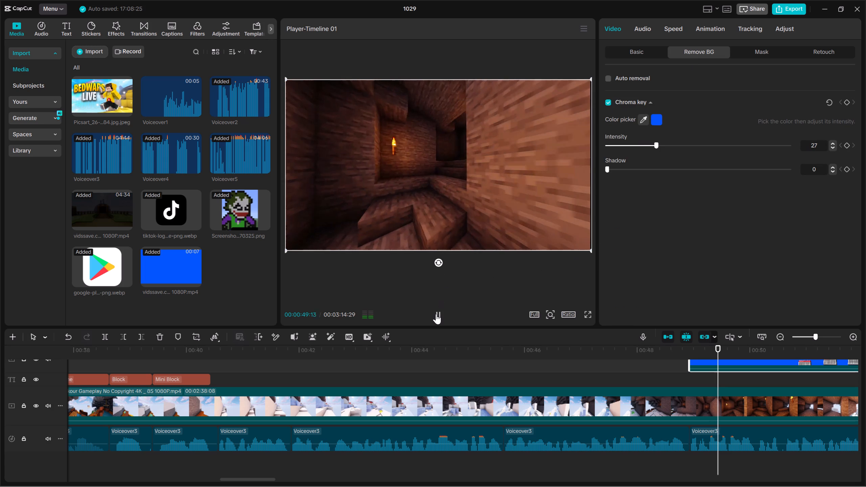
pyautogui.press('space')
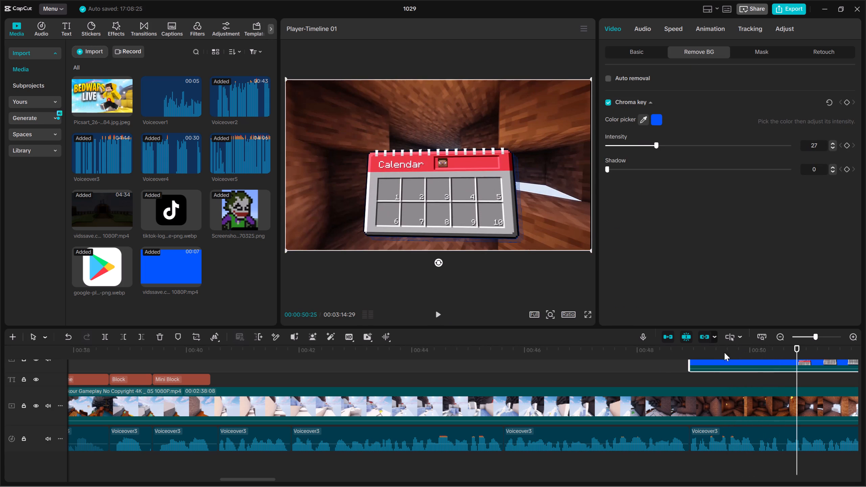
pyautogui.click(781, 378)
pyautogui.moveTo(796, 378); pyautogui.dragTo(796, 355)
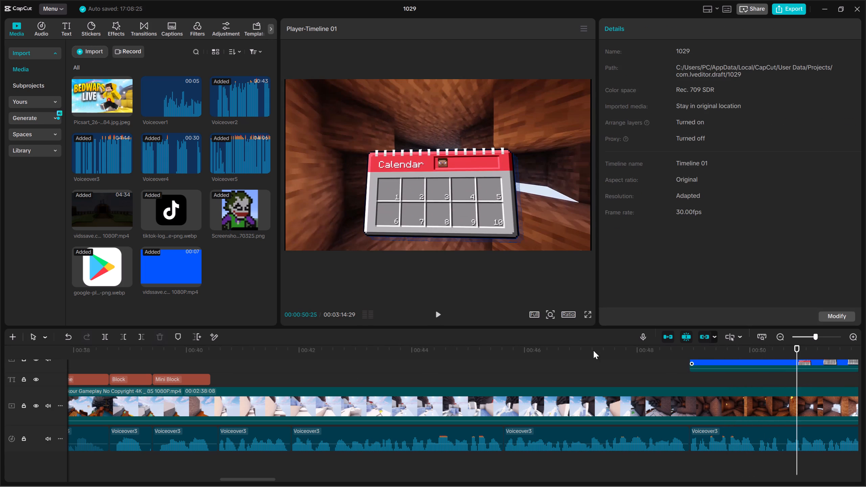
pyautogui.click(753, 390)
pyautogui.click(756, 375)
pyautogui.moveTo(778, 376); pyautogui.dragTo(784, 351)
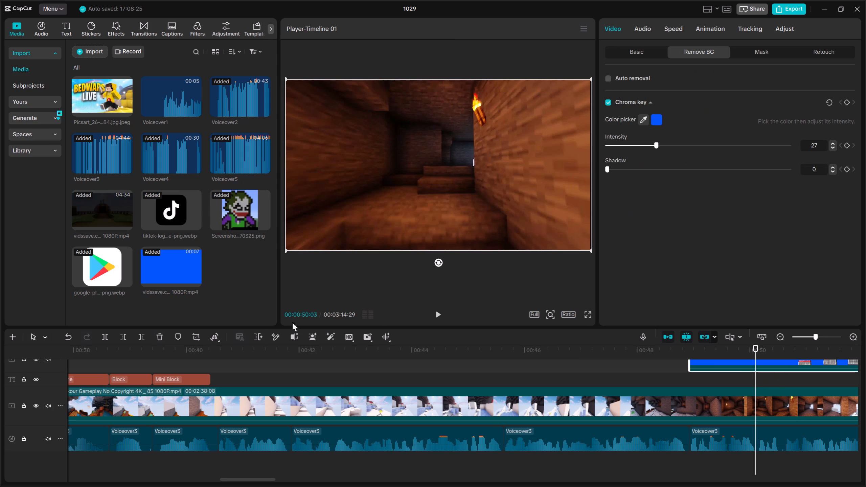
pyautogui.click(125, 335)
# Move the trimmed calendar clip onto the track directly above the gameplay, aligned with the voiceover start at 00:00:48:28.
pyautogui.press('Up')
pyautogui.press('space')
pyautogui.press('space')
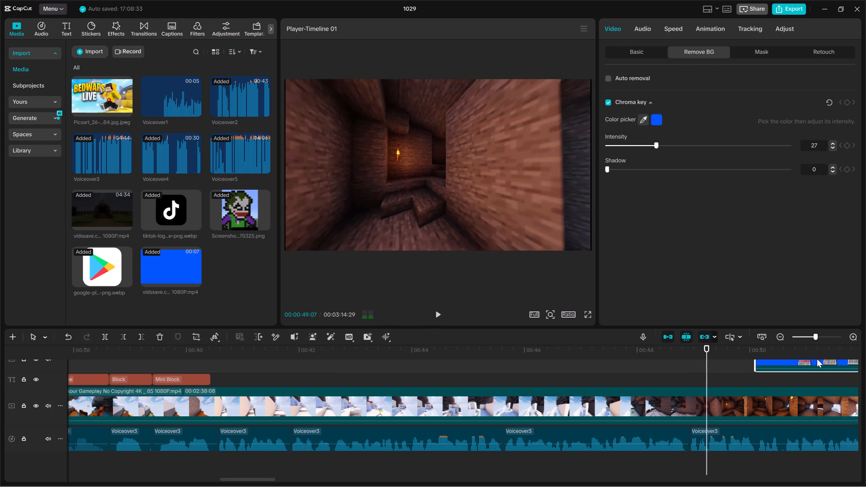
pyautogui.moveTo(816, 359); pyautogui.dragTo(692, 377)
pyautogui.press('Up')
pyautogui.press('Up')
pyautogui.press('Down')
pyautogui.moveTo(784, 367); pyautogui.dragTo(711, 385)
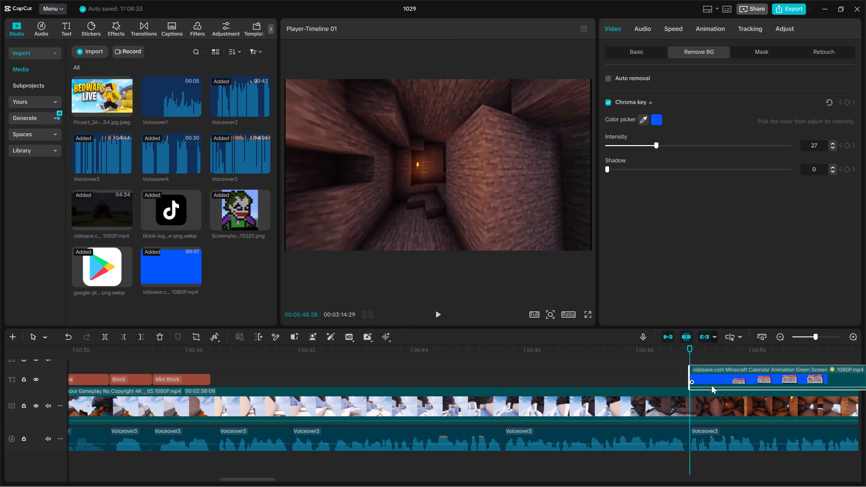
pyautogui.moveTo(711, 385); pyautogui.dragTo(718, 385)
# Play the calendar insert through to its end and check its timing against the narration.
pyautogui.press('space')
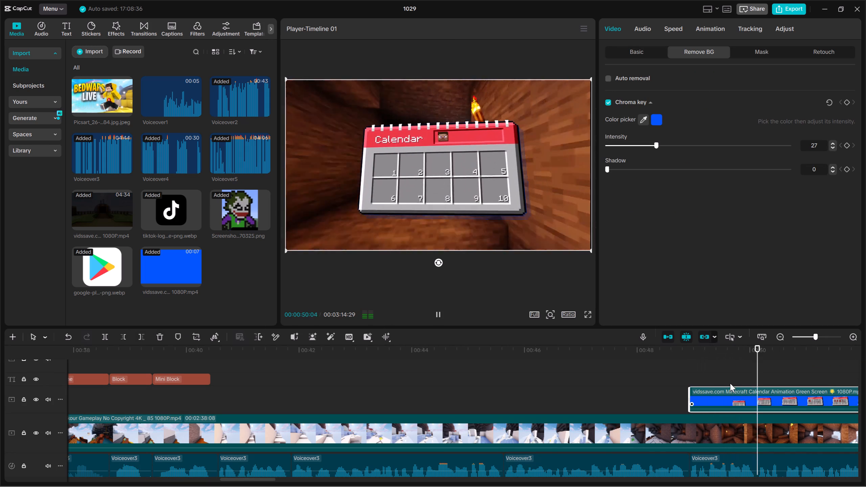
pyautogui.press('space')
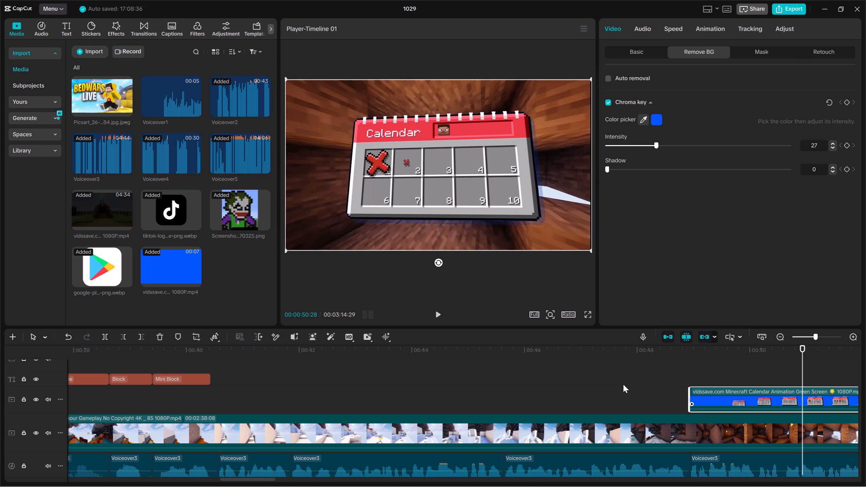
pyautogui.press('Up')
pyautogui.press('space')
pyautogui.press('space')
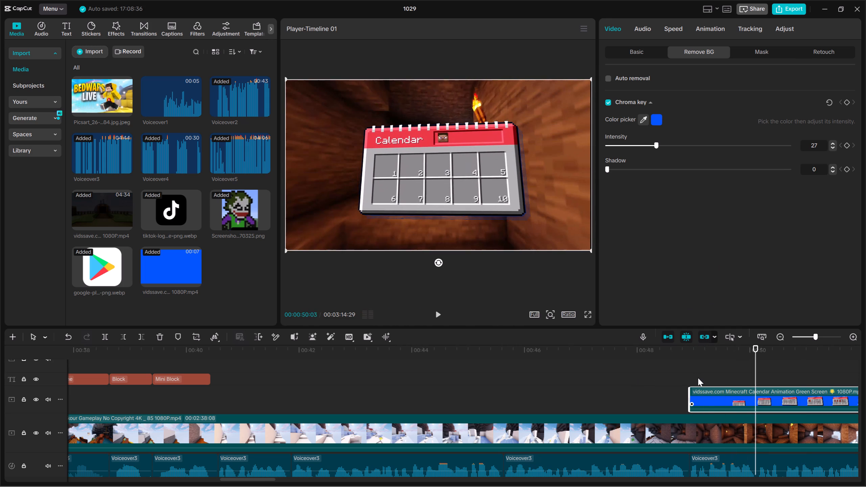
pyautogui.press('space')
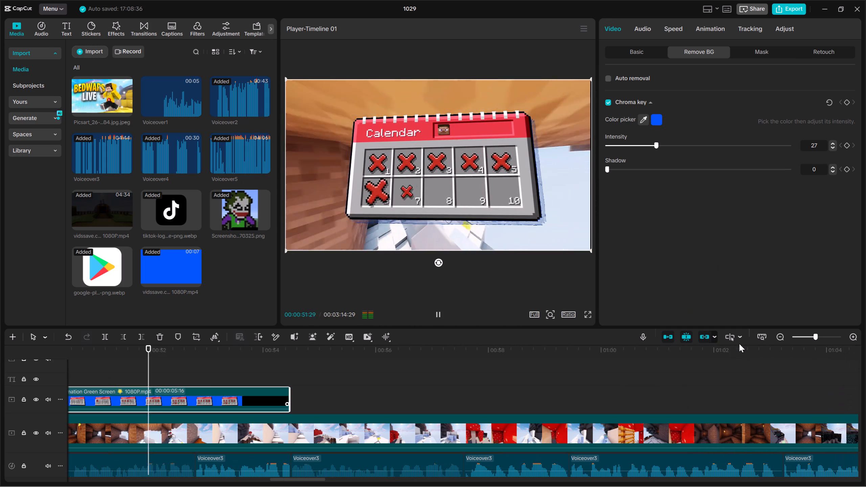
pyautogui.press('space')
pyautogui.press('Up')
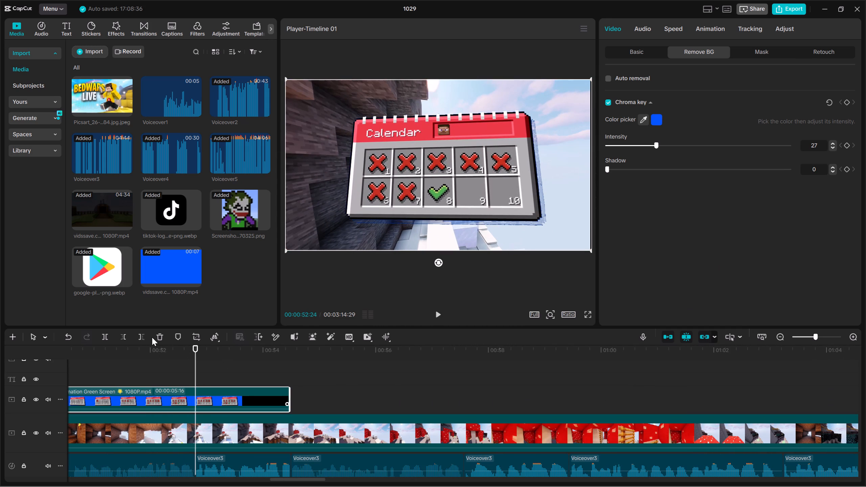
pyautogui.press('space')
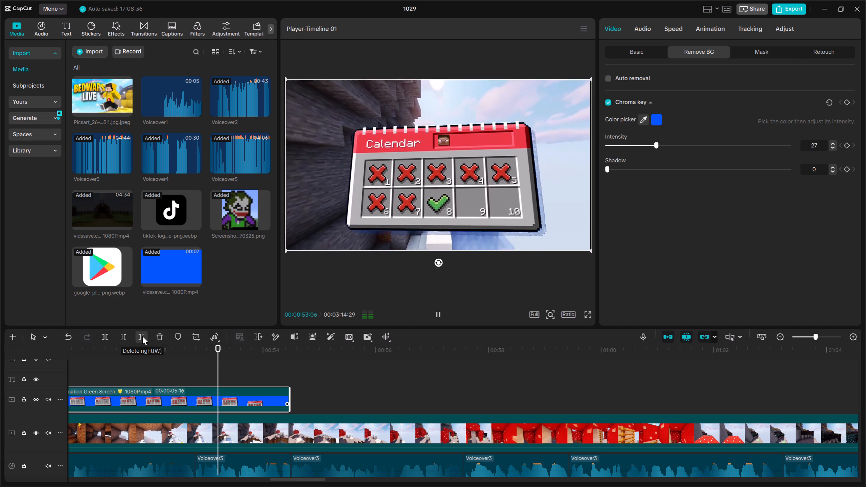
pyautogui.press('space')
pyautogui.press('Up')
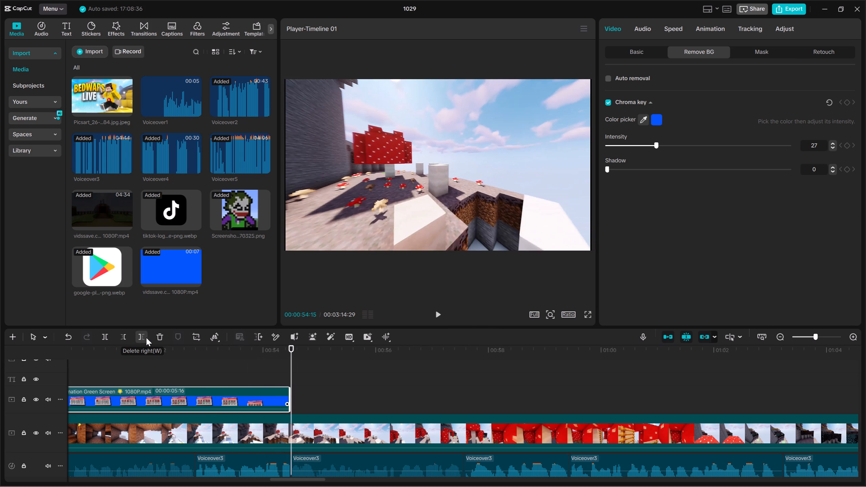
# Play the narration after the calendar clip up to about 00:00:57:17 to judge what insert it needs.
pyautogui.click(295, 396)
pyautogui.press('Up')
pyautogui.press('space')
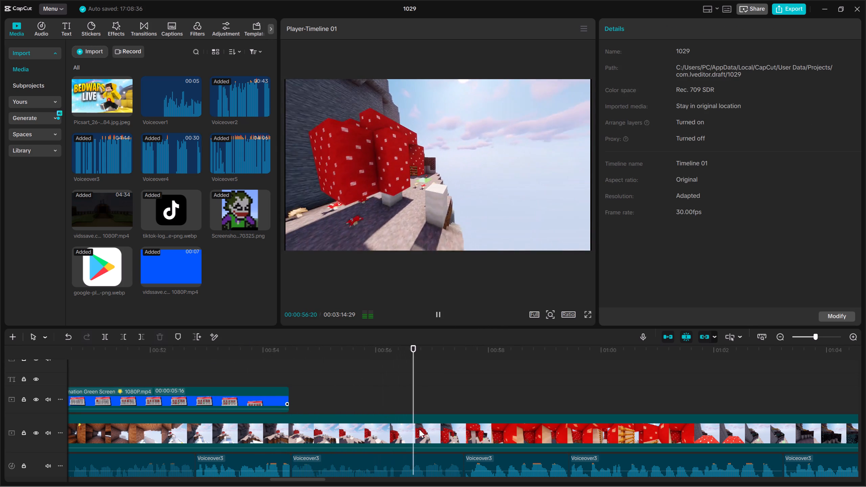
pyautogui.press('space')
pyautogui.scroll(-6, 421, 426)
pyautogui.press('space')
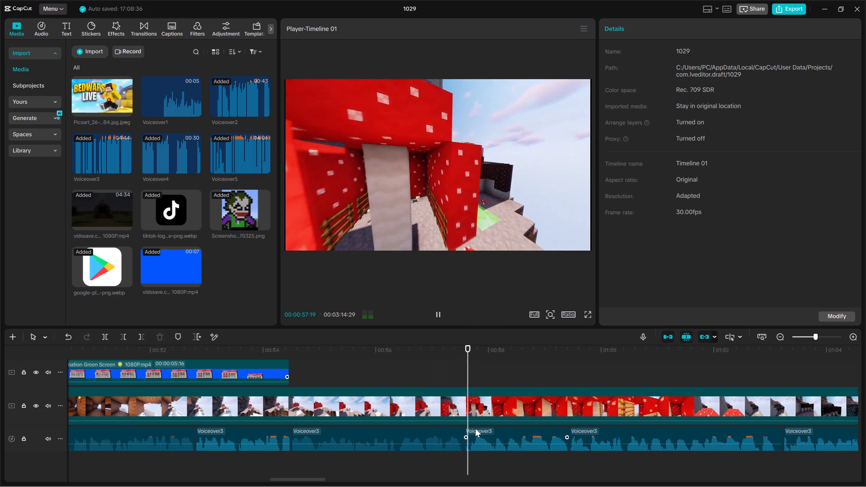
pyautogui.press('space')
pyautogui.press('Up')
pyautogui.click(480, 459)
pyautogui.press('Up')
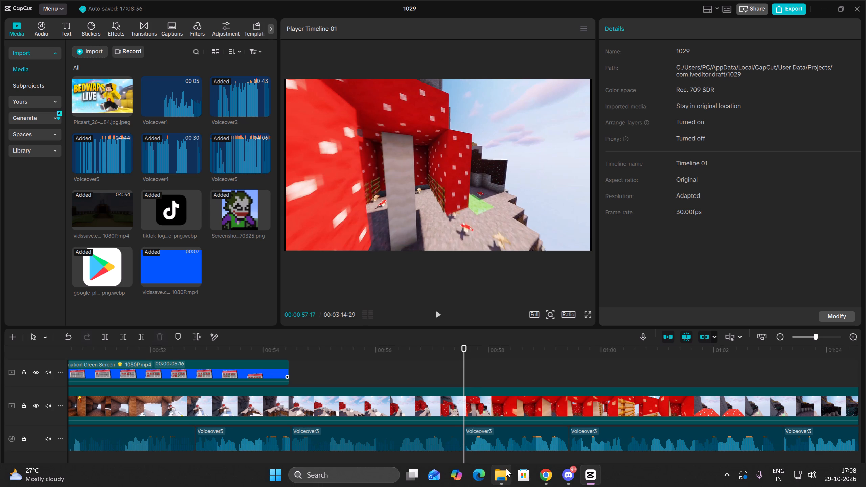
# Switch to Chrome, return to the YouTube calendar animation video, and open its empty comment field.
pyautogui.click(546, 474)
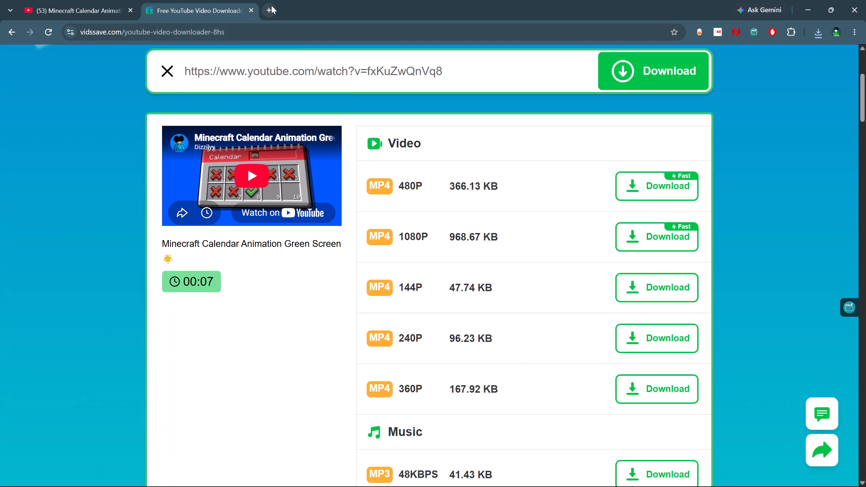
pyautogui.click(271, 5)
pyautogui.click(113, 0)
pyautogui.scroll(-7, 378, 156)
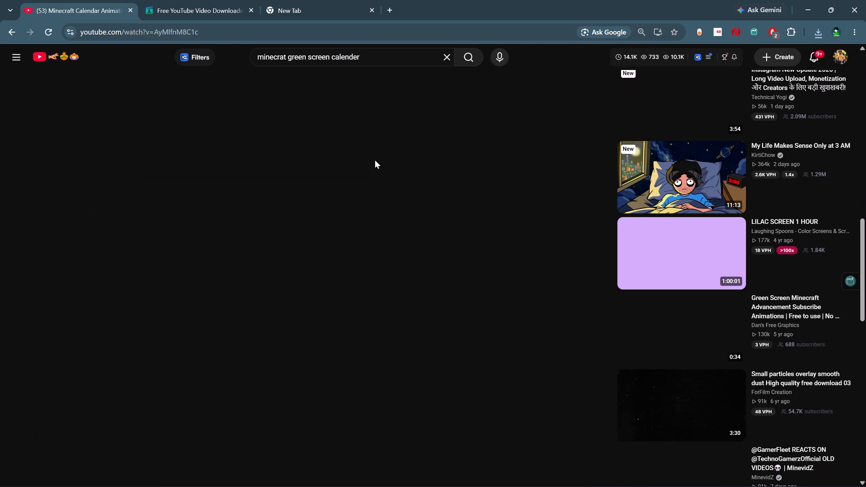
pyautogui.scroll(3, 331, 155)
pyautogui.scroll(1, 164, 171)
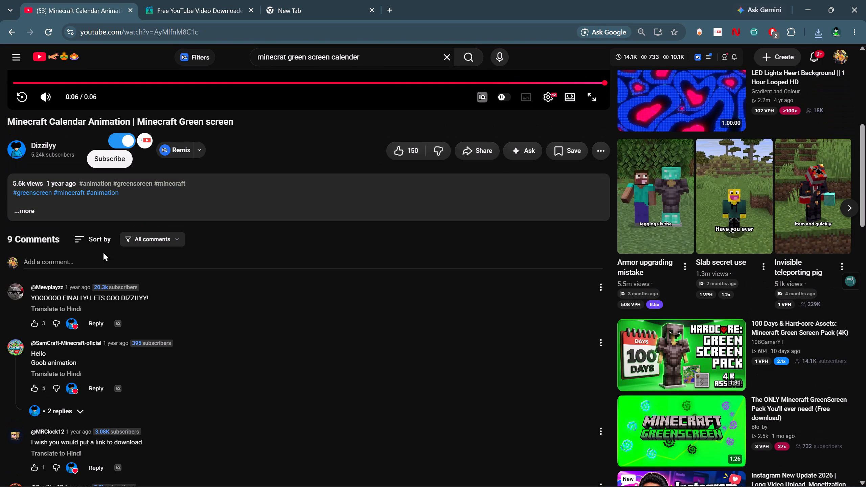
pyautogui.click(96, 258)
# Zoom the YouTube page to 300% and bring the comment field into view, ready for text entry.
pyautogui.keyDown('ctrl'); pyautogui.scroll(5, 133, 252); pyautogui.keyUp('ctrl')
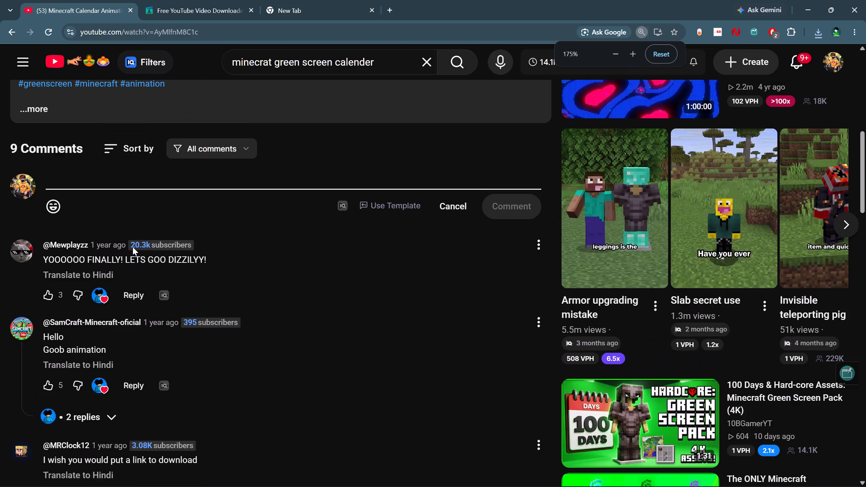
pyautogui.keyDown('ctrl'); pyautogui.scroll(3, 133, 247); pyautogui.keyUp('ctrl')
pyautogui.scroll(5, 177, 263)
pyautogui.scroll(-8, 178, 263)
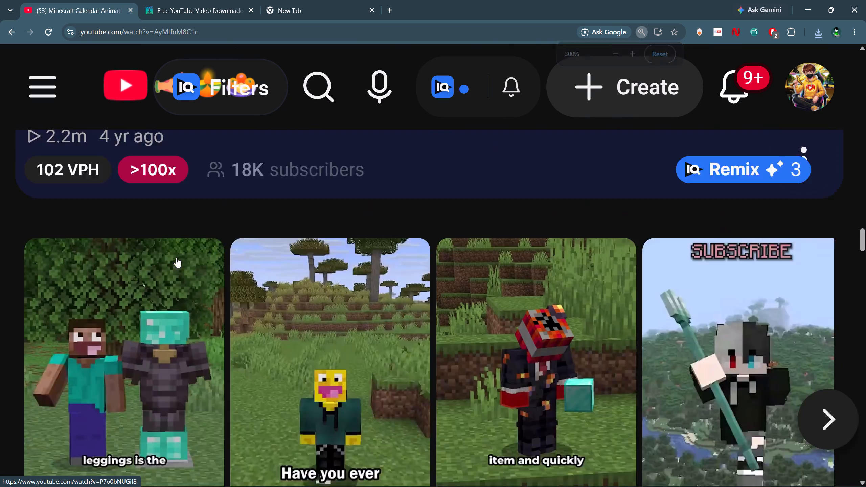
pyautogui.scroll(-14, 176, 254)
pyautogui.scroll(-20, 176, 254)
pyautogui.scroll(-2, 176, 254)
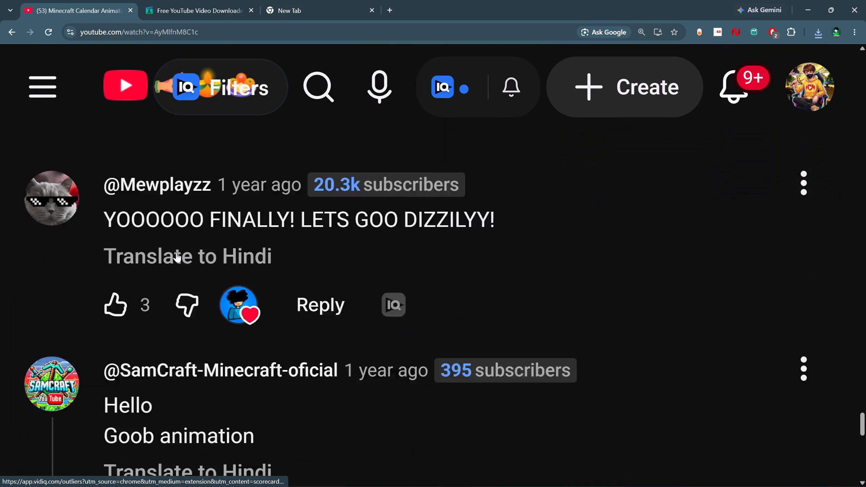
pyautogui.scroll(6, 176, 252)
pyautogui.scroll(-1, 176, 252)
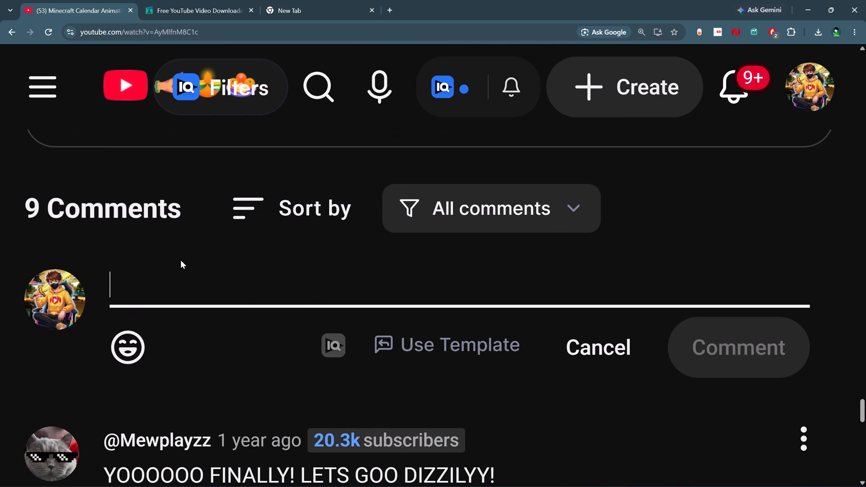
pyautogui.click(177, 283)
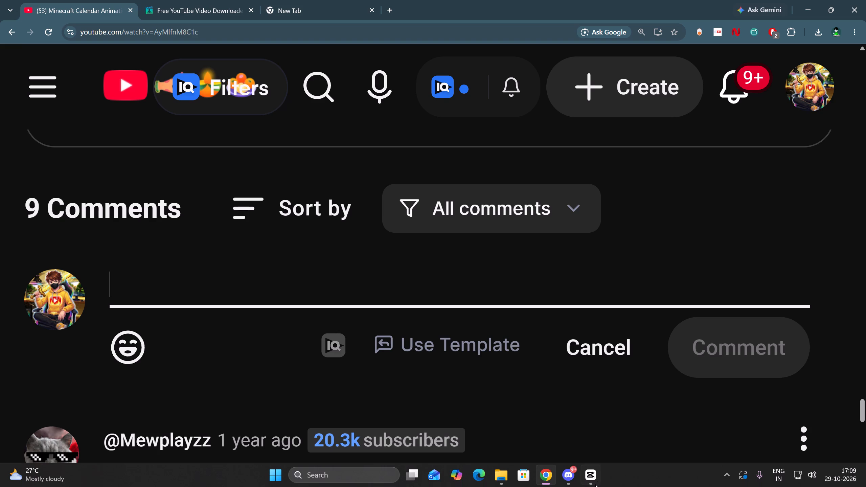
# Launch OBS Studio, show the Display Capture 2 source, start recording, and minimise OBS to return to the comment field.
pyautogui.write('obs')
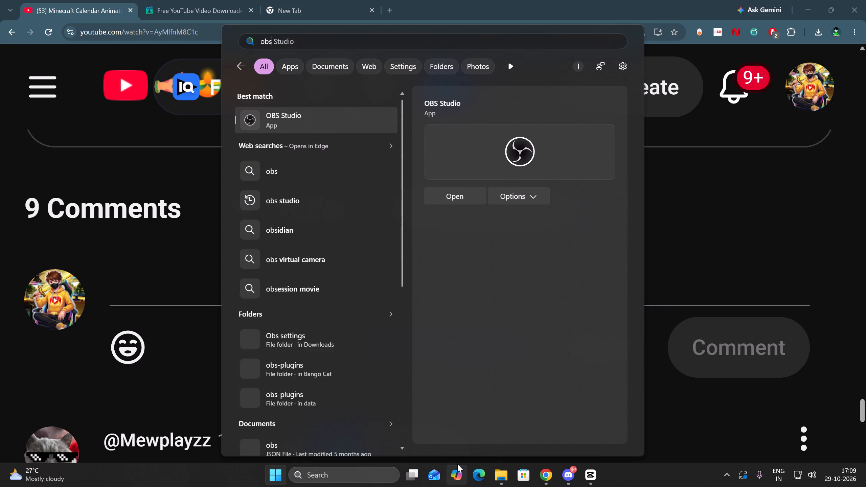
pyautogui.press('Return')
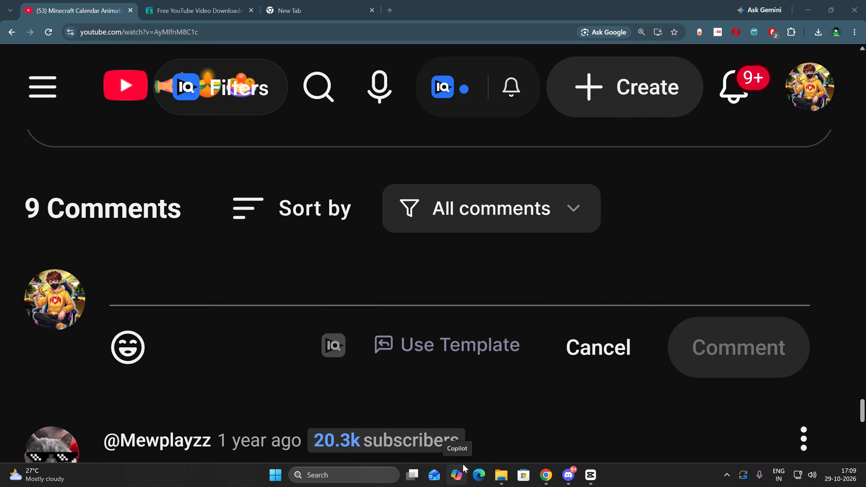
pyautogui.click(246, 354)
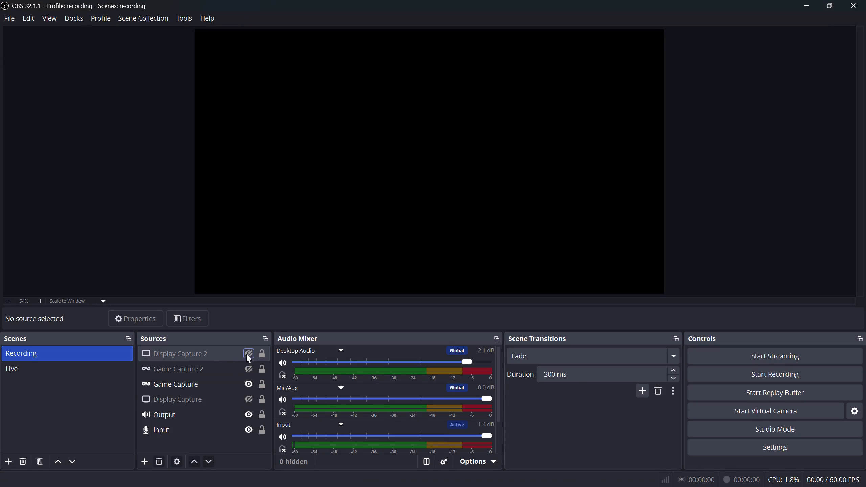
pyautogui.click(778, 378)
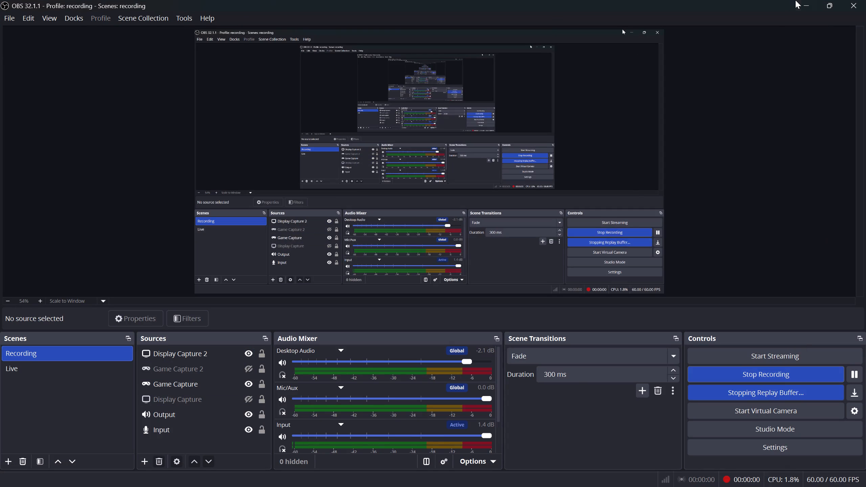
pyautogui.click(802, 0)
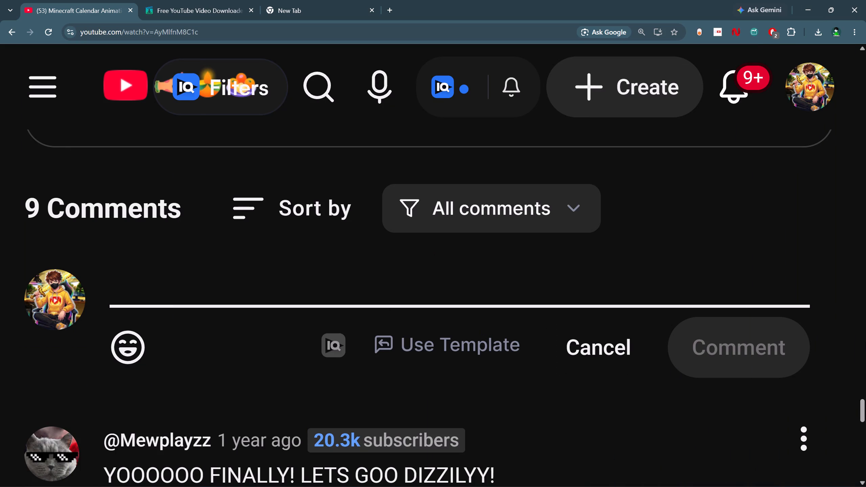
# Enter "BHAIIIIIIIII KONSI GAME HAI" in the comment field, followed by a long run of exclamation marks, while the recording runs.
pyautogui.hotkey('shift', 'b')
pyautogui.write('HAI')
pyautogui.press('space')
pyautogui.write('KONSI GAME HAI')
pyautogui.hotkey('shift', '!')
pyautogui.hotkey('shift', '!')
pyautogui.hotkey('shift', '!')
pyautogui.hotkey('shift', '!')
pyautogui.hotkey('shift', '!')
pyautogui.hotkey('shift', '!')
pyautogui.hotkey('shift', '!')
pyautogui.hotkey('shift', '!')
pyautogui.hotkey('shift', '!')
pyautogui.hotkey('shift', '!')
pyautogui.hotkey('shift', '!')
pyautogui.hotkey('shift', '!')
pyautogui.hotkey('shift', '!')
pyautogui.hotkey('shift', '!')
pyautogui.hotkey('shift', '!')
pyautogui.hotkey('shift', '!')
pyautogui.hotkey('shift', '!')
pyautogui.hotkey('shift', '!')
pyautogui.hotkey('shift', '!')
pyautogui.hotkey('shift', '!')
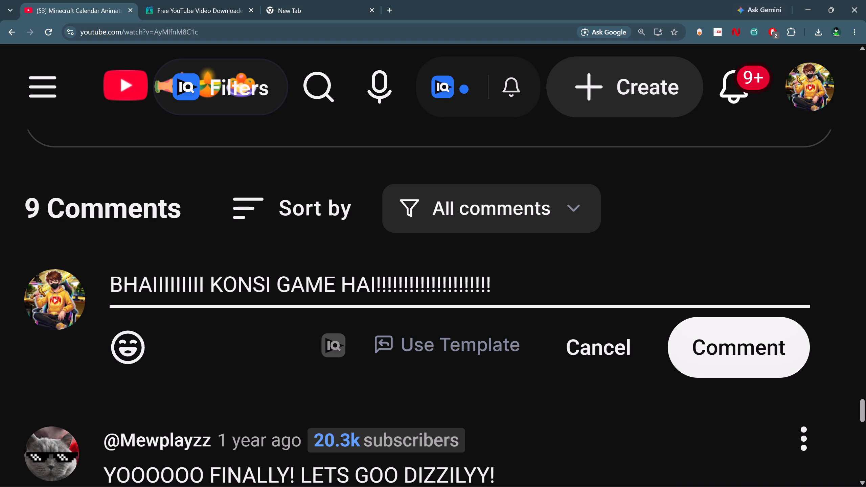
# Switch to OBS Studio, stop the recording, and minimise the windows covering CapCut.
pyautogui.click(607, 472)
pyautogui.click(790, 381)
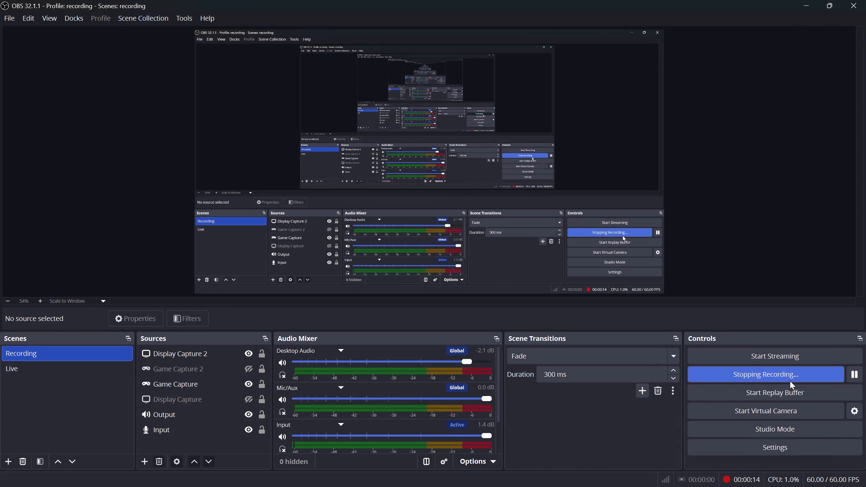
pyautogui.doubleClick(804, 0)
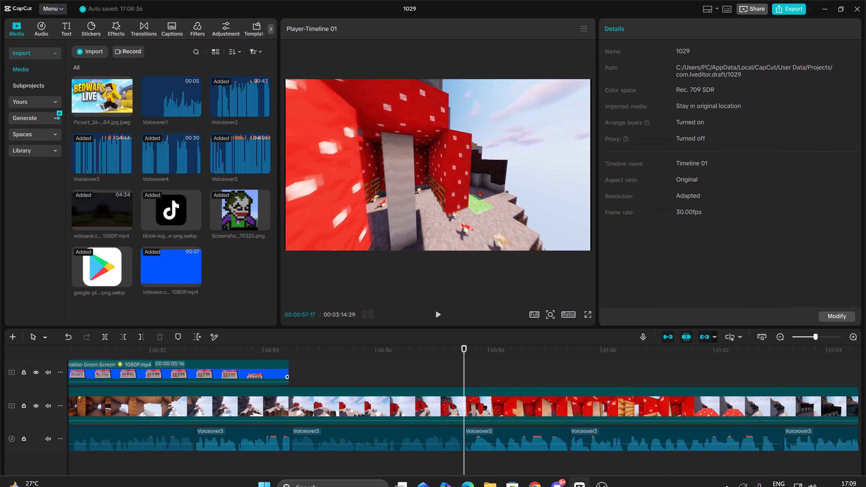
pyautogui.click(541, 476)
pyautogui.click(865, 0)
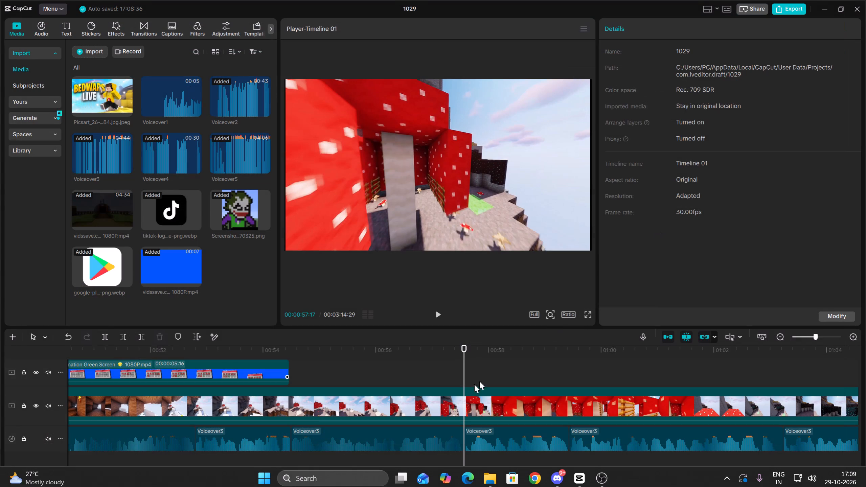
# Import the newest screen recording from the Videos folder into the project media.
pyautogui.click(94, 44)
pyautogui.click(97, 50)
pyautogui.click(107, 67)
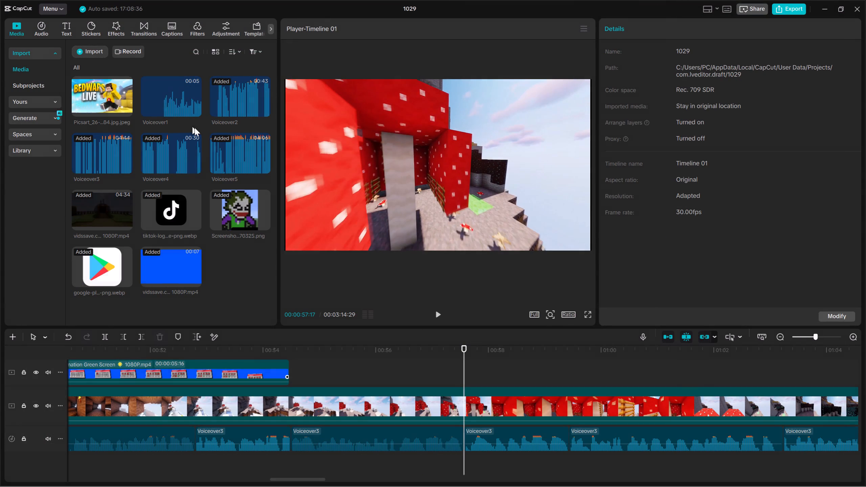
pyautogui.scroll(-6, 279, 184)
pyautogui.click(193, 264)
pyautogui.scroll(-9, 576, 270)
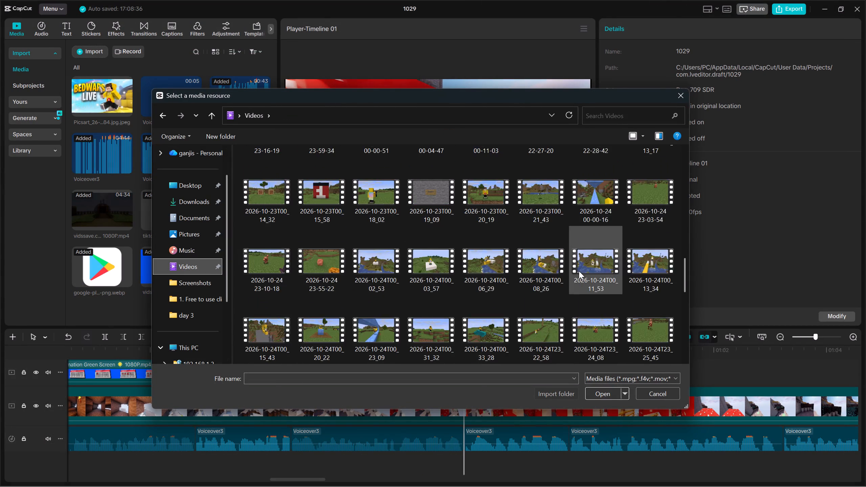
pyautogui.scroll(-5, 579, 271)
pyautogui.click(325, 338)
pyautogui.click(594, 392)
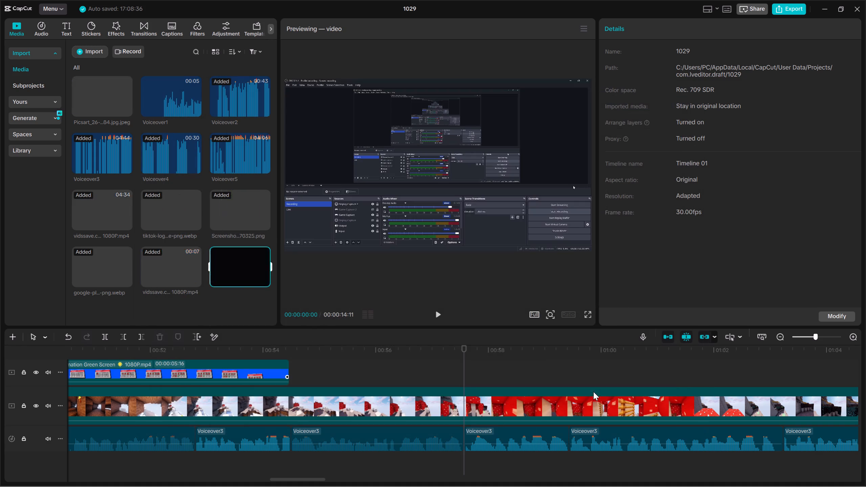
# Place the screen recording on the track above the gameplay, trim off its OBS opening, and align its start to 00:00:57:17.
pyautogui.moveTo(246, 265); pyautogui.dragTo(452, 371)
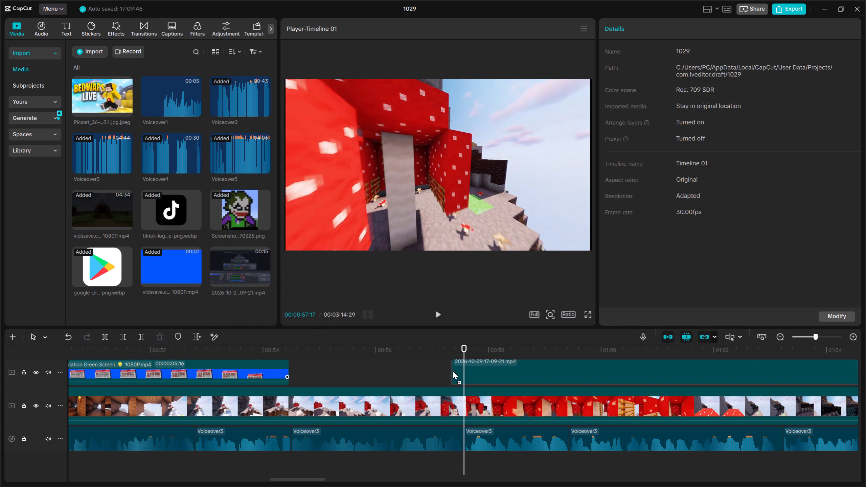
pyautogui.click(438, 316)
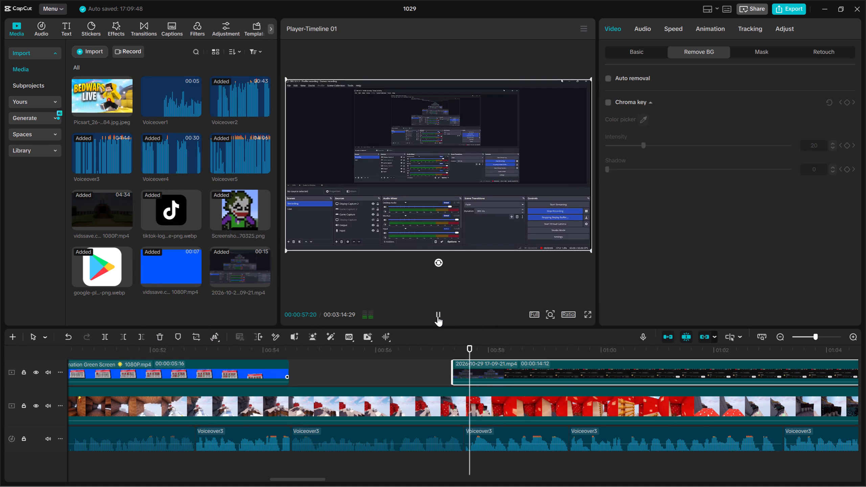
pyautogui.click(438, 316)
pyautogui.press('space')
pyautogui.press('space')
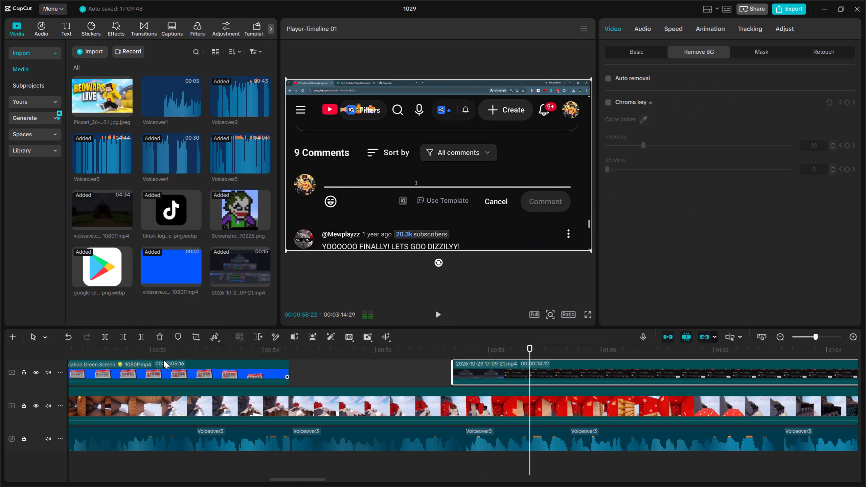
pyautogui.click(124, 335)
pyautogui.moveTo(572, 368); pyautogui.dragTo(508, 372)
pyautogui.press('Up')
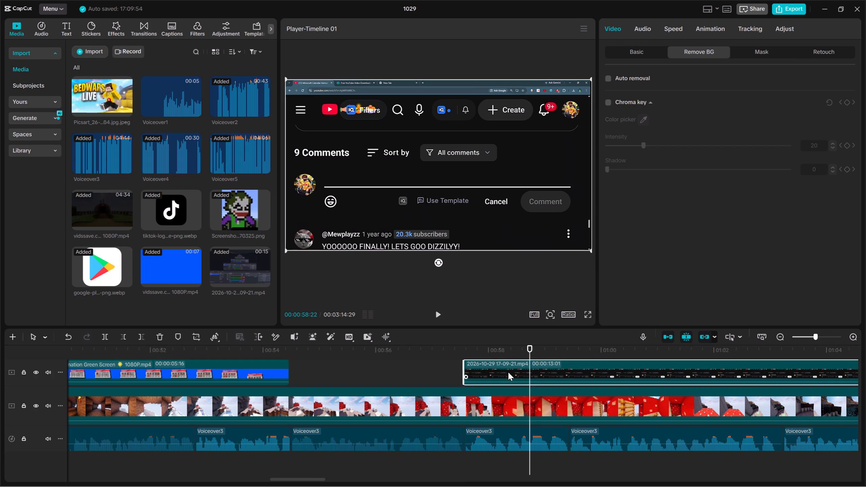
# Trim the recording's start to where the first letter "B" appears and move the clip back to 00:00:57:17.
pyautogui.press('space')
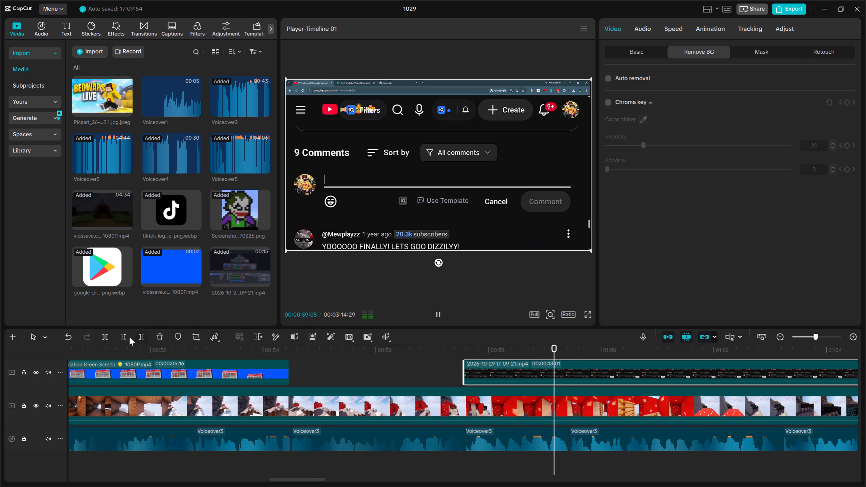
pyautogui.click(126, 336)
pyautogui.moveTo(624, 364); pyautogui.dragTo(495, 371)
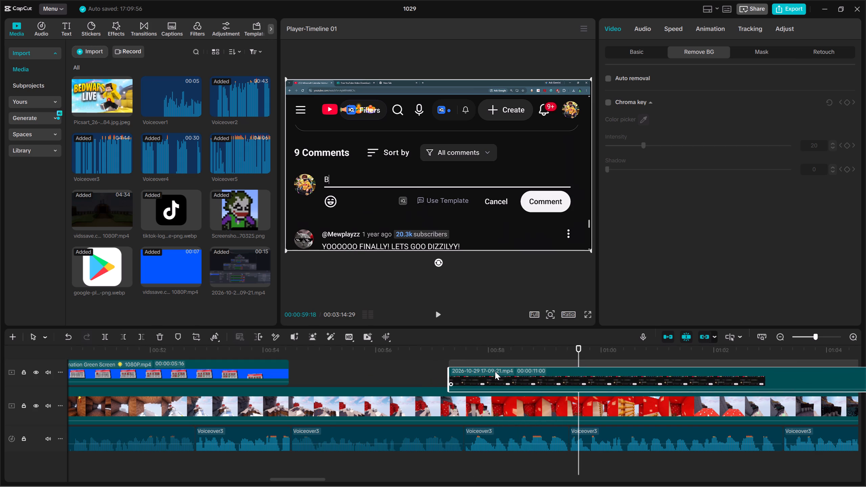
pyautogui.moveTo(495, 371); pyautogui.dragTo(511, 371)
pyautogui.press('Up')
pyautogui.press('Up')
pyautogui.press('space')
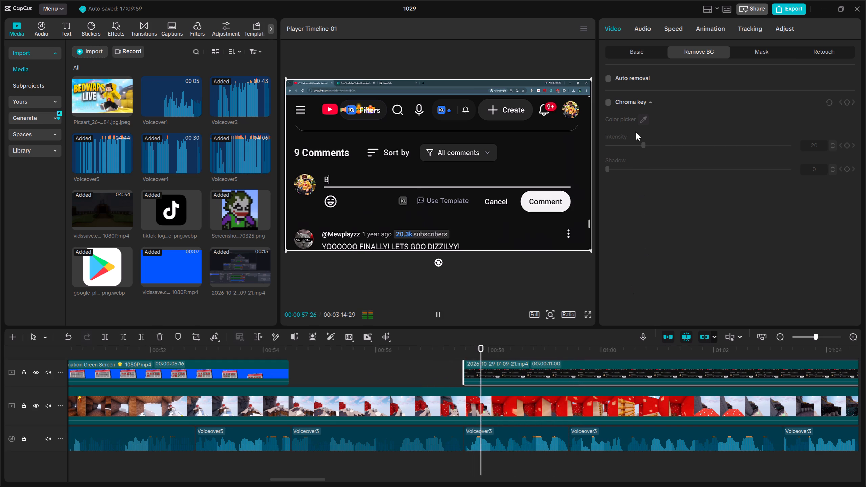
pyautogui.press('space')
# Crop the recording to a narrow strip around the avatar, comment line and Comment button, using the Free crop ratio.
pyautogui.click(643, 49)
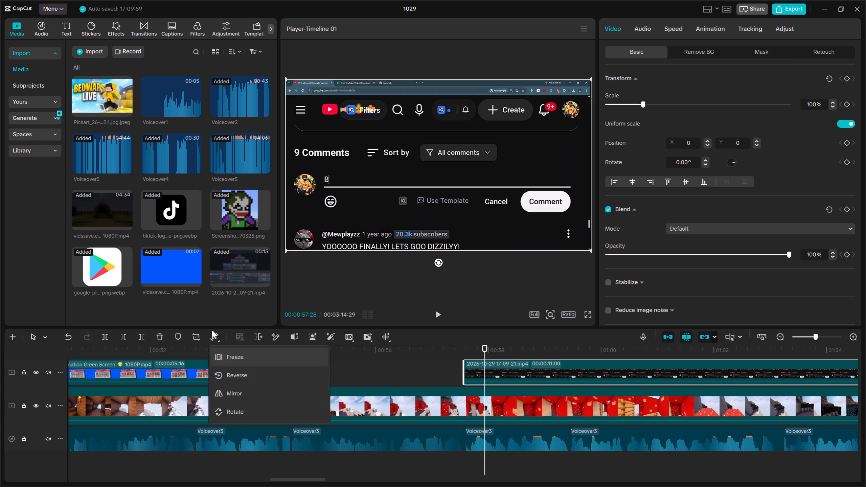
pyautogui.click(195, 335)
pyautogui.moveTo(432, 356); pyautogui.dragTo(443, 334)
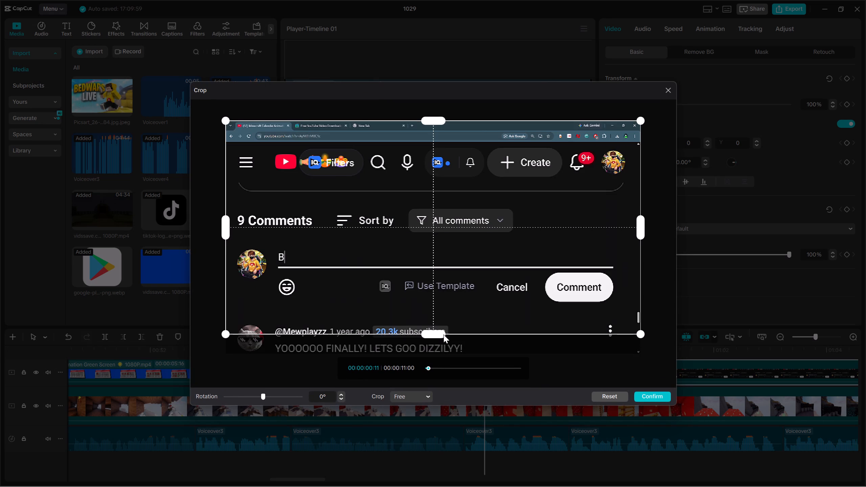
pyautogui.moveTo(443, 334); pyautogui.dragTo(457, 309)
pyautogui.moveTo(435, 116); pyautogui.dragTo(430, 152)
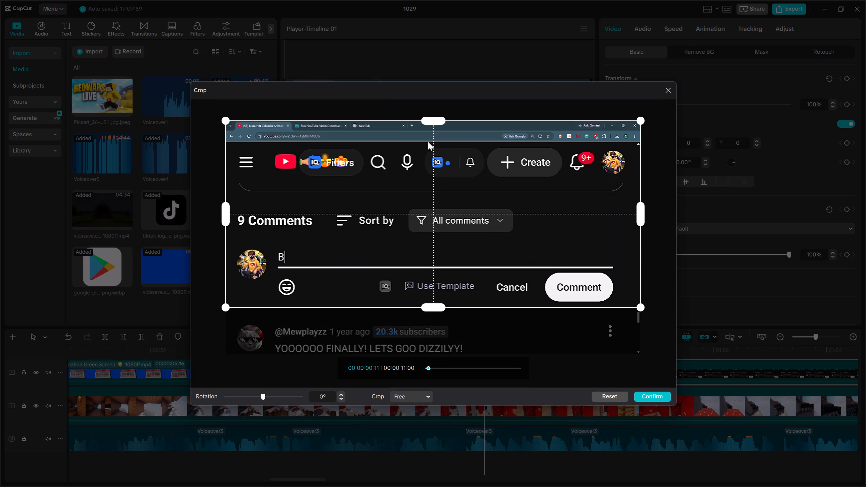
pyautogui.moveTo(431, 118); pyautogui.dragTo(436, 234)
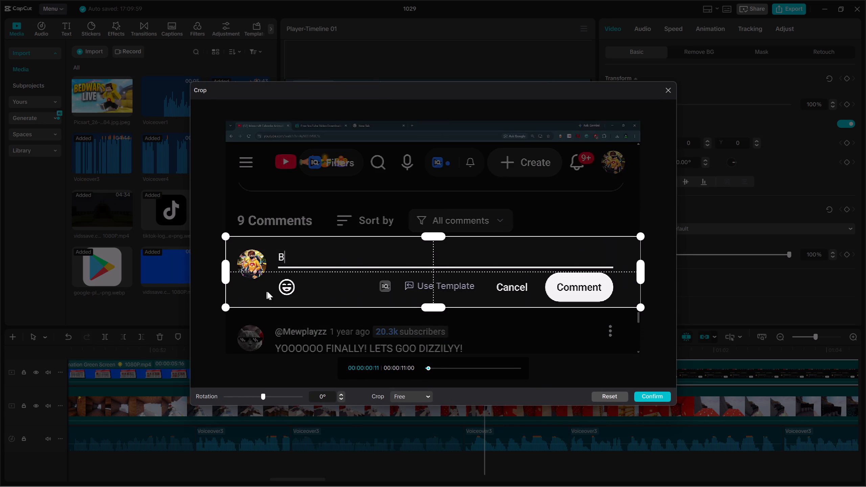
pyautogui.click(432, 306)
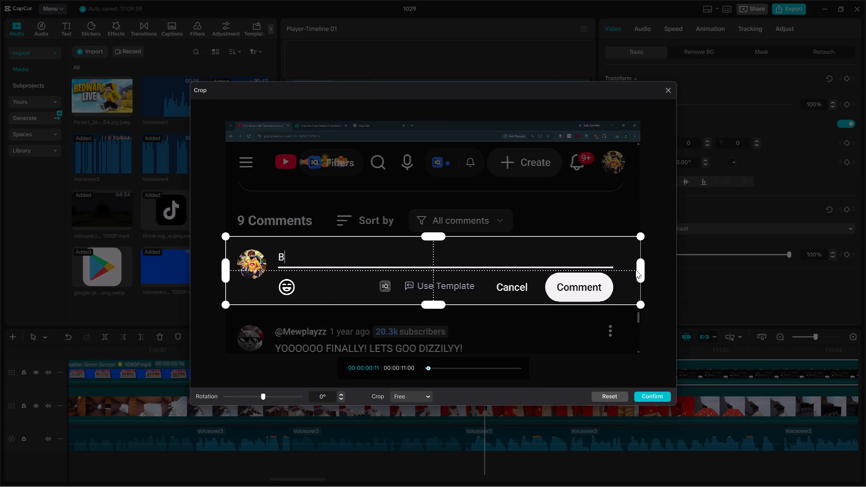
pyautogui.moveTo(636, 269); pyautogui.dragTo(623, 269)
pyautogui.moveTo(643, 270); pyautogui.dragTo(626, 270)
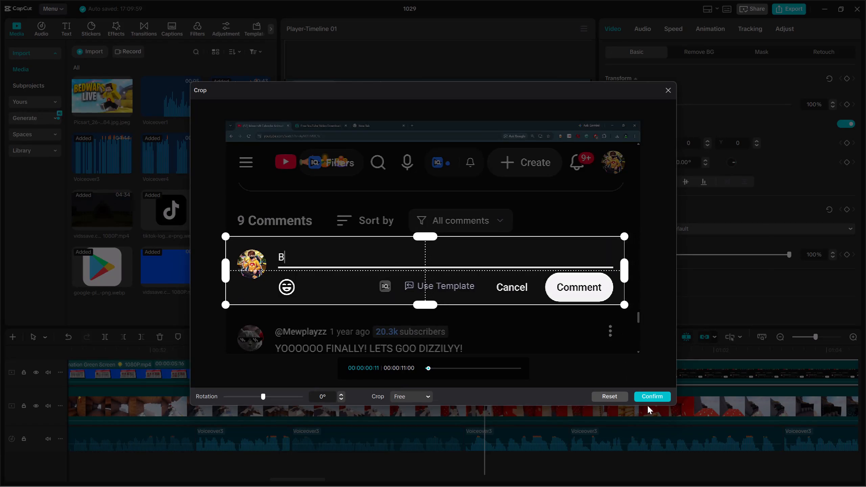
pyautogui.click(648, 398)
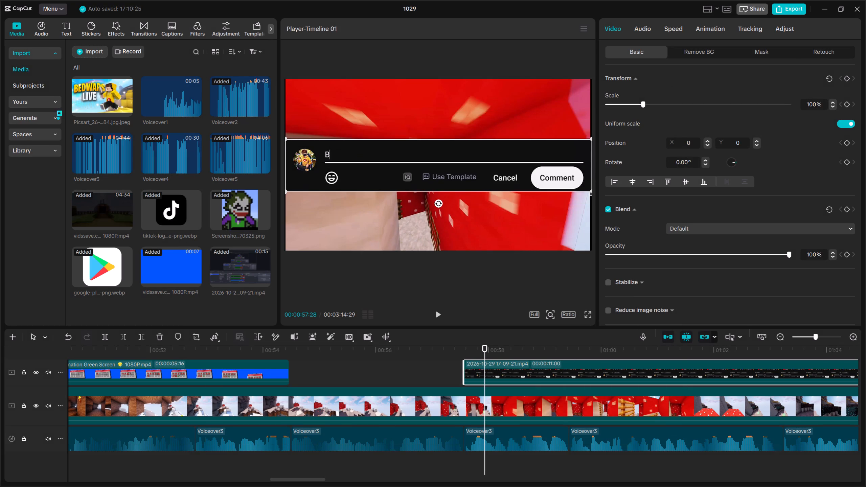
# Scale the cropped comment clip down to 69% and play its opening over the gameplay.
pyautogui.moveTo(592, 194); pyautogui.dragTo(520, 163)
pyautogui.press('Up')
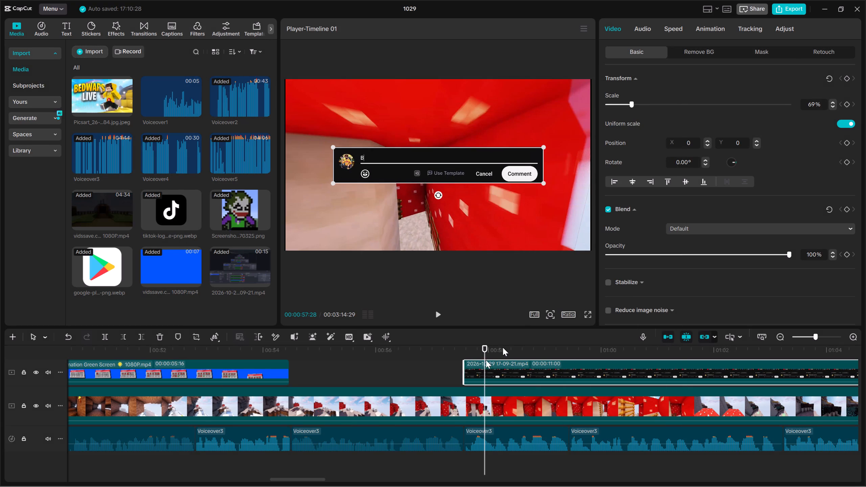
pyautogui.press('space')
pyautogui.press('space')
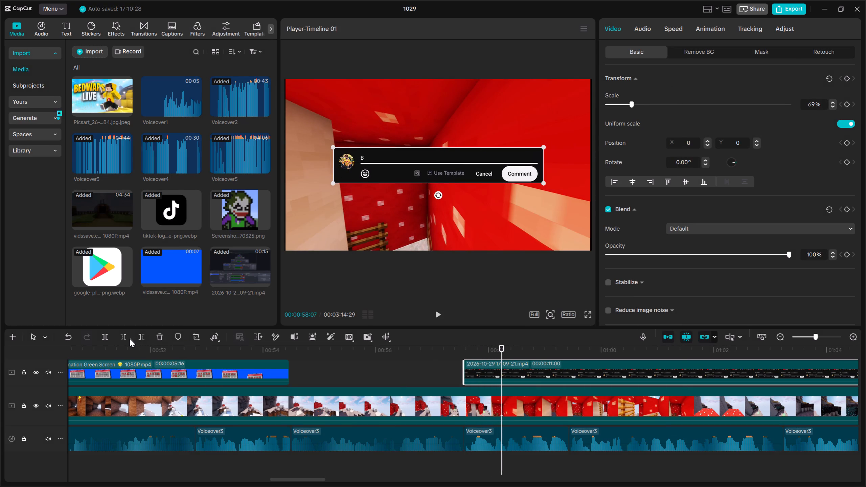
pyautogui.press('space')
pyautogui.press('space')
# Set the comment clip's speed to 2.00x and play it to check the typing pace against the narration.
pyautogui.click(672, 33)
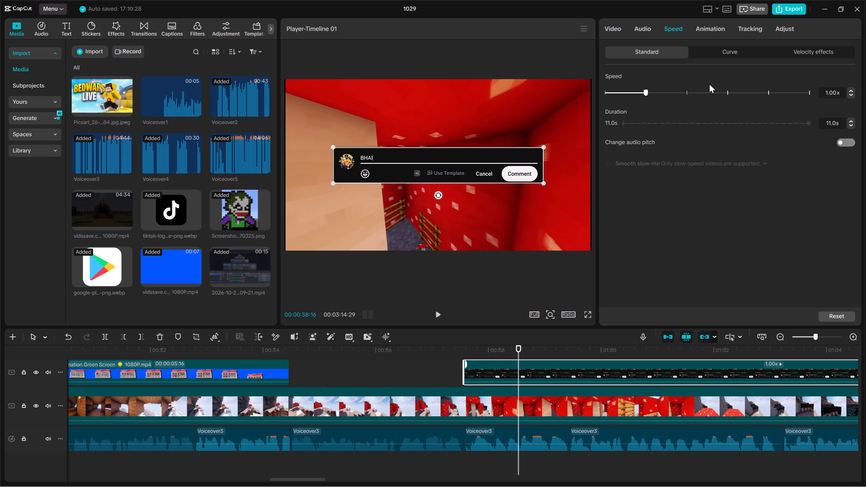
pyautogui.click(726, 92)
pyautogui.moveTo(726, 92); pyautogui.dragTo(686, 96)
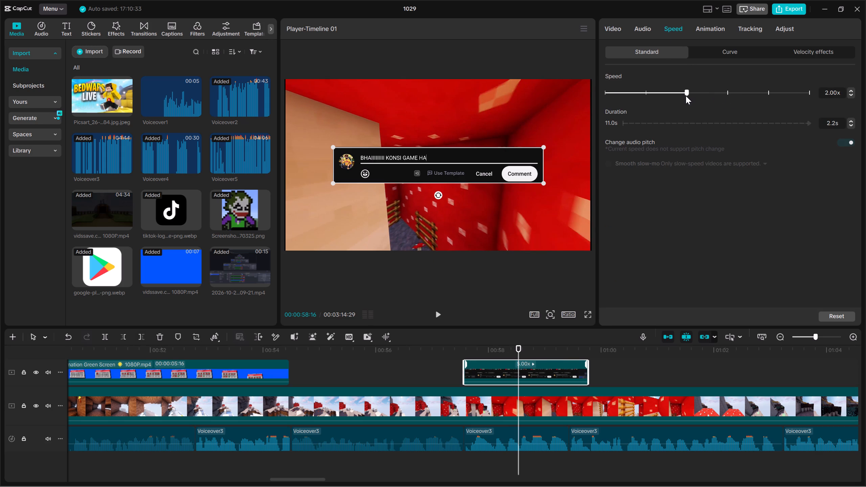
pyautogui.press('Up')
pyautogui.press('space')
pyautogui.press('space')
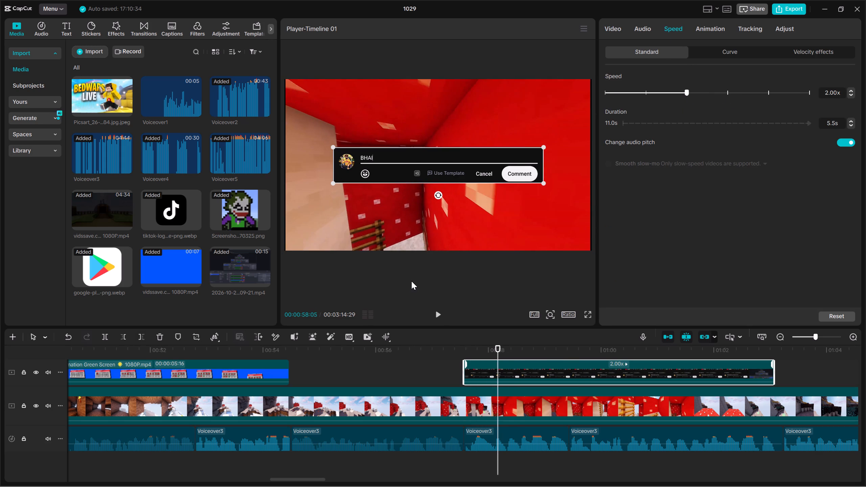
pyautogui.press('space')
pyautogui.press('space')
pyautogui.press('space')
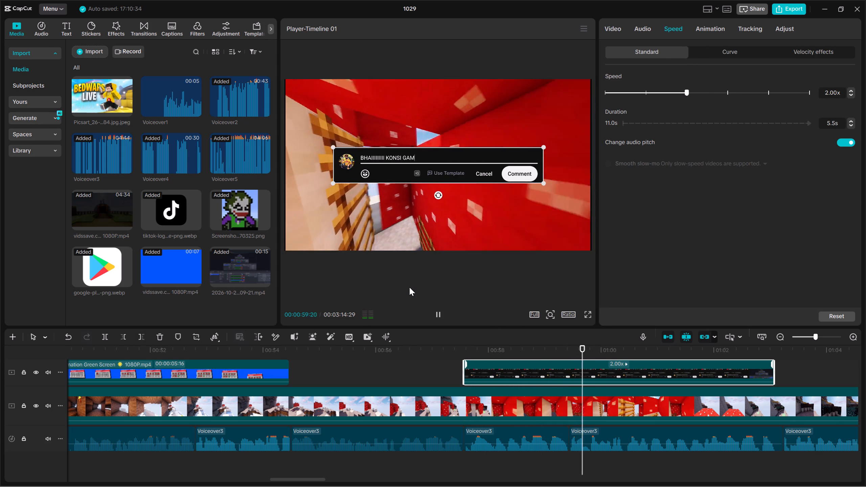
pyautogui.press('space')
# Replay the narration leading into the comment clip and move the clip earlier to start at 00:00:56:11.
pyautogui.press('Up')
pyautogui.press('Up')
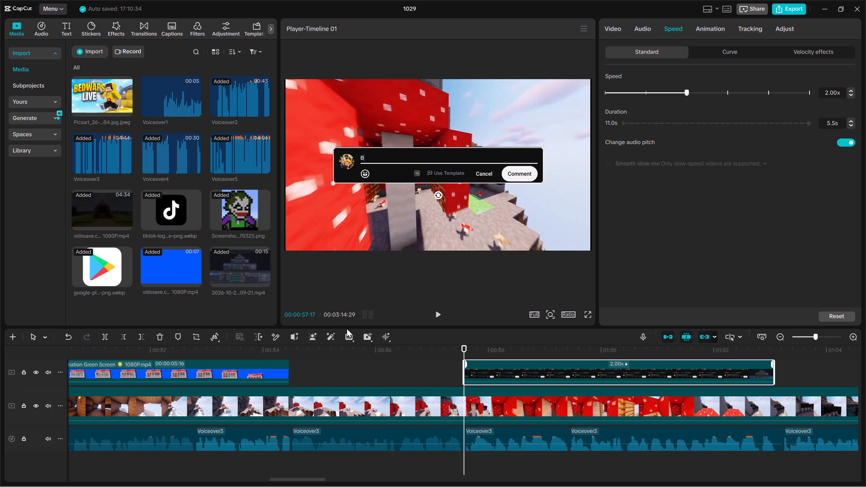
pyautogui.press('space')
pyautogui.press('space')
pyautogui.press('Up')
pyautogui.press('Up')
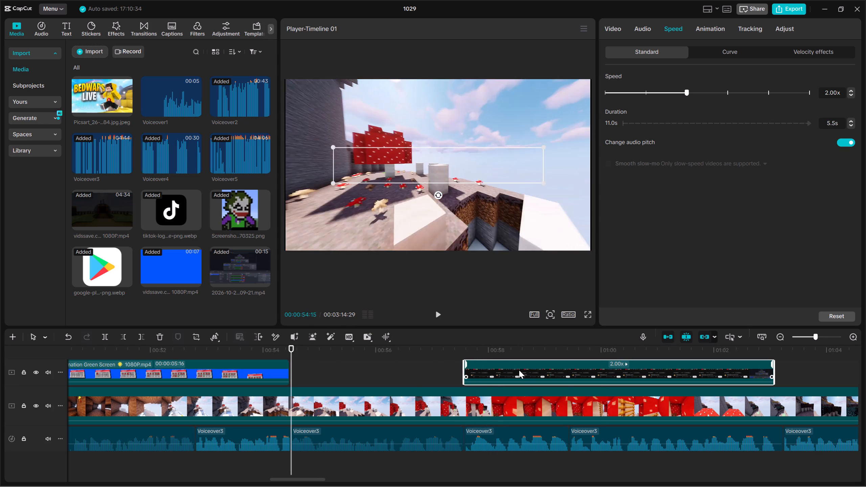
pyautogui.press('space')
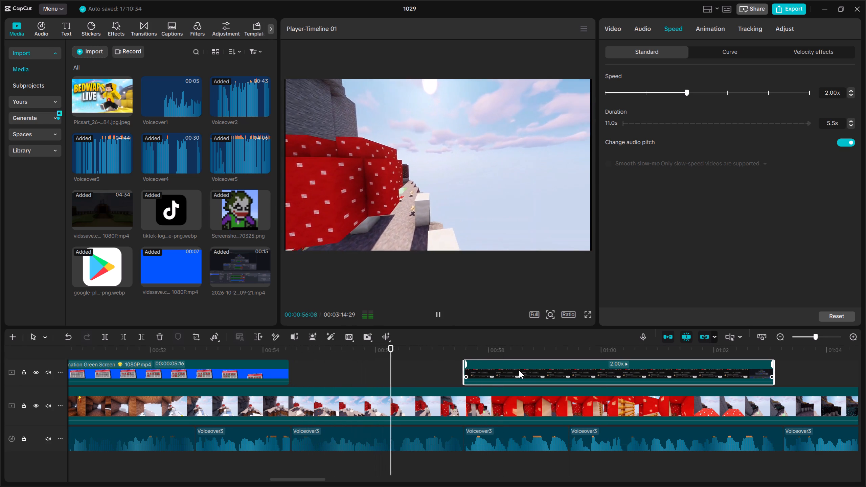
pyautogui.press('space')
pyautogui.moveTo(519, 370); pyautogui.dragTo(453, 378)
pyautogui.press('space')
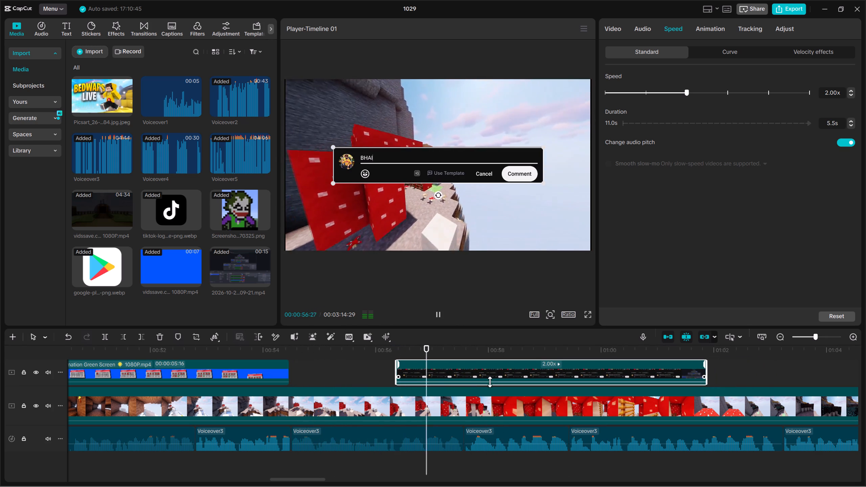
pyautogui.press('space')
pyautogui.press('Up')
# Shift the comment clip slightly later, extend its start back to 00:00:56:11 for a 6.2 s duration, and play it with the narration.
pyautogui.moveTo(419, 368); pyautogui.dragTo(459, 371)
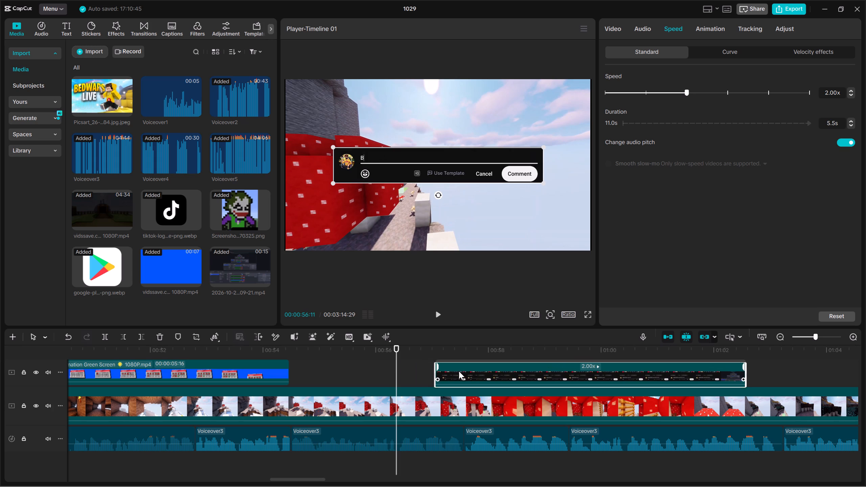
pyautogui.moveTo(459, 371); pyautogui.dragTo(459, 371)
pyautogui.moveTo(434, 371); pyautogui.dragTo(396, 368)
pyautogui.press('space')
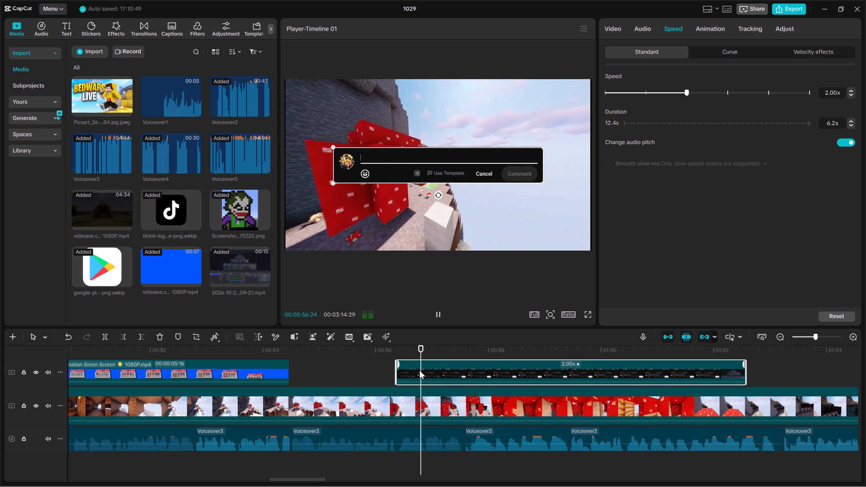
pyautogui.press('space')
pyautogui.press('space')
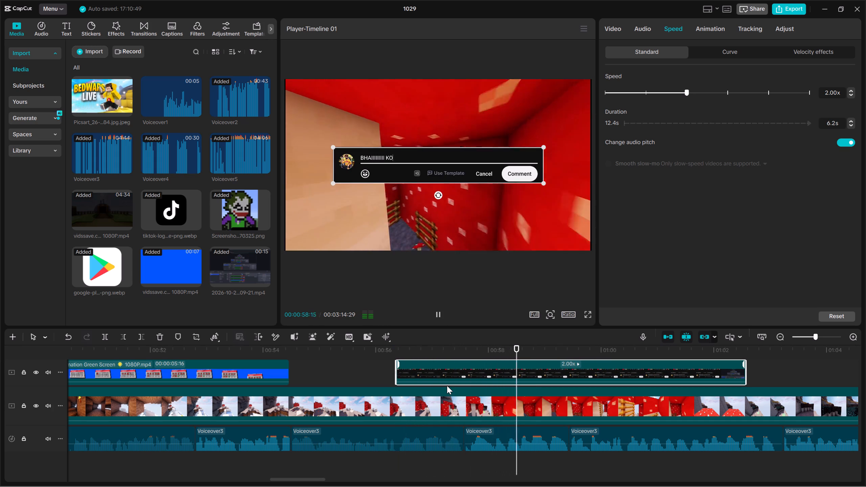
pyautogui.press('space')
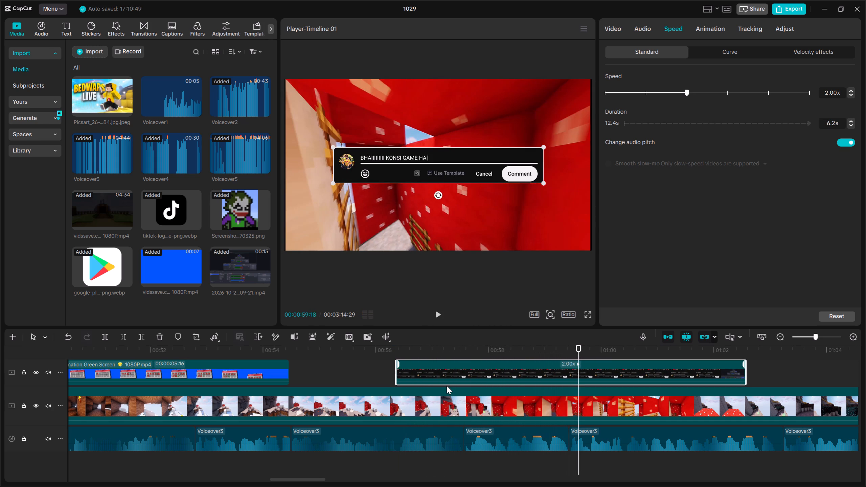
# Play the comment clip until the typed question ends and trim off everything after 00:01:00:01.
pyautogui.press('space')
pyautogui.press('space')
pyautogui.press('space')
pyautogui.press('space')
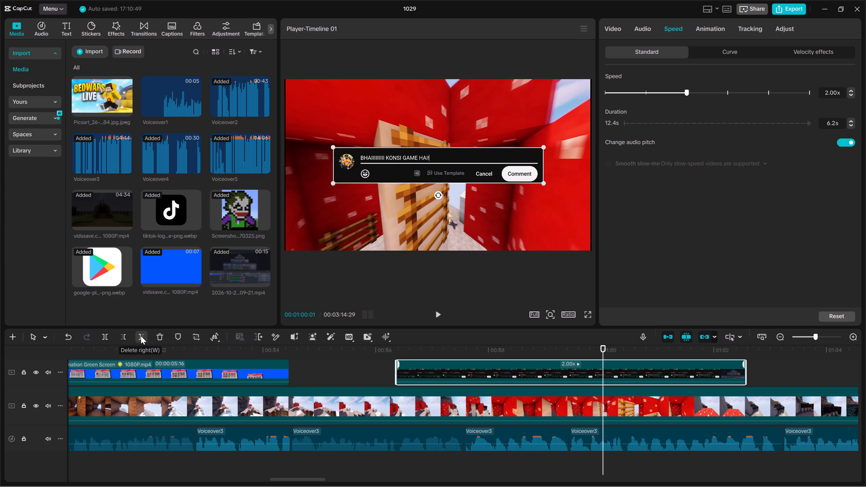
pyautogui.click(141, 336)
pyautogui.click(619, 364)
pyautogui.press('Up')
pyautogui.press('Up')
# Add opacity keyframes to the comment clip at its start, 00:00:56:11, and a few frames further in.
pyautogui.click(562, 366)
pyautogui.press('Up')
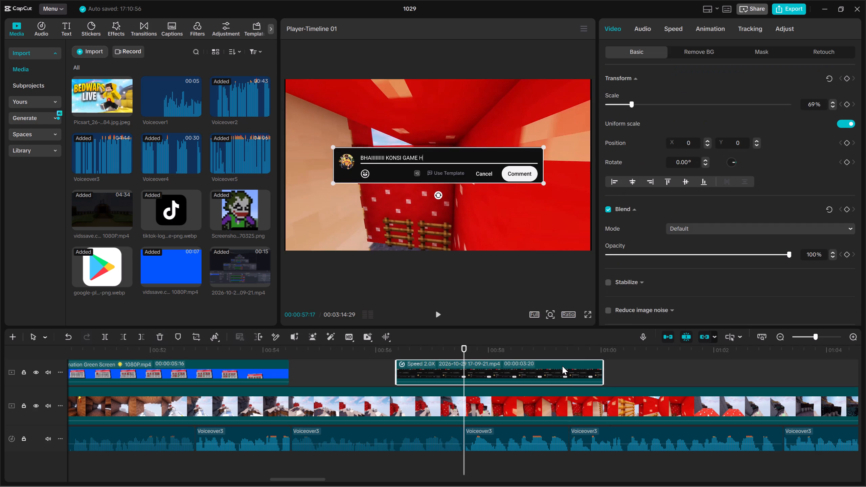
pyautogui.press('Up')
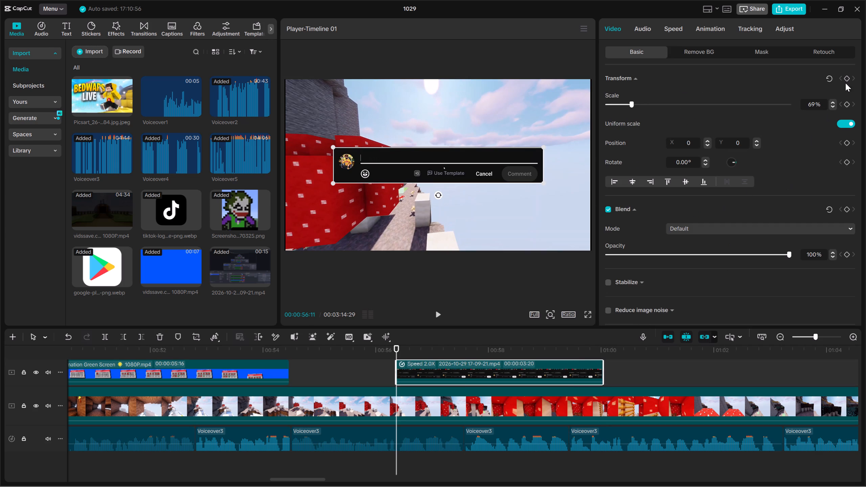
pyautogui.click(848, 78)
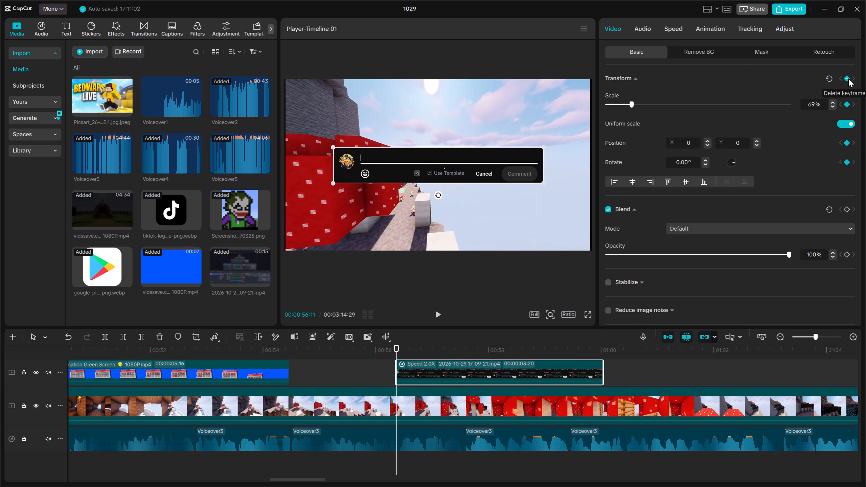
pyautogui.click(848, 78)
pyautogui.scroll(-3, 804, 147)
pyautogui.scroll(1, 800, 152)
pyautogui.click(849, 168)
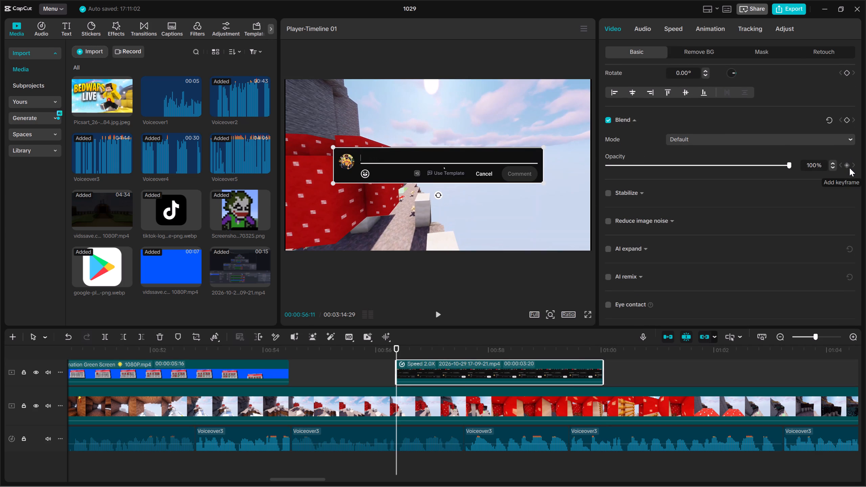
pyautogui.press('space')
pyautogui.press('space')
pyautogui.click(849, 167)
# Lower the opacity at the comment clip's first keyframe to 11% and play the fade-in.
pyautogui.press('Up')
pyautogui.moveTo(761, 168); pyautogui.dragTo(688, 163)
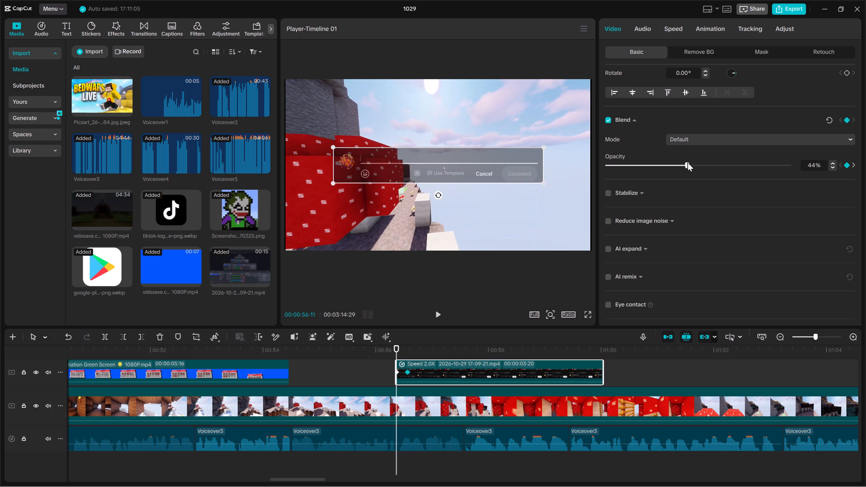
pyautogui.moveTo(688, 163); pyautogui.dragTo(627, 162)
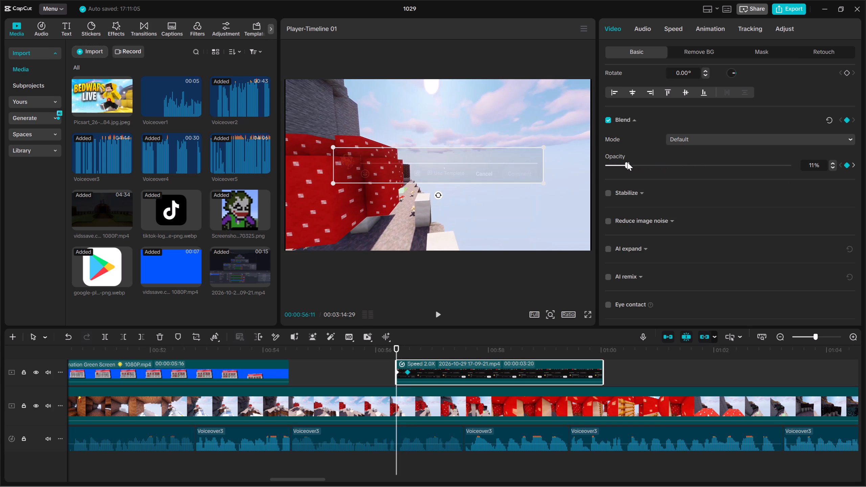
pyautogui.moveTo(627, 162); pyautogui.dragTo(628, 162)
pyautogui.click(378, 356)
pyautogui.press('space')
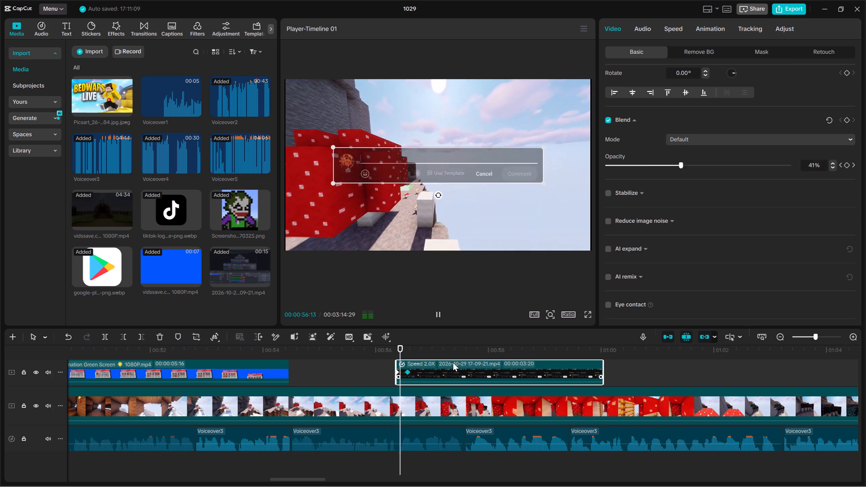
pyautogui.press('space')
# Add comment clip transform keyframes at 00:00:56:11 and 00:00:56:16, with the first scaled to 26%, rotated -14.32° and moved down to the frame's bottom edge.
pyautogui.click(454, 363)
pyautogui.press('Up')
pyautogui.scroll(9, 731, 180)
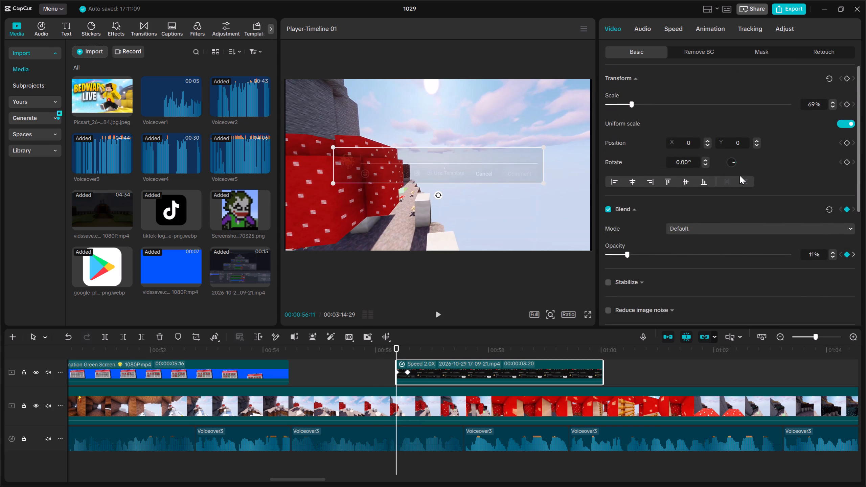
pyautogui.click(849, 75)
pyautogui.press('space')
pyautogui.press('space')
pyautogui.click(847, 81)
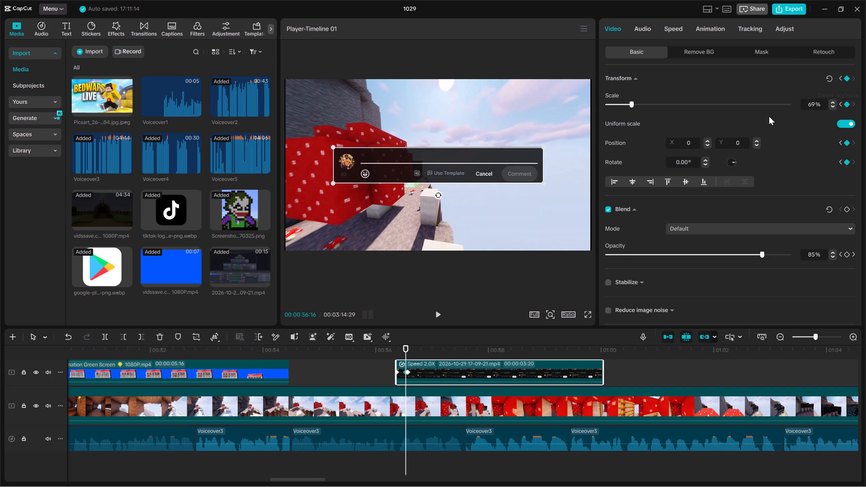
pyautogui.press('Up')
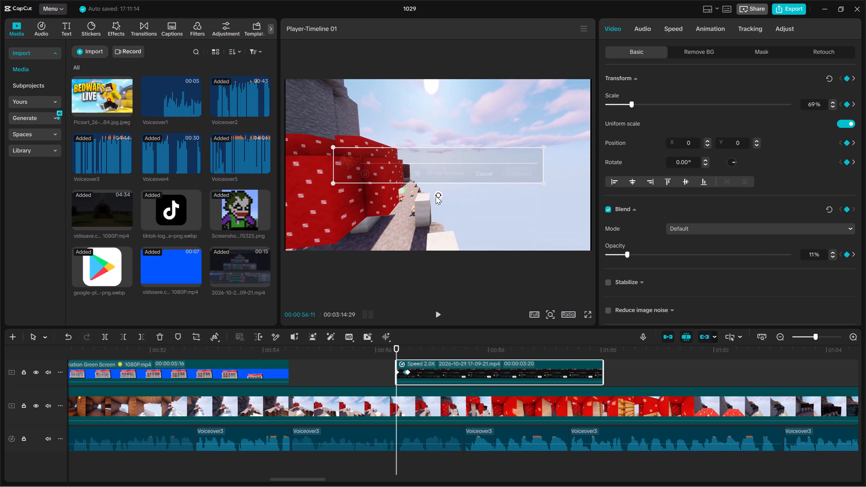
pyautogui.moveTo(436, 196); pyautogui.dragTo(444, 196)
pyautogui.moveTo(542, 157); pyautogui.dragTo(420, 166)
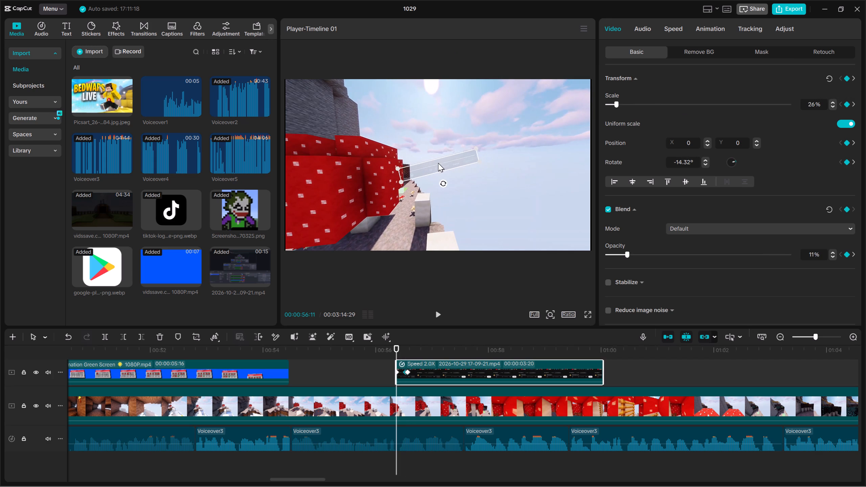
pyautogui.moveTo(437, 161); pyautogui.dragTo(436, 258)
# Play the comment clip's entrance animation and typing through to its end.
pyautogui.click(440, 311)
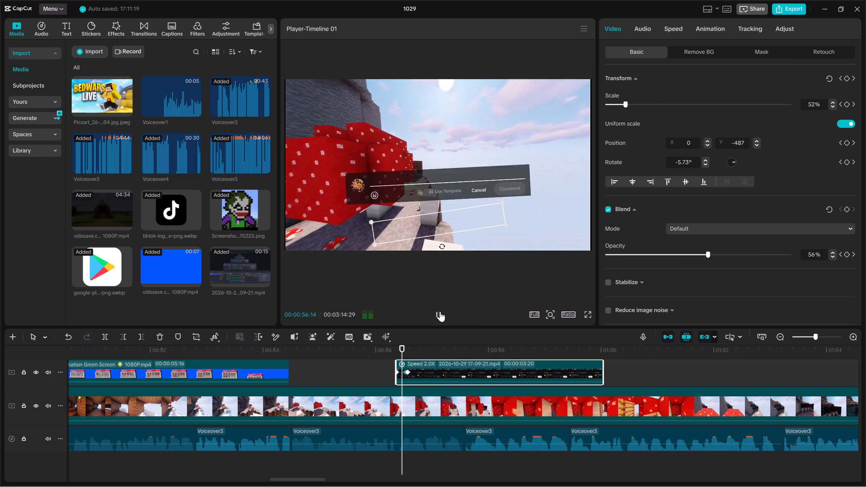
pyautogui.press('space')
pyautogui.press('space')
pyautogui.press('space')
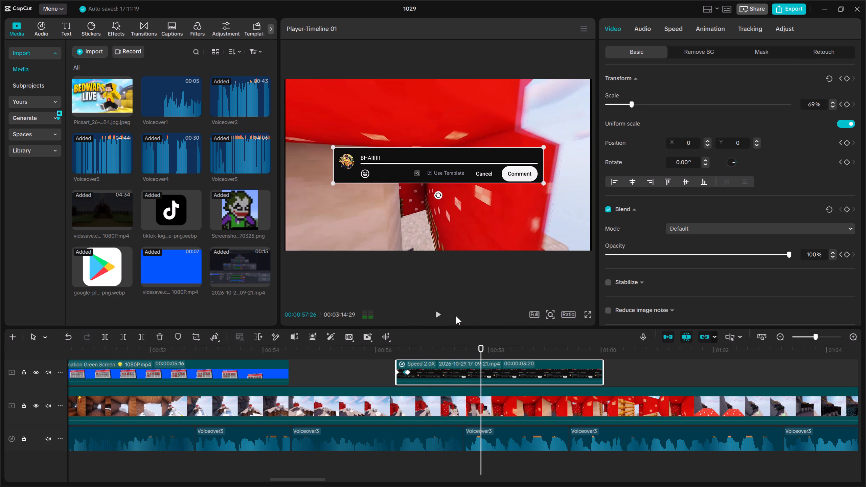
pyautogui.press('space')
pyautogui.click(533, 411)
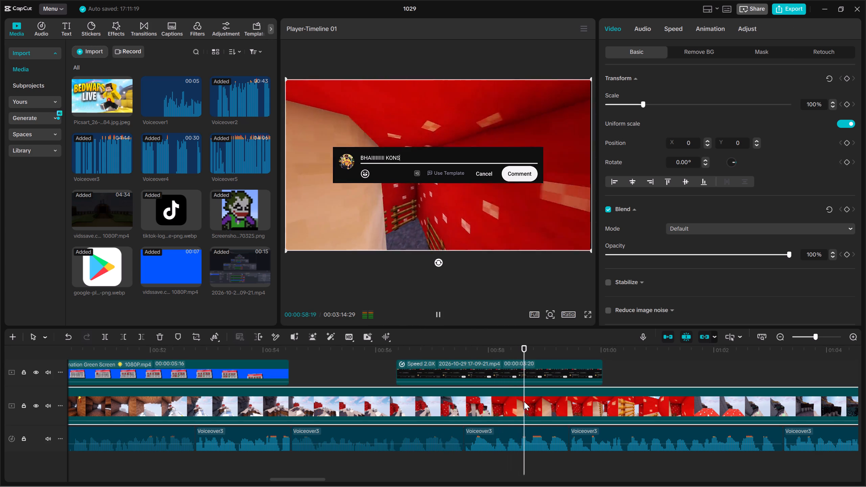
pyautogui.press('space')
pyautogui.press('space')
pyautogui.press('space')
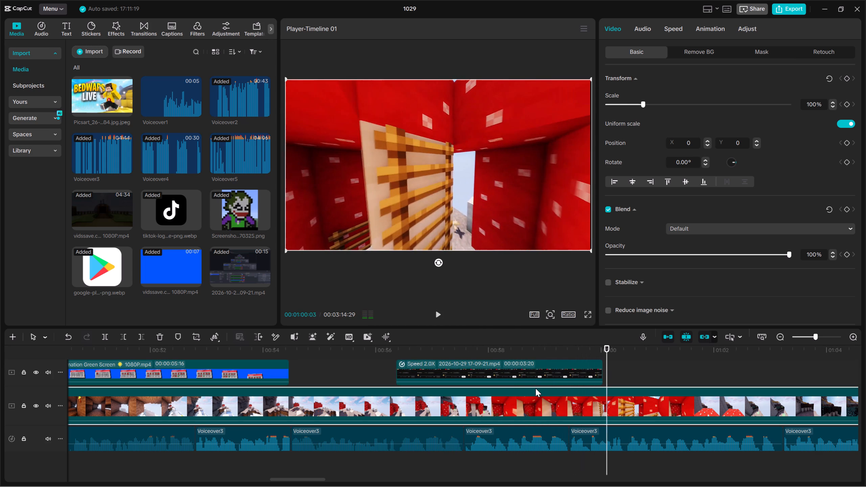
# Split the gameplay footage at 00:01:00:01 and 00:00:56:11 to isolate the section beneath the comment clip.
pyautogui.press('Up')
pyautogui.click(105, 341)
pyautogui.click(385, 365)
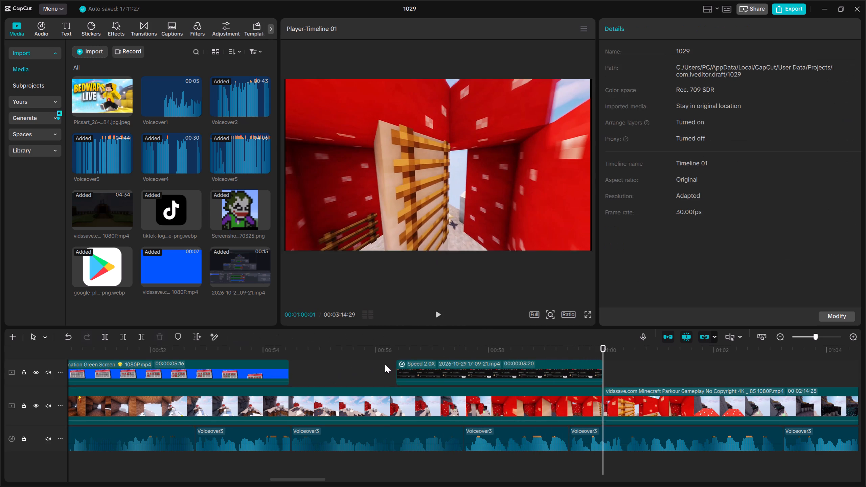
pyautogui.click(399, 395)
pyautogui.press('Down')
pyautogui.click(108, 341)
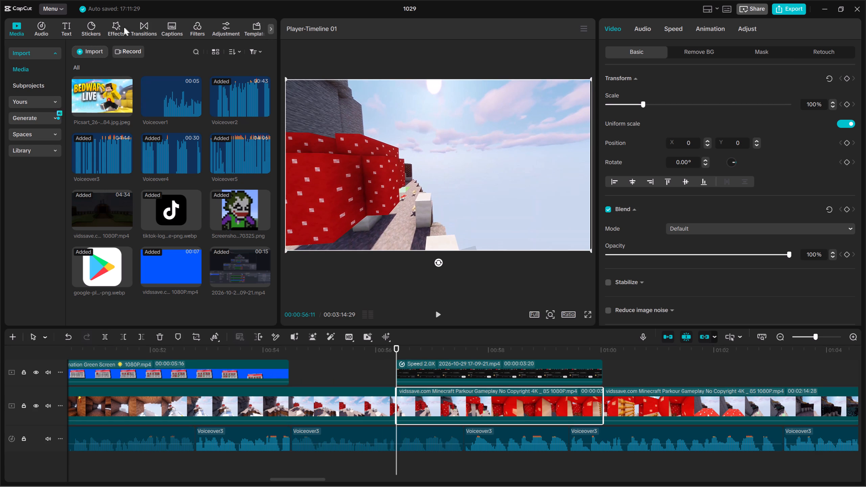
# Apply the Blur effect to the gameplay section beneath the comment clip, set its strength to 35 and play it.
pyautogui.click(113, 25)
pyautogui.moveTo(82, 236); pyautogui.dragTo(498, 397)
pyautogui.moveTo(705, 119); pyautogui.dragTo(676, 116)
pyautogui.press('space')
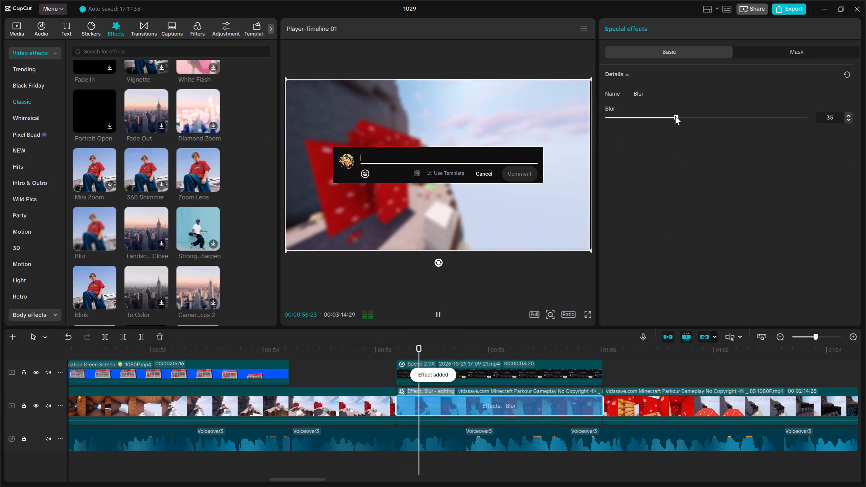
pyautogui.press('space')
pyautogui.press('space')
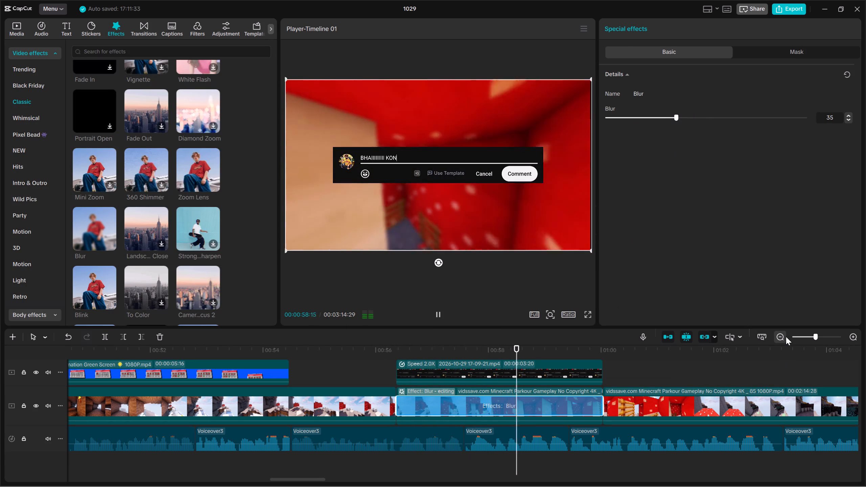
# Play the narration after the comment clip up to 00:01:08:09 to work out what the next insert should show.
pyautogui.click(695, 407)
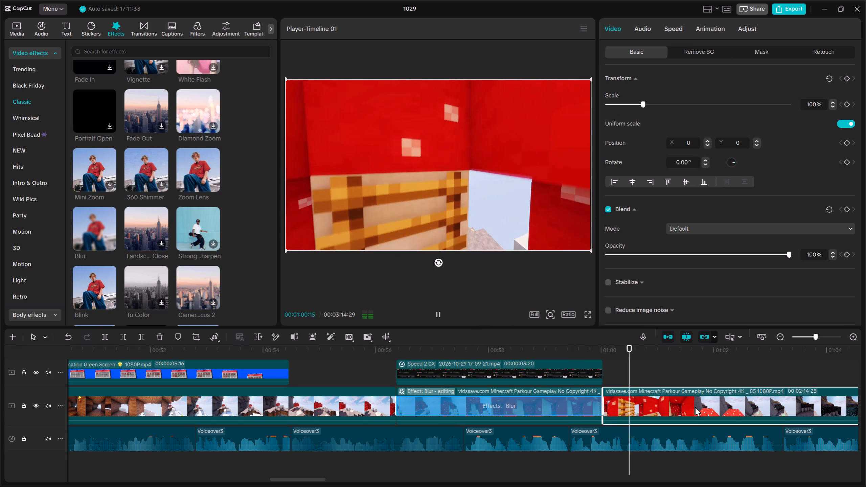
pyautogui.press('space')
pyautogui.press('space')
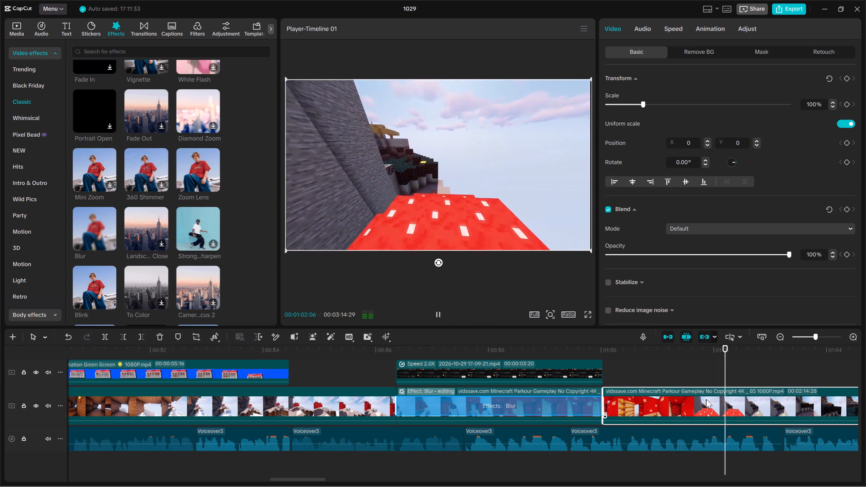
pyautogui.press('space')
pyautogui.press('space')
pyautogui.press('space')
pyautogui.press('Up')
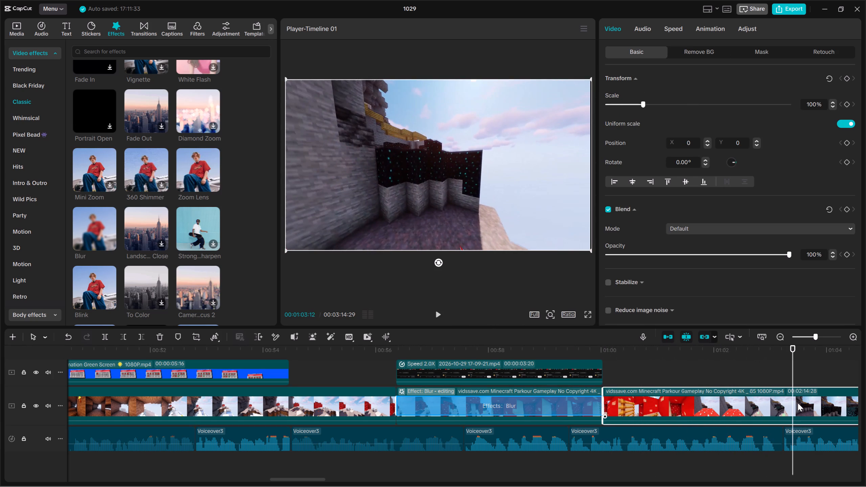
pyautogui.moveTo(818, 364); pyautogui.dragTo(865, 371)
pyautogui.press('space')
pyautogui.click(713, 402)
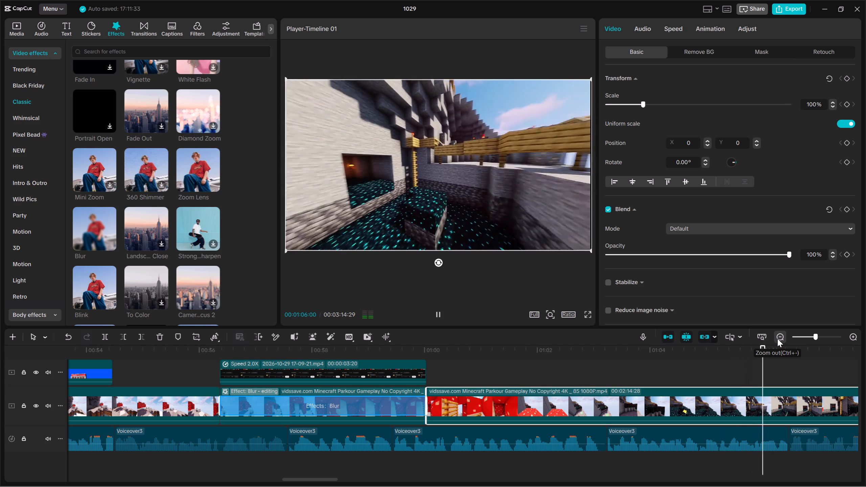
pyautogui.press('space')
pyautogui.press('space')
pyautogui.click(777, 339)
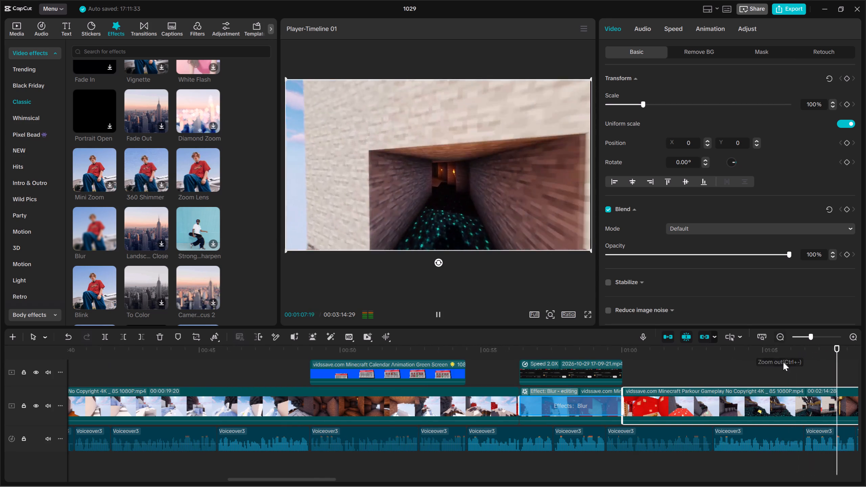
pyautogui.press('space')
pyautogui.press('Up')
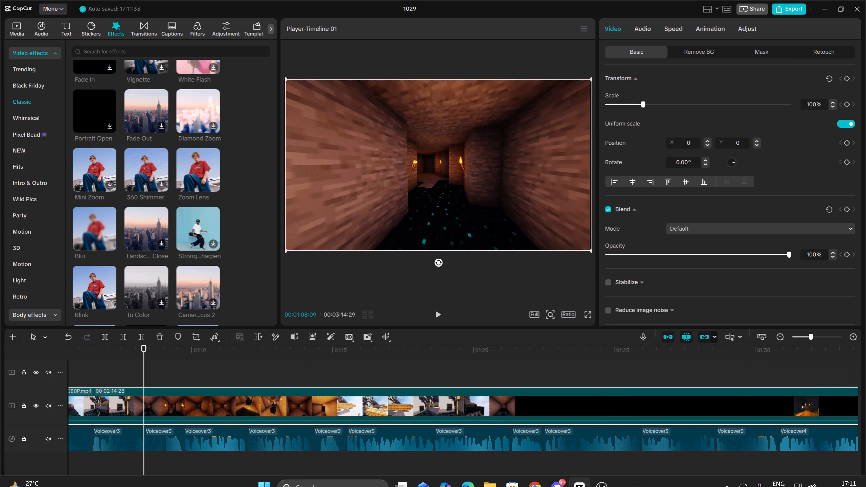
# Switch to Google Chrome, search for "minecraft 600rs" and browse the image results for a Minecraft price picture.
pyautogui.click(525, 477)
pyautogui.click(371, 221)
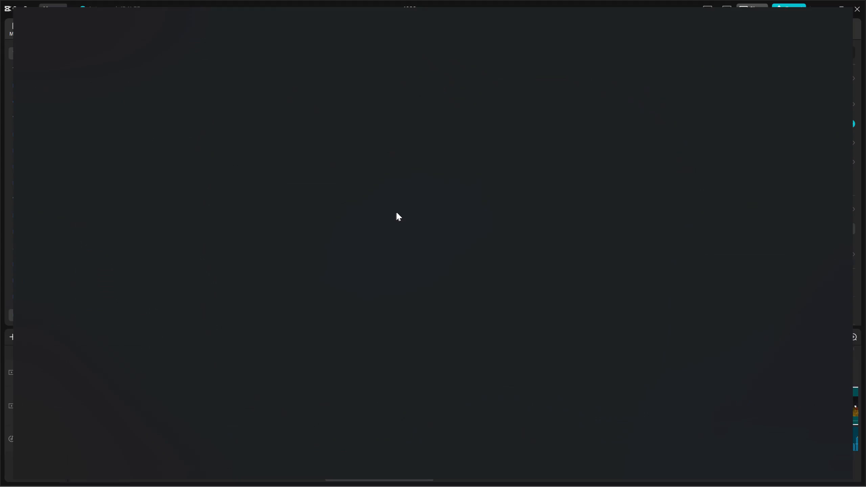
pyautogui.click(397, 178)
pyautogui.write('minecraft')
pyautogui.press('space')
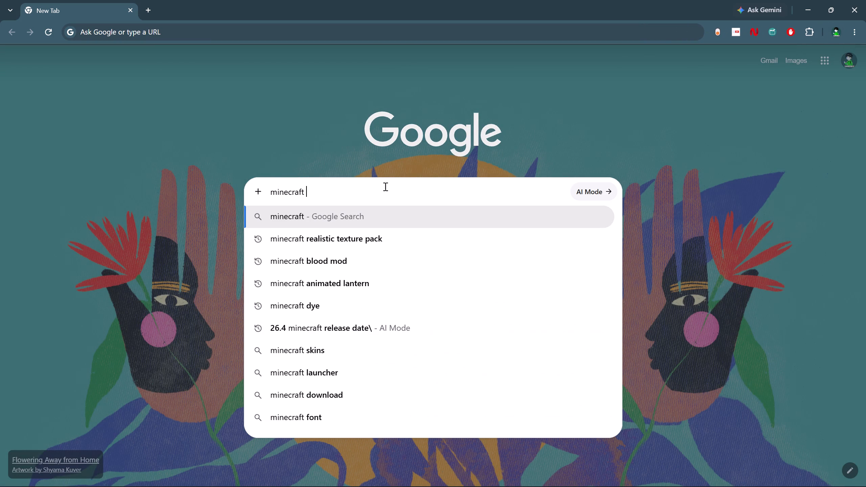
pyautogui.write('600t')
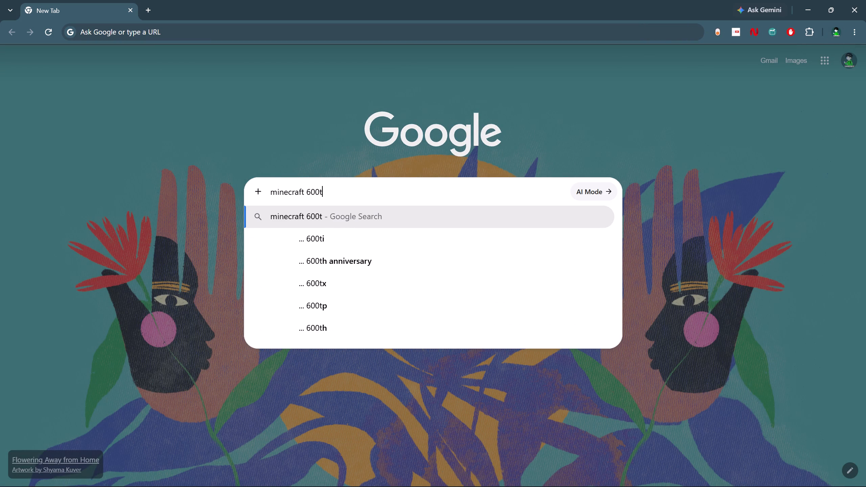
pyautogui.press('BackSpace')
pyautogui.write('rs')
pyautogui.press('Return')
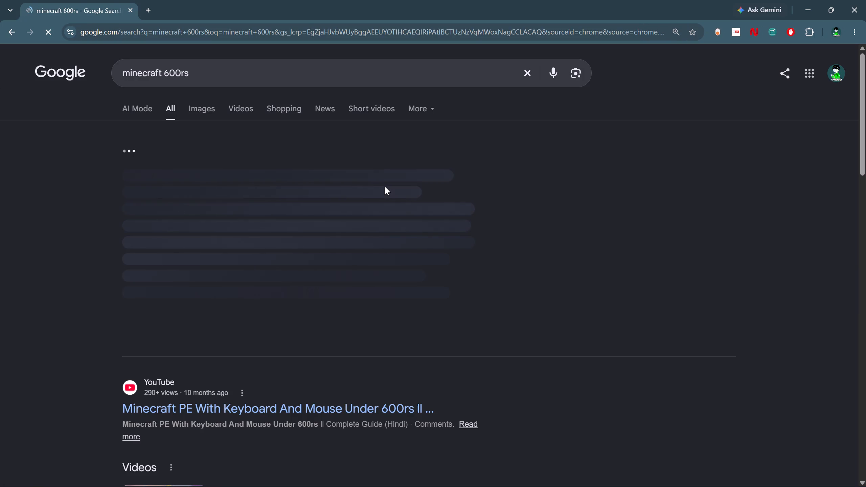
pyautogui.click(206, 108)
pyautogui.scroll(1, 206, 108)
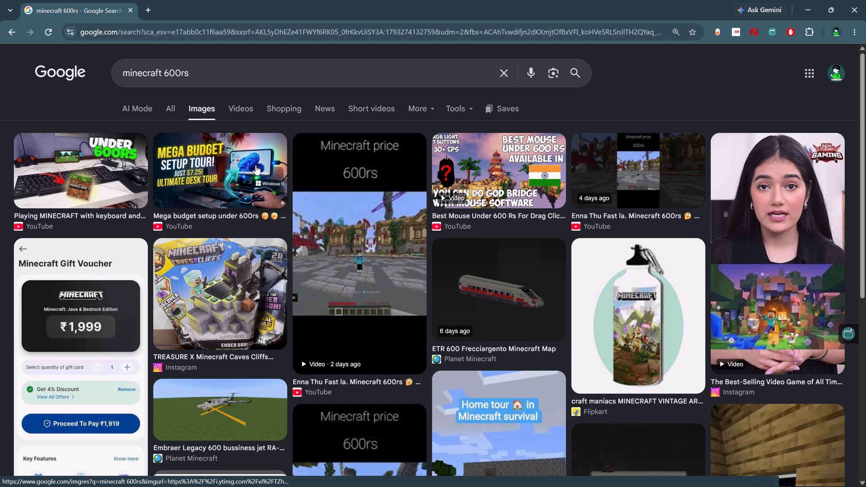
pyautogui.scroll(-8, 256, 165)
pyautogui.click(282, 49)
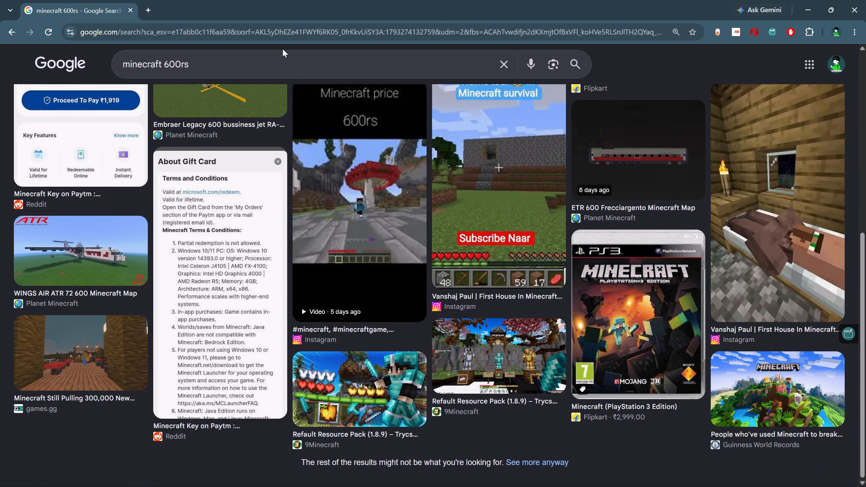
# Refine the image search to "minecraft 600rs playstore".
pyautogui.click(272, 62)
pyautogui.press('space')
pyautogui.write('playstore')
pyautogui.press('Return')
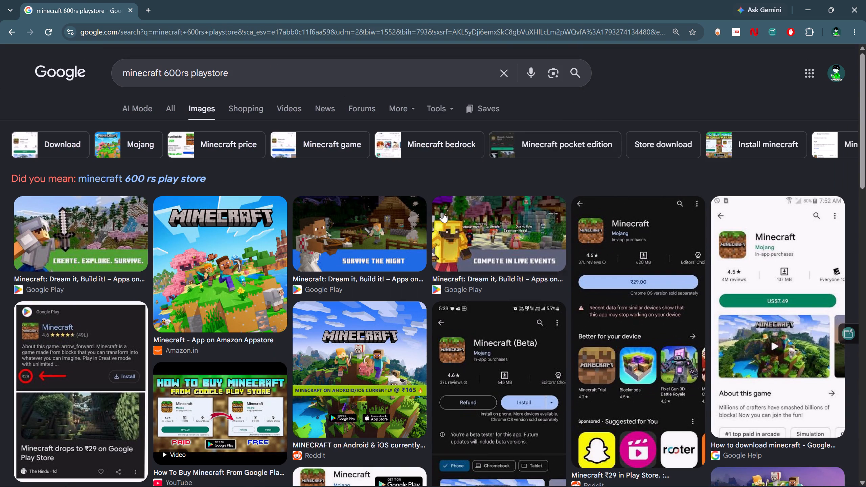
# Examine the image results for a Play Store screenshot that shows Minecraft's price.
pyautogui.click(649, 295)
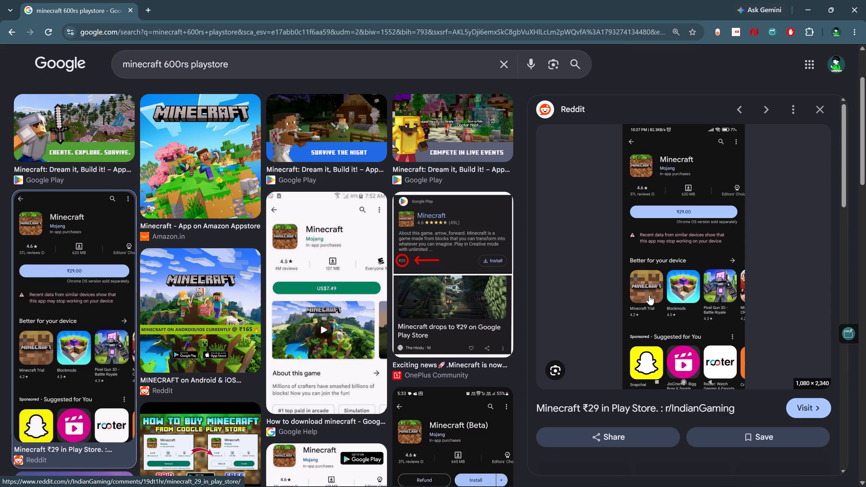
pyautogui.scroll(-2, 415, 303)
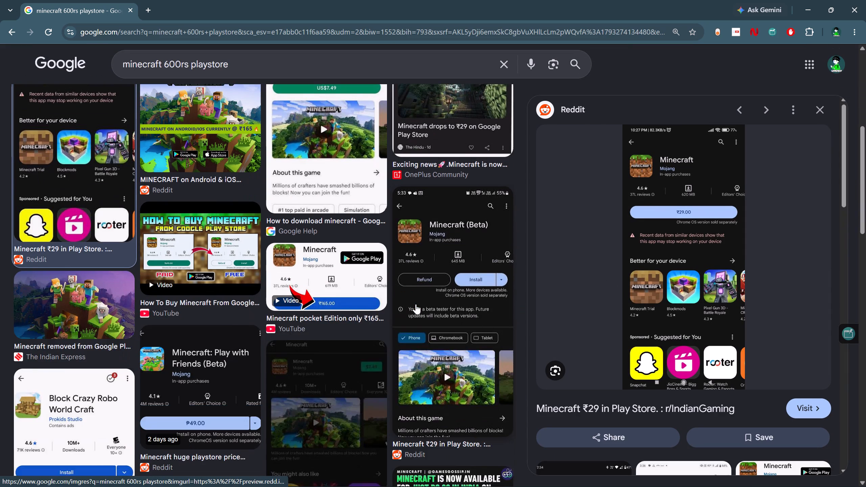
pyautogui.scroll(-1, 416, 304)
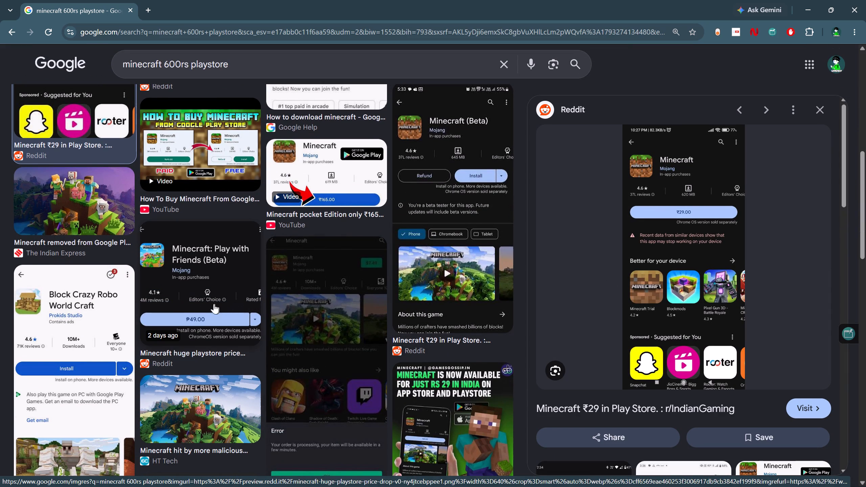
pyautogui.scroll(-3, 147, 306)
pyautogui.scroll(1, 284, 297)
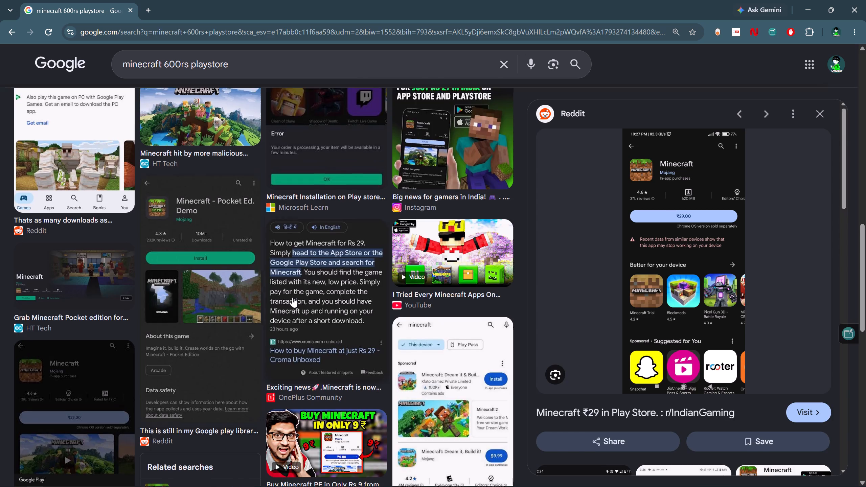
pyautogui.scroll(2, 293, 297)
pyautogui.click(440, 246)
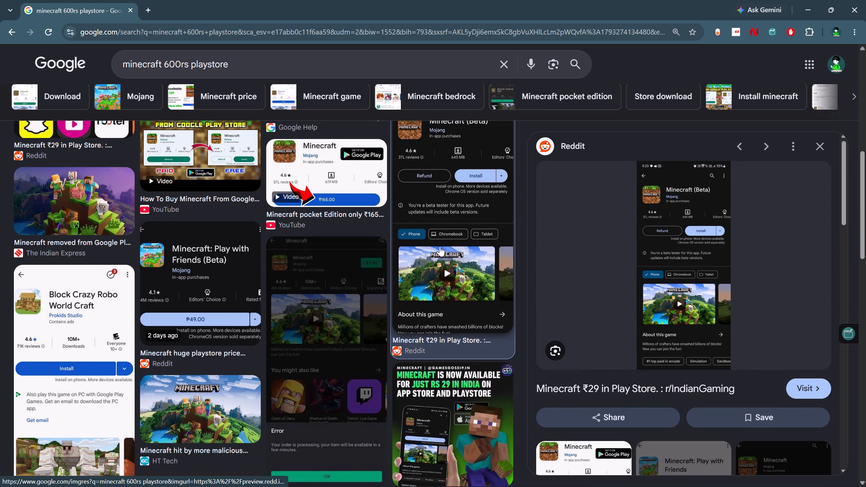
pyautogui.scroll(-2, 440, 246)
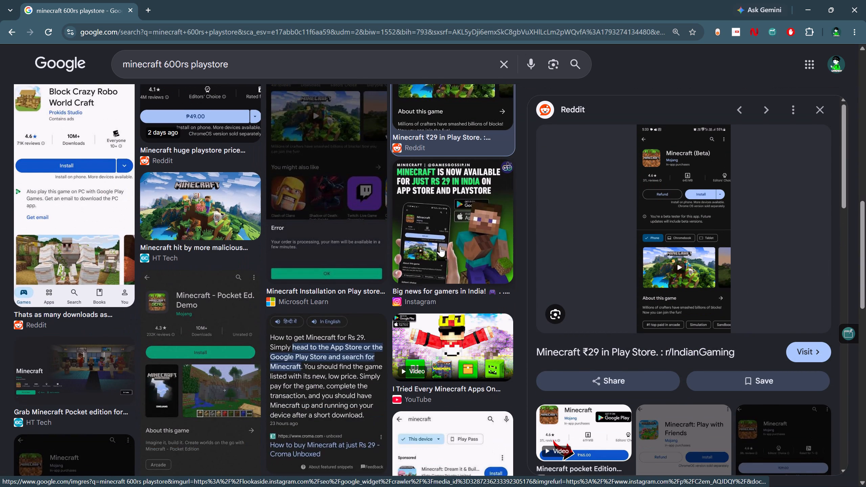
pyautogui.scroll(-3, 440, 247)
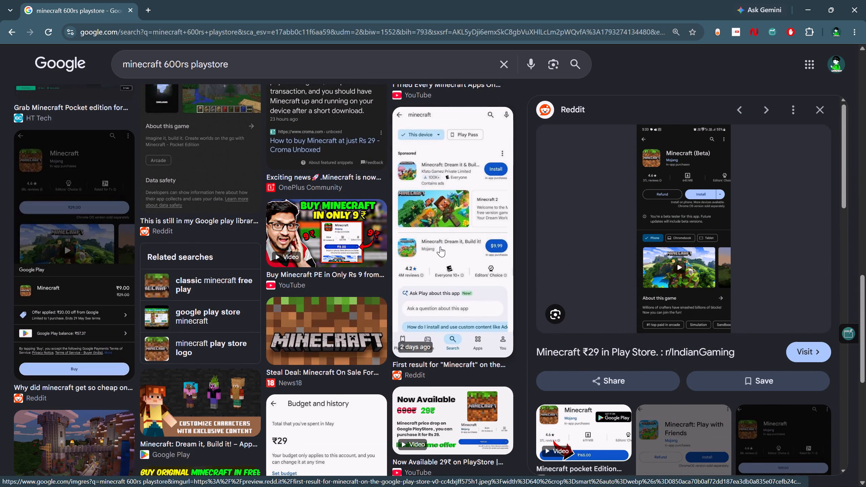
pyautogui.scroll(-2, 440, 247)
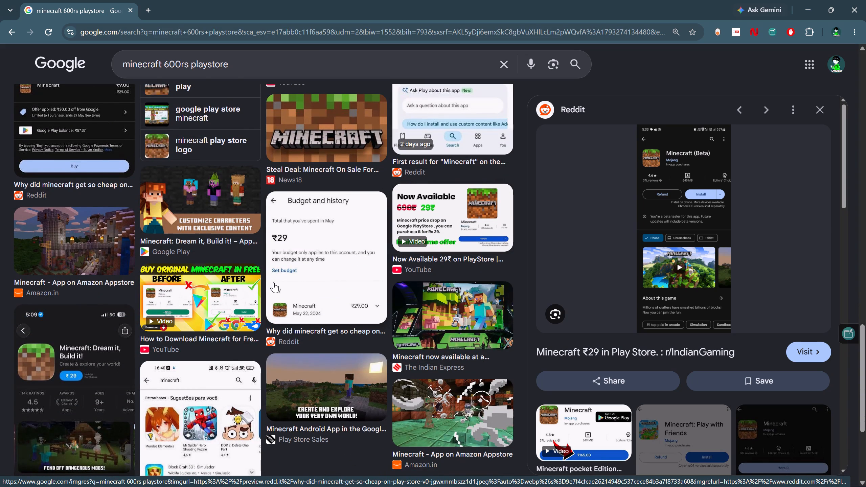
pyautogui.scroll(-2, 274, 282)
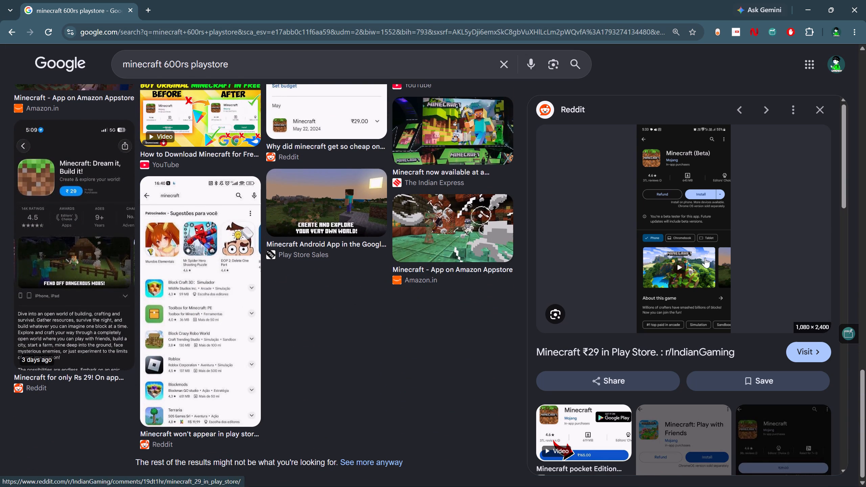
pyautogui.scroll(-3, 419, 264)
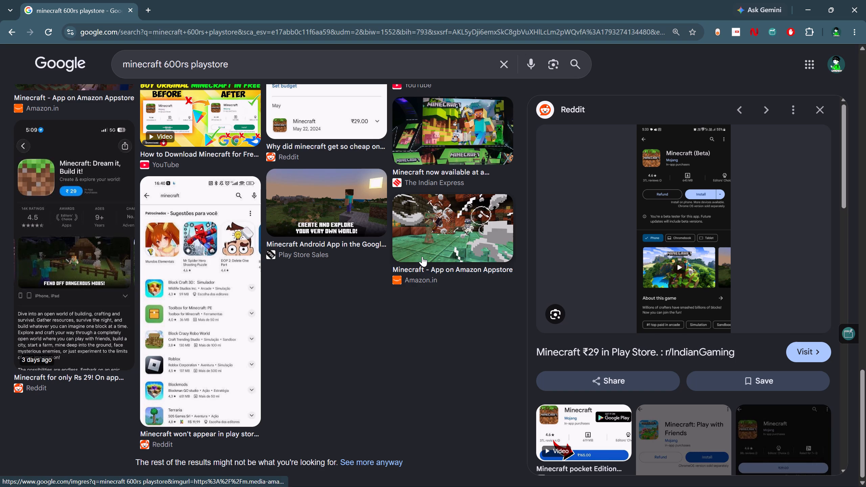
pyautogui.scroll(4, 423, 256)
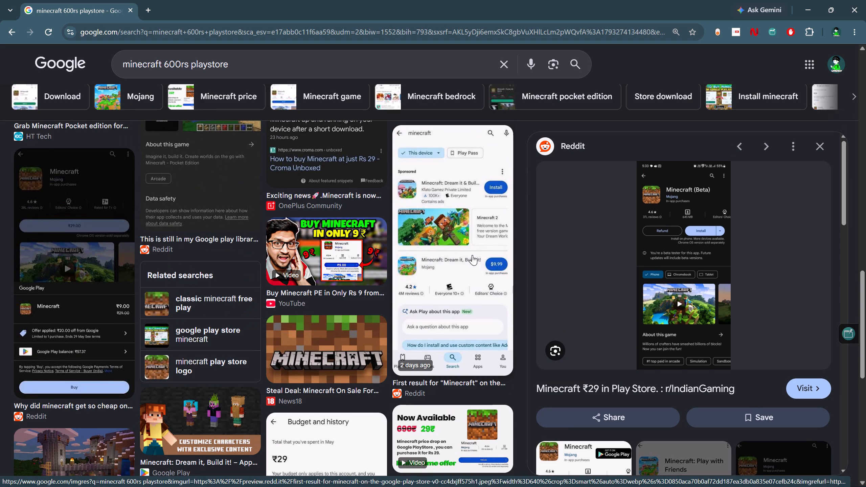
# Open the related Minecraft Trial picture from Google Play and save it to Downloads as "minecraft trial".
pyautogui.click(362, 353)
pyautogui.rightClick(717, 225)
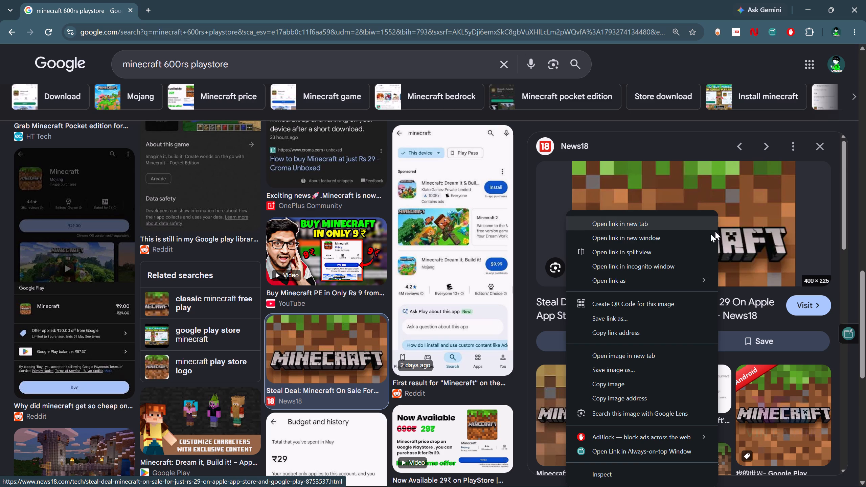
pyautogui.click(537, 404)
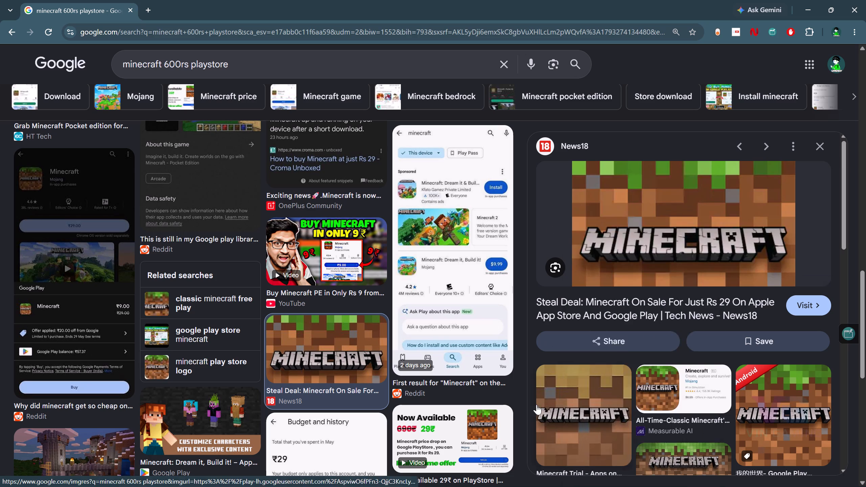
pyautogui.rightClick(645, 256)
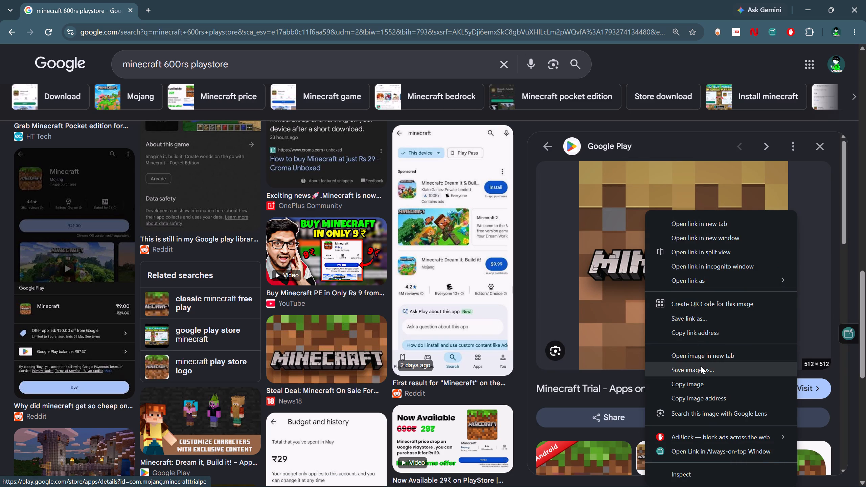
pyautogui.click(701, 368)
pyautogui.press('BackSpace')
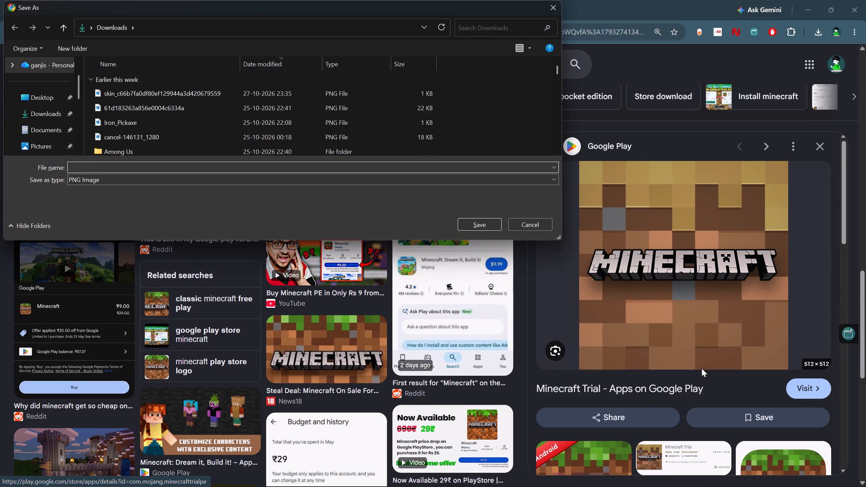
pyautogui.write('minecraft trial')
pyautogui.press('Return')
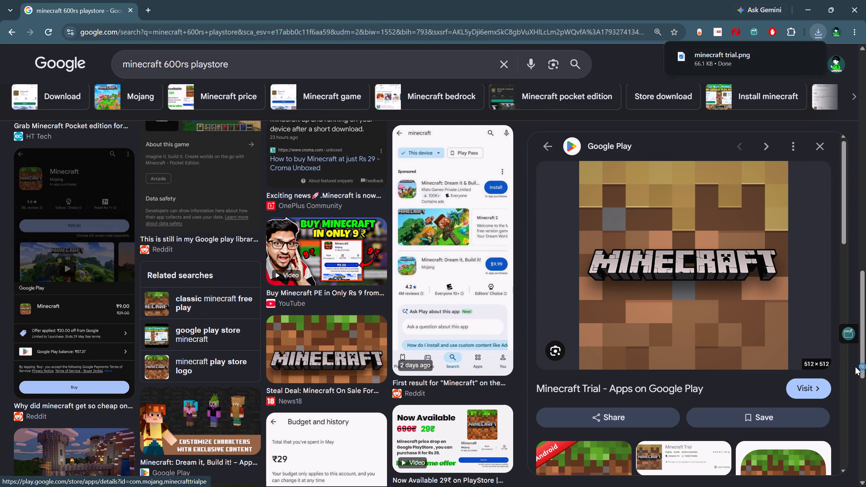
# Save the Google Help screenshot of Minecraft's US$7.49 Play Store page to Downloads as "paid minecraft".
pyautogui.scroll(8, 484, 259)
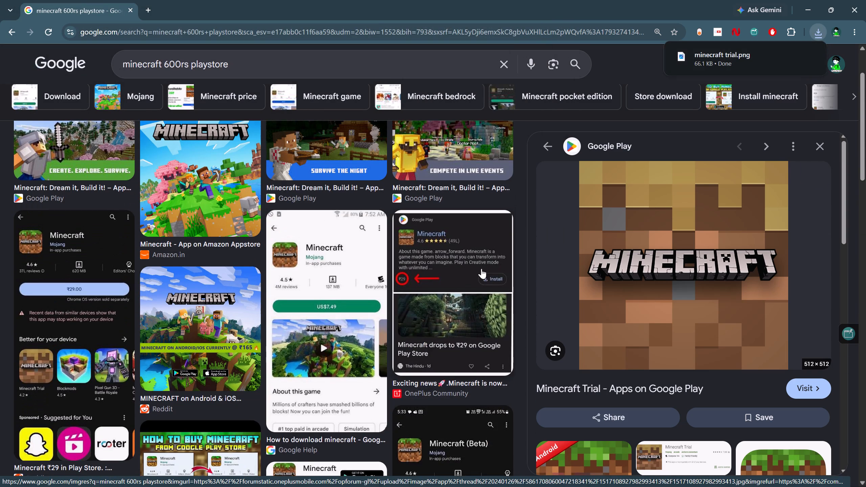
pyautogui.scroll(3, 481, 269)
pyautogui.click(372, 340)
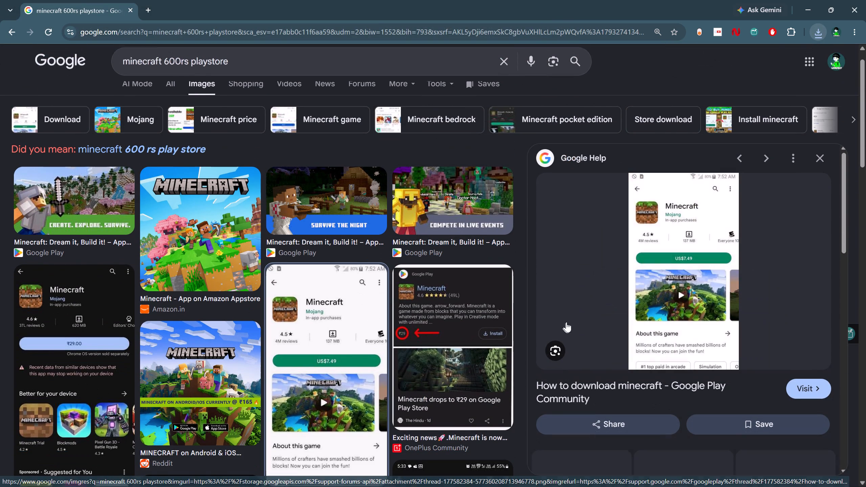
pyautogui.rightClick(628, 285)
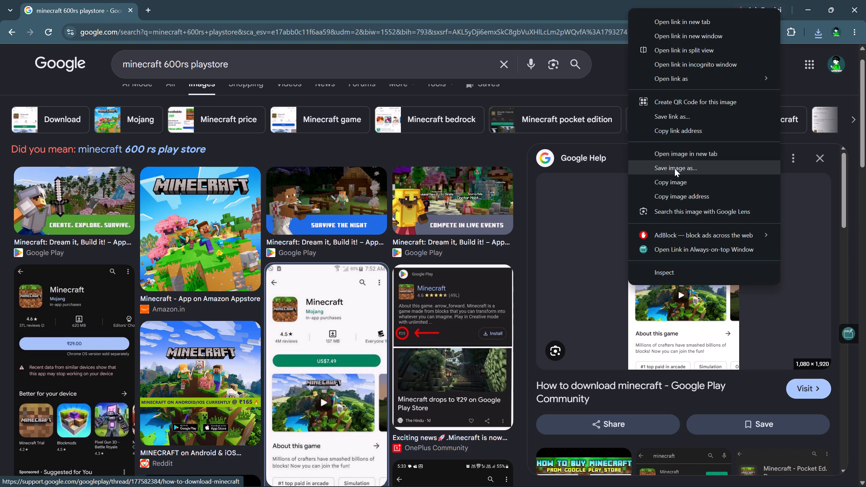
pyautogui.click(675, 168)
pyautogui.press('BackSpace')
pyautogui.write('paid minecraft')
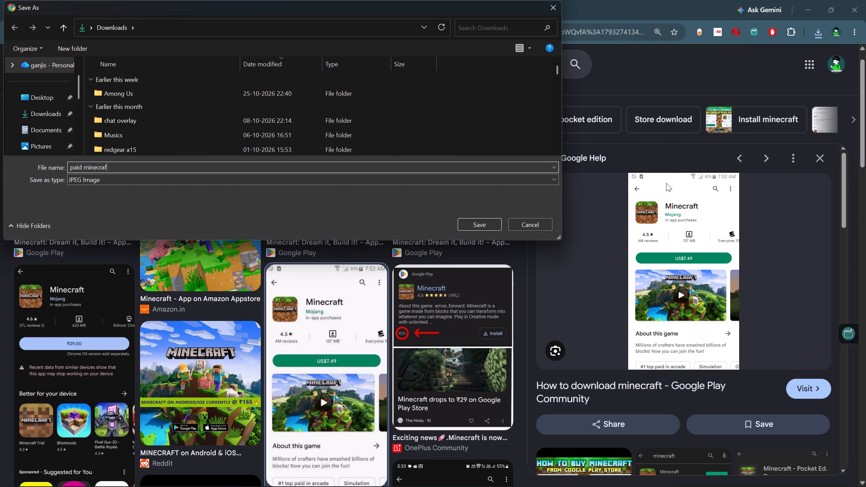
pyautogui.press('Return')
pyautogui.moveTo(666, 183); pyautogui.dragTo(714, 165, button='right')
# Show the saved "paid minecraft" picture in the Downloads folder, then return to CapCut and display the project's media.
pyautogui.click(816, 35)
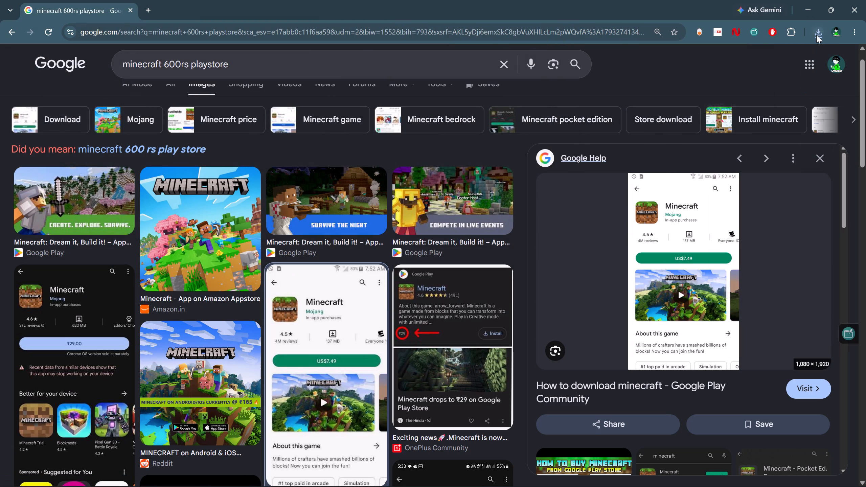
pyautogui.click(795, 74)
pyautogui.click(810, 10)
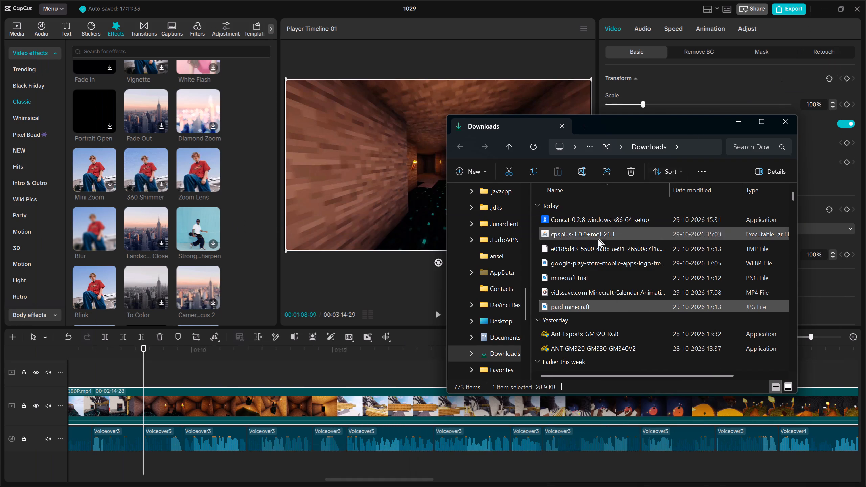
pyautogui.moveTo(575, 307); pyautogui.dragTo(631, 312)
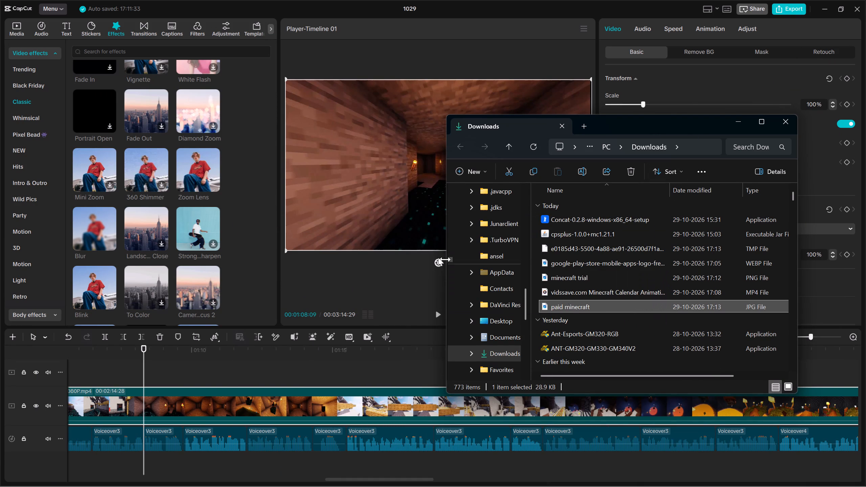
pyautogui.click(22, 25)
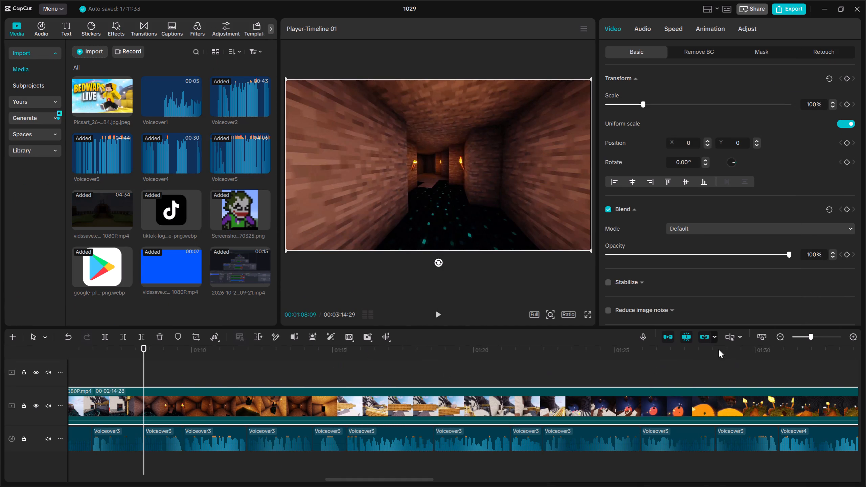
# Copy the attributes of the tilted image insert near 00:00:27 on the overlay track.
pyautogui.tripleClick(779, 338)
pyautogui.click(780, 337)
pyautogui.click(779, 337)
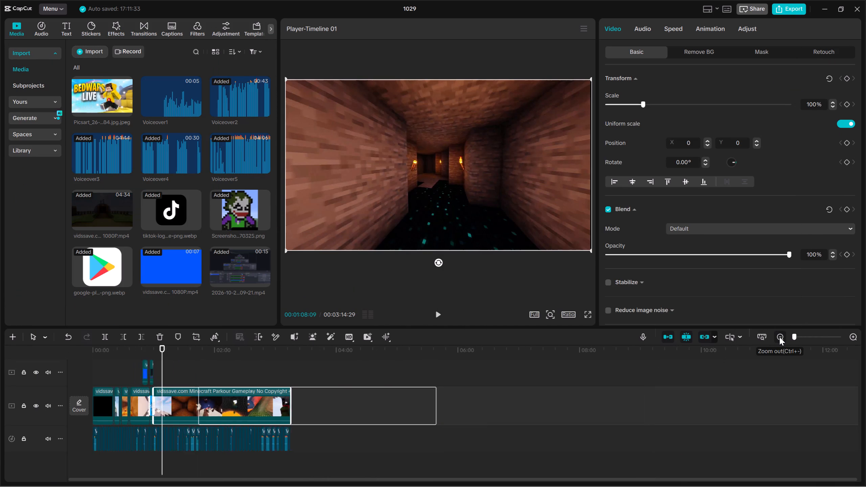
pyautogui.click(121, 363)
pyautogui.moveTo(121, 363); pyautogui.dragTo(41, 369)
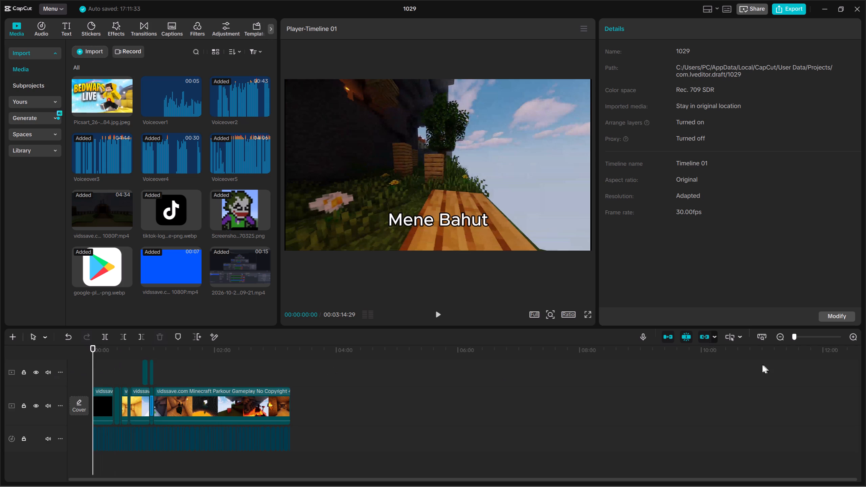
pyautogui.scroll(5, 516, 414)
pyautogui.scroll(-1, 470, 412)
pyautogui.doubleClick(853, 340)
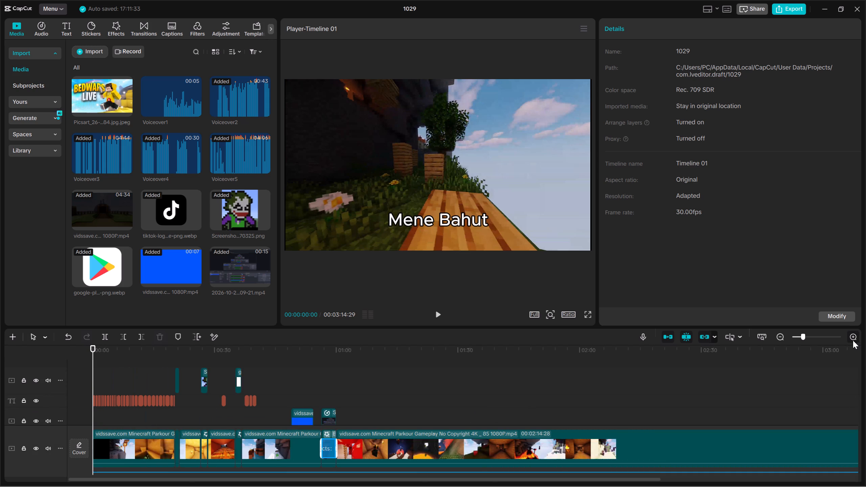
pyautogui.click(206, 377)
pyautogui.rightClick(206, 377)
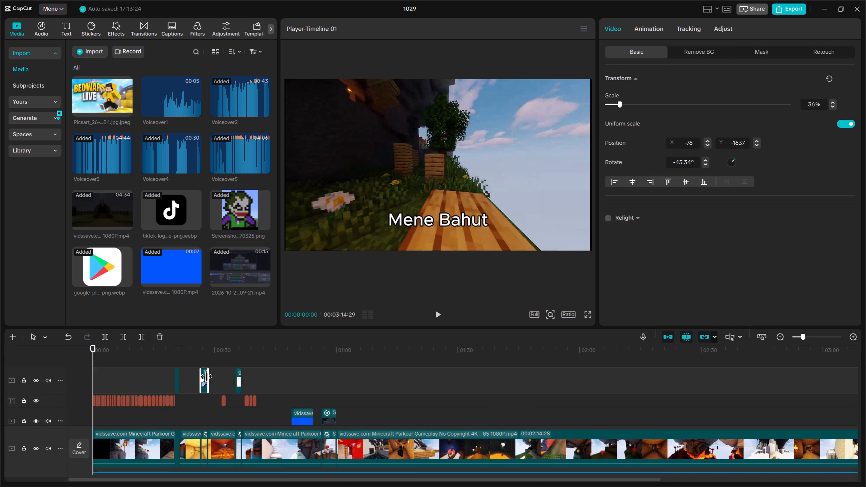
pyautogui.click(248, 112)
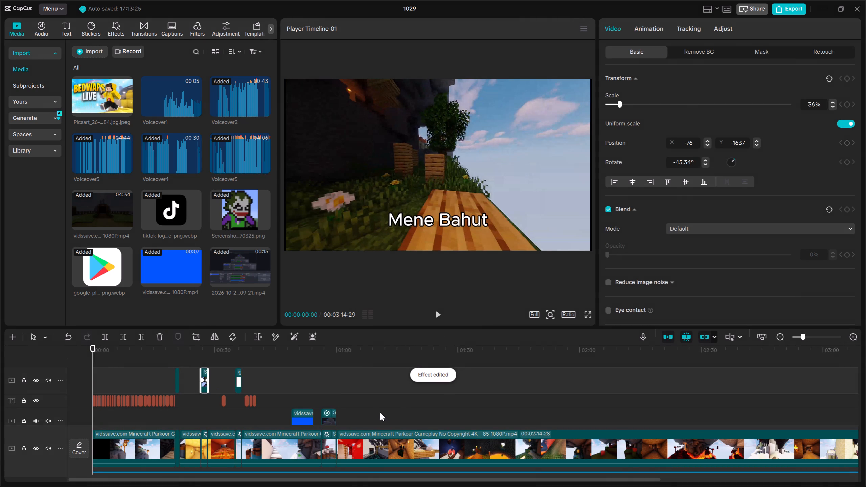
# Play the video from the comment clip at about 00:00:57 to 00:01:02:26 to locate where the next insert belongs.
pyautogui.click(360, 406)
pyautogui.press('Up')
pyautogui.press('Up')
pyautogui.press('Up')
pyautogui.press('Up')
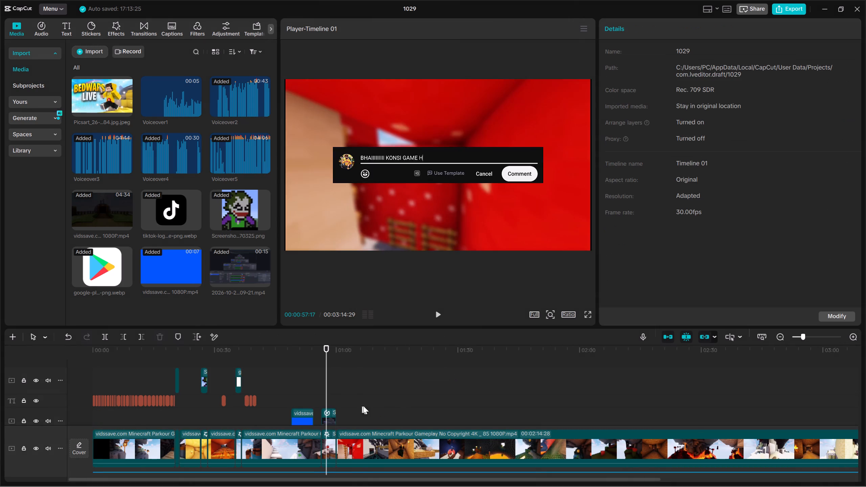
pyautogui.press('space')
pyautogui.doubleClick(851, 337)
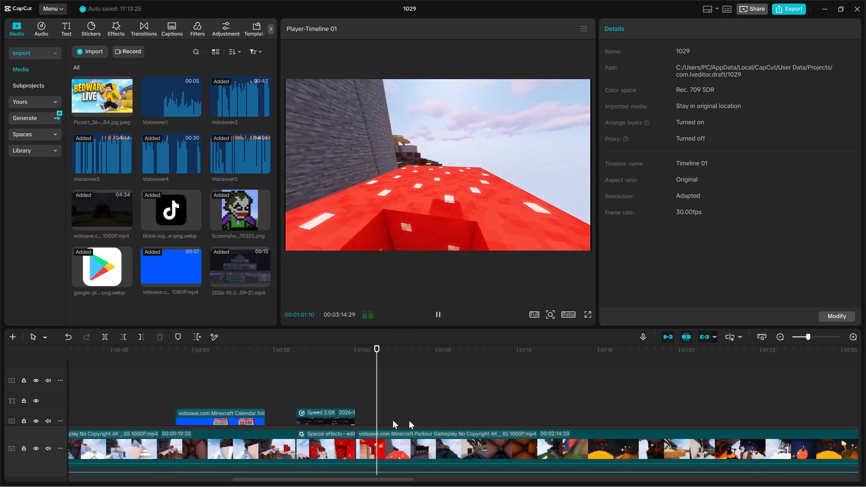
pyautogui.scroll(-3, 410, 420)
pyautogui.press('space')
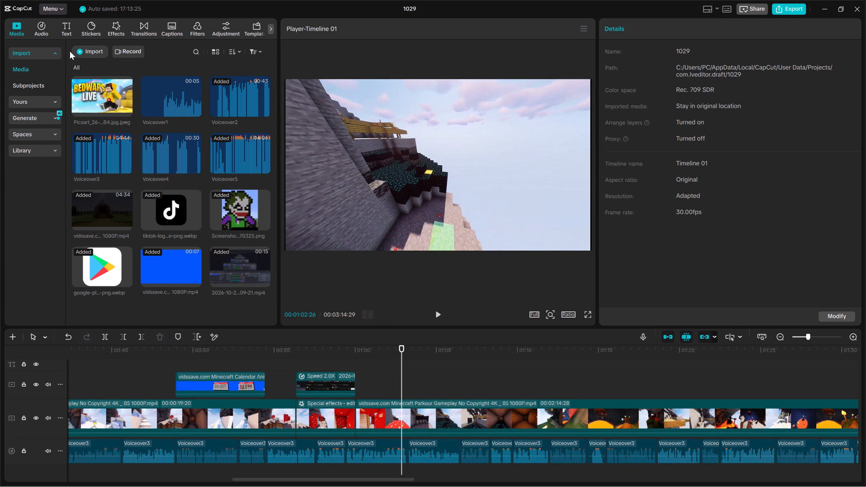
# Open the "paid minecraft" picture from the Downloads folder, always using Photos for .jpg files, and close it after viewing.
pyautogui.click(89, 55)
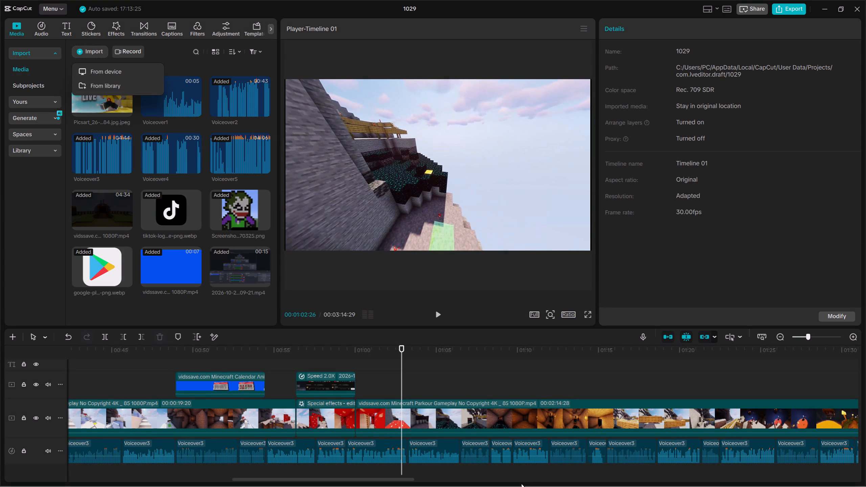
pyautogui.click(511, 483)
pyautogui.click(482, 477)
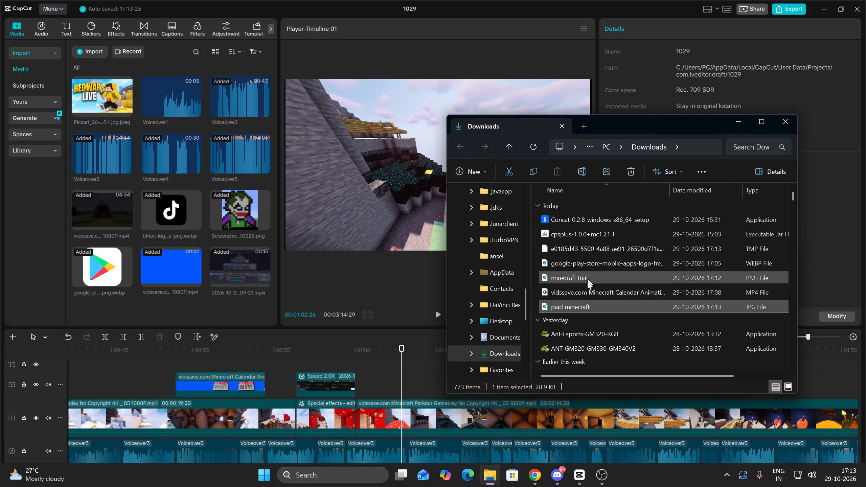
pyautogui.doubleClick(603, 304)
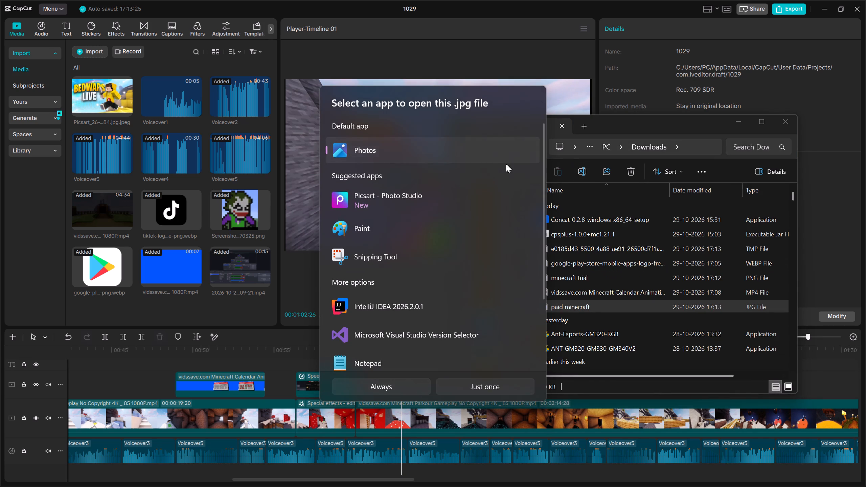
pyautogui.click(402, 391)
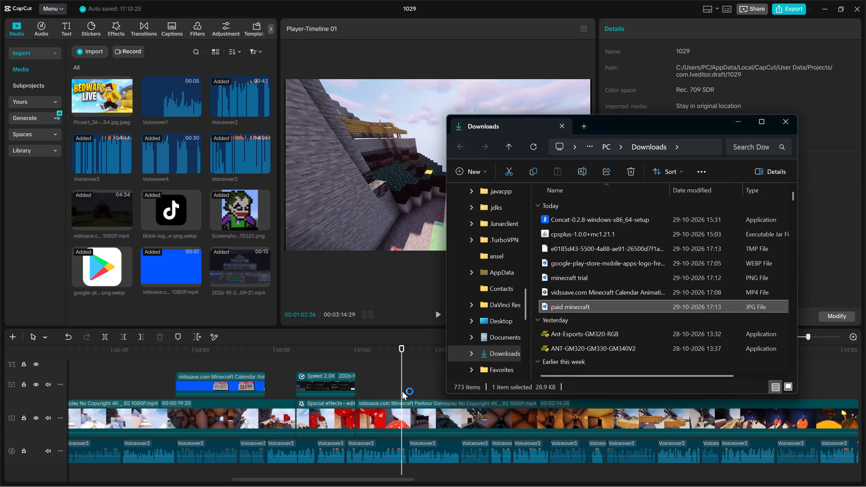
pyautogui.click(655, 23)
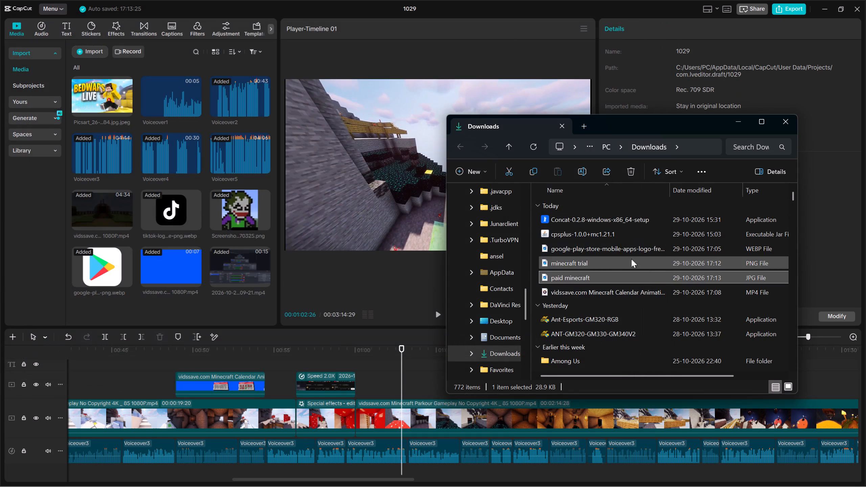
# Import the "paid minecraft" and "minecraft trial" pictures from the Downloads folder into the CapCut project media.
pyautogui.moveTo(664, 274); pyautogui.dragTo(230, 240)
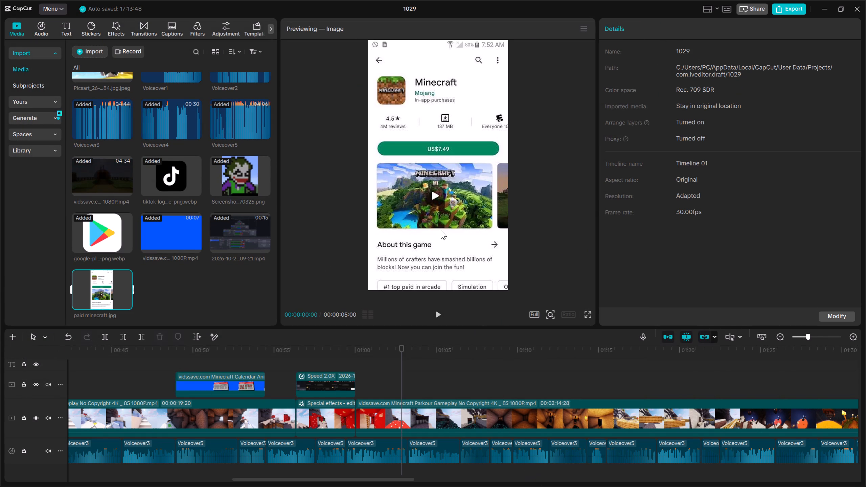
pyautogui.hotkey('alt', 'Tab')
pyautogui.moveTo(588, 274); pyautogui.dragTo(586, 274)
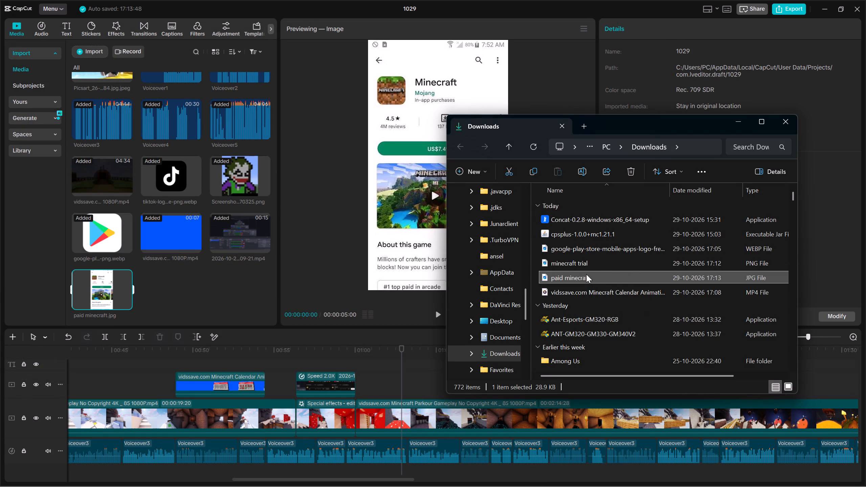
pyautogui.moveTo(586, 274); pyautogui.dragTo(210, 278)
pyautogui.hotkey('alt', 'Tab')
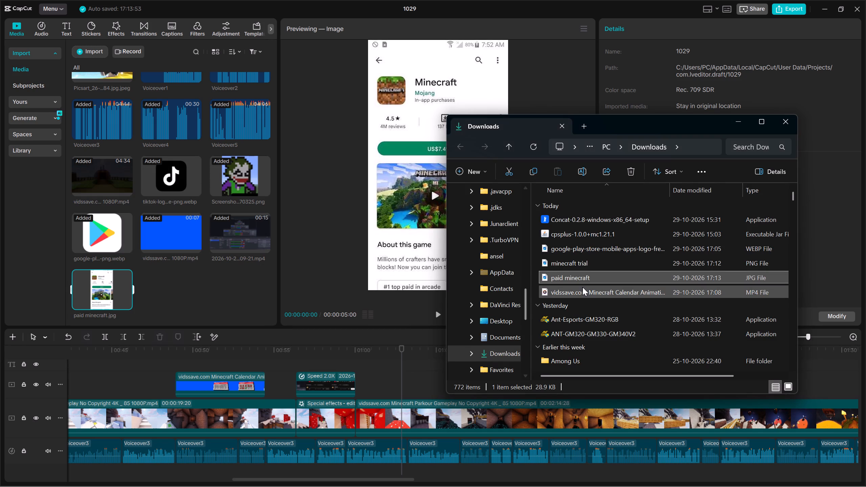
pyautogui.moveTo(595, 264); pyautogui.dragTo(421, 265)
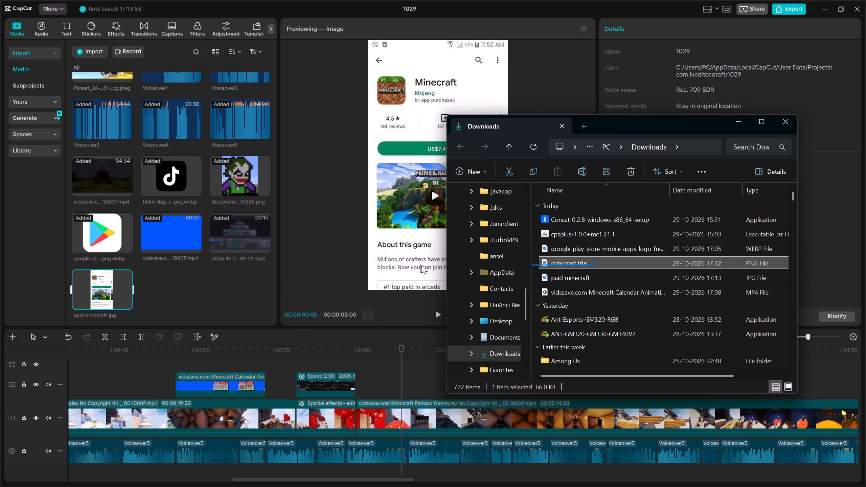
pyautogui.moveTo(421, 265); pyautogui.dragTo(428, 264)
pyautogui.moveTo(613, 258); pyautogui.dragTo(190, 278)
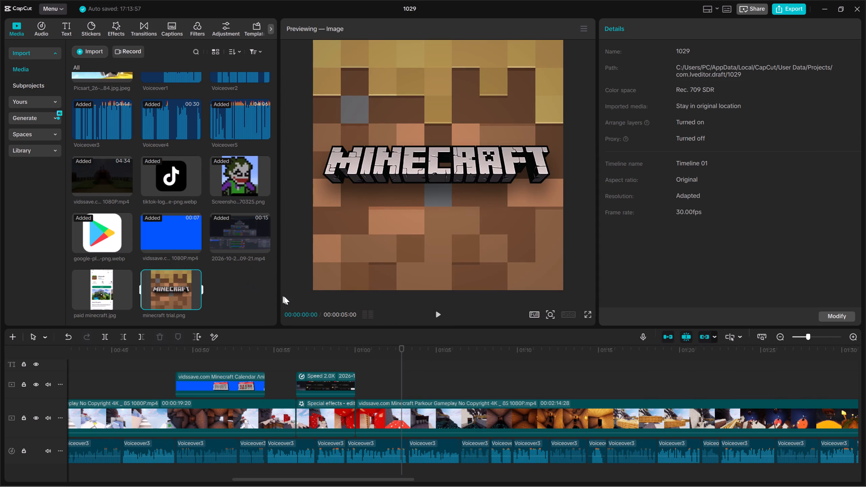
# Paste the copied tilted image insert at 00:01:02:26 on an overlay track and preview the start of its animation.
pyautogui.rightClick(439, 385)
pyautogui.click(454, 427)
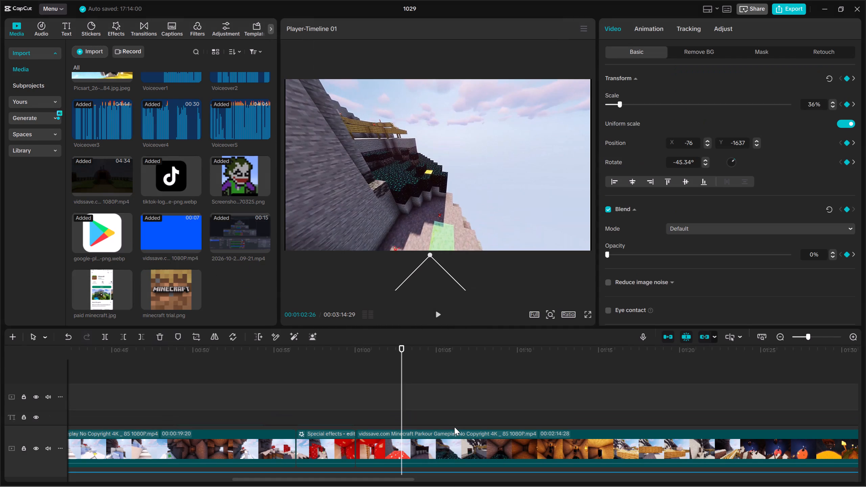
pyautogui.scroll(-6, 451, 403)
pyautogui.scroll(3, 451, 403)
pyautogui.press('space')
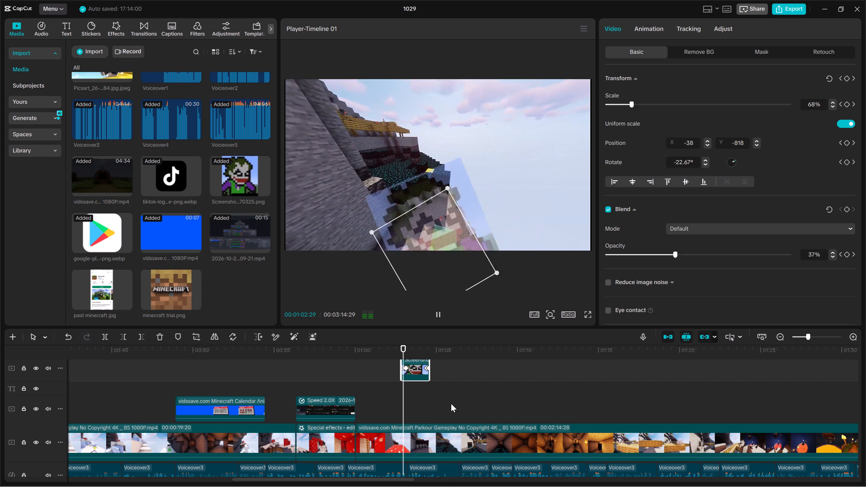
pyautogui.press('space')
# Play on to find the next insert point and place paid minecraft.jpg on the overlay track at 00:01:08:09.
pyautogui.press('space')
pyautogui.scroll(-2, 435, 404)
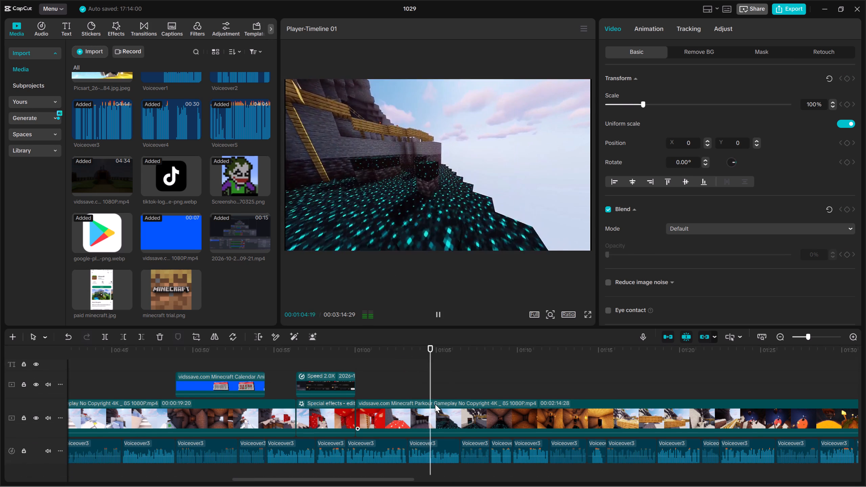
pyautogui.scroll(2, 435, 404)
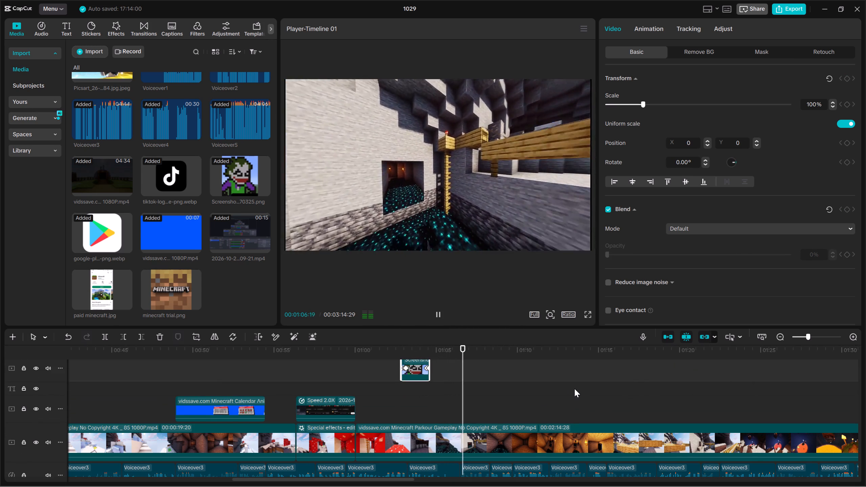
pyautogui.press('space')
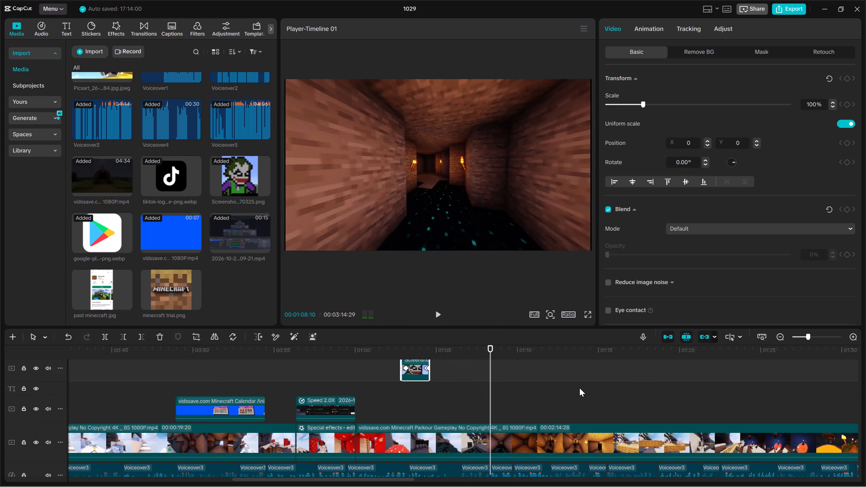
pyautogui.click(502, 409)
pyautogui.press('Up')
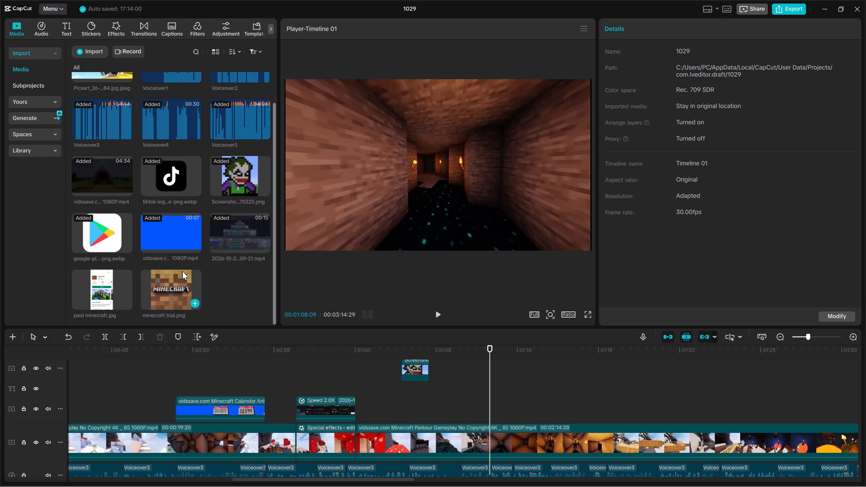
pyautogui.moveTo(83, 289); pyautogui.dragTo(487, 419)
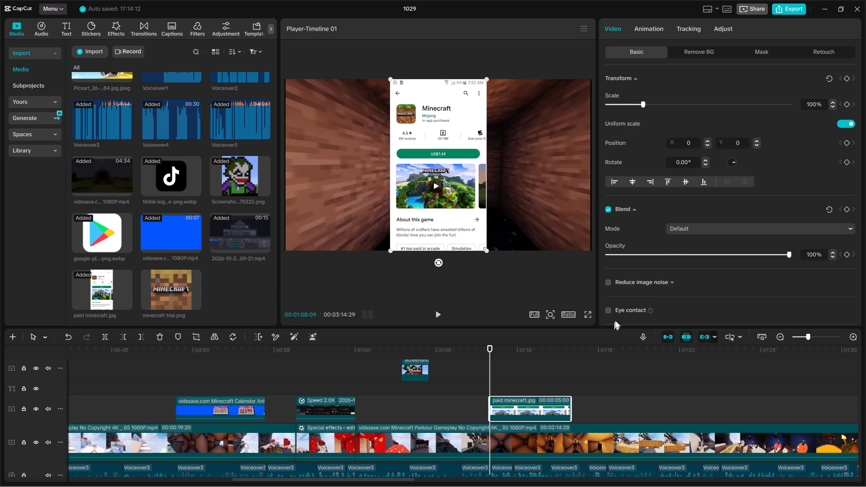
# Keyframe paid minecraft.jpg to grow from 1% scale at 00:01:08:09 to 157%, shifted lower in the frame, at 00:01:08:26.
pyautogui.click(847, 78)
pyautogui.press('space')
pyautogui.press('space')
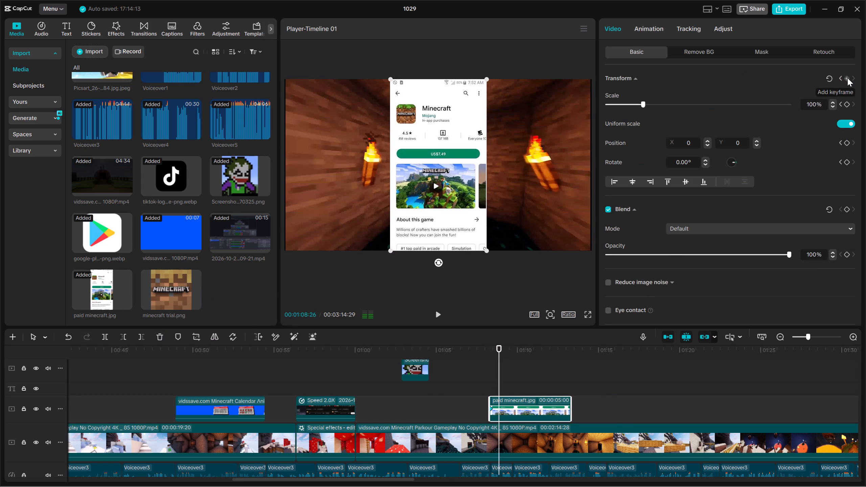
pyautogui.click(847, 78)
pyautogui.moveTo(654, 106); pyautogui.dragTo(664, 106)
pyautogui.moveTo(451, 132); pyautogui.dragTo(448, 184)
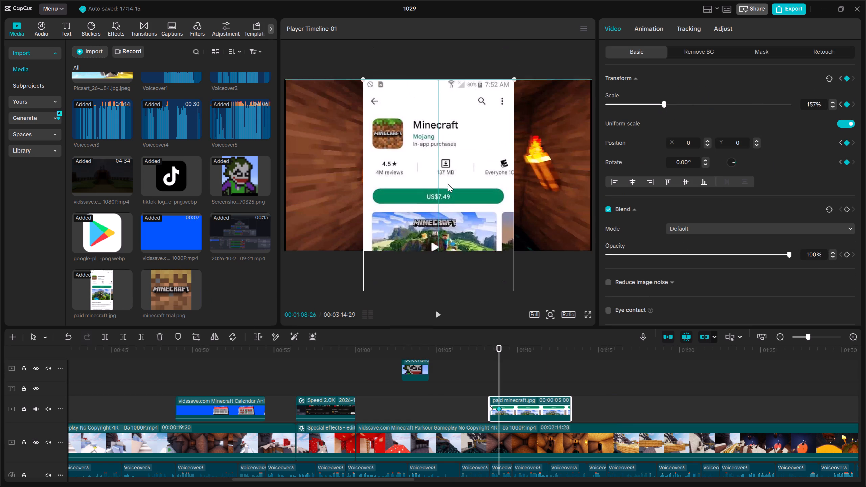
pyautogui.moveTo(448, 184); pyautogui.dragTo(449, 172)
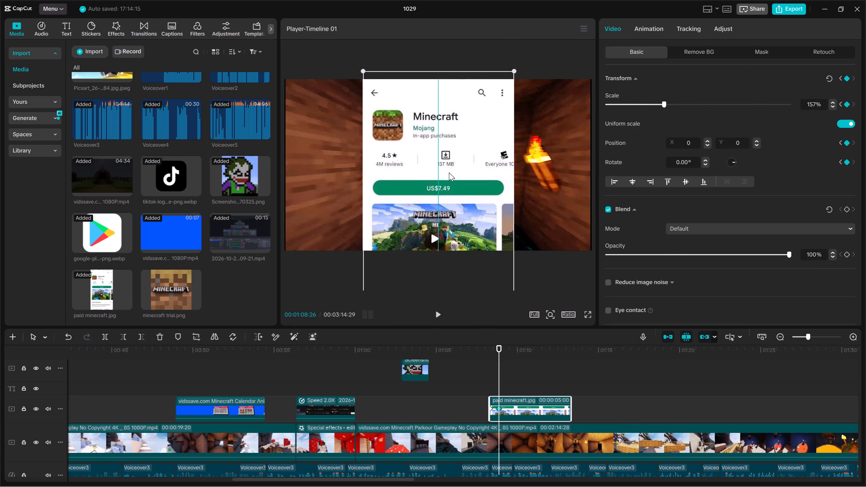
pyautogui.moveTo(449, 172); pyautogui.dragTo(449, 172)
pyautogui.press('Up')
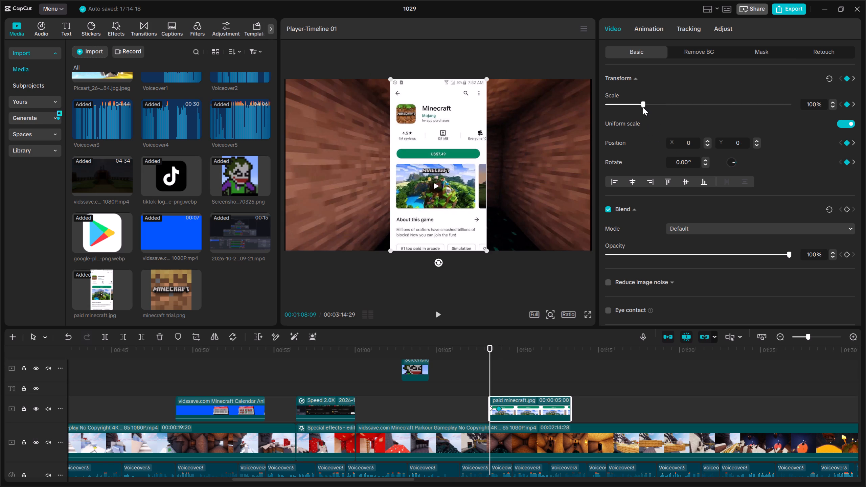
pyautogui.moveTo(639, 106); pyautogui.dragTo(601, 105)
pyautogui.press('space')
pyautogui.press('space')
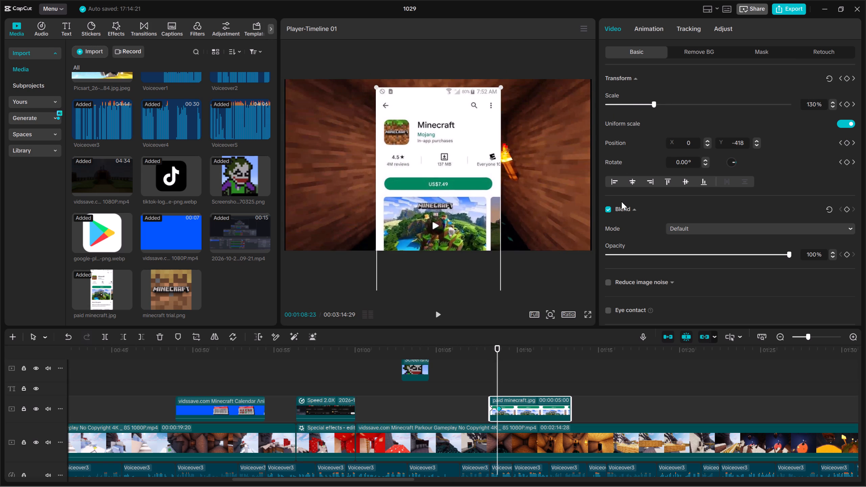
pyautogui.press('Up')
# Keyframe the opacity of paid minecraft.jpg from 0% at 00:01:08:09 to 100% at 00:01:08:21 and preview the fade-in.
pyautogui.click(850, 210)
pyautogui.press('space')
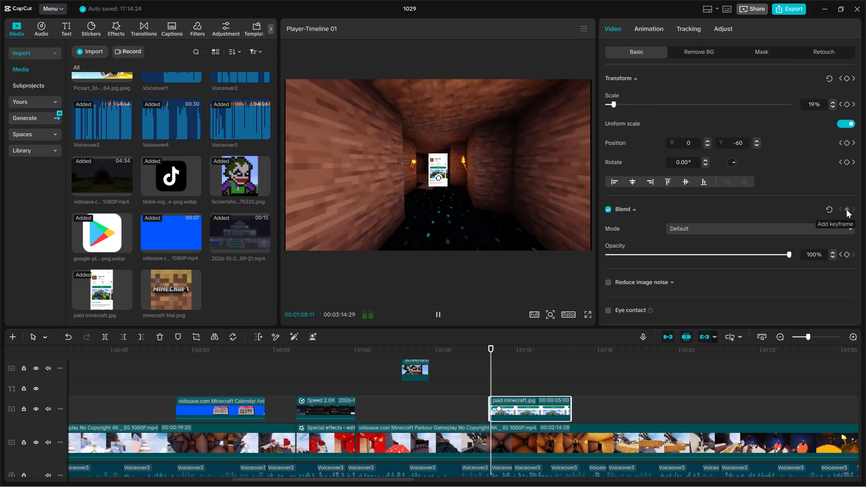
pyautogui.press('space')
pyautogui.press('space')
pyautogui.press('space')
pyautogui.click(846, 209)
pyautogui.moveTo(695, 254); pyautogui.dragTo(673, 253)
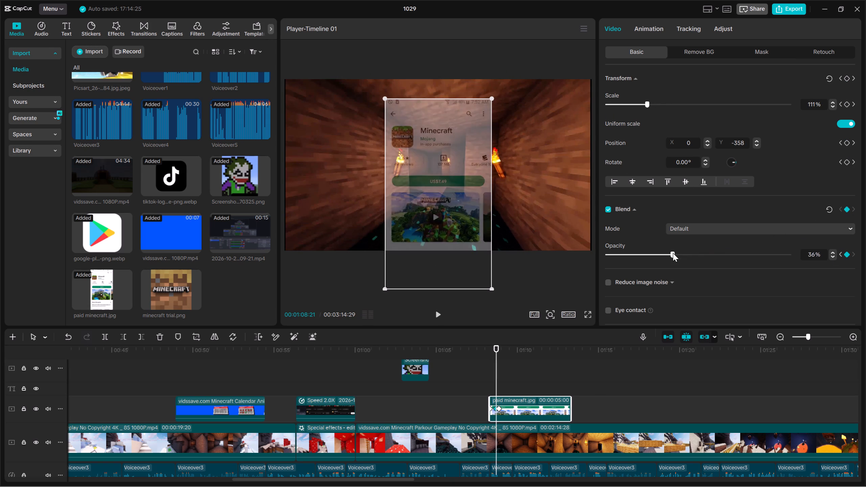
pyautogui.moveTo(673, 253); pyautogui.dragTo(802, 251)
pyautogui.press('Up')
pyautogui.moveTo(774, 257); pyautogui.dragTo(576, 241)
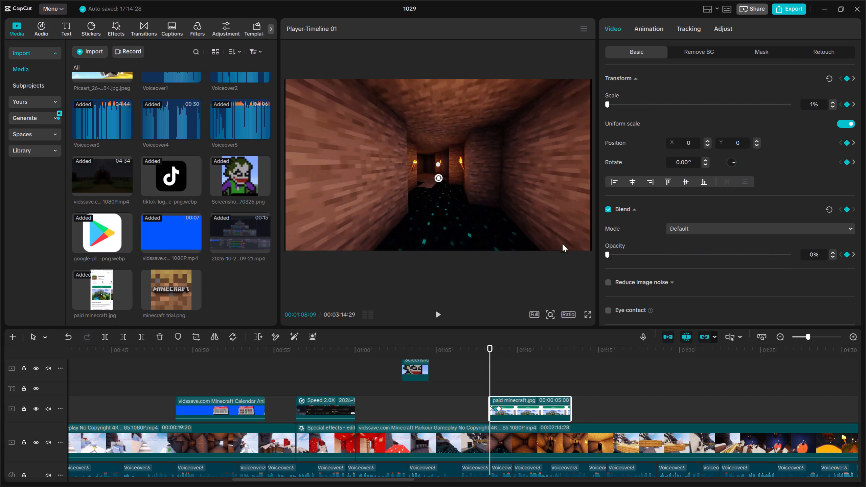
pyautogui.press('space')
pyautogui.press('space')
pyautogui.press('Up')
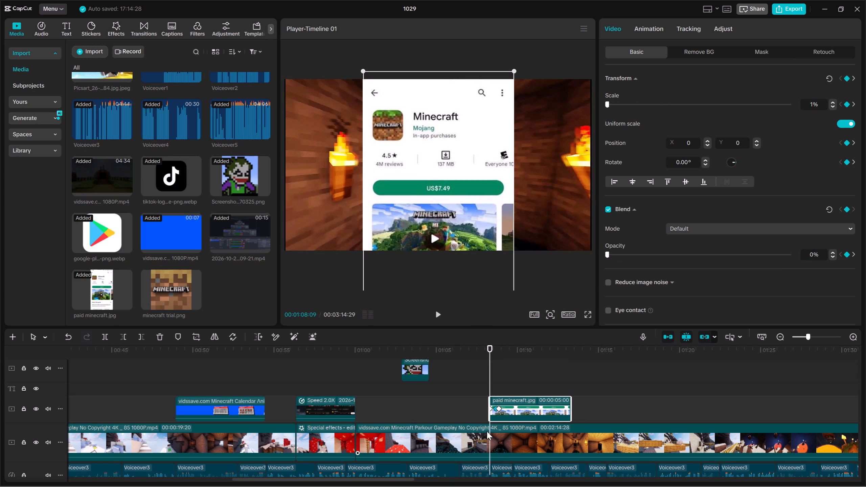
# At the first keyframe of paid minecraft.jpg, rotate the image to about -105° and enlarge it to 34% scale.
pyautogui.tripleClick(850, 333)
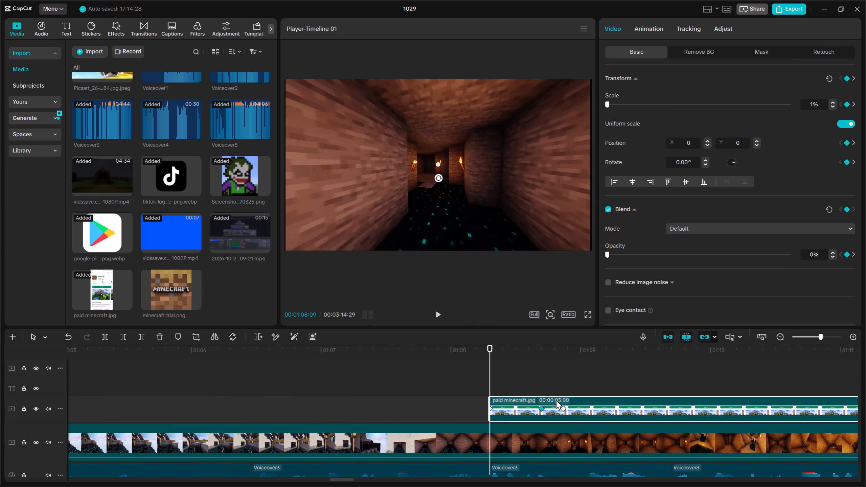
pyautogui.scroll(4, 611, 222)
pyautogui.press('space')
pyautogui.press('space')
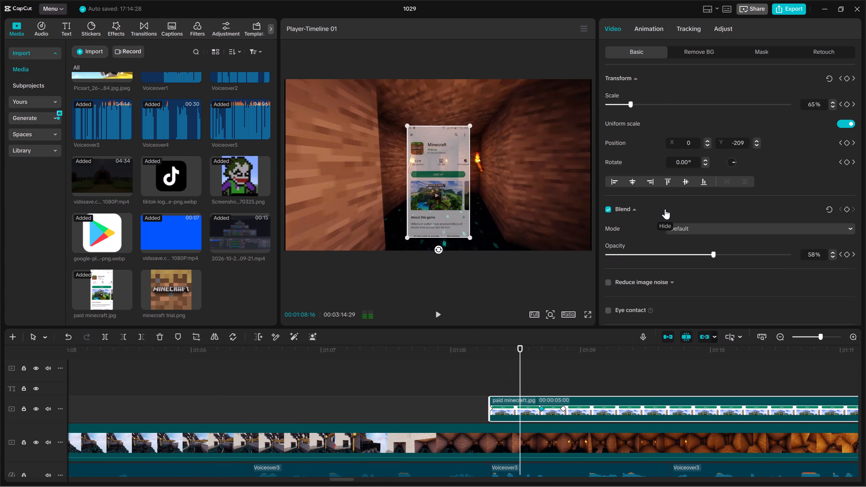
pyautogui.moveTo(520, 355); pyautogui.dragTo(495, 358)
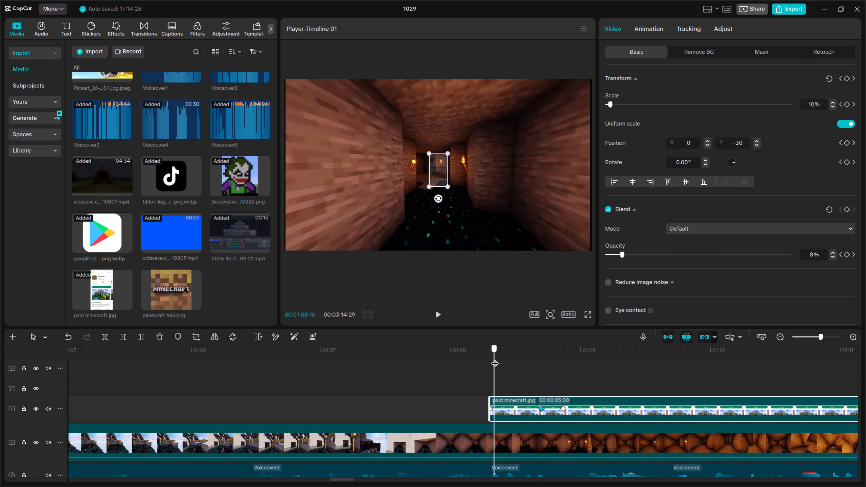
pyautogui.moveTo(495, 358); pyautogui.dragTo(492, 360)
pyautogui.moveTo(438, 175); pyautogui.dragTo(452, 164)
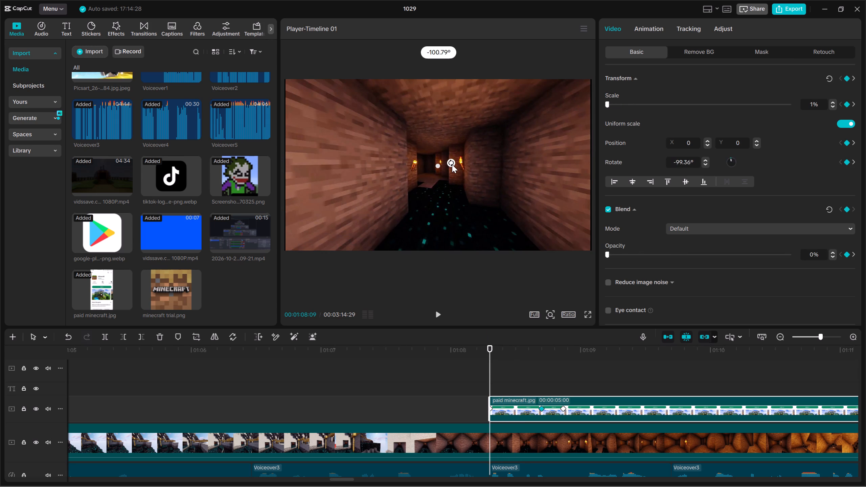
pyautogui.moveTo(452, 164); pyautogui.dragTo(451, 164)
pyautogui.moveTo(437, 167); pyautogui.dragTo(448, 149)
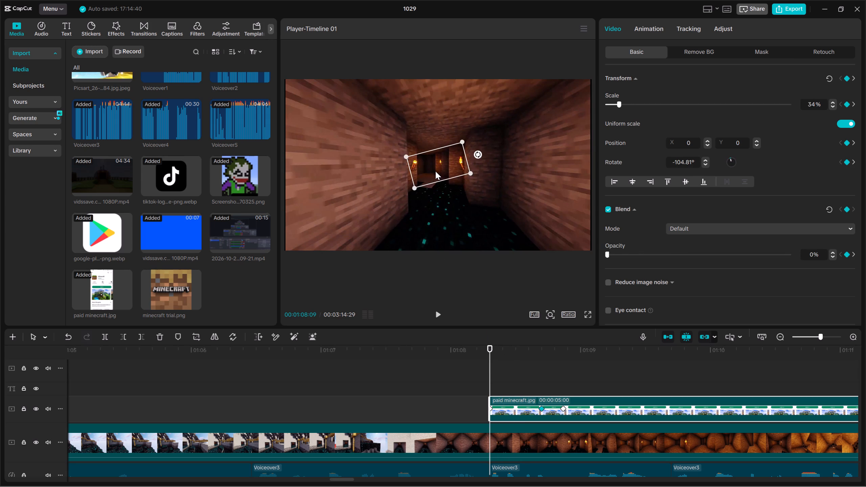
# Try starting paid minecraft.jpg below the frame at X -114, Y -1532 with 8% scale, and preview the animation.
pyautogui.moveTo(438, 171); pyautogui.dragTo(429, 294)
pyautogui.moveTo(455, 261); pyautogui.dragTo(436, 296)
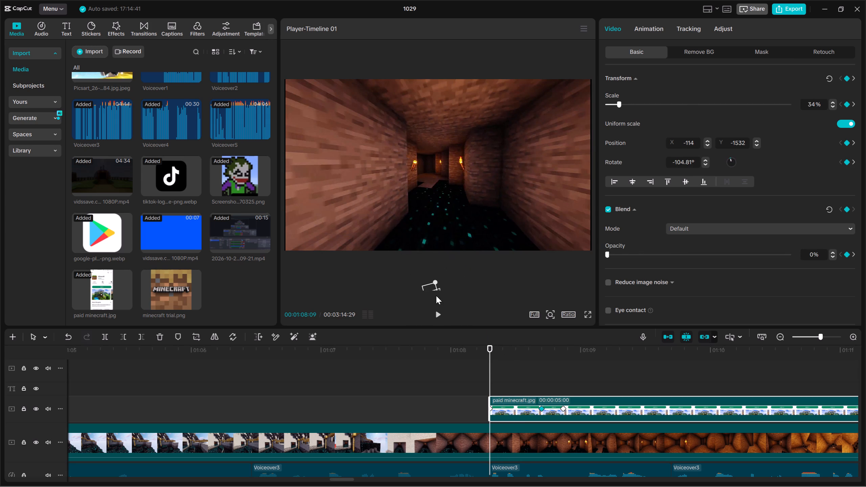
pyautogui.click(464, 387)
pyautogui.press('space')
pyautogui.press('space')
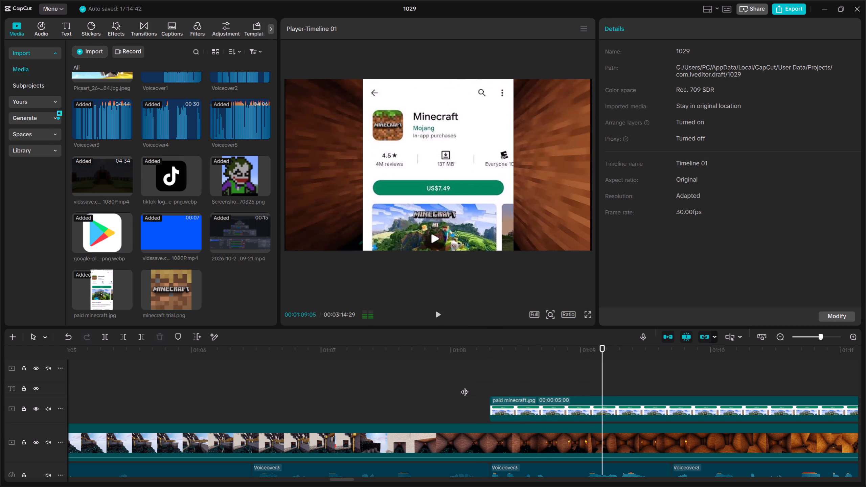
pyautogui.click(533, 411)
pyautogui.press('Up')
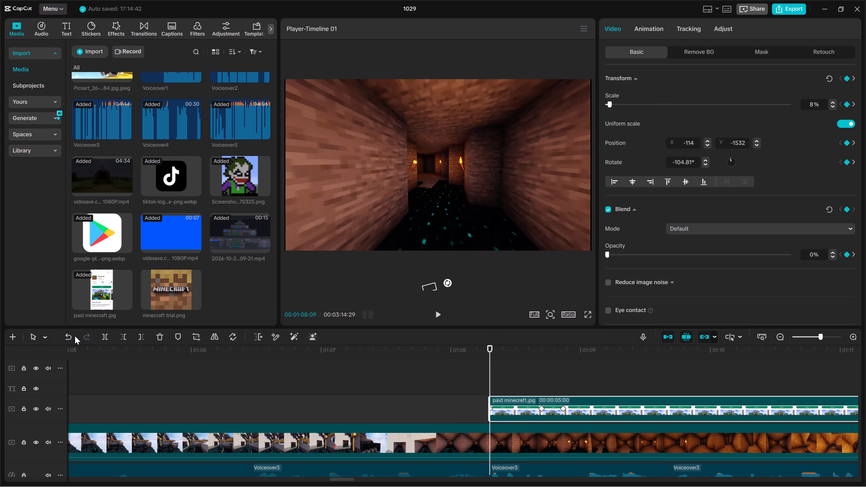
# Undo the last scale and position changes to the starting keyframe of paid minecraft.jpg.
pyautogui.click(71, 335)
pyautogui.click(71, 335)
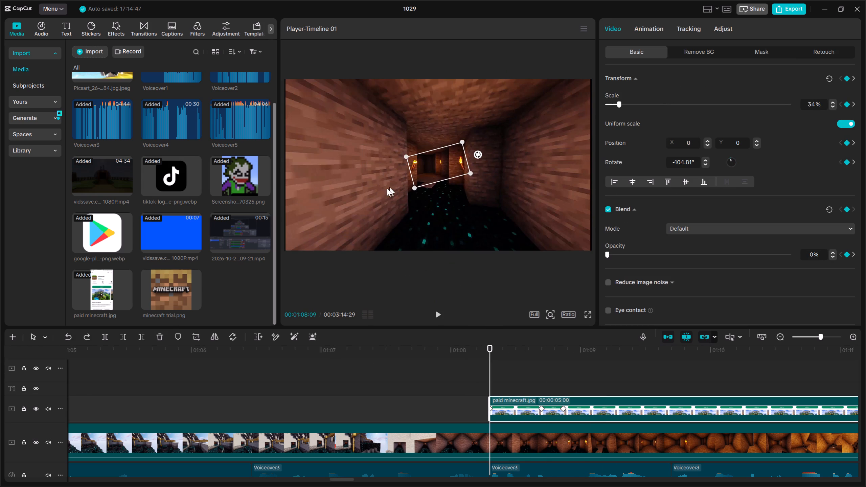
# Undo the enlargement and rotation of paid minecraft.jpg at its starting keyframe.
pyautogui.click(72, 337)
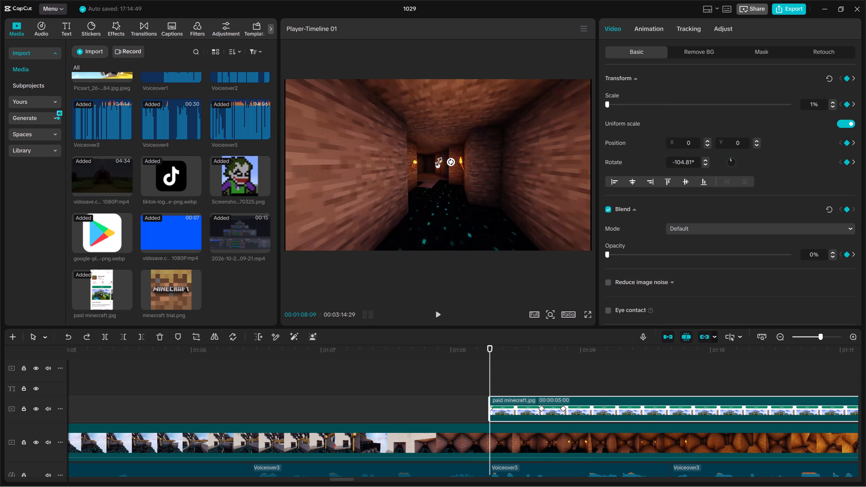
pyautogui.click(69, 337)
# At the first keyframe of paid minecraft.jpg, scale the image to 11%, move it below the frame, and preview the entrance animation.
pyautogui.moveTo(437, 162); pyautogui.dragTo(469, 166)
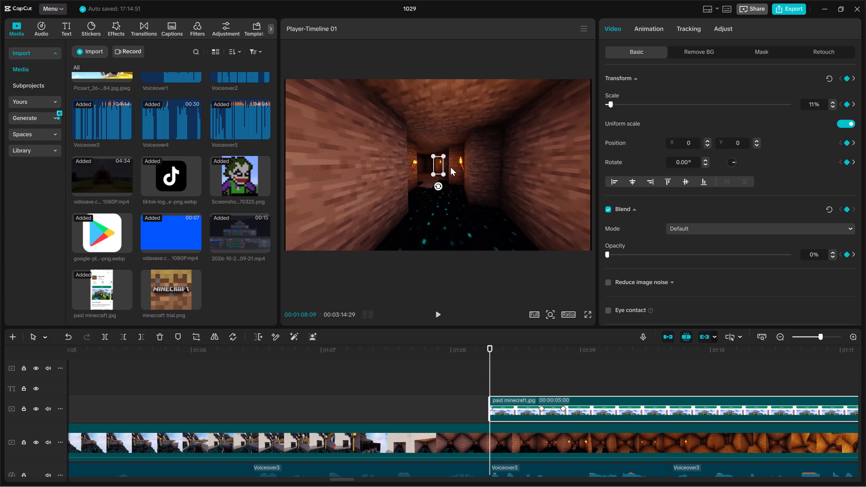
pyautogui.moveTo(438, 164); pyautogui.dragTo(396, 322)
pyautogui.press('space')
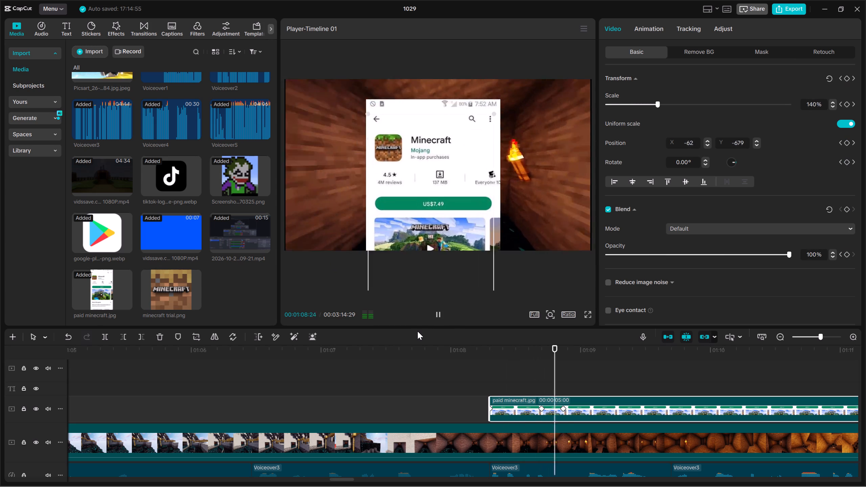
pyautogui.press('space')
pyautogui.press('space')
pyautogui.press('space')
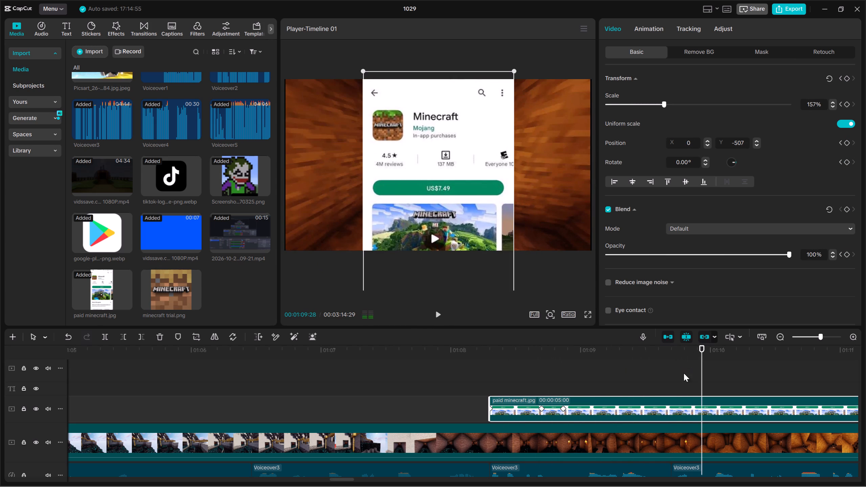
# Play on through the narration and trim the end of the paid minecraft.jpg clip to 00:01:09:21.
pyautogui.press('space')
pyautogui.doubleClick(785, 334)
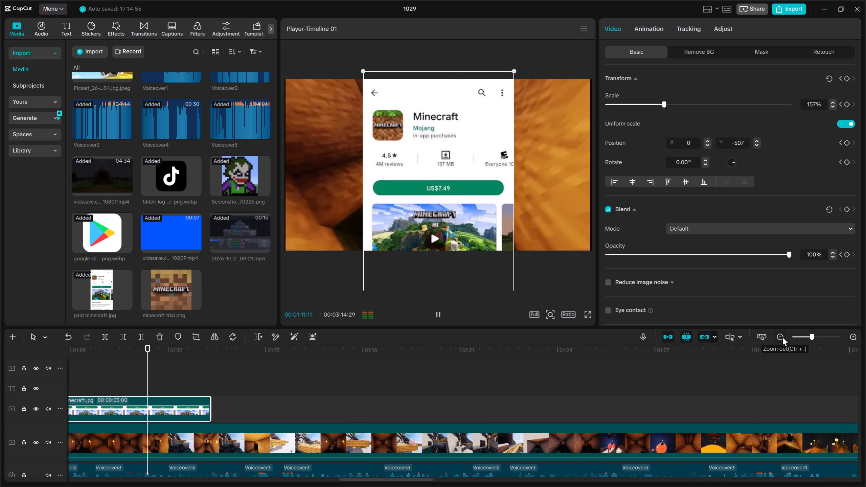
pyautogui.press('space')
pyautogui.press('space')
pyautogui.press('space')
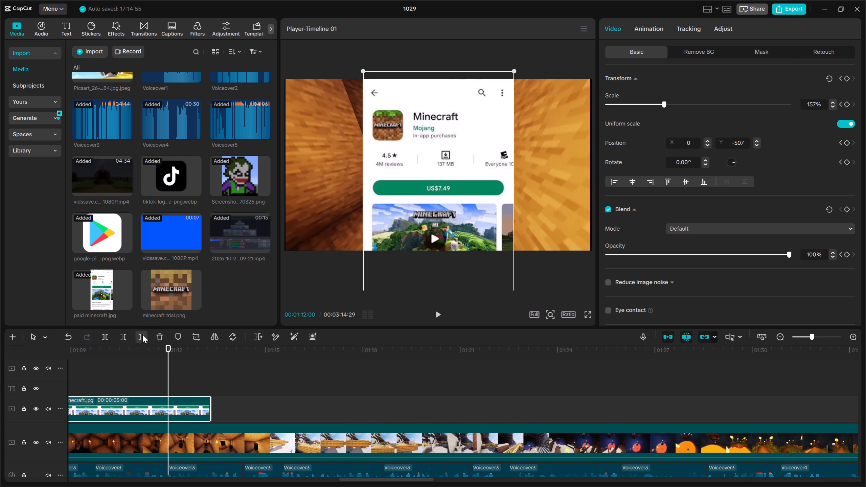
pyautogui.press('Up')
pyautogui.press('Up')
pyautogui.click(142, 335)
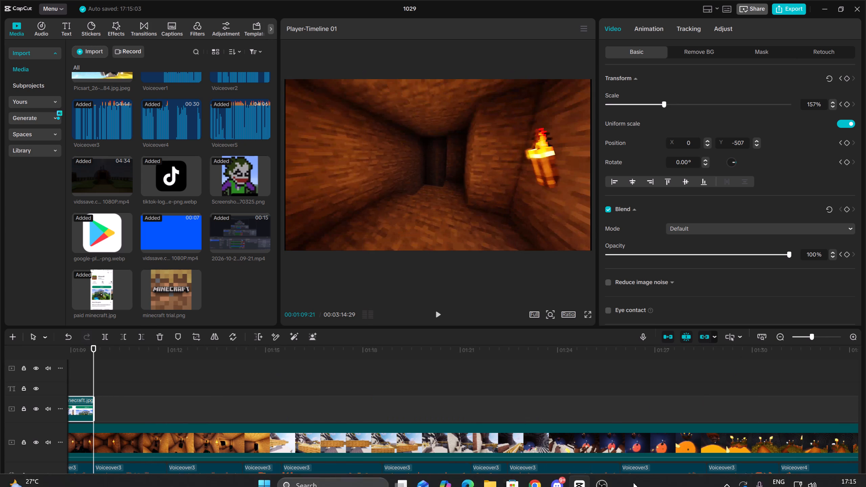
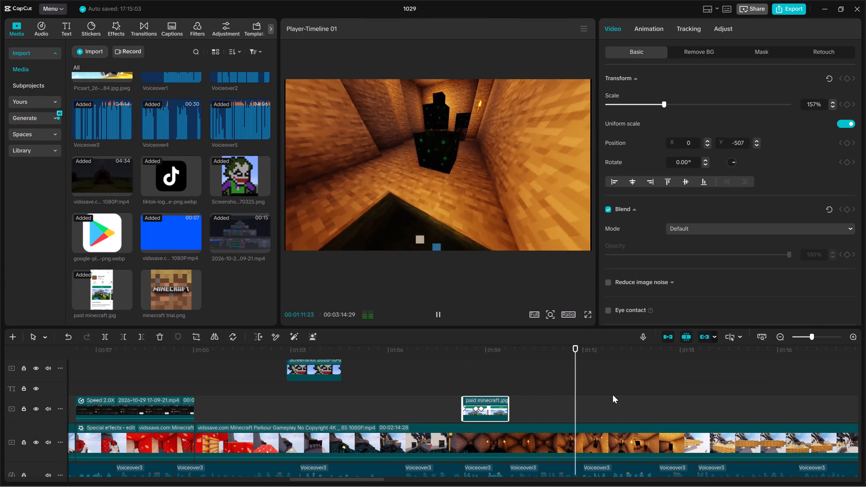
# Split the parkour gameplay clip at the end and start of the paid minecraft.jpg clip, at 00:01:09:21 and 00:01:08:09.
pyautogui.press('space')
pyautogui.click(531, 398)
pyautogui.press('Up')
pyautogui.click(527, 437)
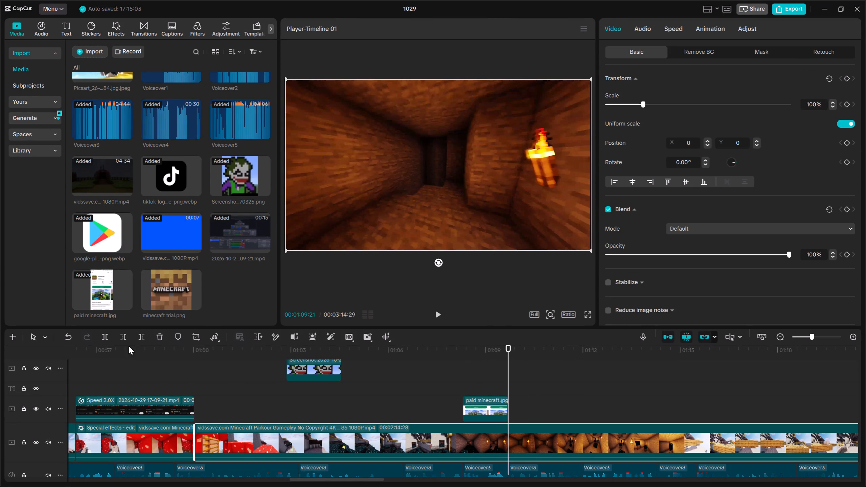
pyautogui.click(103, 337)
pyautogui.press('Up')
pyautogui.click(484, 436)
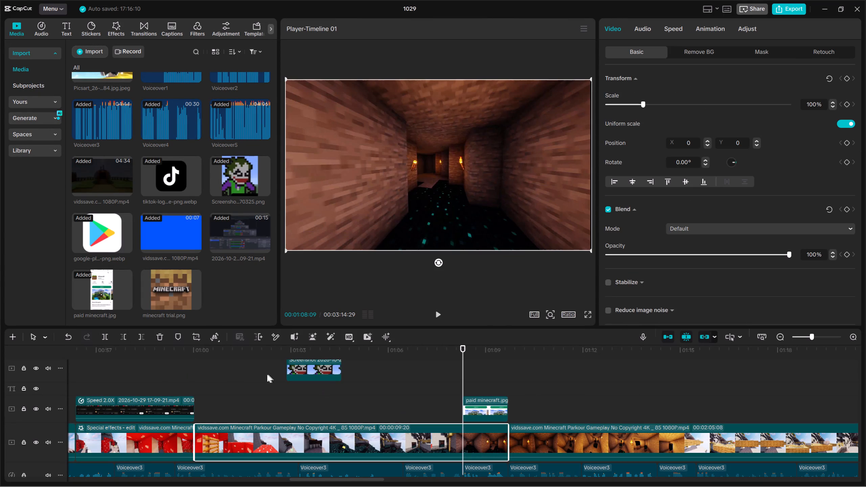
pyautogui.click(104, 337)
# Apply the Classic Blur video effect to the gameplay segment beneath paid minecraft.jpg and preview it.
pyautogui.click(119, 20)
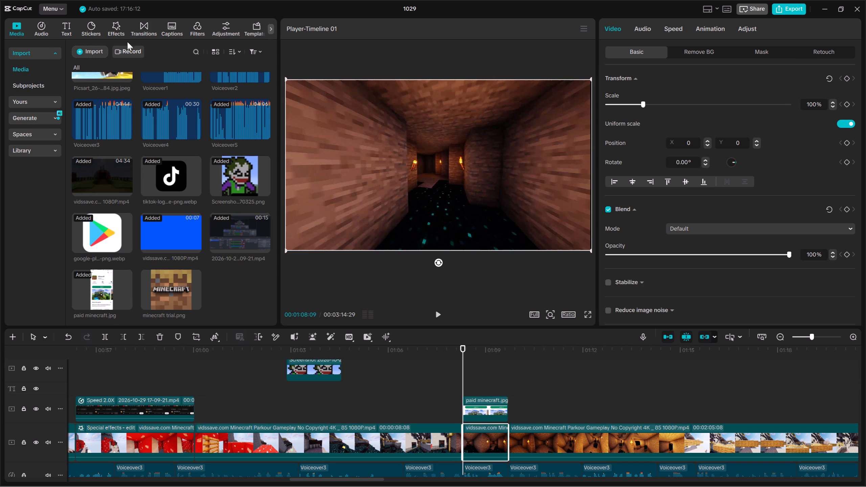
pyautogui.click(117, 32)
pyautogui.moveTo(82, 229); pyautogui.dragTo(481, 424)
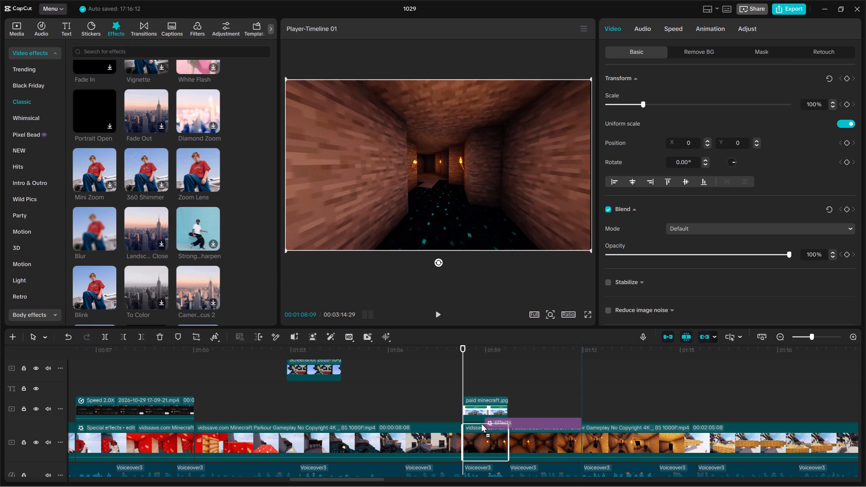
pyautogui.moveTo(481, 424); pyautogui.dragTo(478, 435)
pyautogui.press('space')
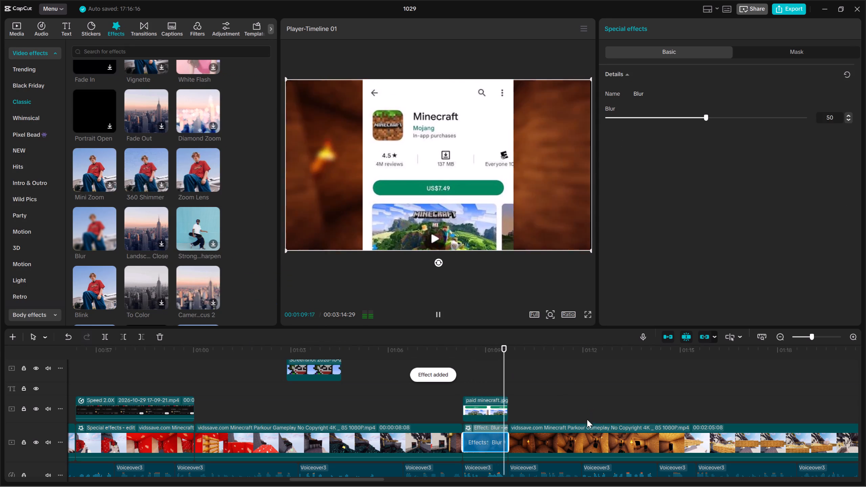
# Split off the gameplay after the paid image up to the next Voiceover3 segment, apply Blur to that section, and preview it.
pyautogui.click(582, 430)
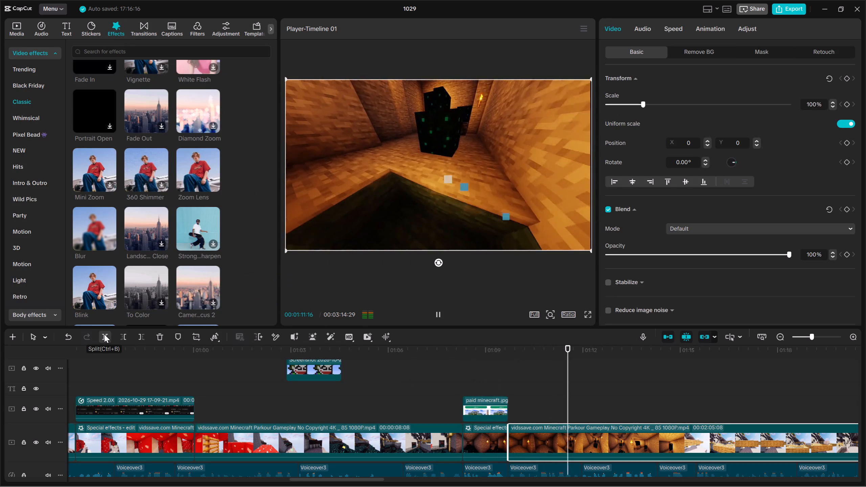
pyautogui.press('space')
pyautogui.press('Up')
pyautogui.click(104, 334)
pyautogui.click(550, 445)
pyautogui.press('Up')
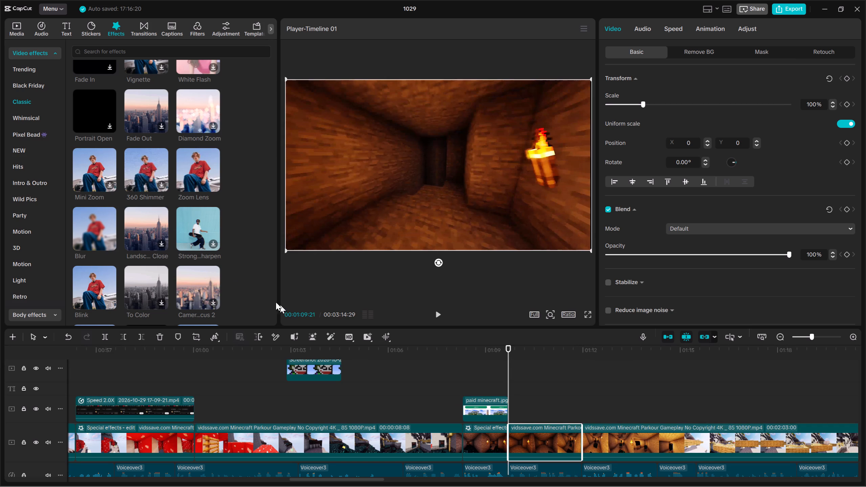
pyautogui.moveTo(91, 236); pyautogui.dragTo(546, 440)
pyautogui.press('space')
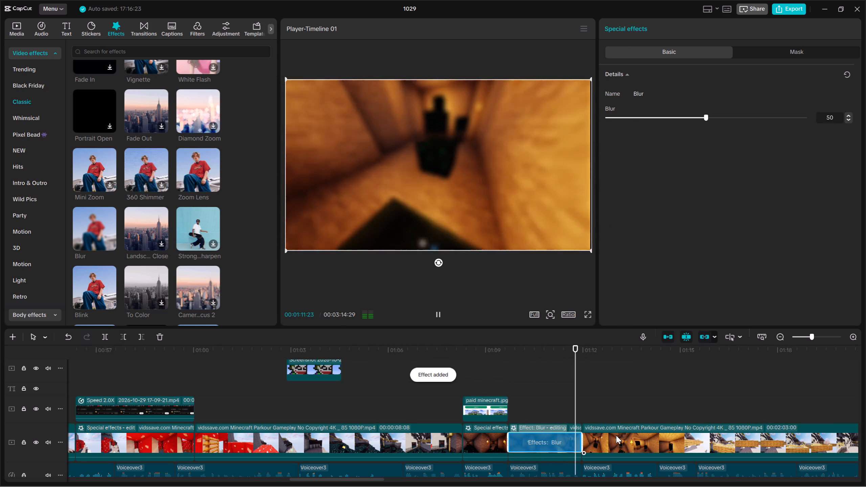
# Play on through the narration and add the text "Jugaad" at 00:01:14:09 in the white preset style with black outline.
pyautogui.click(616, 436)
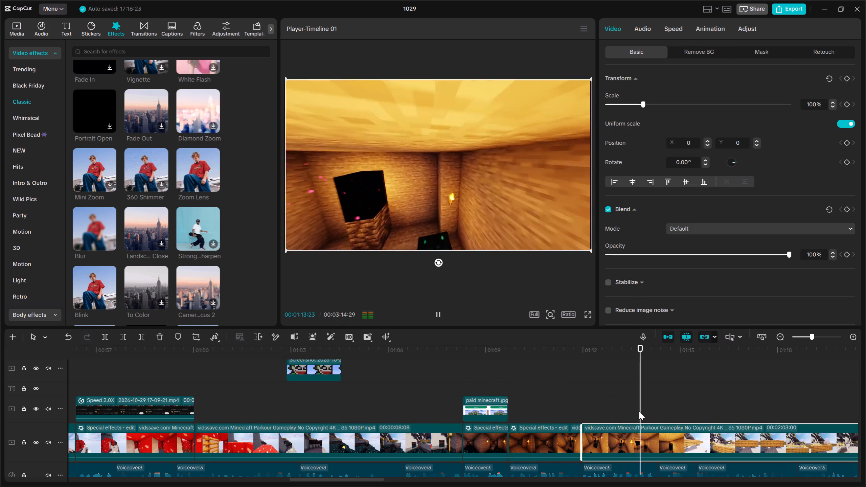
pyautogui.press('space')
pyautogui.click(55, 27)
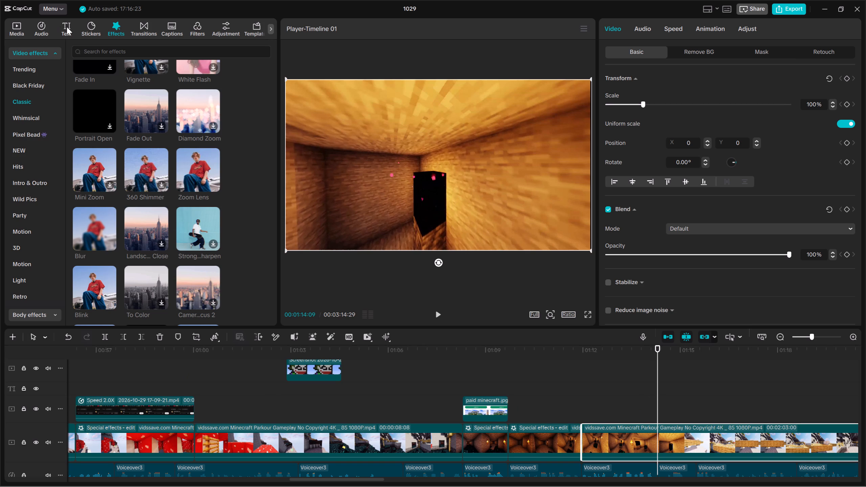
pyautogui.click(67, 27)
pyautogui.moveTo(104, 73); pyautogui.dragTo(658, 420)
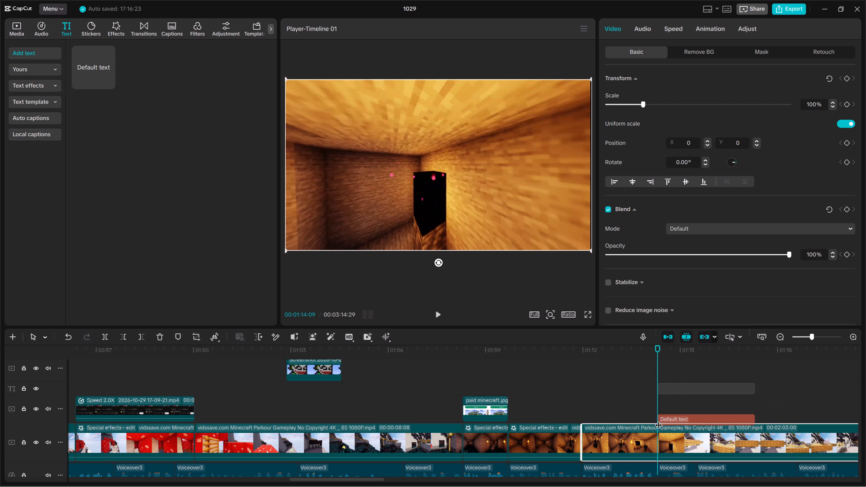
pyautogui.moveTo(667, 80); pyautogui.dragTo(591, 65)
pyautogui.press('BackSpace')
pyautogui.write('Jugaa')
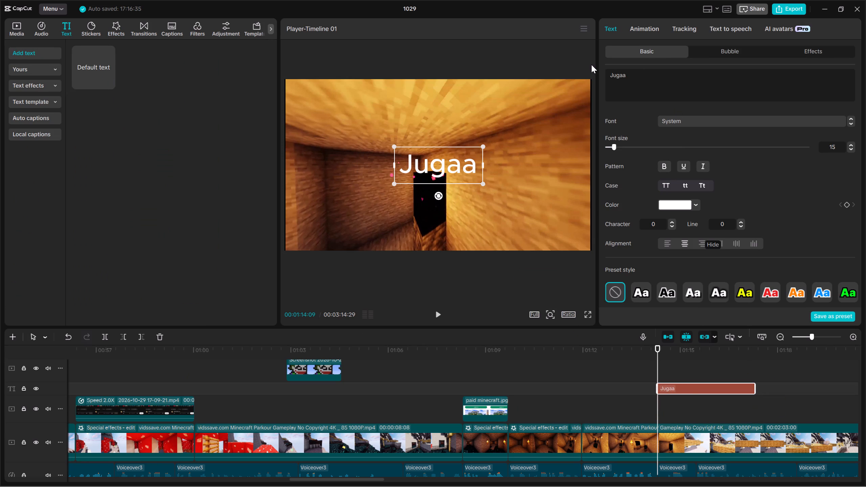
pyautogui.press('d')
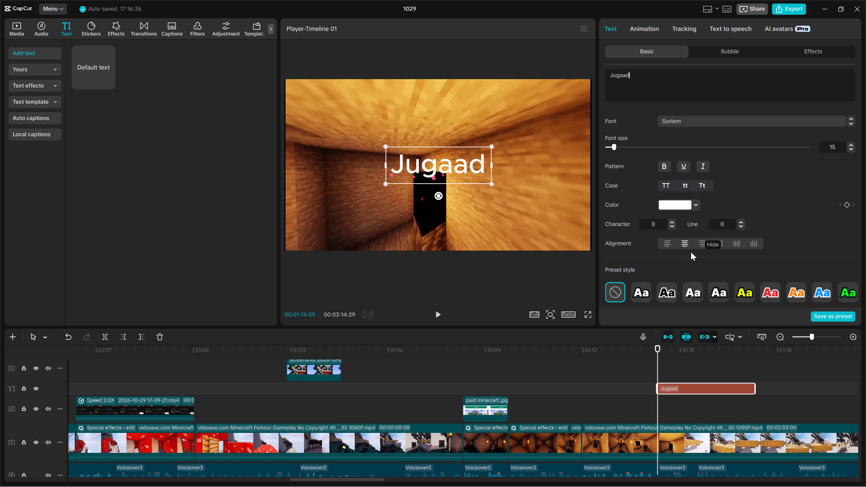
pyautogui.click(649, 289)
# Play the narration under the Jugaad text and trim the text clip's end to 00:01:15:15.
pyautogui.click(441, 320)
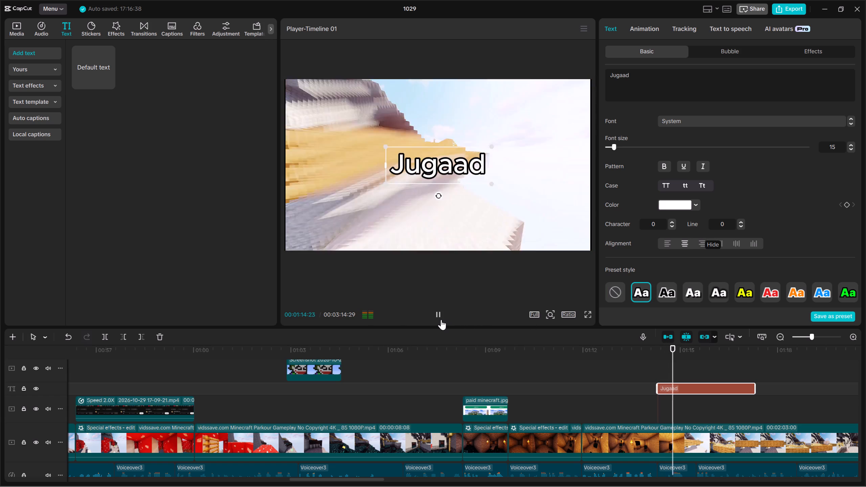
pyautogui.press('space')
pyautogui.press('space')
pyautogui.press('space')
pyautogui.press('Up')
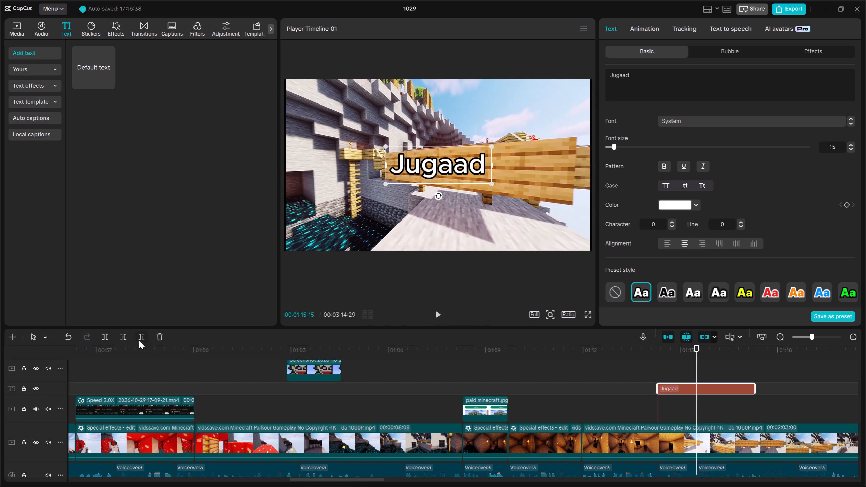
pyautogui.click(139, 339)
# Move the Jugaad text down to the bottom centre of the frame, about Y -717, and preview the caption.
pyautogui.press('Up')
pyautogui.scroll(-3, 703, 239)
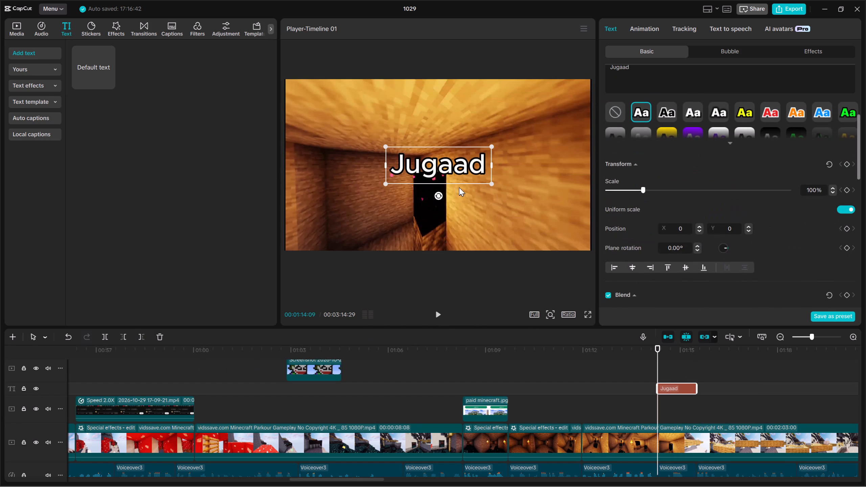
pyautogui.moveTo(461, 170); pyautogui.dragTo(461, 228)
pyautogui.press('space')
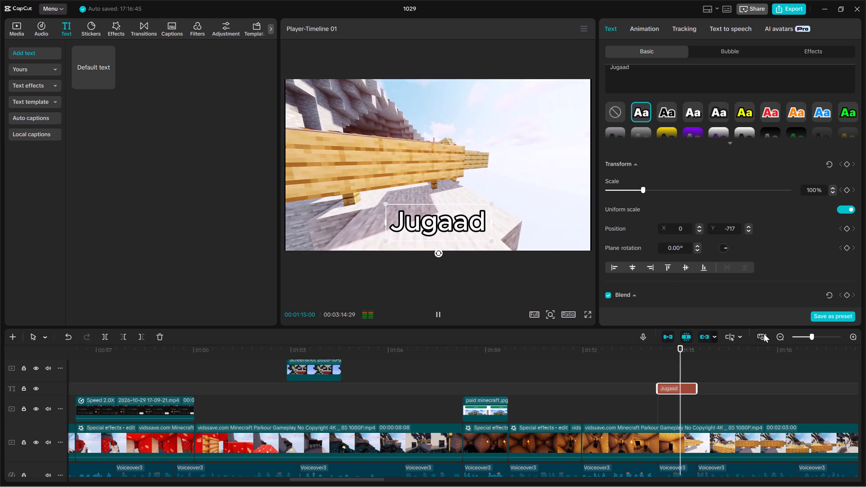
pyautogui.press('space')
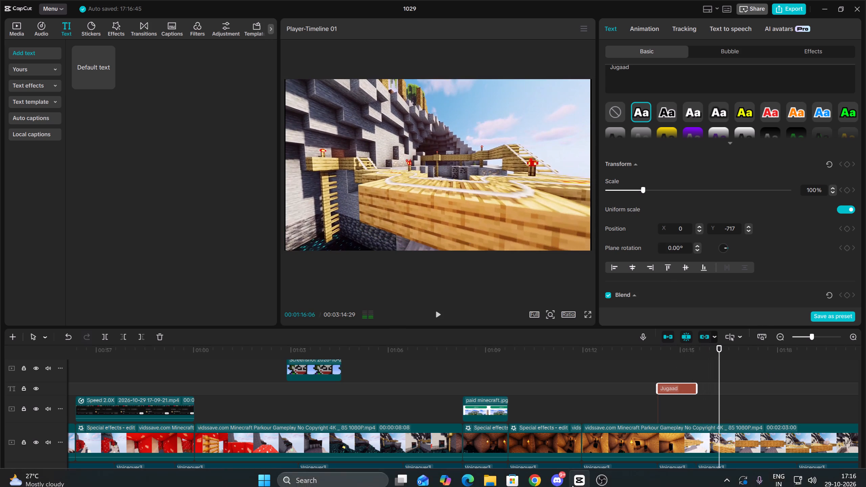
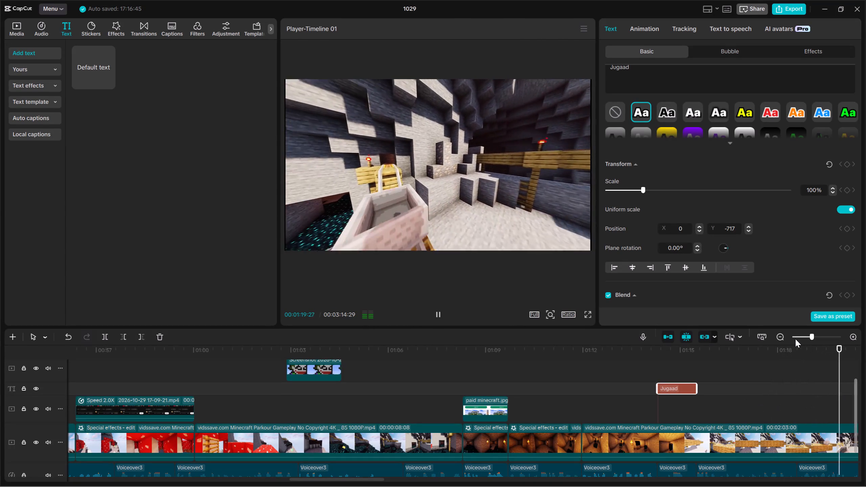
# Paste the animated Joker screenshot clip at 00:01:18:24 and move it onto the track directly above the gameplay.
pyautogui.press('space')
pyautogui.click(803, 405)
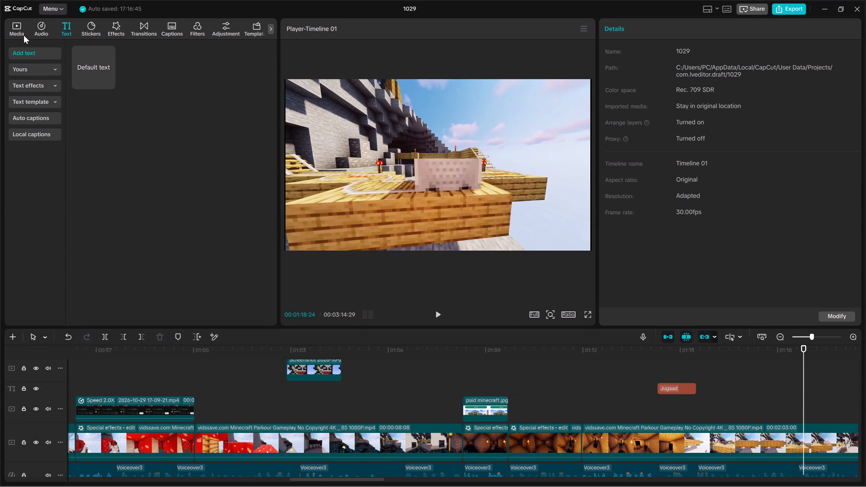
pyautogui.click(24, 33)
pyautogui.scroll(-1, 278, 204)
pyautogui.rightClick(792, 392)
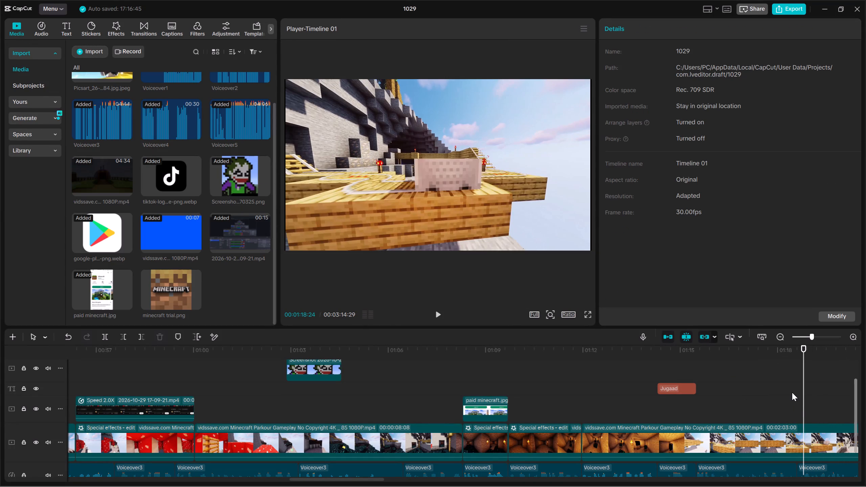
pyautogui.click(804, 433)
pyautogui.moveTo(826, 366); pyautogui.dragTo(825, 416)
# Search Downloads for "youtube" and import the youtube logo WEBP image into the project media.
pyautogui.click(87, 56)
pyautogui.click(122, 70)
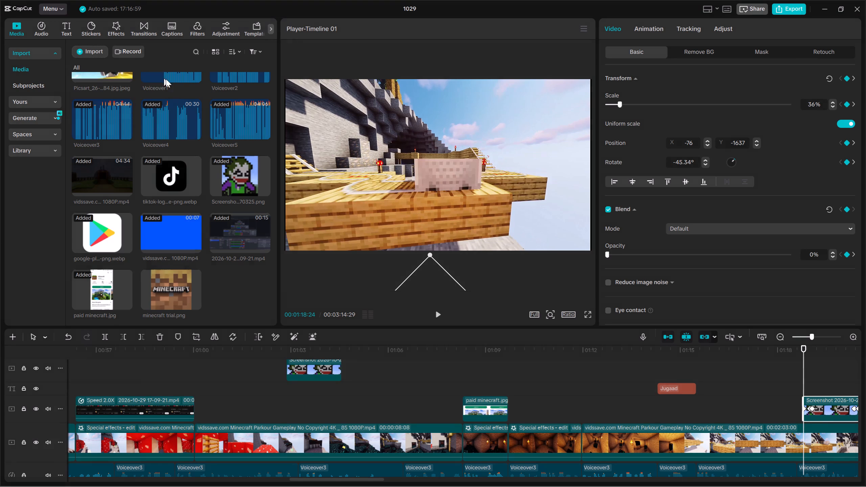
pyautogui.click(187, 203)
pyautogui.click(620, 114)
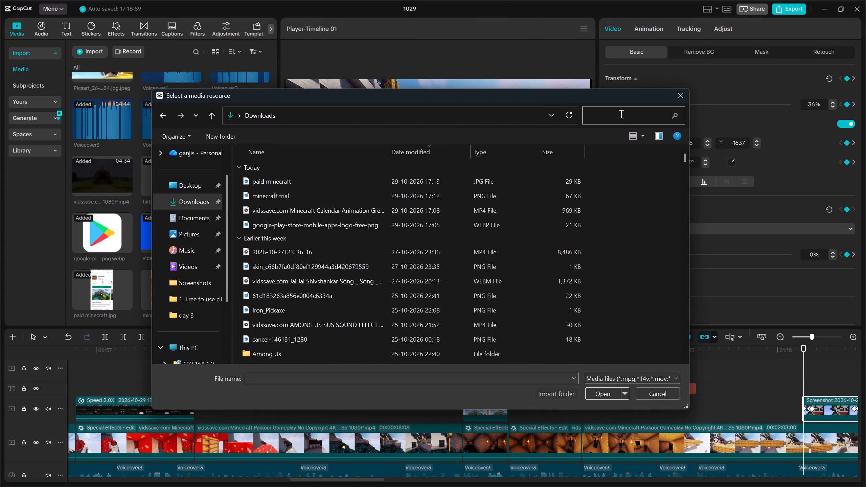
pyautogui.write('youtube')
pyautogui.click(394, 217)
pyautogui.click(597, 398)
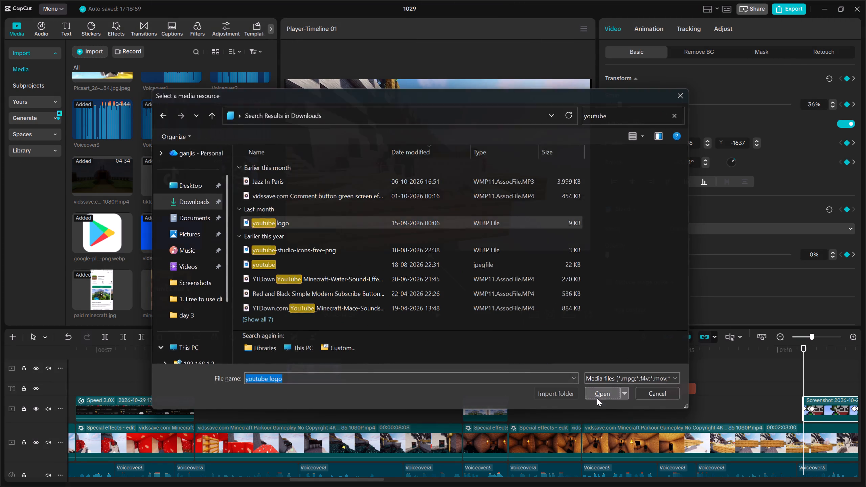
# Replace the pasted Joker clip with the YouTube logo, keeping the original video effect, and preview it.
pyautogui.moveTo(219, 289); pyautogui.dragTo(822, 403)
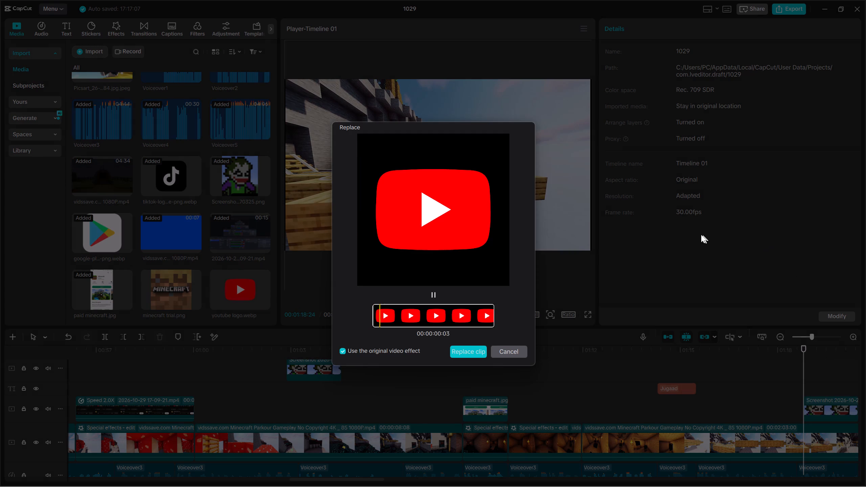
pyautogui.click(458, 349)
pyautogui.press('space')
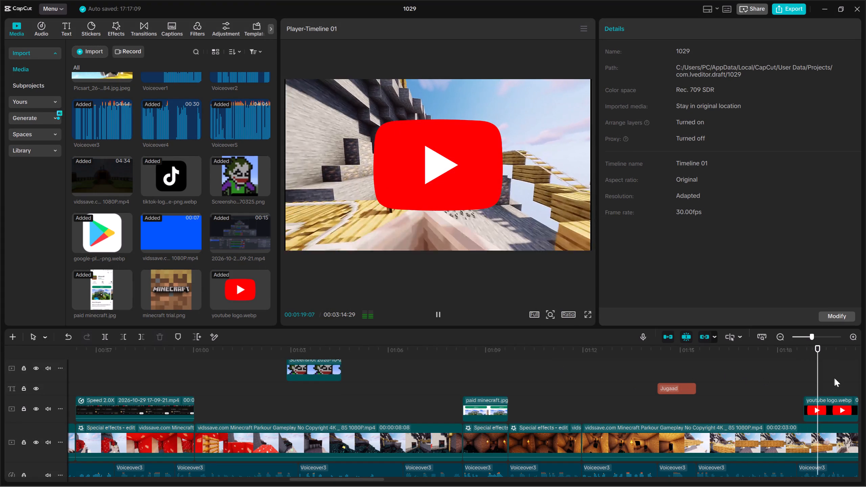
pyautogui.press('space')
# Split the gameplay clip at 00:01:18:24, 00:01:19:20 and 00:01:21:10, following the narration.
pyautogui.press('Up')
pyautogui.click(811, 441)
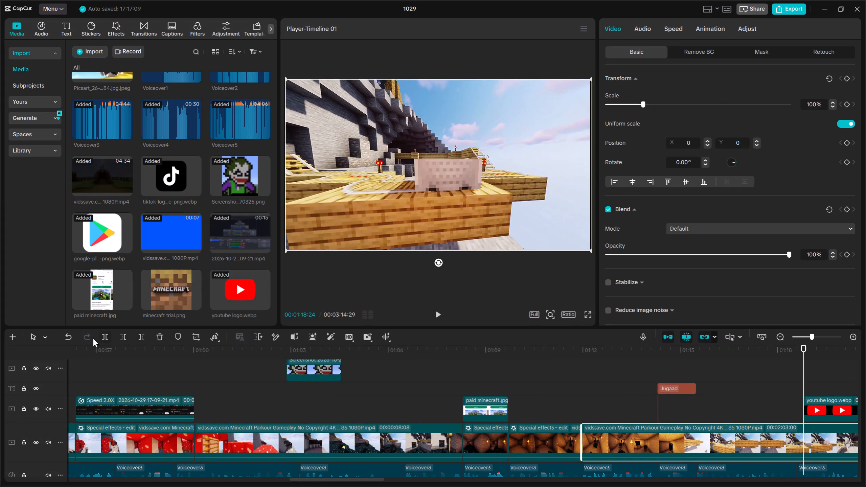
pyautogui.click(93, 338)
pyautogui.click(104, 337)
pyautogui.press('space')
pyautogui.press('space')
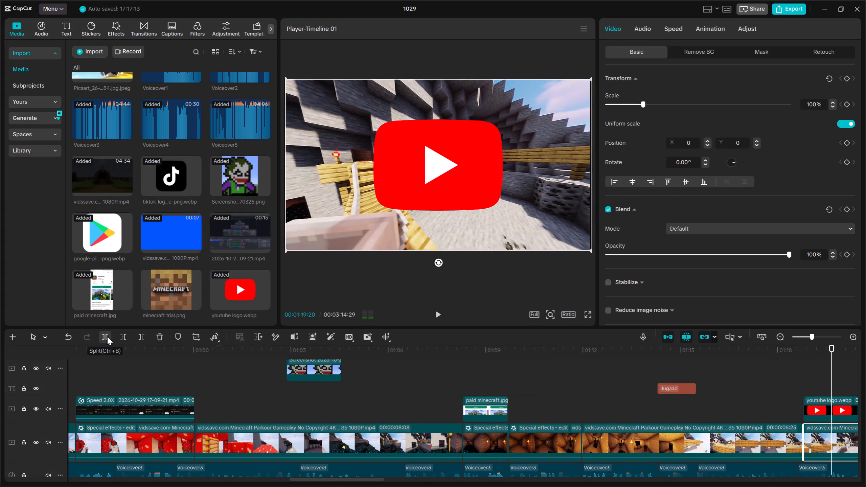
pyautogui.click(105, 333)
pyautogui.press('space')
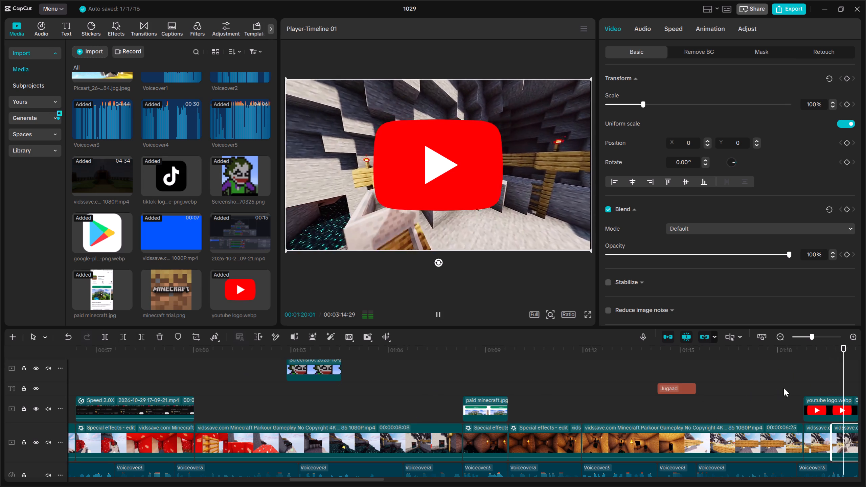
pyautogui.press('space')
pyautogui.press('space')
pyautogui.press('Up')
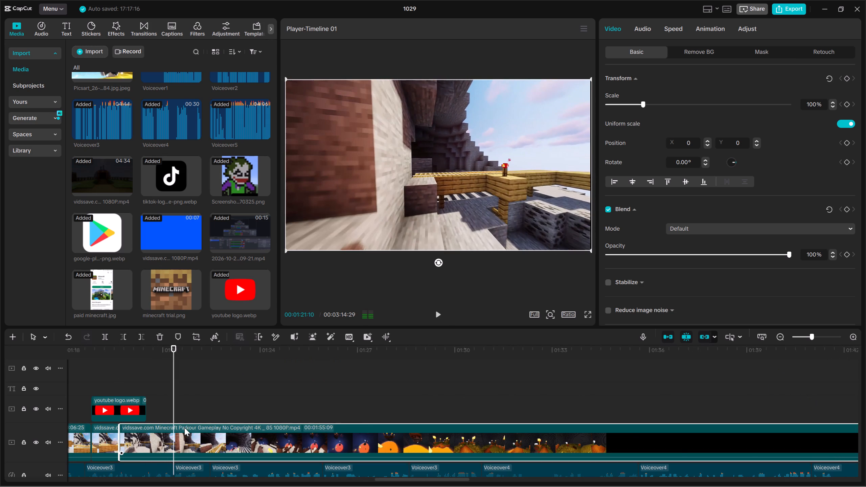
pyautogui.click(102, 335)
# Paste another animated Joker screenshot clip and align it over the gameplay segment from 00:01:19:20 to 00:01:21:10, moving the YouTube logo clip aside.
pyautogui.click(148, 435)
pyautogui.press('Up')
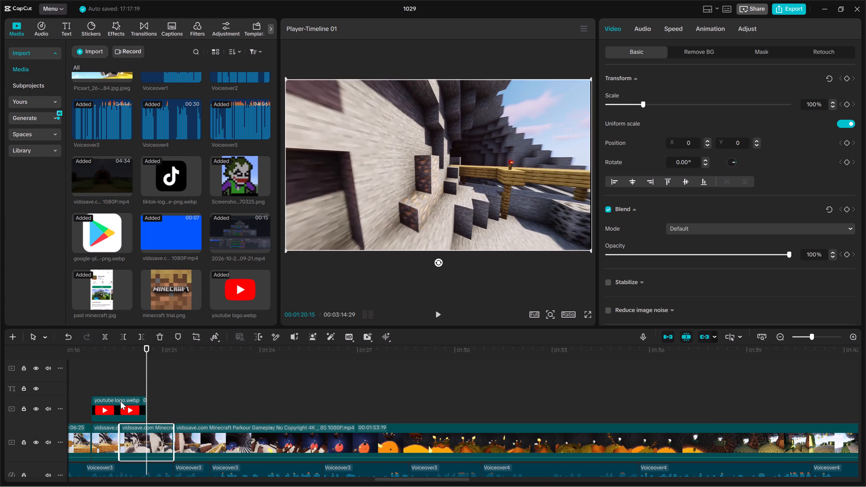
pyautogui.rightClick(165, 403)
pyautogui.click(195, 441)
pyautogui.moveTo(130, 404); pyautogui.dragTo(113, 395)
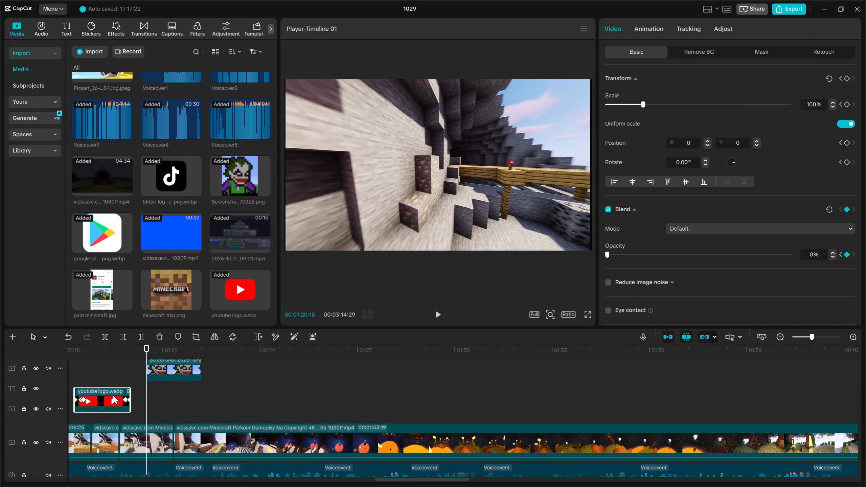
pyautogui.moveTo(113, 395); pyautogui.dragTo(102, 396)
pyautogui.moveTo(176, 365); pyautogui.dragTo(153, 420)
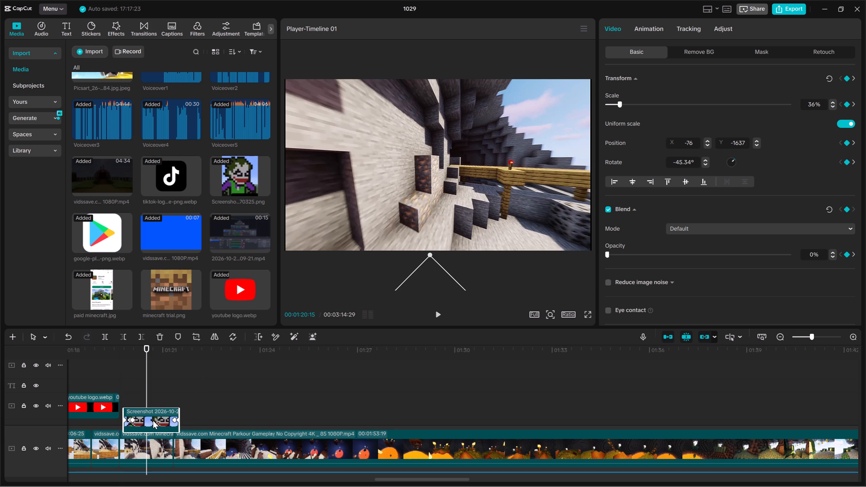
pyautogui.moveTo(153, 420); pyautogui.dragTo(151, 420)
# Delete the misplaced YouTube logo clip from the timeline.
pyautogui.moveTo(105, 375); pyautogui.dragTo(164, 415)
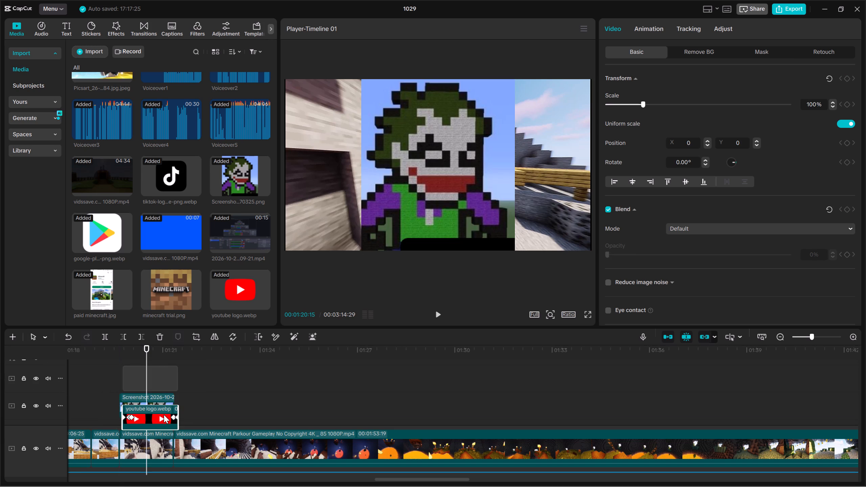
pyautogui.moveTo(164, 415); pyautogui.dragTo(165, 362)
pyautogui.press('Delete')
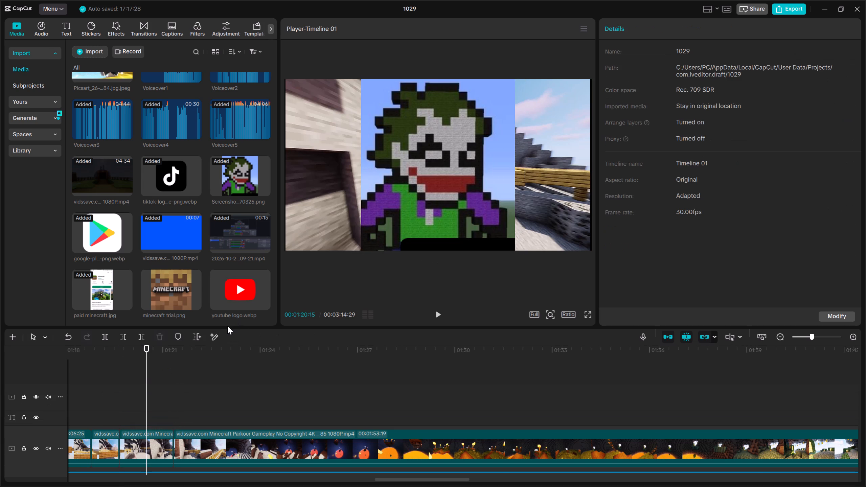
# Replace the aligned Joker clip with the YouTube logo, keeping the original video effect, and preview it from 00:01:18:24.
pyautogui.scroll(-6, 187, 379)
pyautogui.moveTo(235, 301); pyautogui.dragTo(147, 369)
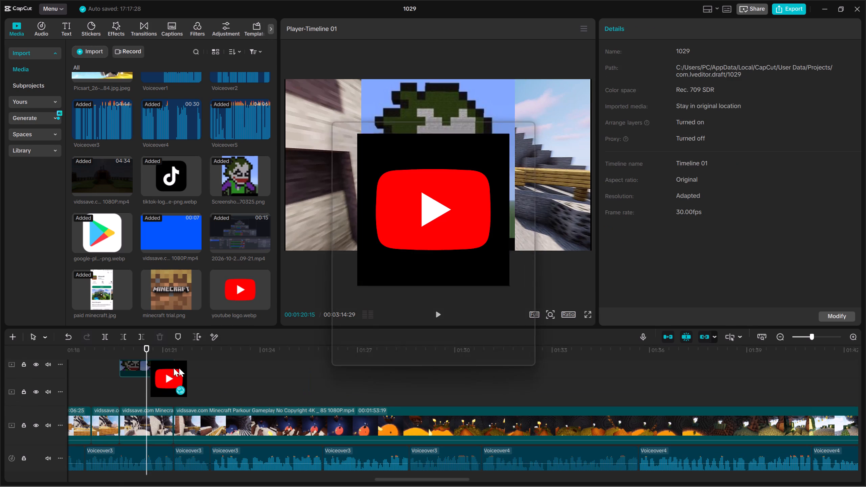
pyautogui.click(478, 348)
pyautogui.press('Up')
pyautogui.press('Up')
pyautogui.press('space')
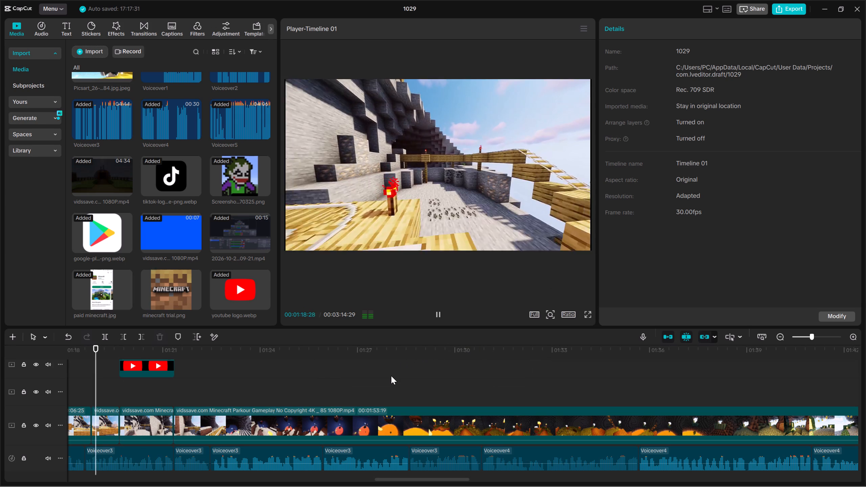
pyautogui.press('space')
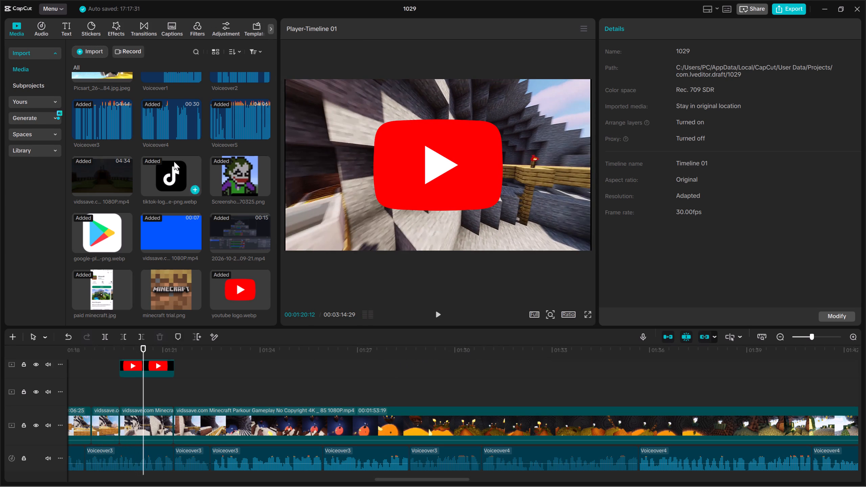
# Apply the Blur effect to the gameplay segment beneath the YouTube logo and preview it.
pyautogui.press('Up')
pyautogui.click(114, 25)
pyautogui.moveTo(88, 246); pyautogui.dragTo(151, 433)
pyautogui.press('space')
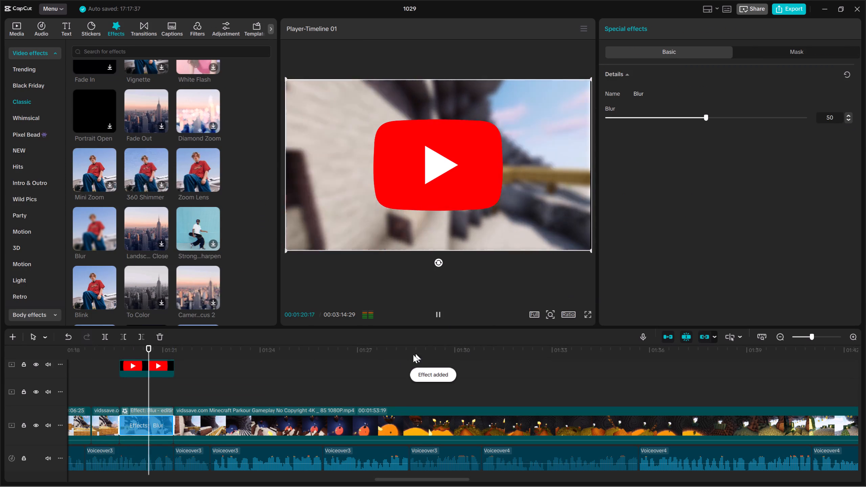
pyautogui.press('space')
pyautogui.press('space')
# Listen to the narration after the YouTube logo section, from about 00:01:24 onward.
pyautogui.click(266, 427)
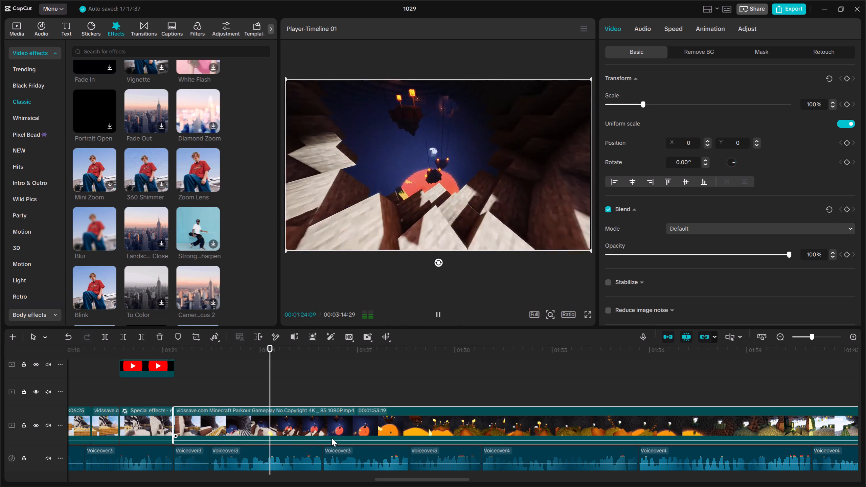
pyautogui.press('space')
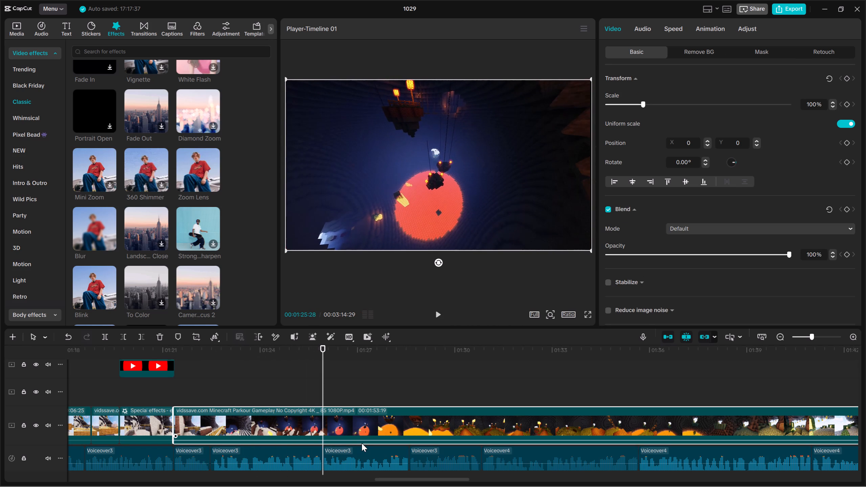
pyautogui.press('space')
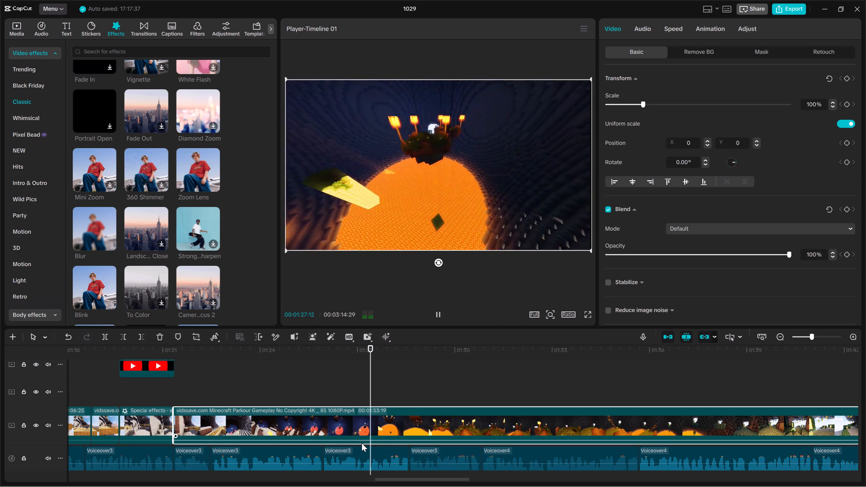
pyautogui.press('space')
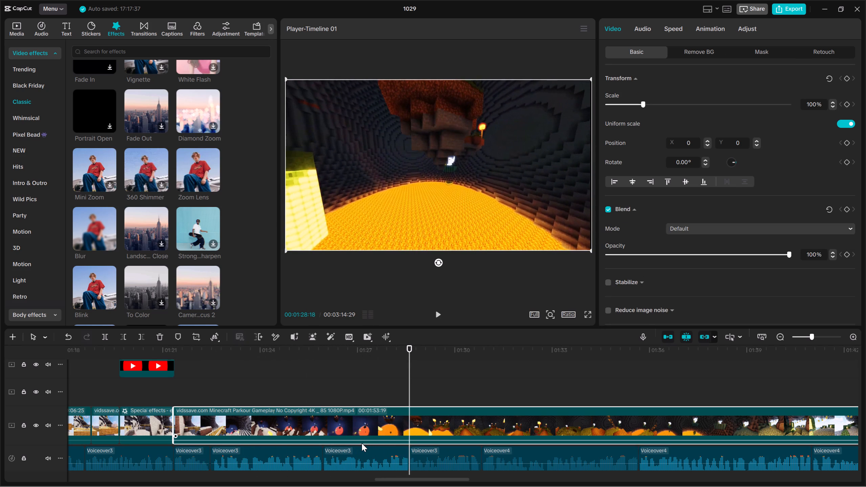
pyautogui.press('space')
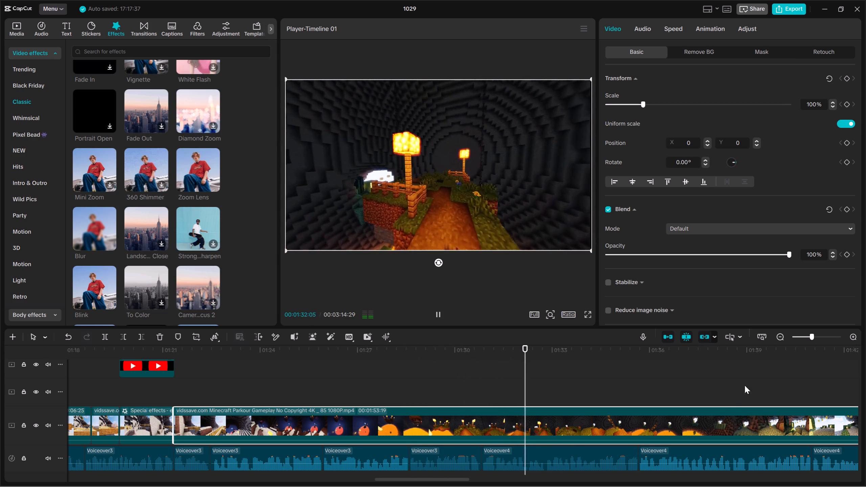
# Select all the caption text clips and search the In animations for "Pop Up", reloading the results.
pyautogui.click(781, 334)
pyautogui.click(781, 334)
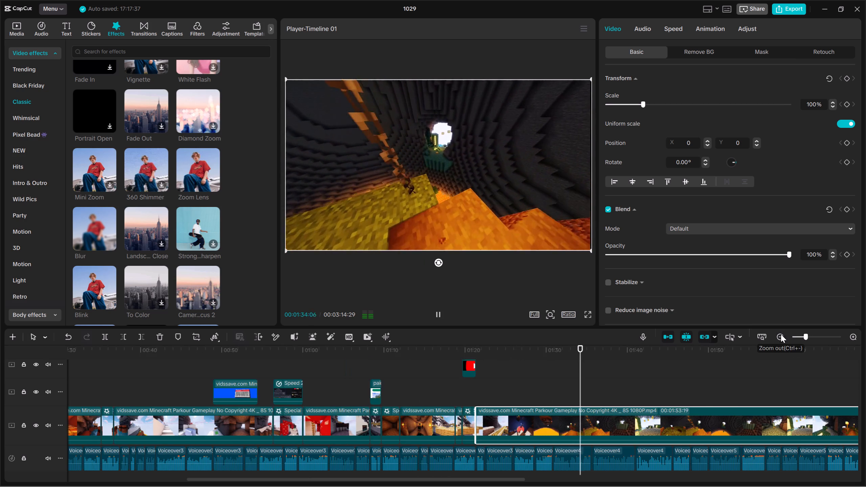
pyautogui.click(781, 334)
pyautogui.scroll(5, 494, 414)
pyautogui.scroll(-3, 498, 411)
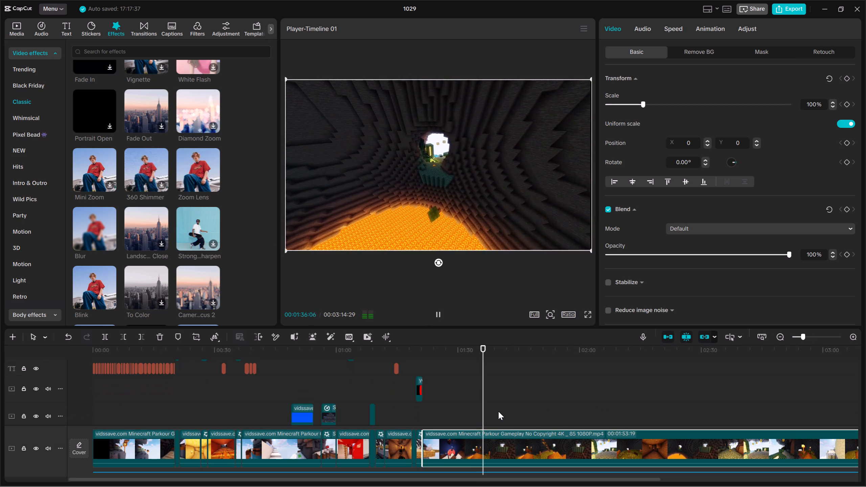
pyautogui.scroll(-2, 498, 411)
pyautogui.scroll(4, 498, 411)
pyautogui.press('space')
pyautogui.moveTo(420, 393); pyautogui.dragTo(296, 396)
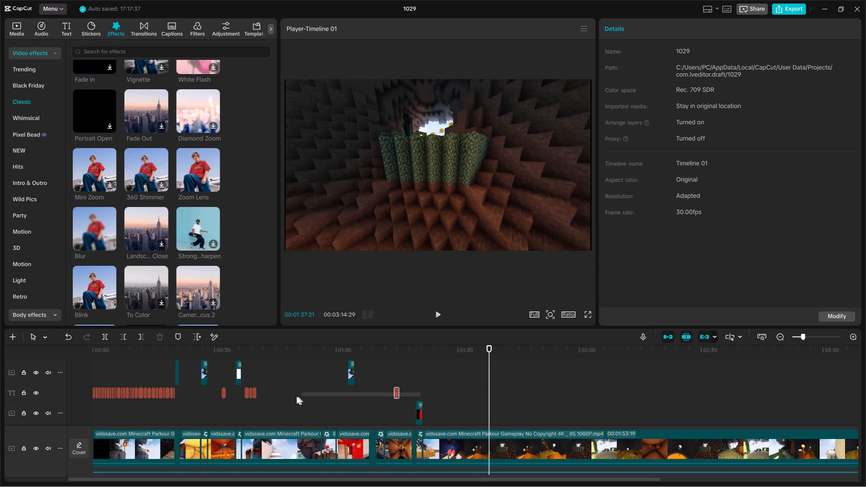
pyautogui.moveTo(296, 396); pyautogui.dragTo(42, 383)
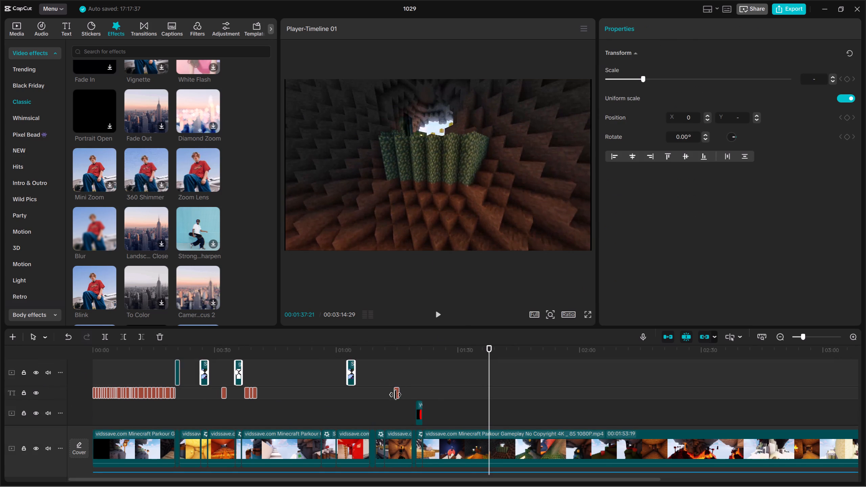
pyautogui.click(425, 392)
pyautogui.moveTo(425, 392); pyautogui.dragTo(368, 392)
pyautogui.moveTo(445, 391); pyautogui.dragTo(27, 389)
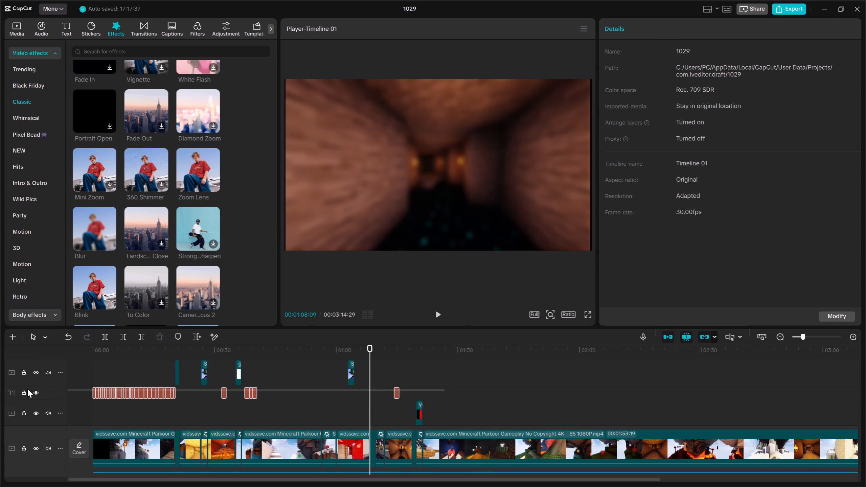
pyautogui.moveTo(27, 389); pyautogui.dragTo(20, 389)
pyautogui.click(654, 27)
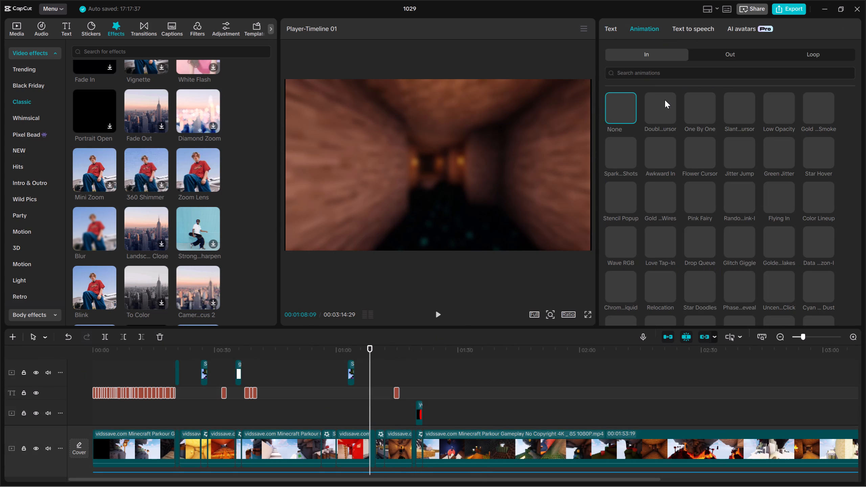
pyautogui.click(667, 72)
pyautogui.click(736, 98)
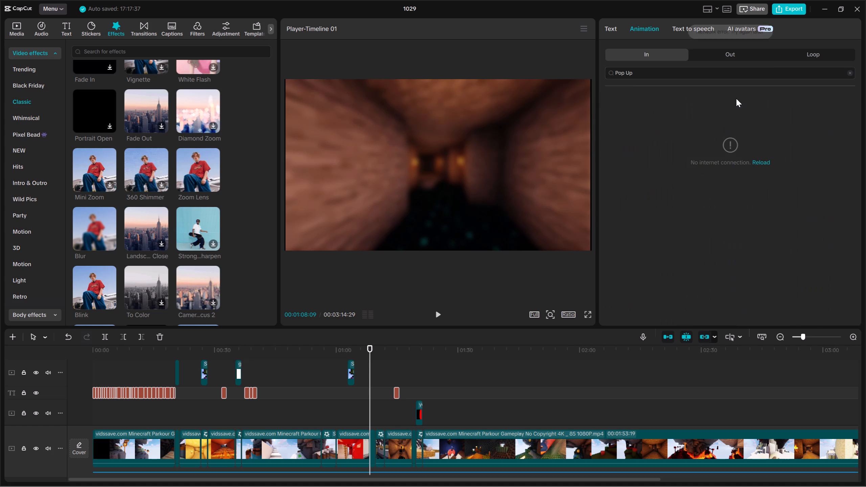
pyautogui.tripleClick(760, 163)
# Close the 1029 project and exit CapCut.
pyautogui.click(859, 4)
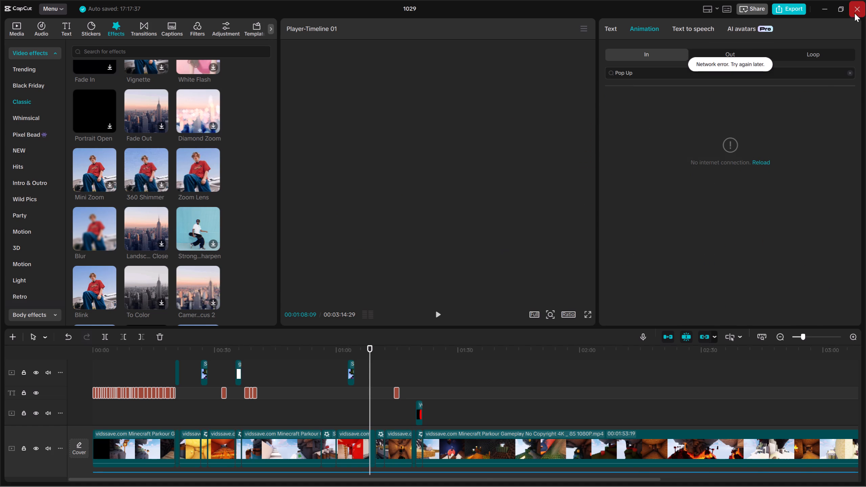
pyautogui.click(863, 6)
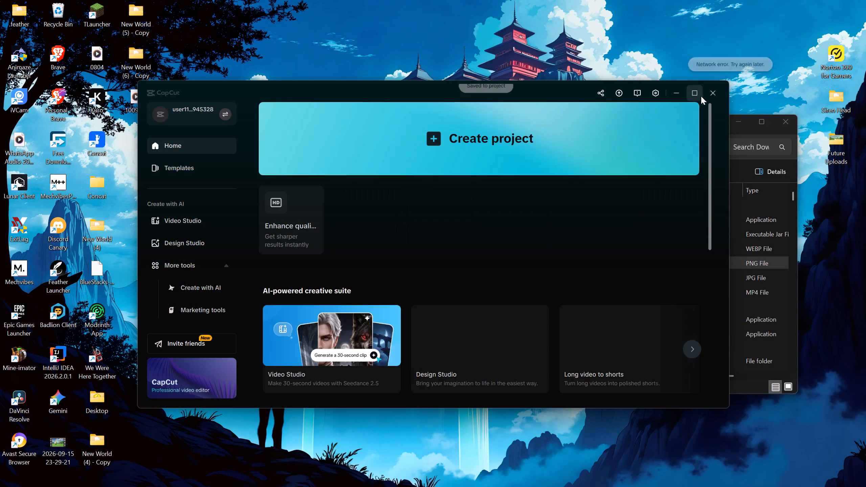
pyautogui.click(710, 92)
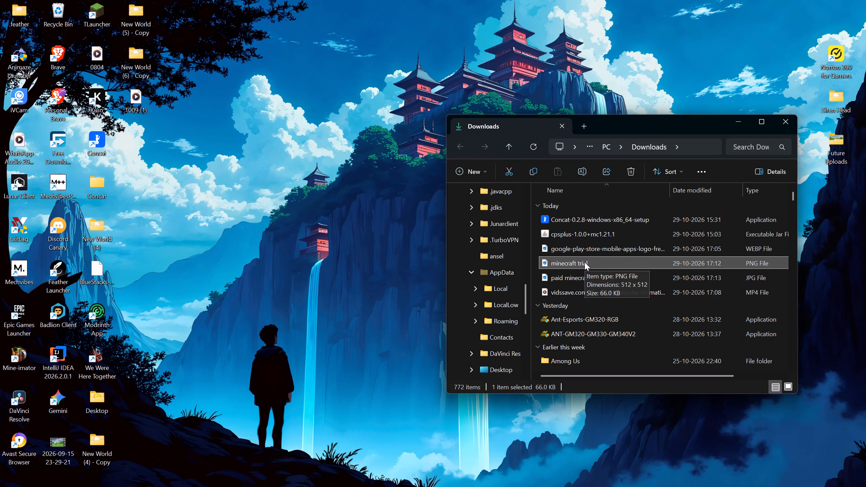
# Launch Turbo VPN and connect through the Singapore server.
pyautogui.write('tur')
pyautogui.press('Return')
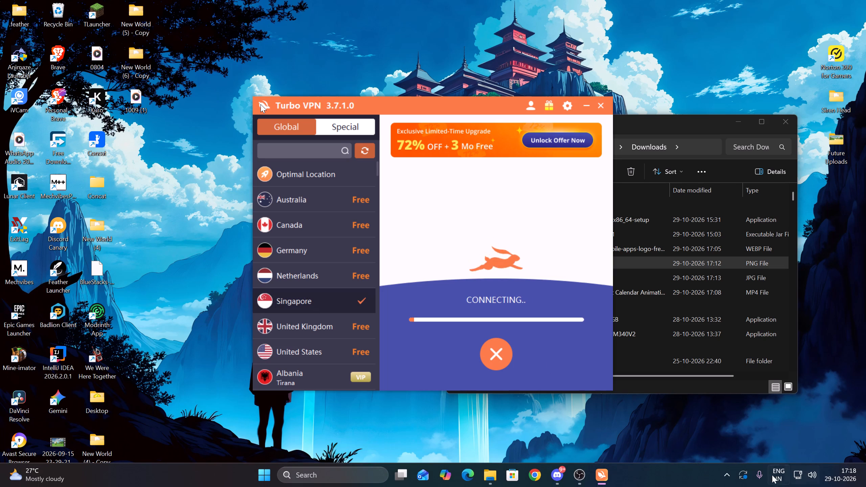
pyautogui.click(721, 479)
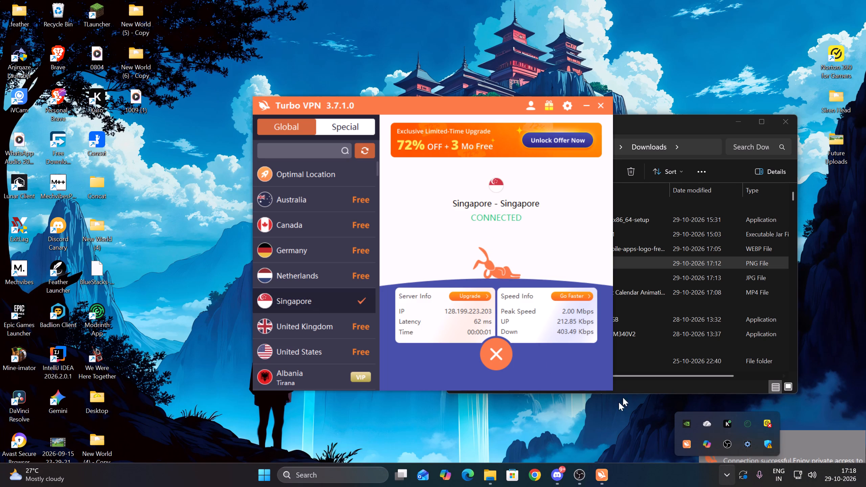
# Relaunch CapCut.
pyautogui.click(361, 475)
pyautogui.click(386, 140)
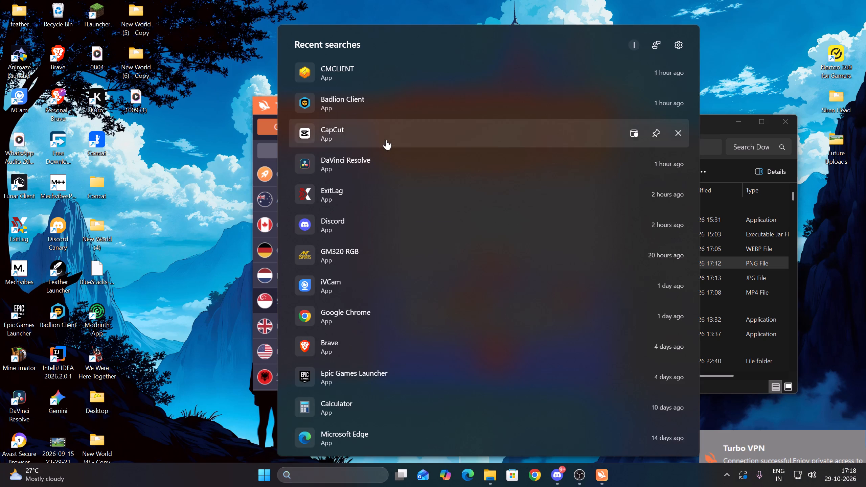
pyautogui.click(724, 479)
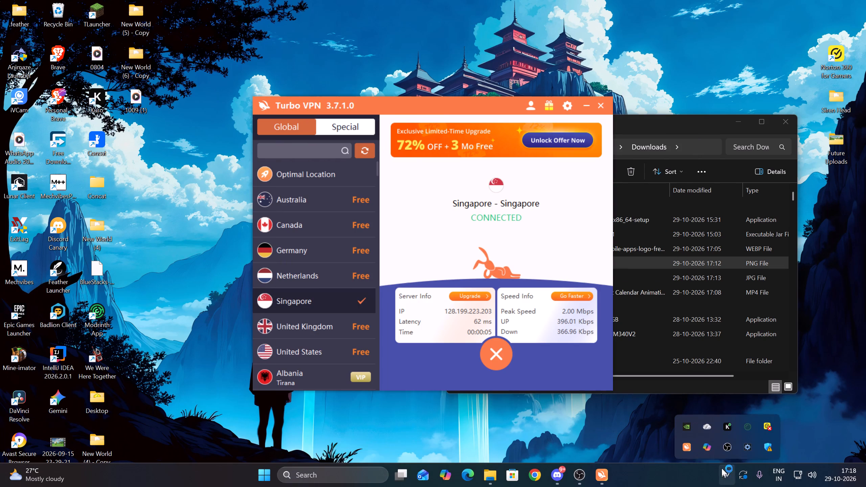
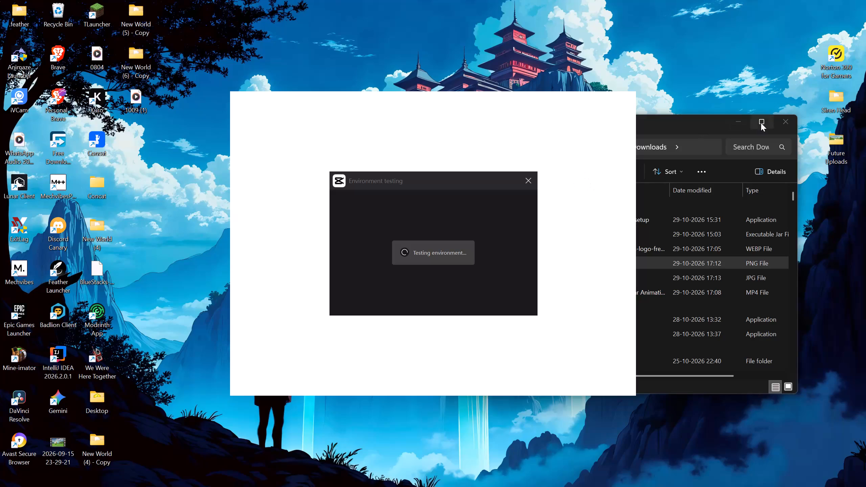
# Close the Downloads folder window behind the CapCut startup screen.
pyautogui.click(777, 121)
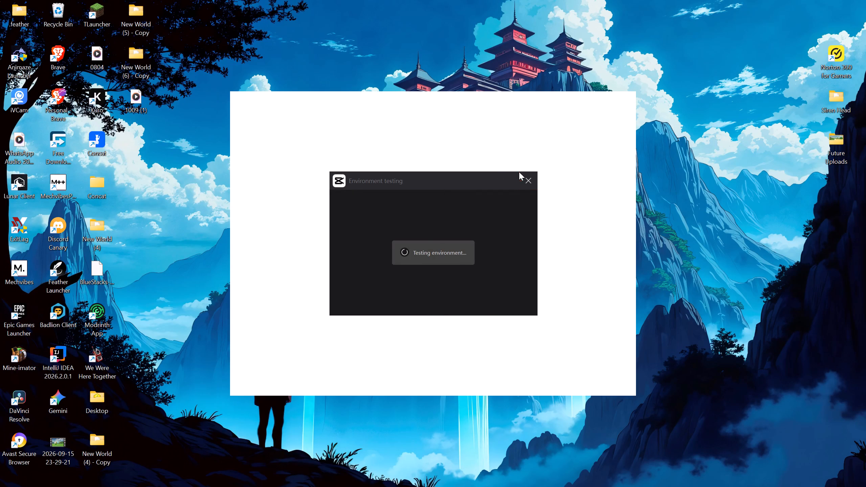
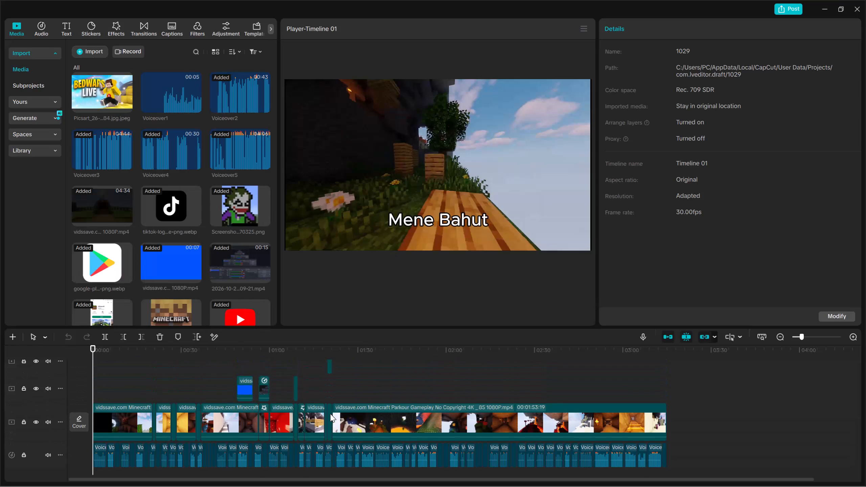
# Select all the caption text clips across the text track and bring up their In animation options.
pyautogui.scroll(8, 330, 414)
pyautogui.scroll(-2, 330, 414)
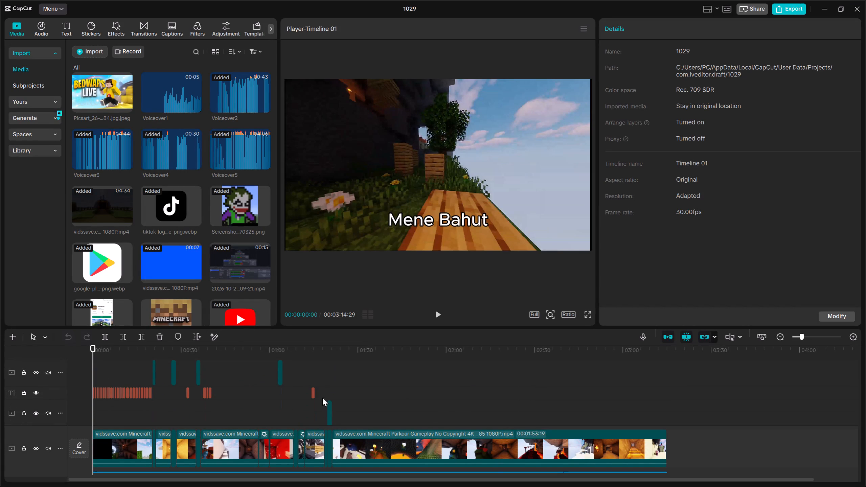
pyautogui.moveTo(329, 386); pyautogui.dragTo(56, 390)
pyautogui.click(640, 30)
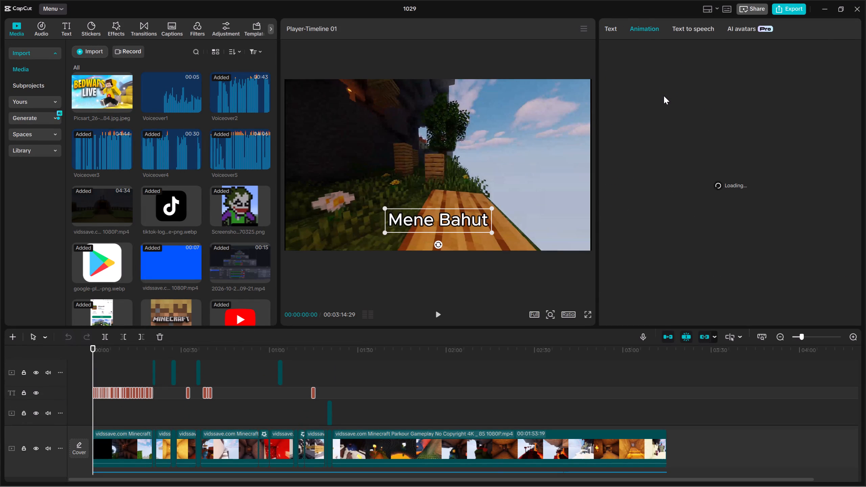
pyautogui.click(849, 338)
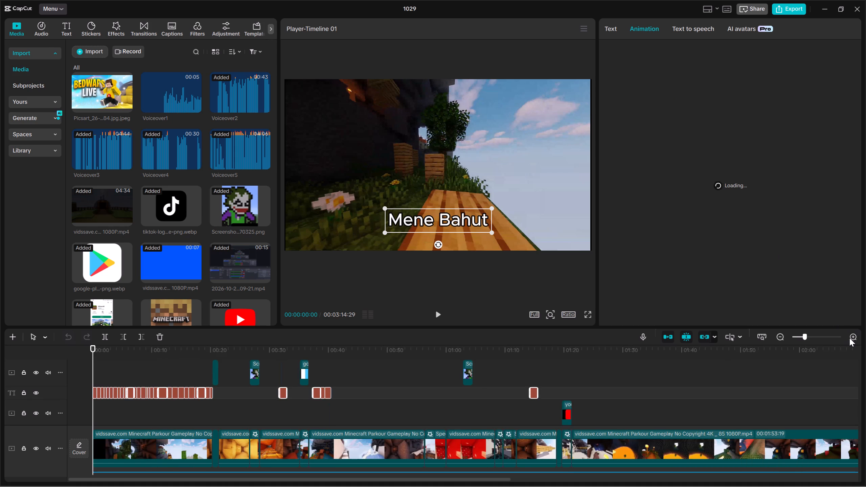
pyautogui.click(849, 338)
pyautogui.click(777, 344)
pyautogui.click(783, 335)
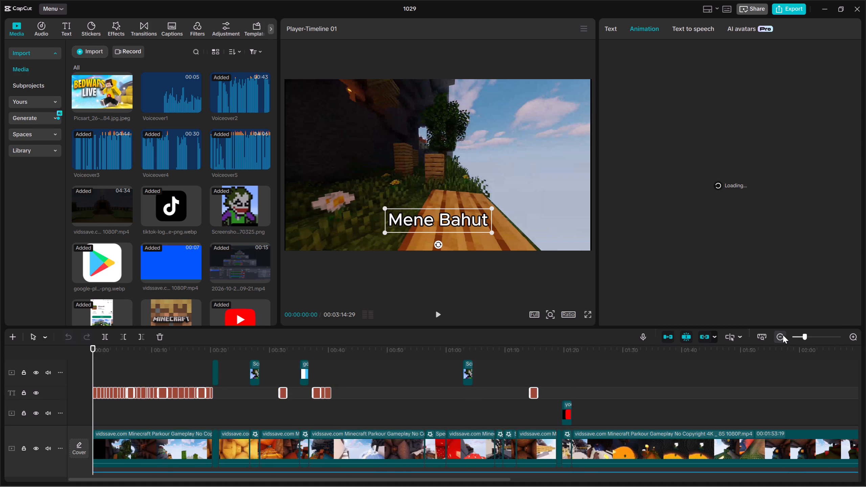
pyautogui.click(602, 30)
pyautogui.click(645, 32)
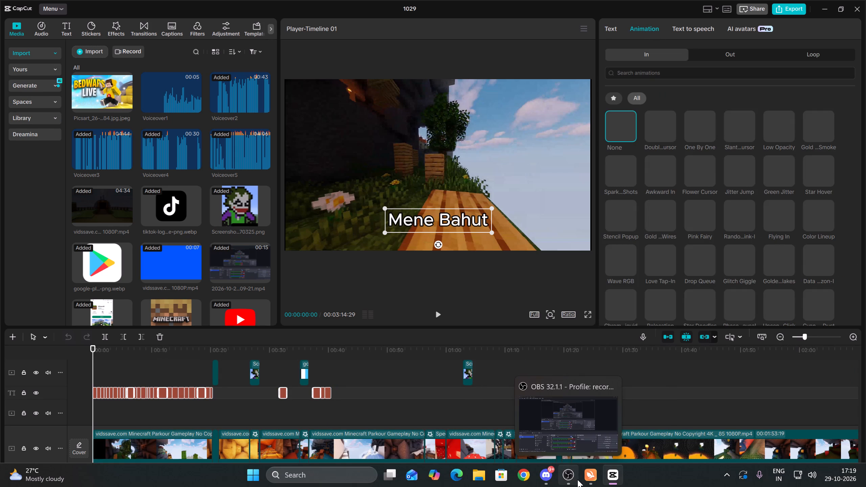
# Search the In animations for Pop Up, reloading the results after bringing up Turbo VPN.
pyautogui.click(668, 68)
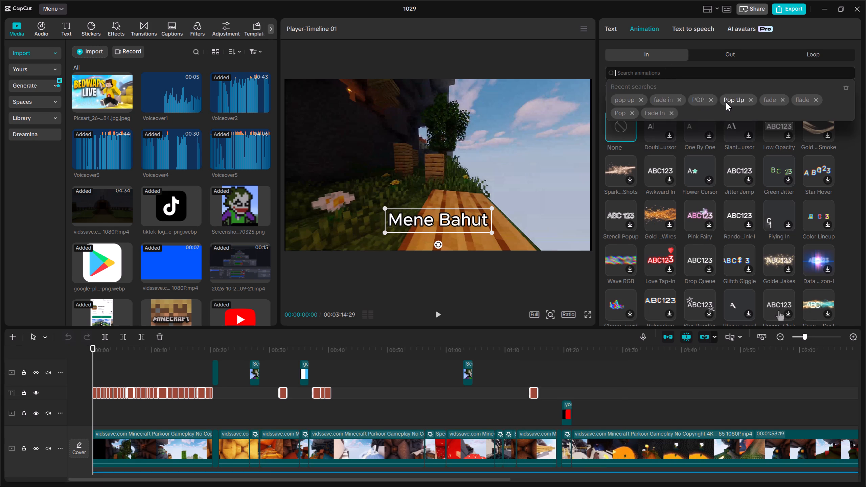
pyautogui.click(726, 102)
pyautogui.click(591, 469)
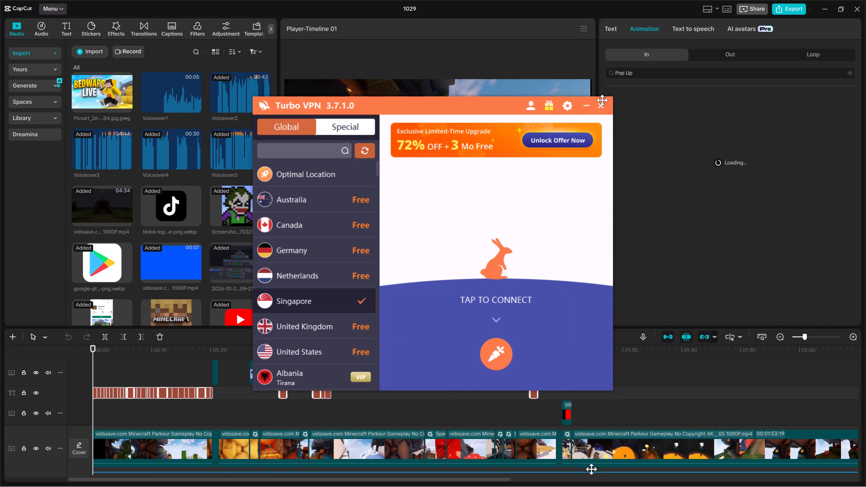
pyautogui.doubleClick(708, 155)
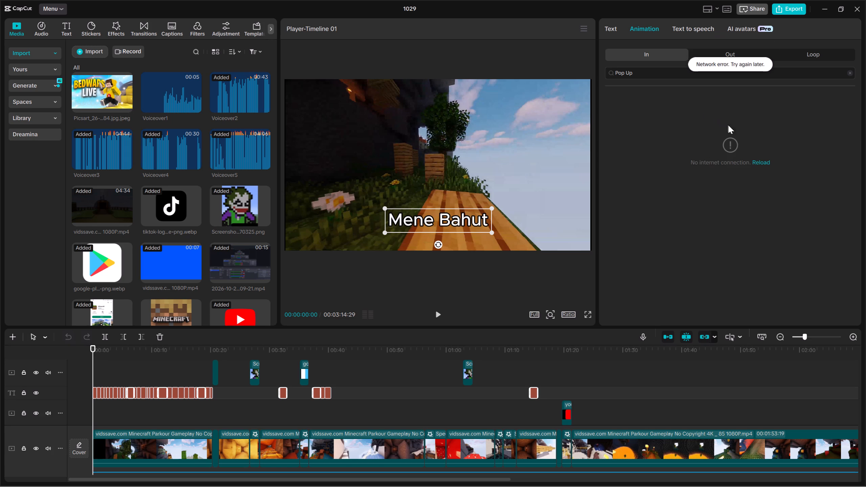
pyautogui.click(754, 163)
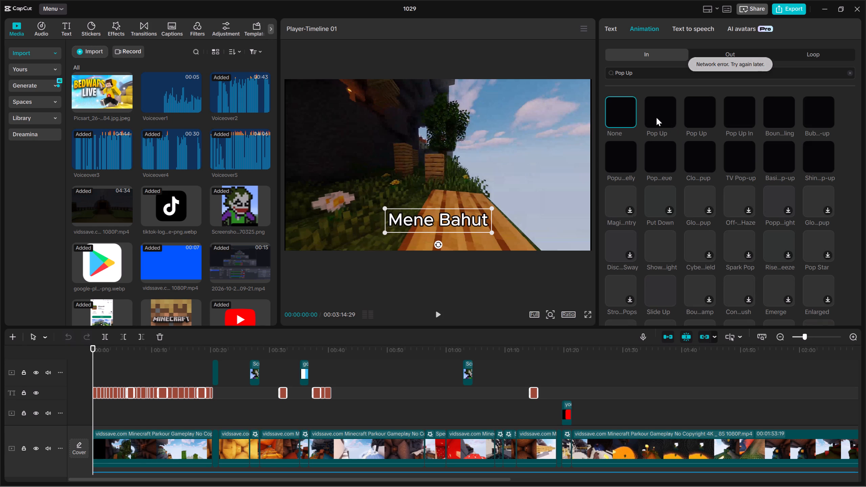
# Apply the first Pop Up animation to the selected captions with a duration of 0.2 s.
pyautogui.click(656, 117)
pyautogui.click(749, 316)
pyautogui.moveTo(749, 316); pyautogui.dragTo(775, 317)
# Play back the captions from the start and the section after the YouTube logo, returning to the voiceover cut at 00:01:45:27.
pyautogui.click(130, 356)
pyautogui.moveTo(130, 356); pyautogui.dragTo(34, 357)
pyautogui.click(437, 317)
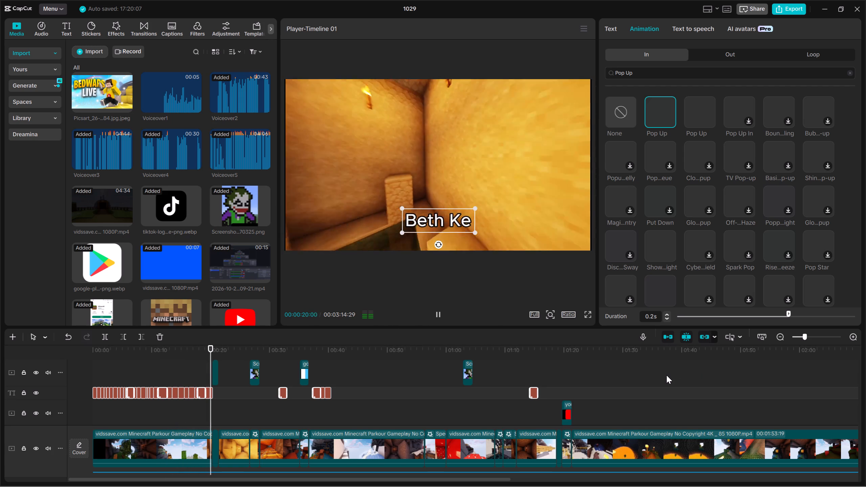
pyautogui.click(526, 405)
pyautogui.moveTo(526, 405); pyautogui.dragTo(573, 411)
pyautogui.press('Up')
pyautogui.press('space')
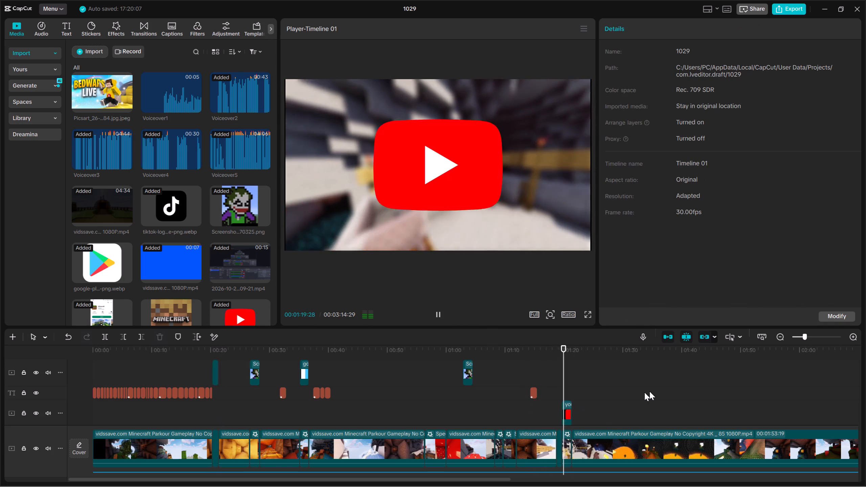
pyautogui.click(853, 342)
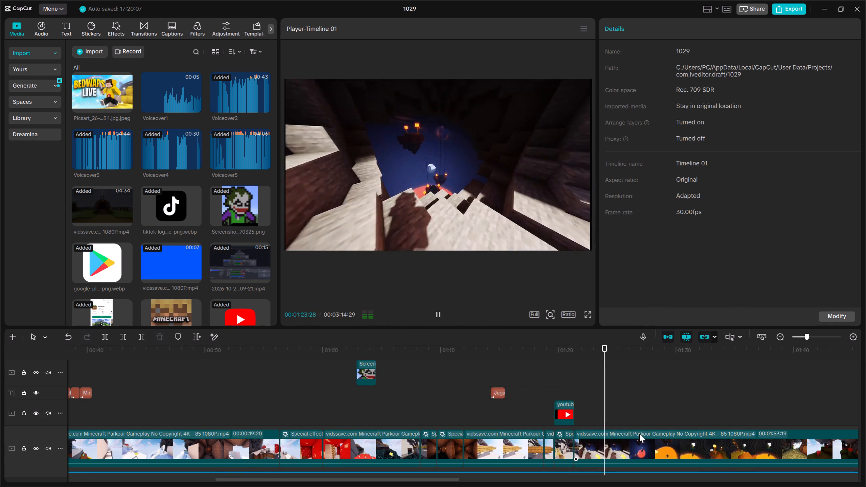
pyautogui.moveTo(810, 390); pyautogui.dragTo(865, 378)
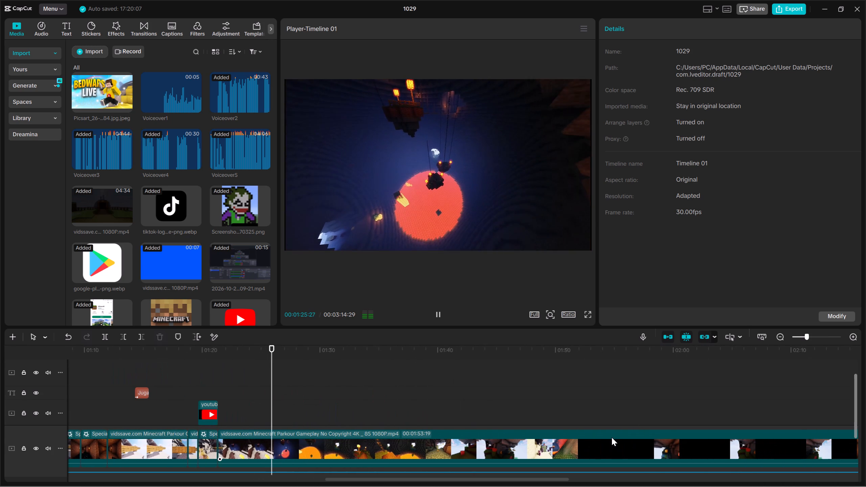
pyautogui.scroll(-8, 609, 437)
pyautogui.scroll(-7, 545, 428)
pyautogui.scroll(2, 461, 420)
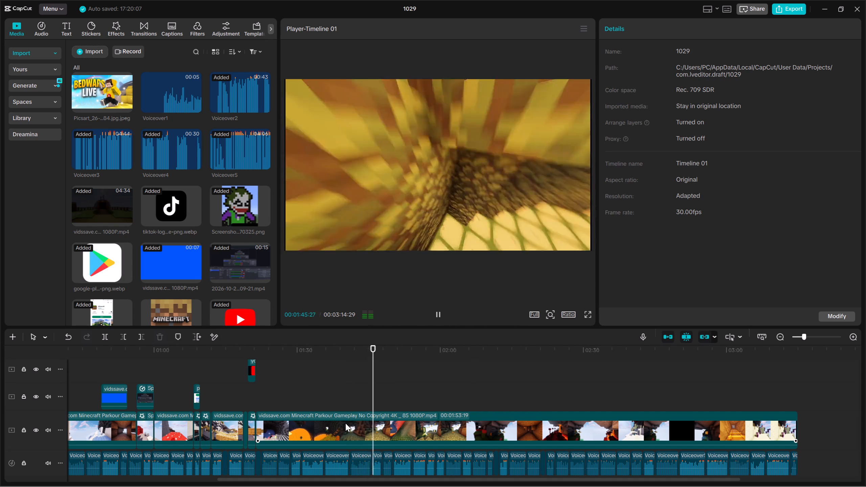
pyautogui.press('space')
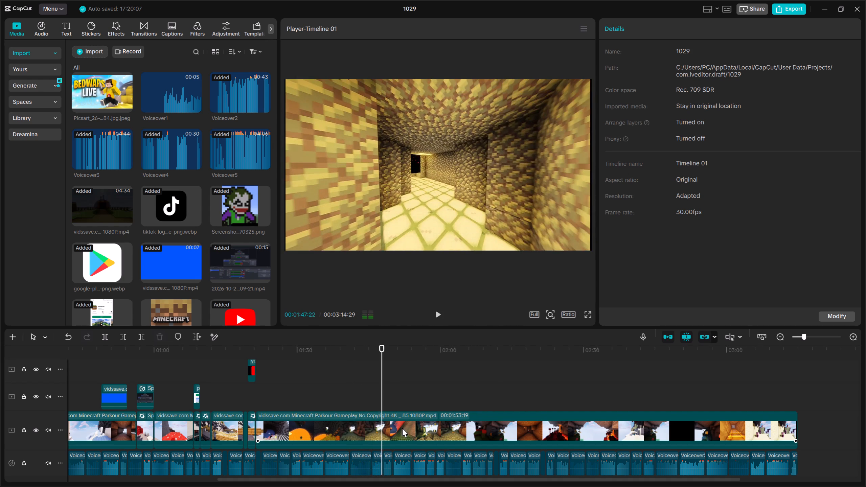
pyautogui.press('Up')
# Switch to Chrome with the first IndGamerBoy profile and search Google for "dirt house in minecraft".
pyautogui.click(536, 473)
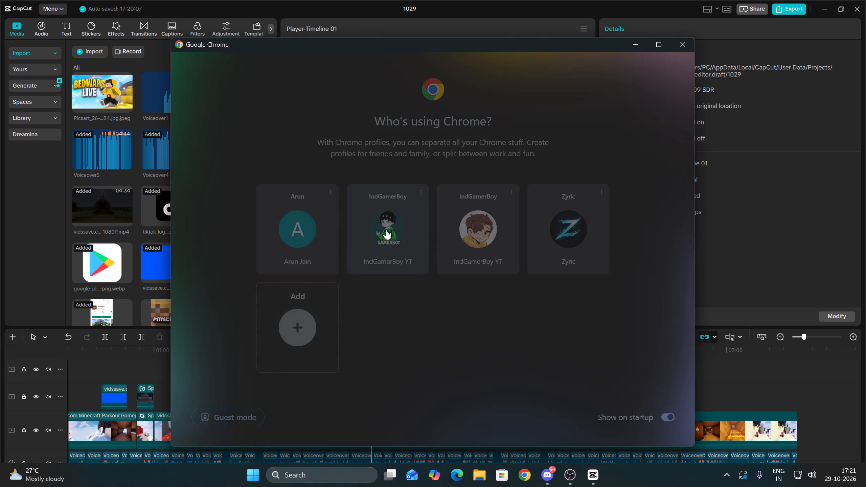
pyautogui.click(378, 236)
pyautogui.click(357, 198)
pyautogui.write('dirt house in minecraft')
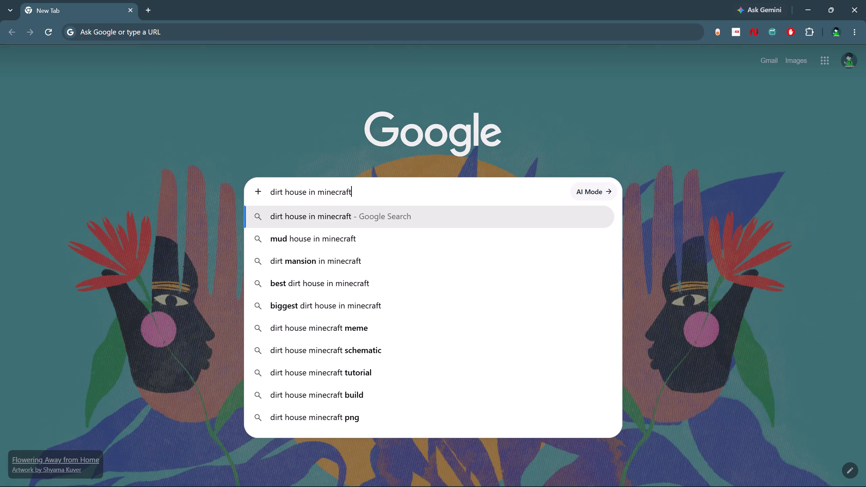
pyautogui.press('Return')
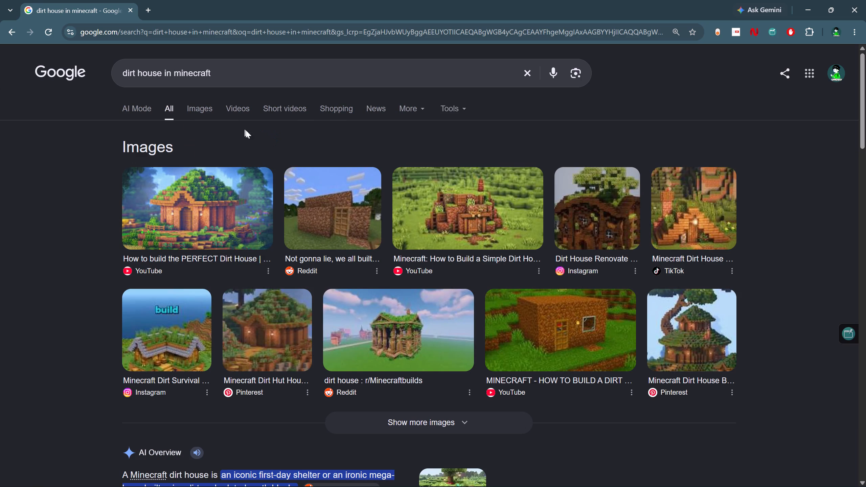
# Save the Reddit dirt house picture to Downloads as "dirt house" and minimize Chrome.
pyautogui.click(320, 192)
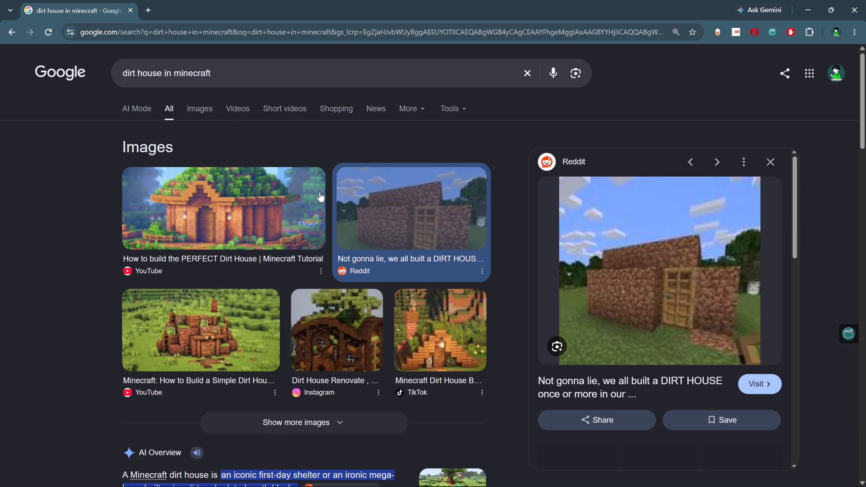
pyautogui.rightClick(603, 249)
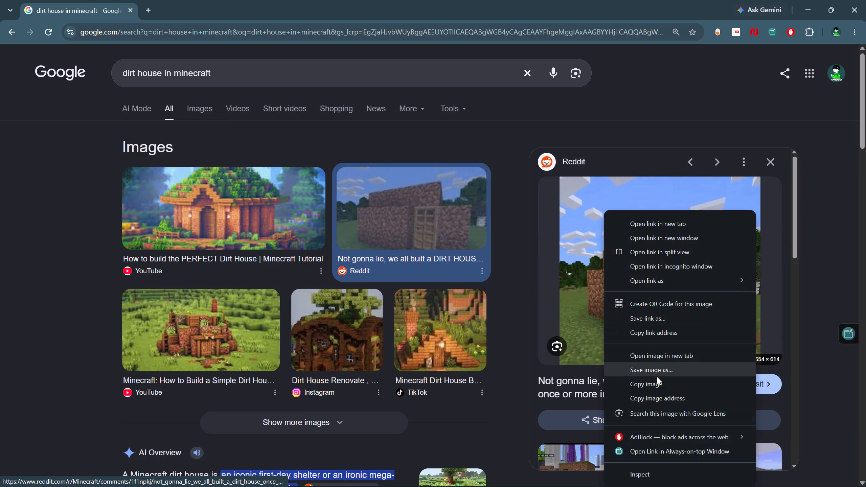
pyautogui.click(658, 369)
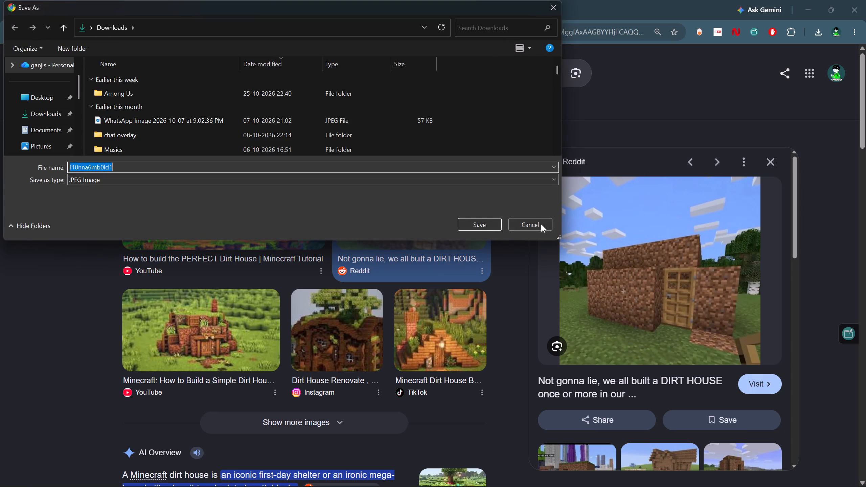
pyautogui.press('BackSpace')
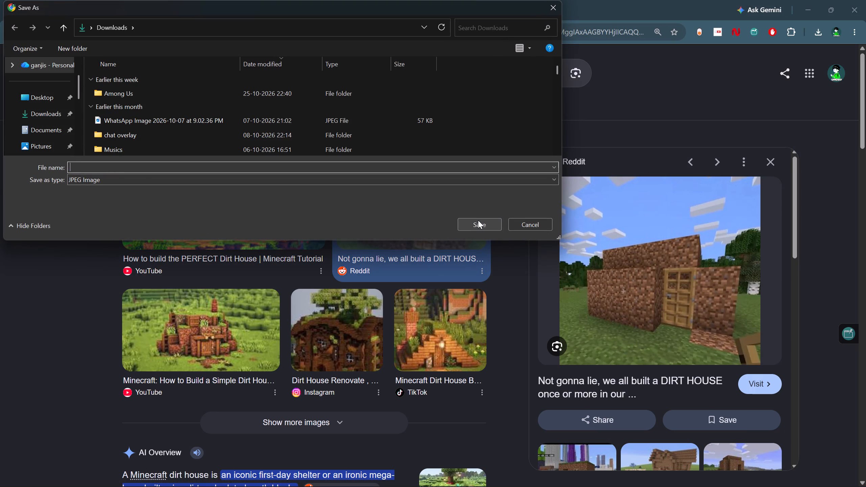
pyautogui.write('dirt house')
pyautogui.press('Return')
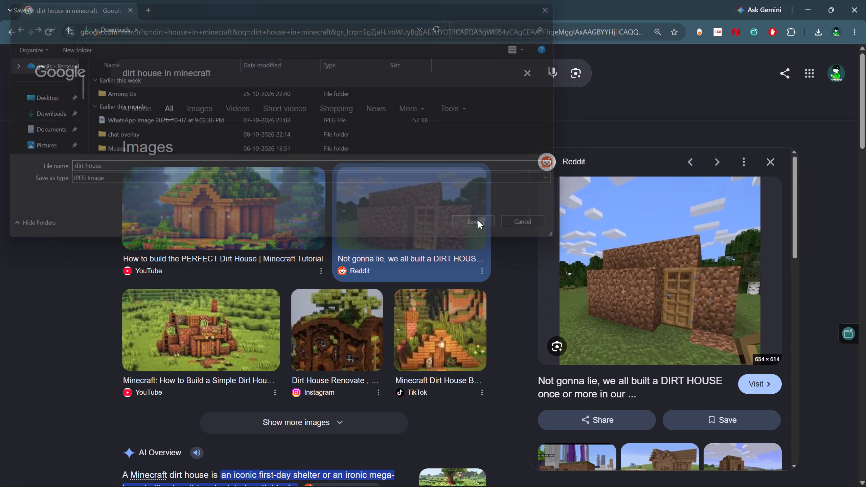
pyautogui.rightClick(478, 220)
pyautogui.click(808, 4)
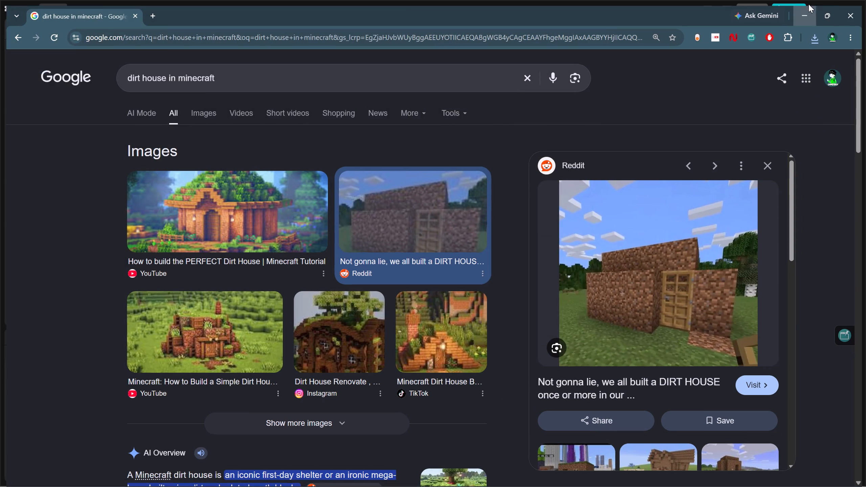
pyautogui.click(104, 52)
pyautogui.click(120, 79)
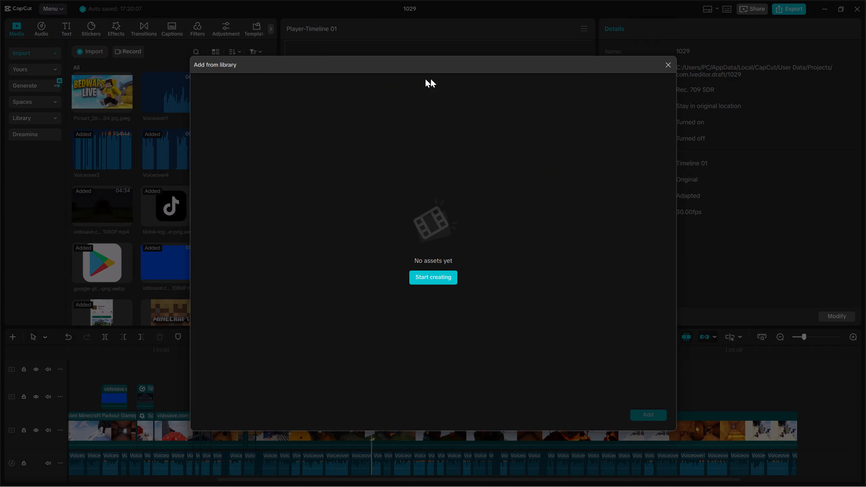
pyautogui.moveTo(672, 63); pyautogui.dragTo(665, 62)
# Import the dirt house picture from the Downloads folder into the project media.
pyautogui.click(91, 53)
pyautogui.click(104, 67)
pyautogui.scroll(-6, 270, 185)
pyautogui.scroll(-8, 309, 210)
pyautogui.click(190, 221)
pyautogui.click(201, 201)
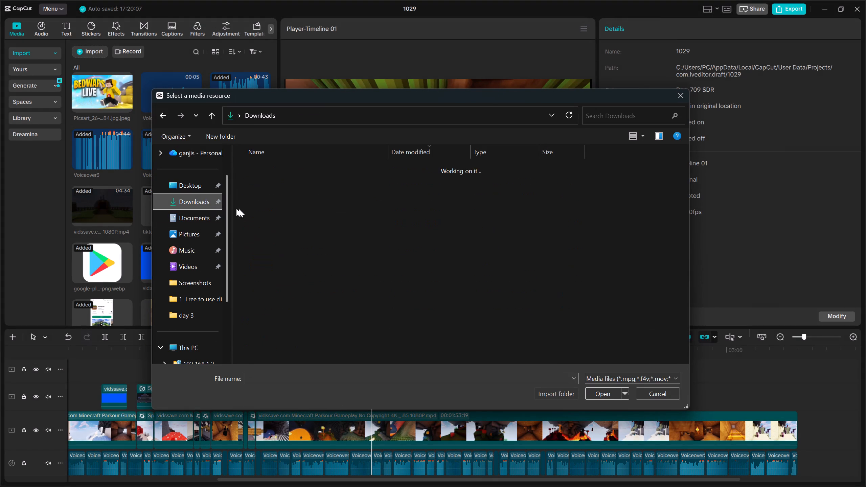
pyautogui.scroll(-4, 421, 238)
pyautogui.scroll(5, 456, 243)
pyautogui.scroll(1, 308, 167)
pyautogui.click(296, 185)
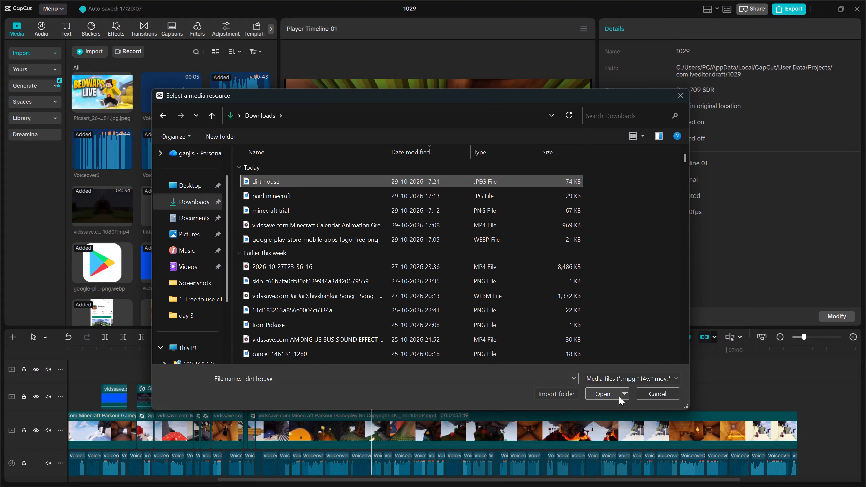
pyautogui.click(607, 394)
# Place the dirt house image above the main video at 00:01:45:27 and scale it to 71%.
pyautogui.moveTo(106, 297); pyautogui.dragTo(372, 396)
pyautogui.press('space')
pyautogui.press('space')
pyautogui.moveTo(531, 253); pyautogui.dragTo(514, 228)
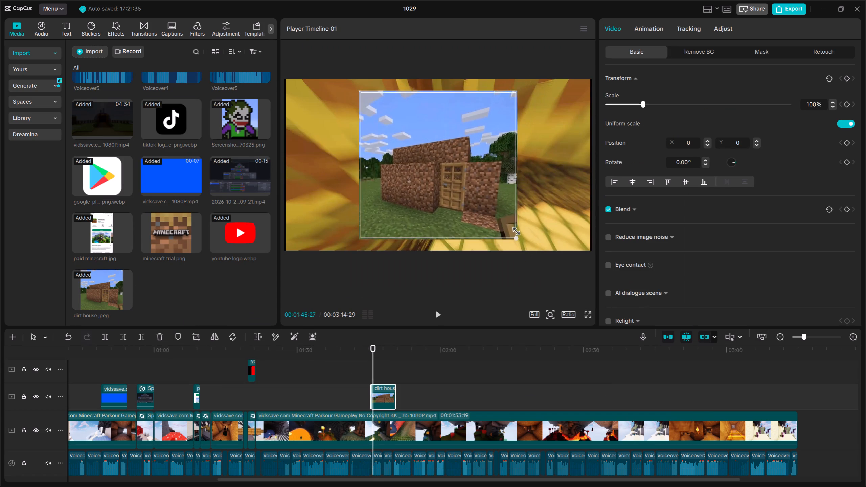
pyautogui.moveTo(514, 228); pyautogui.dragTo(498, 207)
# Trim the start of the dirt house clip to 00:01:46:22, matching the voiceover.
pyautogui.press('Up')
pyautogui.press('space')
pyautogui.press('space')
pyautogui.click(853, 337)
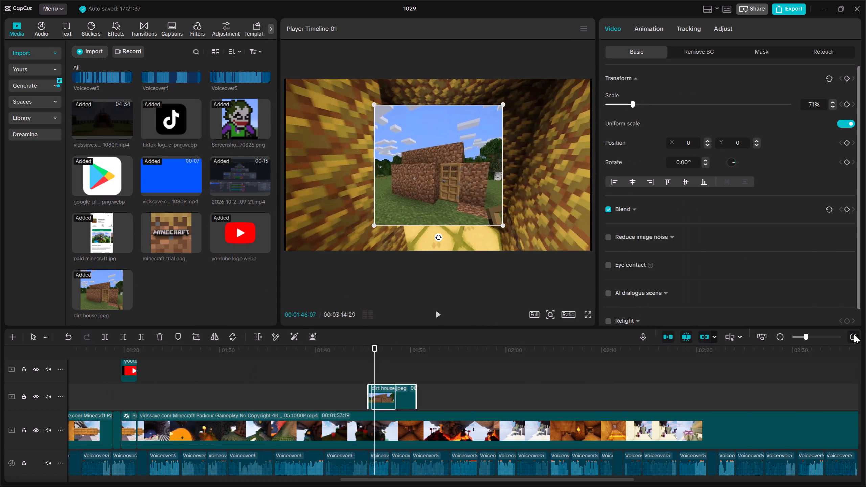
pyautogui.click(854, 334)
pyautogui.press('space')
pyautogui.press('space')
pyautogui.click(122, 336)
# Trim the end of the dirt house clip to the voiceover cut just before 00:01:48.
pyautogui.press('space')
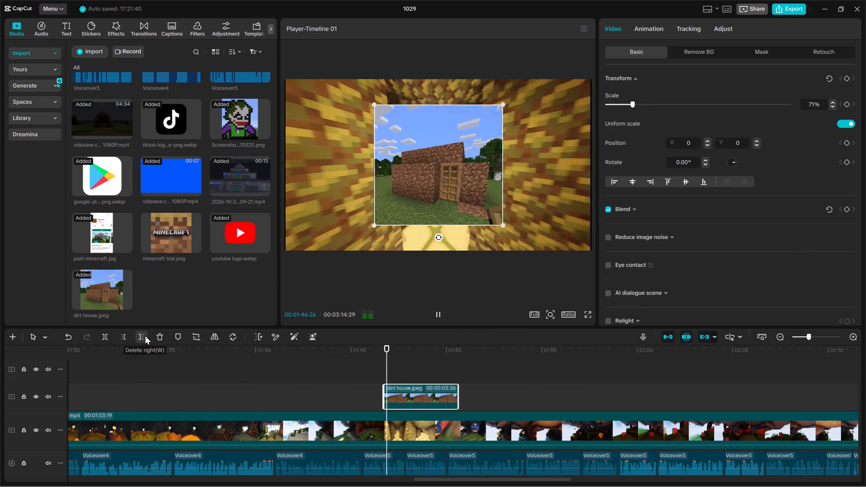
pyautogui.press('space')
pyautogui.press('space')
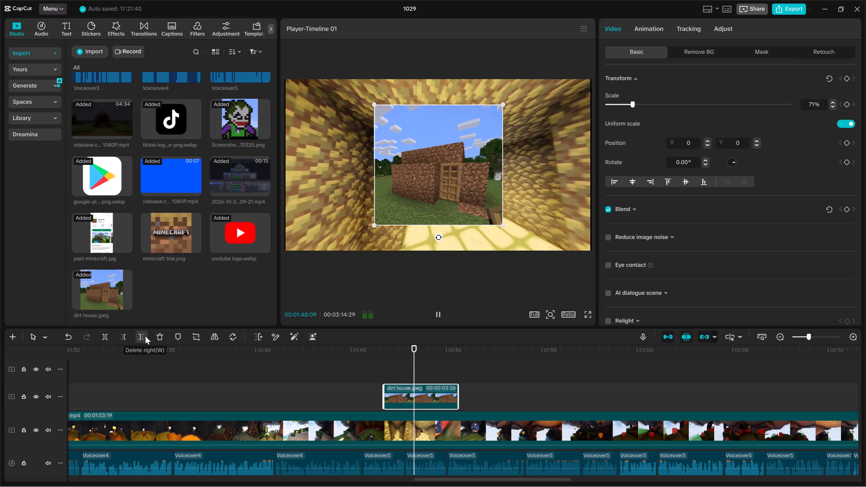
pyautogui.press('space')
pyautogui.press('Up')
pyautogui.click(145, 336)
# Keyframe the dirt house image's scale from the minimum at the clip's start to 85% at 00:01:46:27, and play it back.
pyautogui.press('Up')
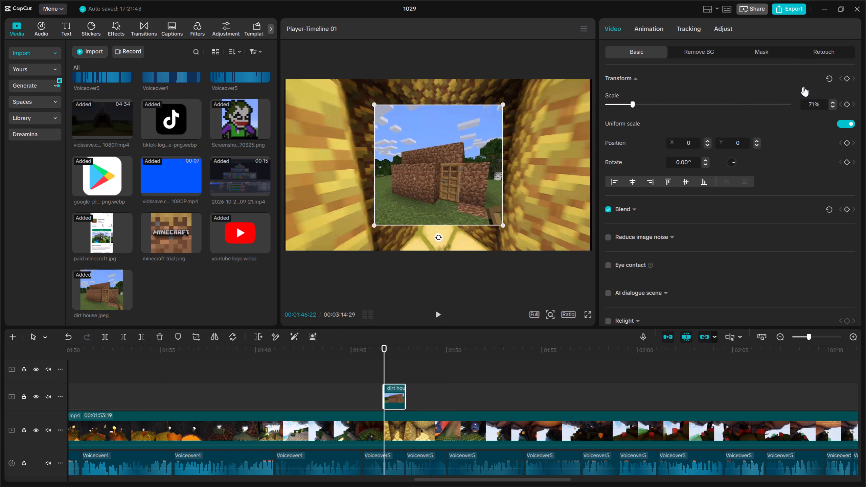
pyautogui.click(848, 79)
pyautogui.press('space')
pyautogui.press('space')
pyautogui.click(848, 79)
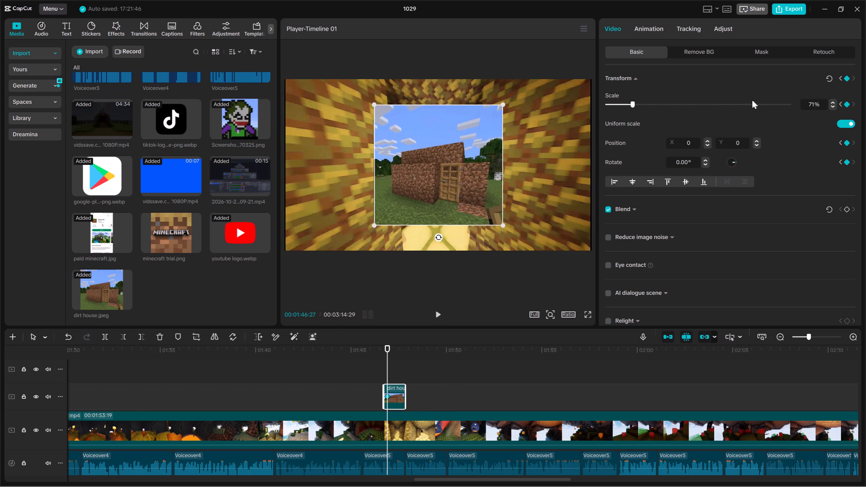
pyautogui.moveTo(641, 108); pyautogui.dragTo(638, 109)
pyautogui.press('Up')
pyautogui.moveTo(638, 109); pyautogui.dragTo(598, 111)
pyautogui.press('space')
pyautogui.press('space')
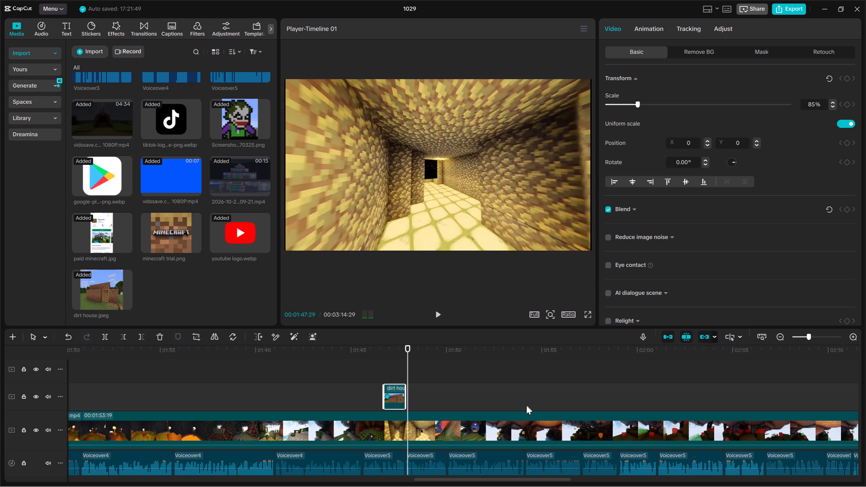
# Play the timeline on from 00:01:47:29, listening to the narration, and stop at the voiceover cut at 00:01:57:02.
pyautogui.press('space')
pyautogui.scroll(-4, 527, 443)
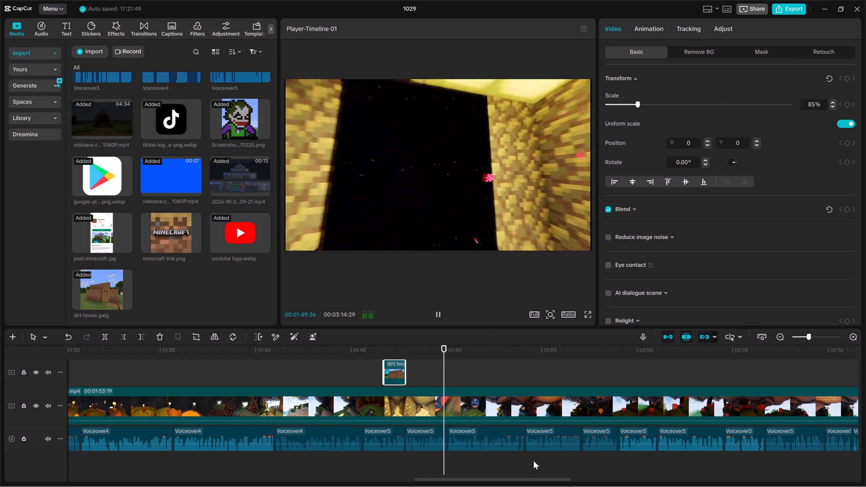
pyautogui.press('space')
pyautogui.press('space')
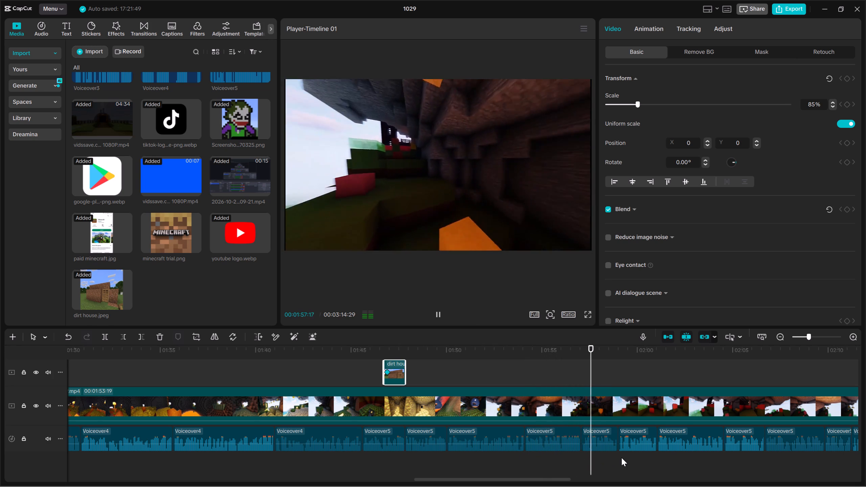
pyautogui.press('space')
pyautogui.press('Up')
pyautogui.click(597, 380)
pyautogui.press('Up')
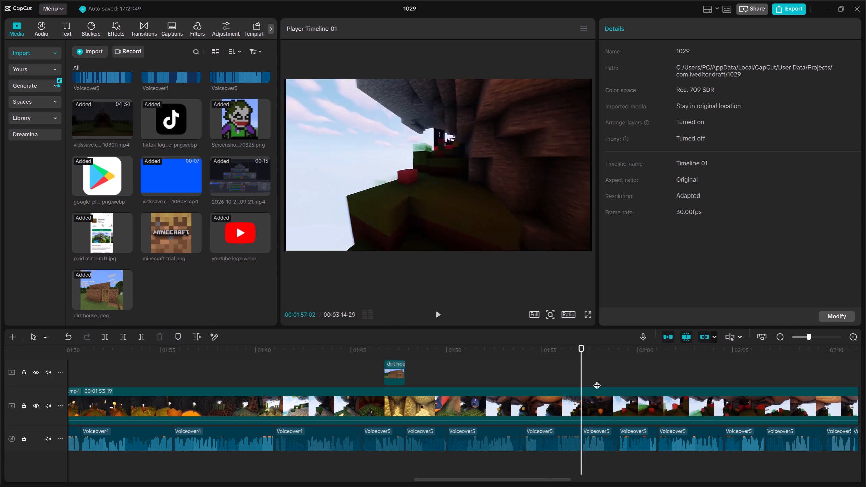
# Search Downloads for "crafting" and import the stone tools and wooden tool crafting green screen videos.
pyautogui.click(90, 50)
pyautogui.click(111, 68)
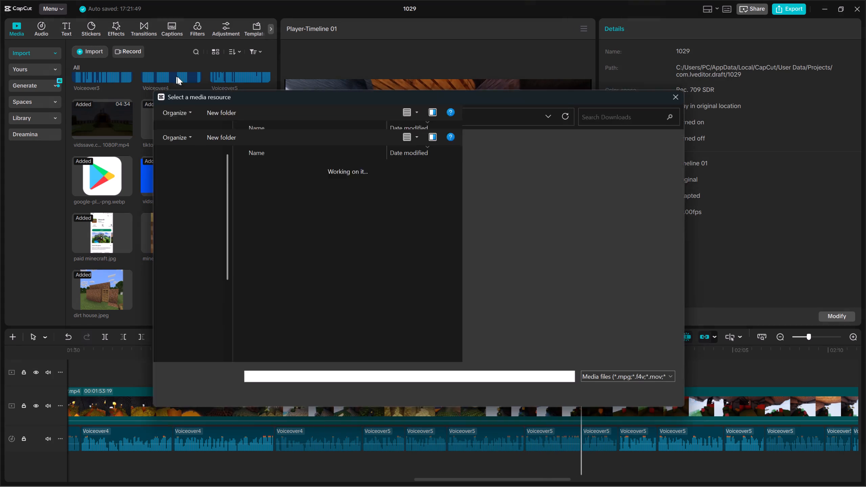
pyautogui.click(602, 114)
pyautogui.write('crafting')
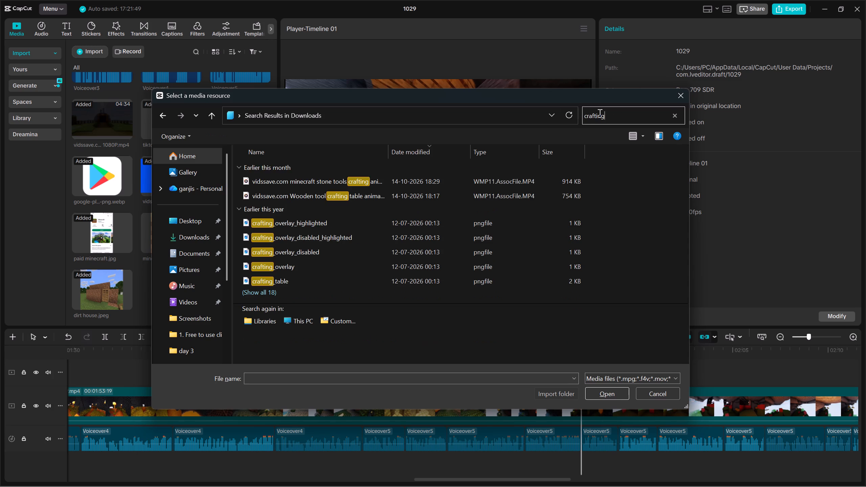
pyautogui.click(477, 183)
pyautogui.moveTo(602, 187); pyautogui.dragTo(590, 186)
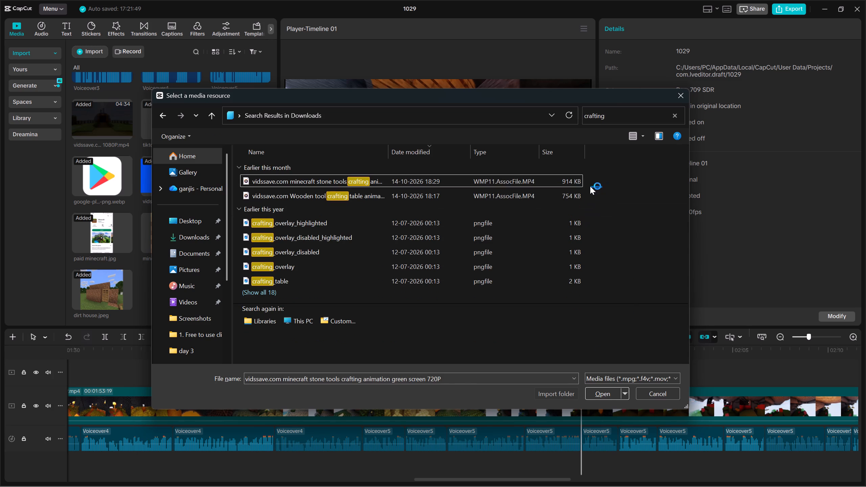
pyautogui.moveTo(590, 186); pyautogui.dragTo(560, 188)
pyautogui.moveTo(593, 178); pyautogui.dragTo(544, 191)
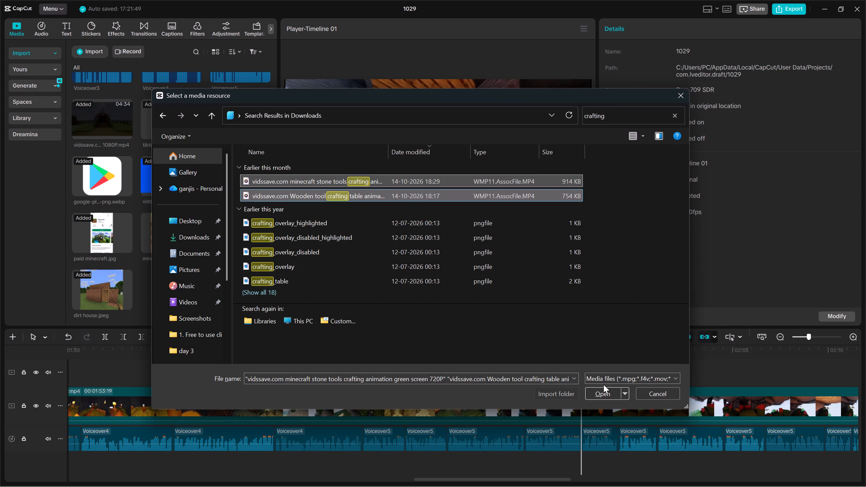
pyautogui.click(602, 385)
pyautogui.click(598, 393)
# Preview both crafting videos and place the wooden tool one above the main video at 00:01:57:02.
pyautogui.click(191, 278)
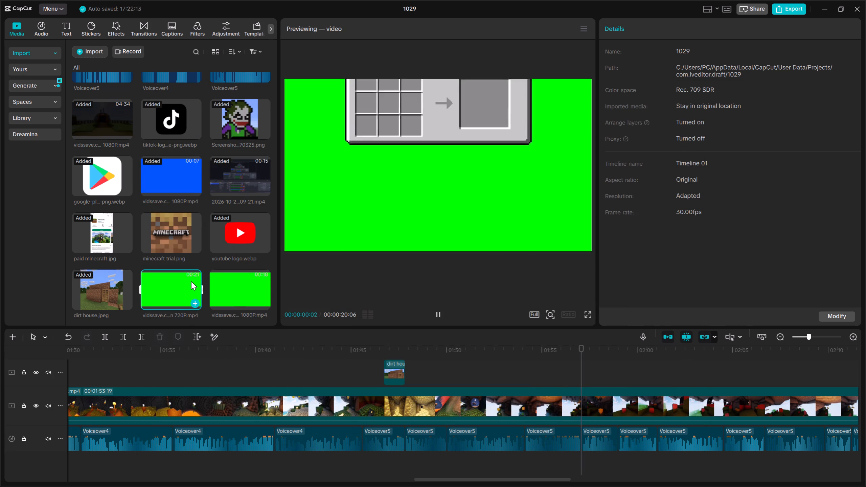
pyautogui.click(250, 290)
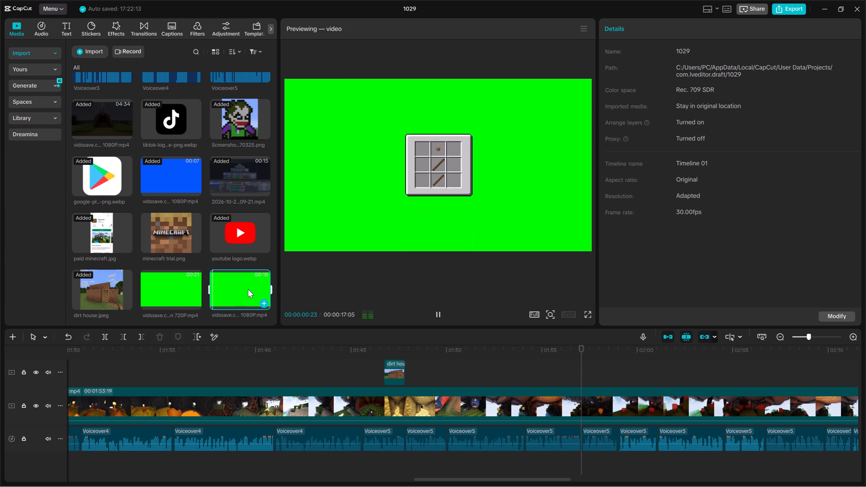
pyautogui.click(161, 289)
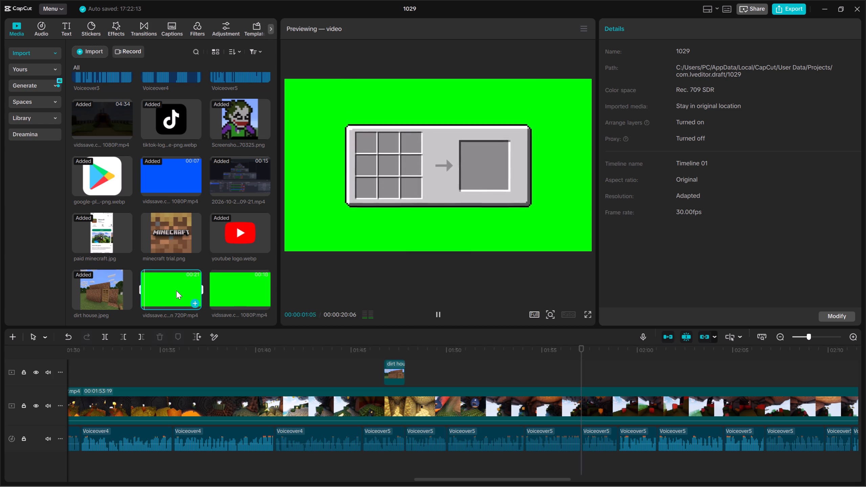
pyautogui.click(276, 293)
pyautogui.click(259, 288)
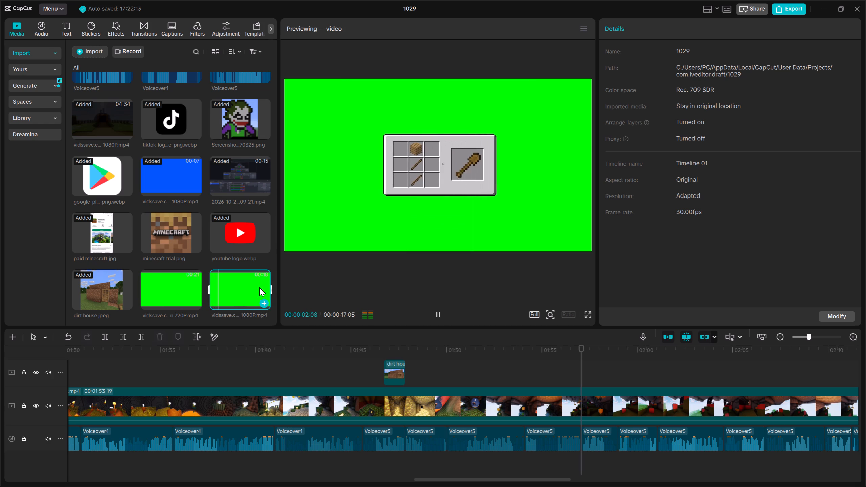
pyautogui.moveTo(259, 287); pyautogui.dragTo(585, 365)
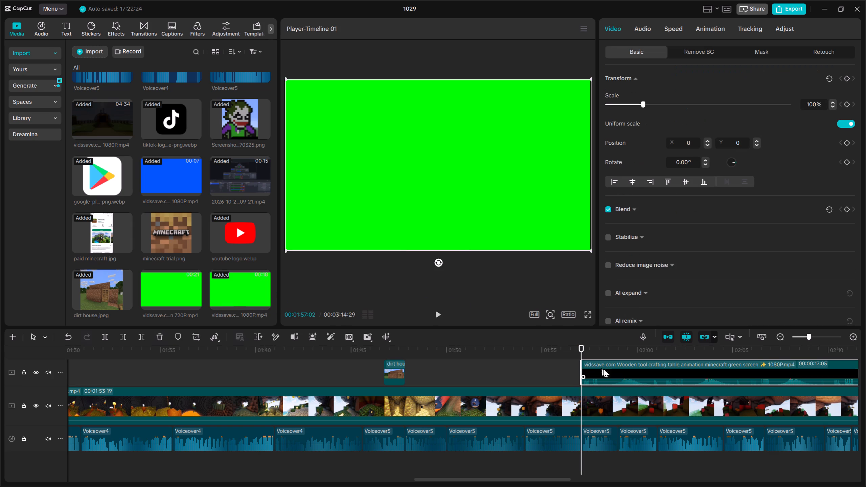
# Play through the wooden tool crafting clip and cut off everything after 00:02:01:04.
pyautogui.press('space')
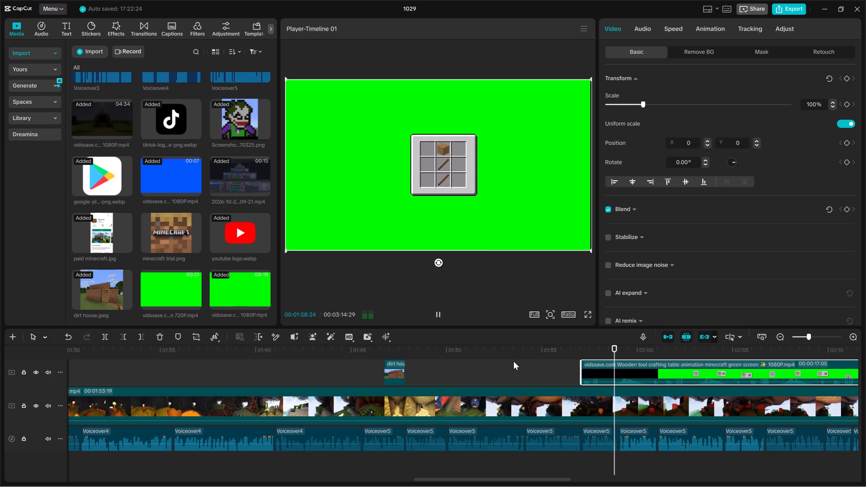
pyautogui.press('space')
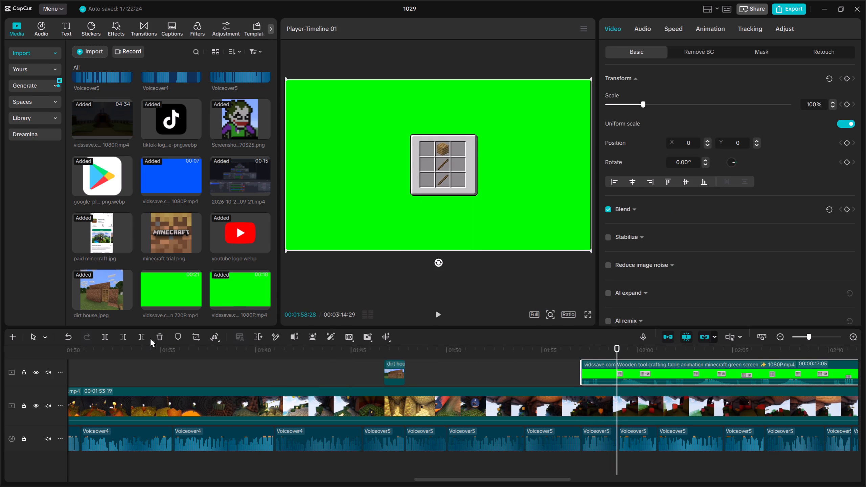
pyautogui.press('space')
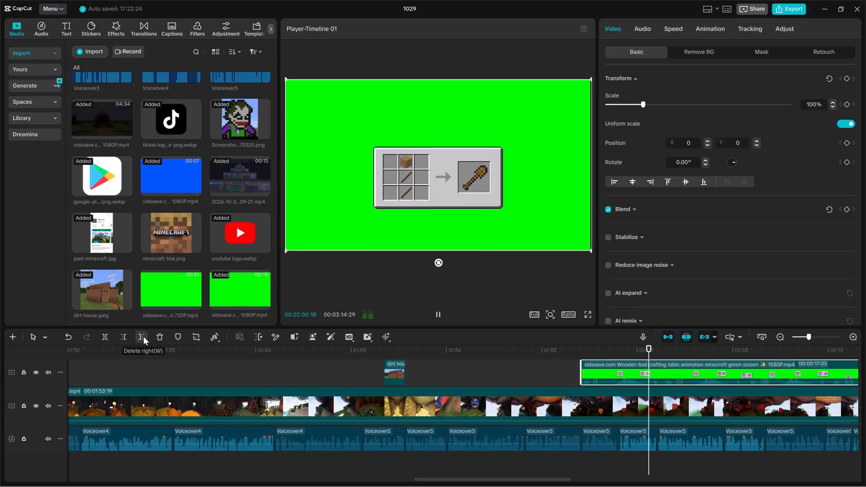
pyautogui.press('space')
pyautogui.press('space')
pyautogui.press('space')
pyautogui.click(143, 337)
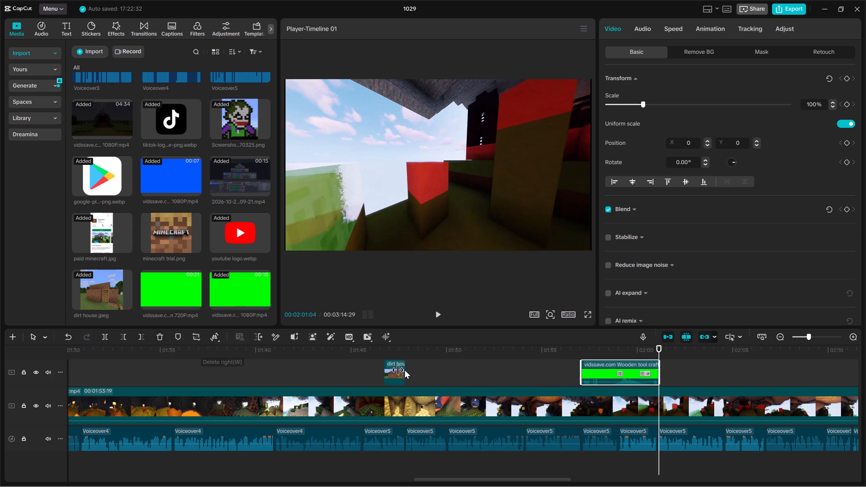
# Lower the wooden tool crafting clip's volume slightly.
pyautogui.press('Up')
pyautogui.press('Up')
pyautogui.click(642, 27)
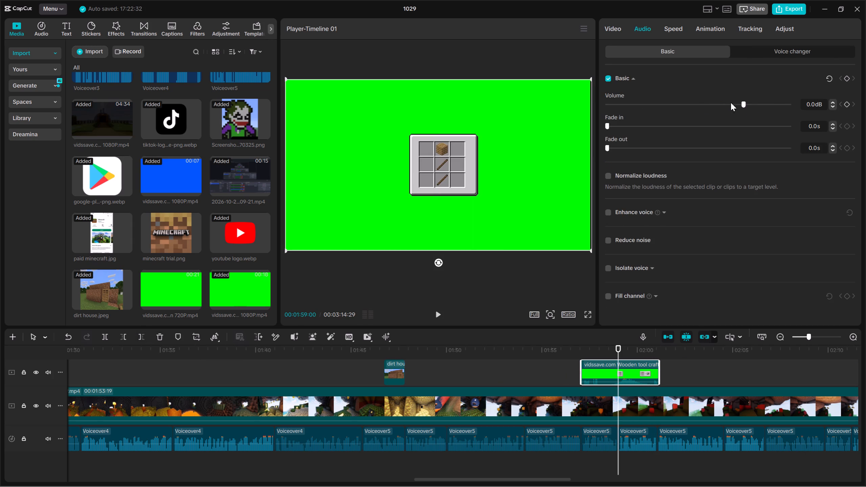
pyautogui.click(733, 103)
# Remove the crafting clip's green background with a chroma key at intensity 46, and play it back.
pyautogui.click(610, 23)
pyautogui.click(715, 53)
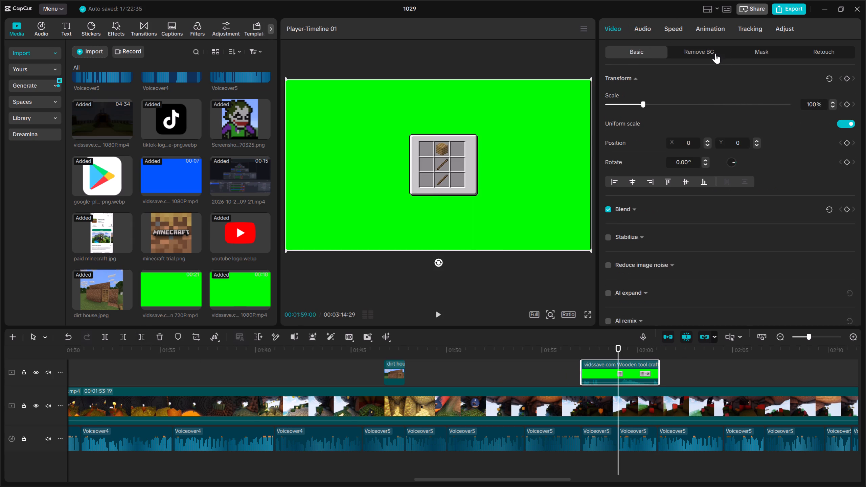
pyautogui.click(610, 100)
pyautogui.click(541, 156)
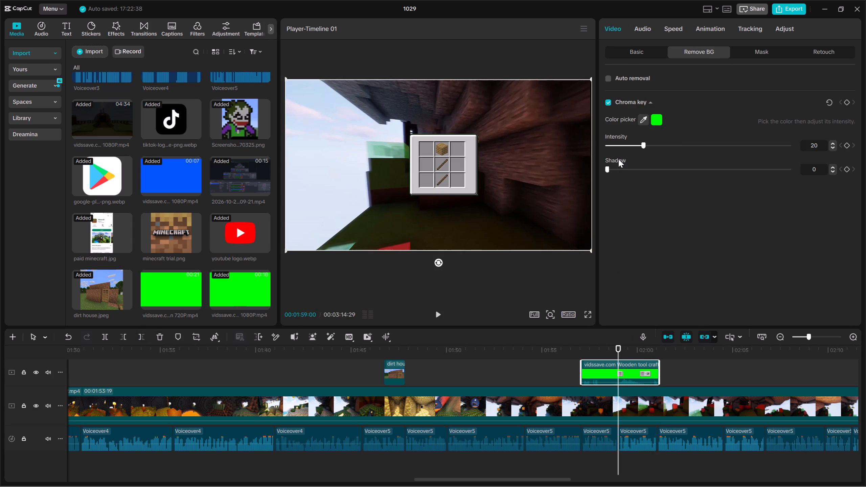
pyautogui.moveTo(640, 145); pyautogui.dragTo(690, 142)
pyautogui.press('Up')
pyautogui.press('space')
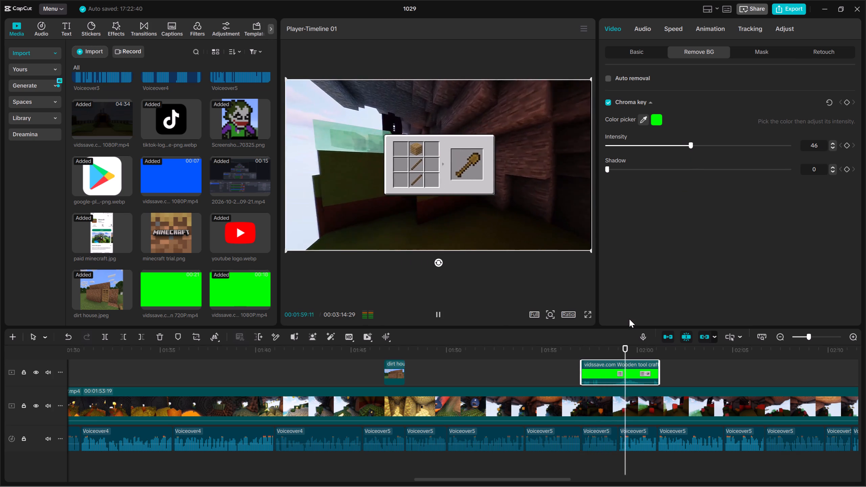
pyautogui.press('space')
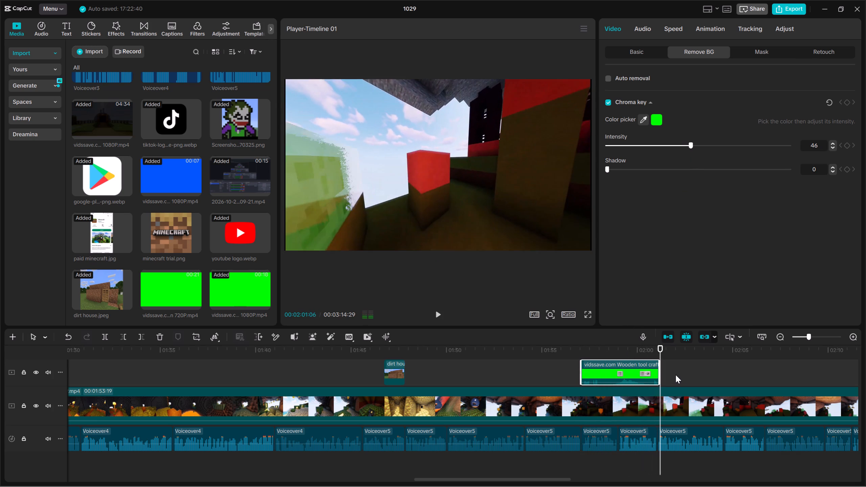
# Copy the joker pixel-art image clip from early in the timeline and paste it at the voiceover cut at 00:02:04:16.
pyautogui.press('space')
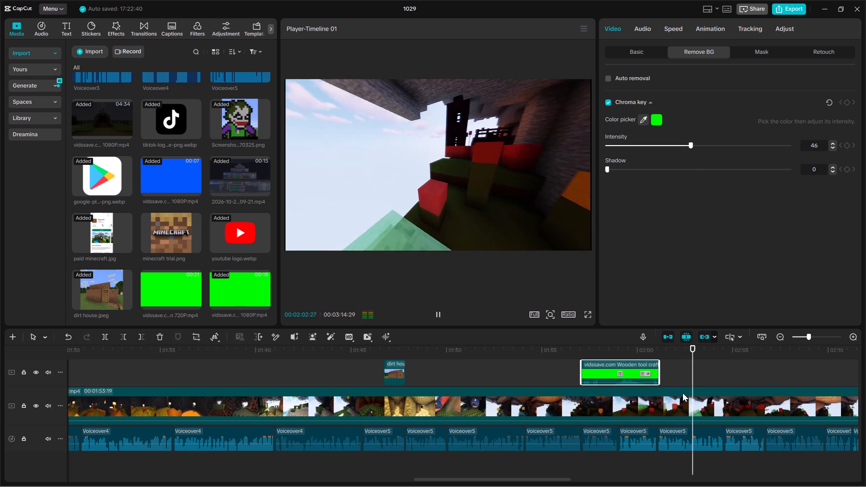
pyautogui.press('space')
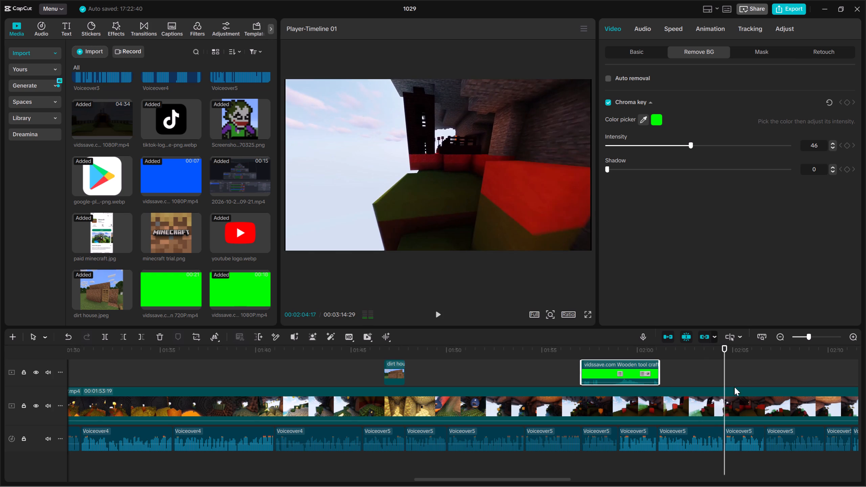
pyautogui.press('space')
pyautogui.press('Up')
pyautogui.rightClick(737, 376)
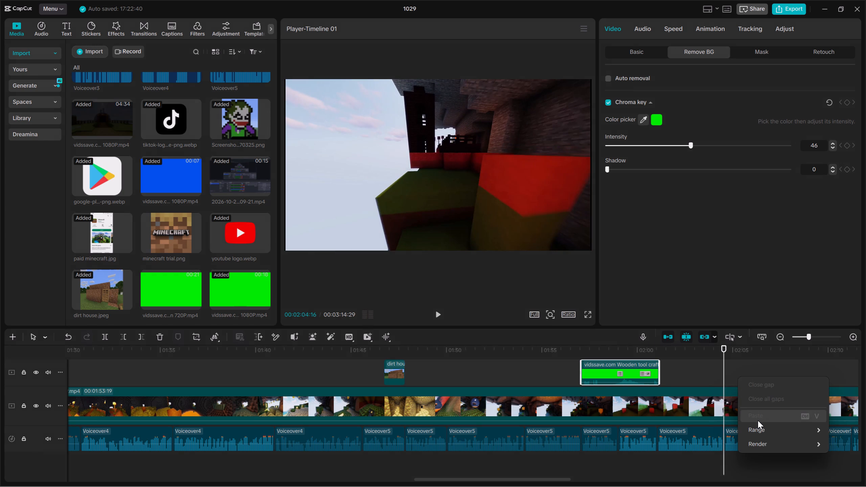
pyautogui.click(758, 420)
pyautogui.doubleClick(782, 331)
pyautogui.doubleClick(782, 334)
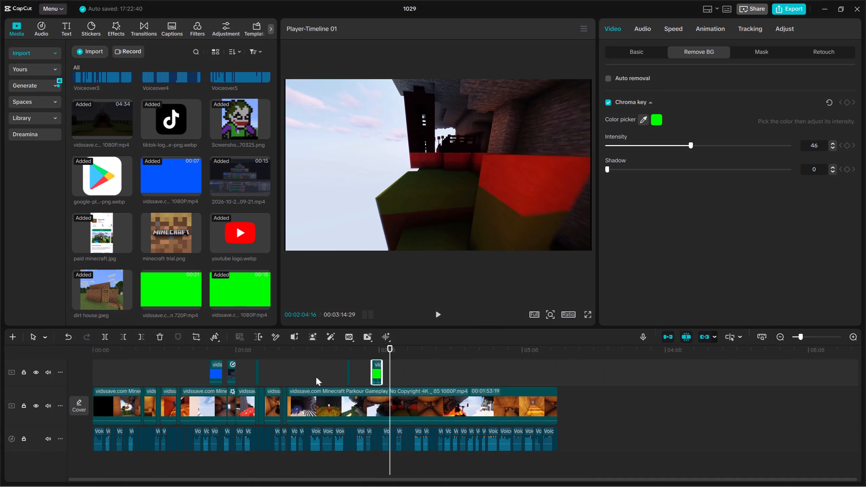
pyautogui.scroll(4, 270, 380)
pyautogui.scroll(4, 177, 372)
pyautogui.moveTo(195, 390); pyautogui.dragTo(176, 391)
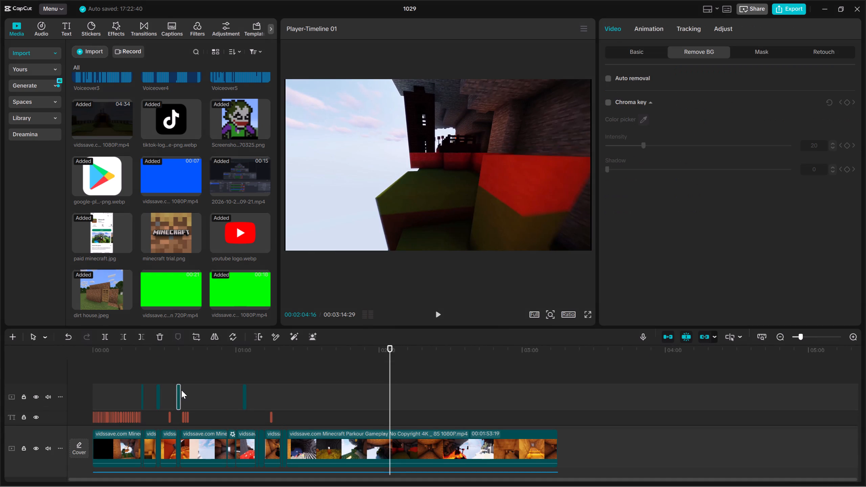
pyautogui.moveTo(151, 365); pyautogui.dragTo(160, 395)
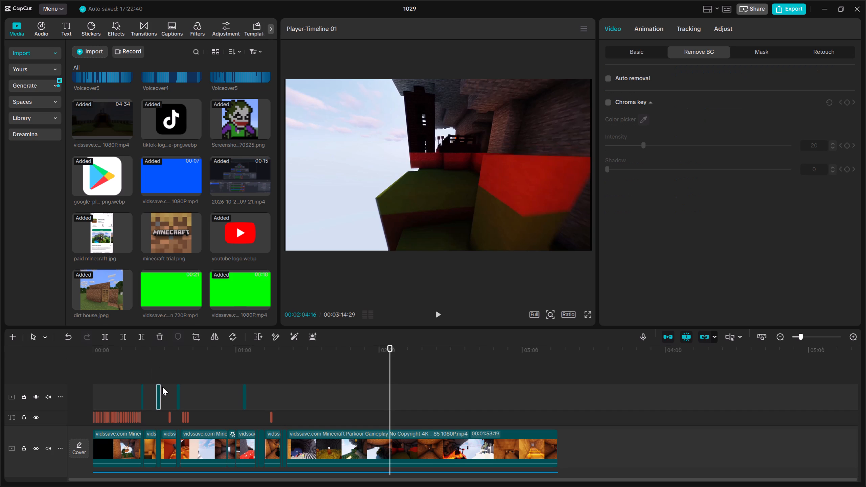
pyautogui.rightClick(159, 387)
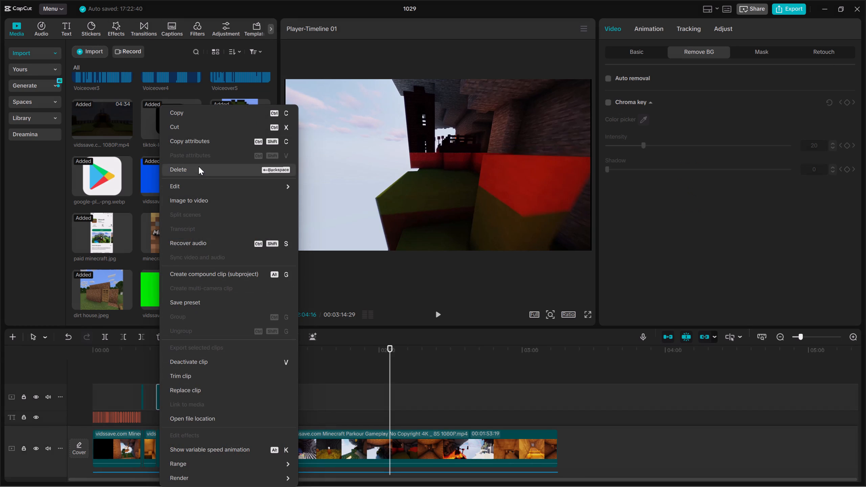
pyautogui.click(194, 115)
pyautogui.rightClick(399, 398)
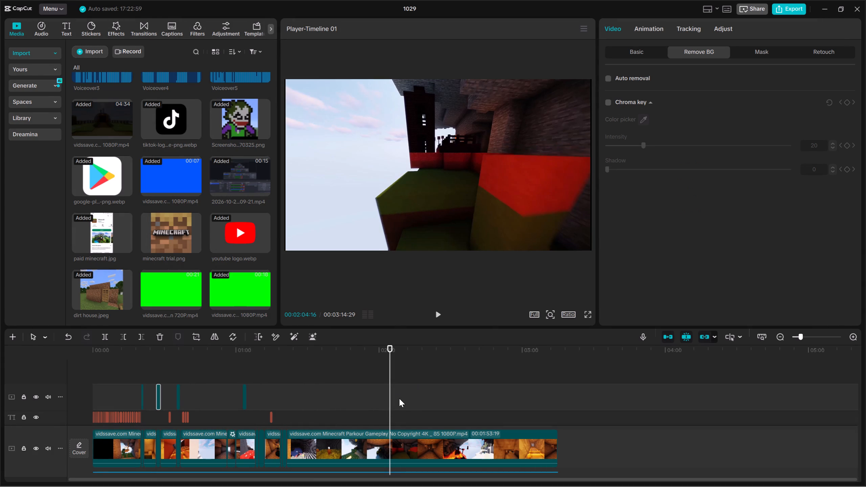
pyautogui.click(433, 438)
# Move the pasted joker clip down to the overlay track below the captions, still starting at 00:02:04:16.
pyautogui.click(844, 337)
pyautogui.moveTo(844, 337); pyautogui.dragTo(856, 338)
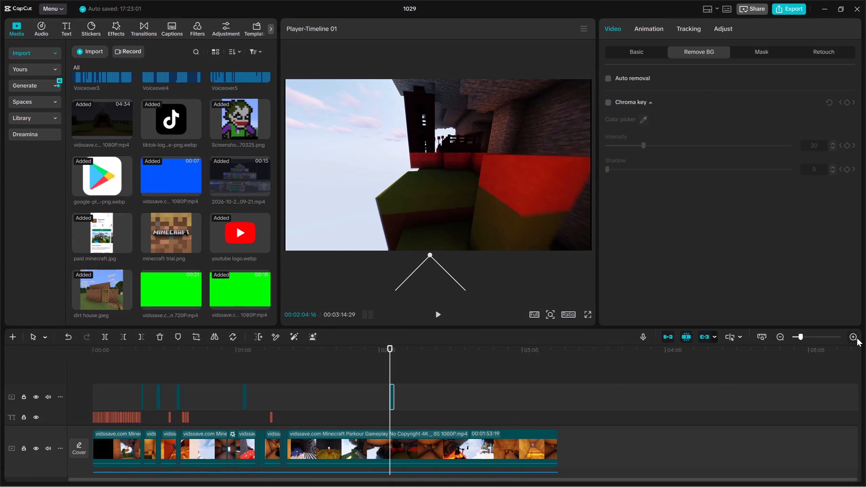
pyautogui.tripleClick(857, 338)
pyautogui.click(856, 338)
pyautogui.click(859, 338)
pyautogui.scroll(-7, 542, 409)
pyautogui.scroll(3, 542, 409)
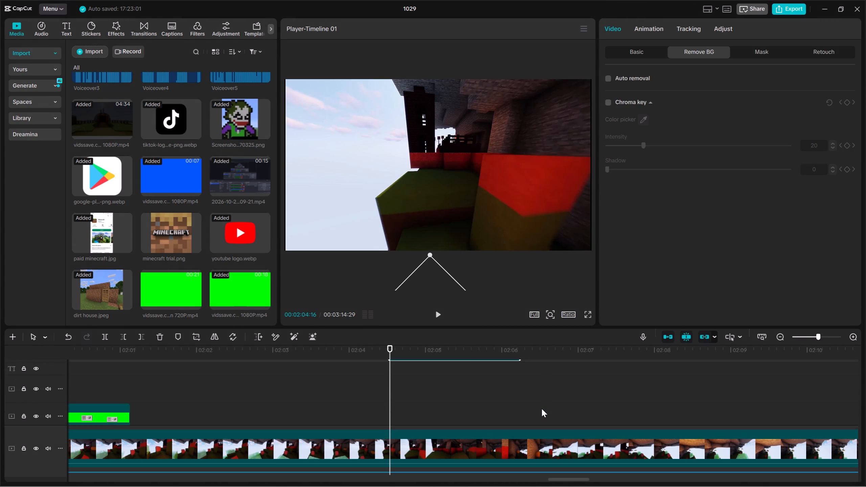
pyautogui.scroll(2, 541, 409)
pyautogui.moveTo(457, 373); pyautogui.dragTo(458, 425)
# Split the main gameplay video at the voiceover cuts at 00:02:04:16 and 00:02:06:21.
pyautogui.scroll(-7, 458, 425)
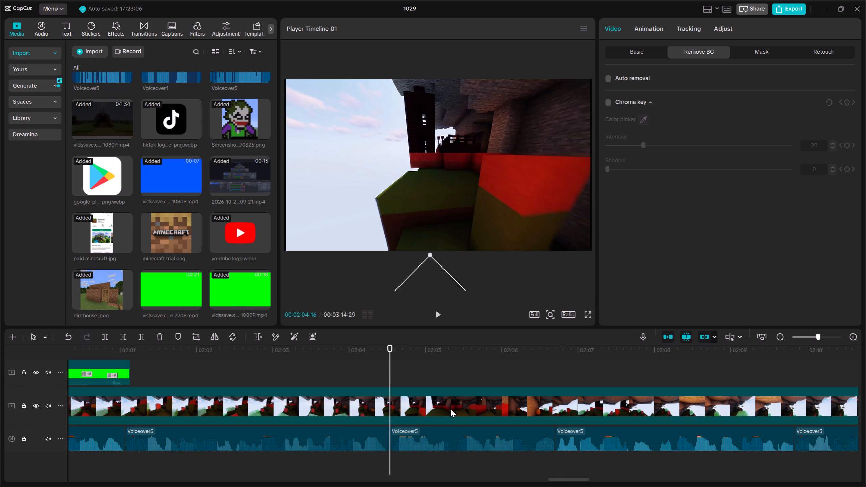
pyautogui.click(450, 409)
pyautogui.click(104, 335)
pyautogui.press('space')
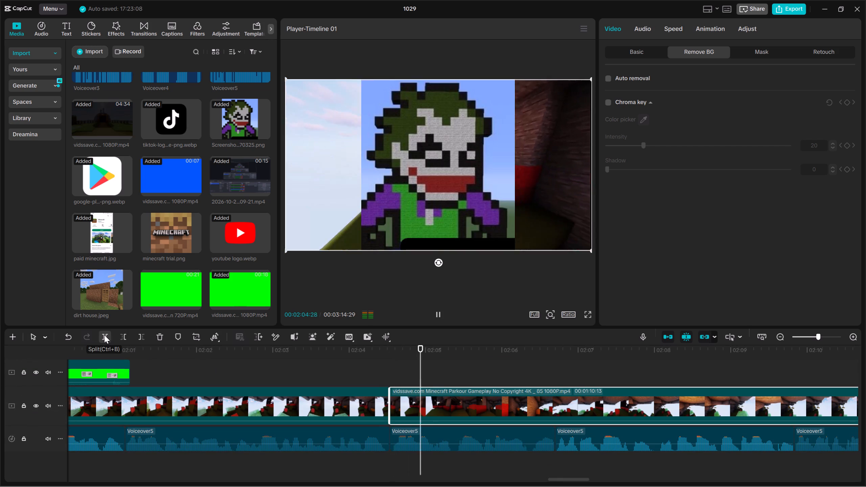
pyautogui.press('space')
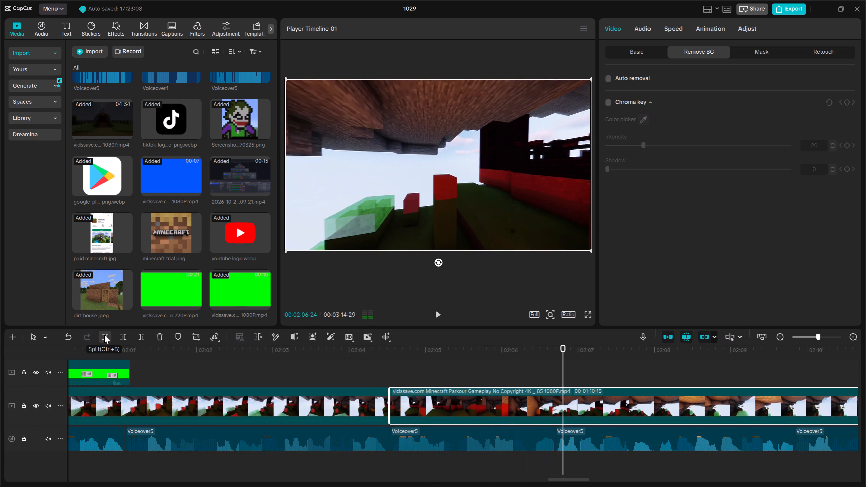
pyautogui.press('Up')
pyautogui.click(104, 335)
# Extend the end of the joker image clip to the main video's split at 00:02:06:21.
pyautogui.scroll(5, 661, 395)
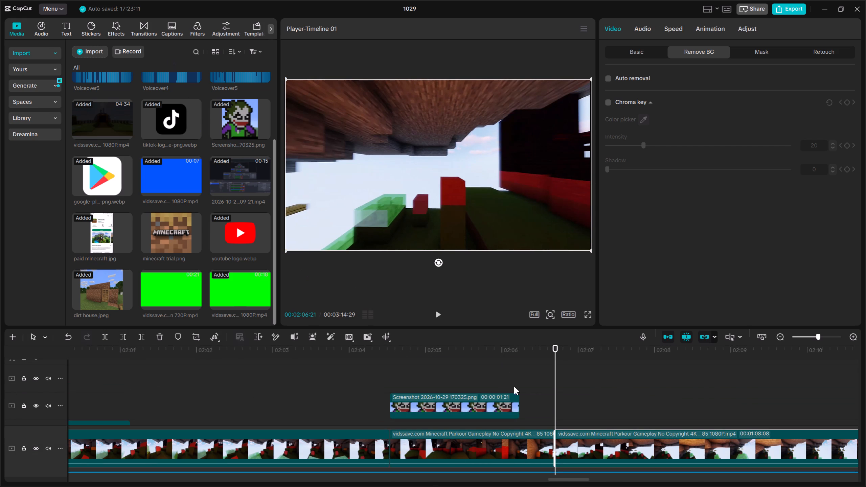
pyautogui.click(514, 407)
pyautogui.moveTo(521, 399); pyautogui.dragTo(553, 398)
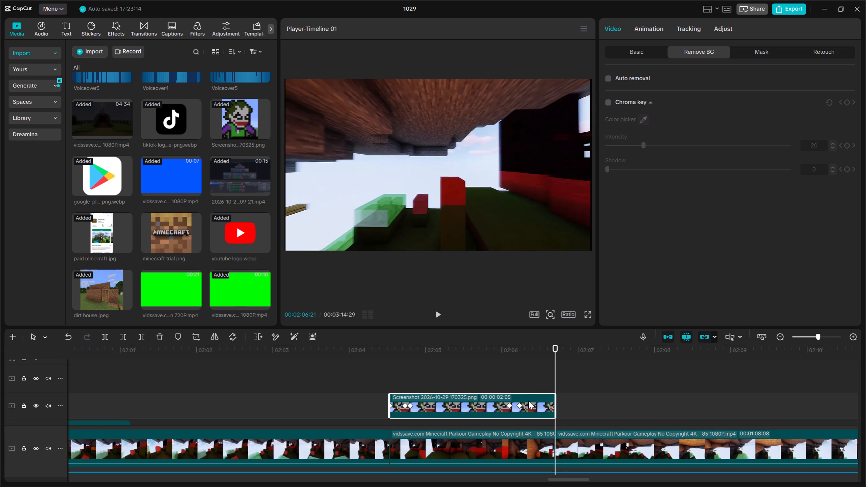
# Shift the joker clip's two closing keyframes to its new end, and return the playhead to 00:02:04:16.
pyautogui.moveTo(520, 404); pyautogui.dragTo(556, 404)
pyautogui.moveTo(511, 404); pyautogui.dragTo(535, 404)
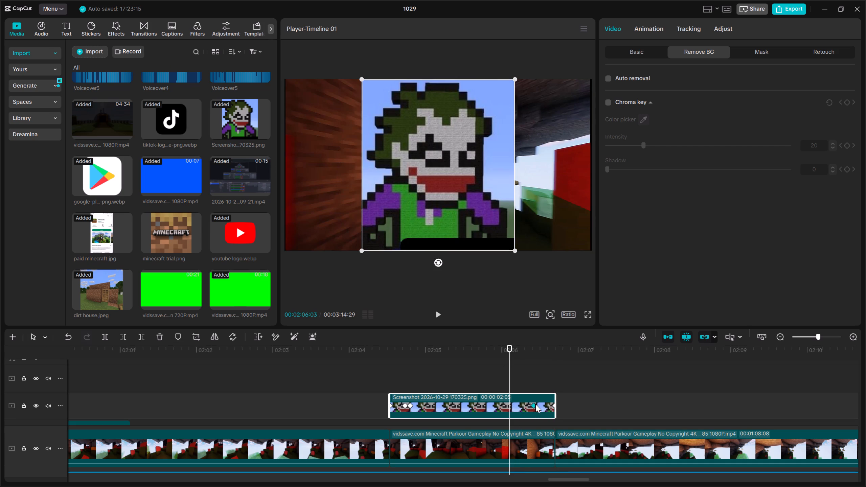
pyautogui.moveTo(535, 404); pyautogui.dragTo(541, 404)
pyautogui.press('Up')
pyautogui.scroll(-5, 467, 420)
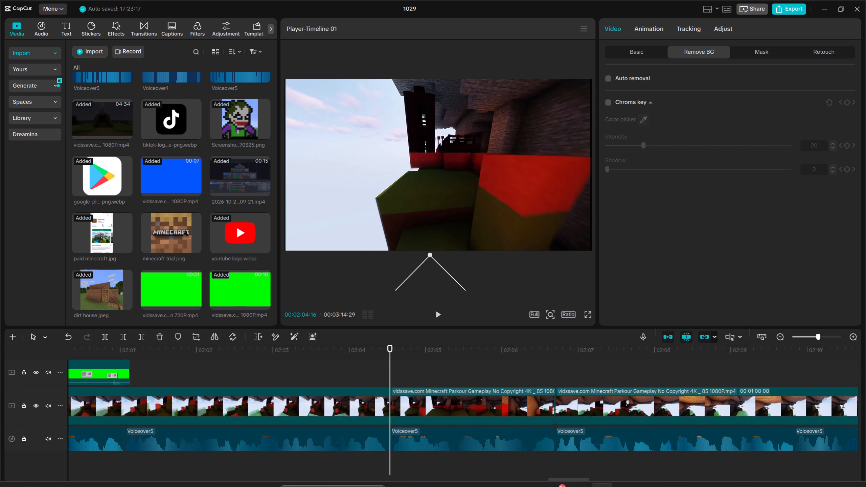
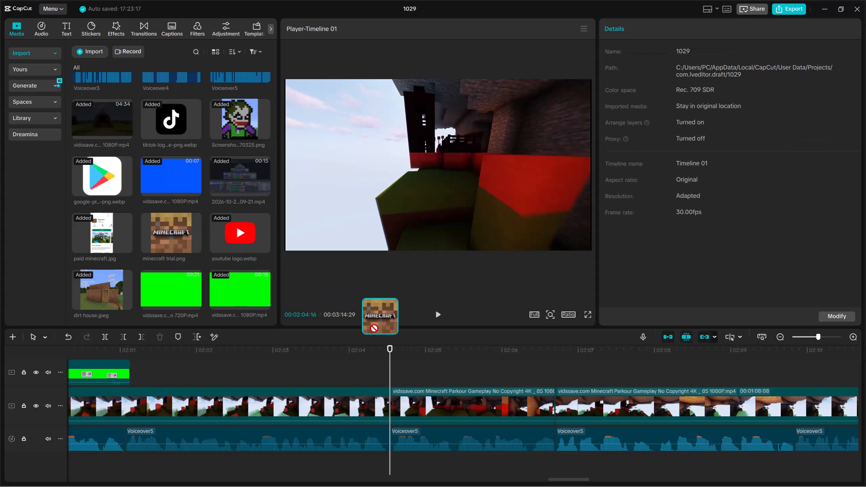
# Replace the joker image clip at 00:02:04:16 with minecraft trial.png, keeping the original video effect.
pyautogui.scroll(-3, 383, 348)
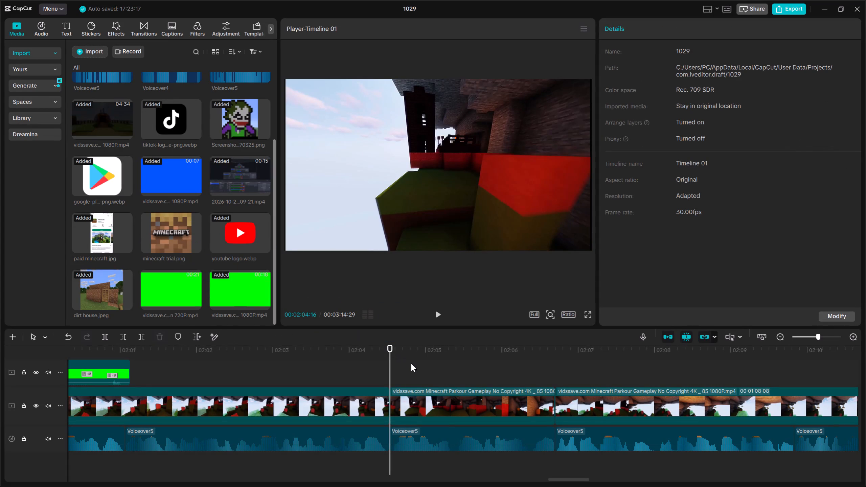
pyautogui.scroll(-3, 411, 363)
pyautogui.scroll(5, 413, 365)
pyautogui.scroll(-1, 413, 365)
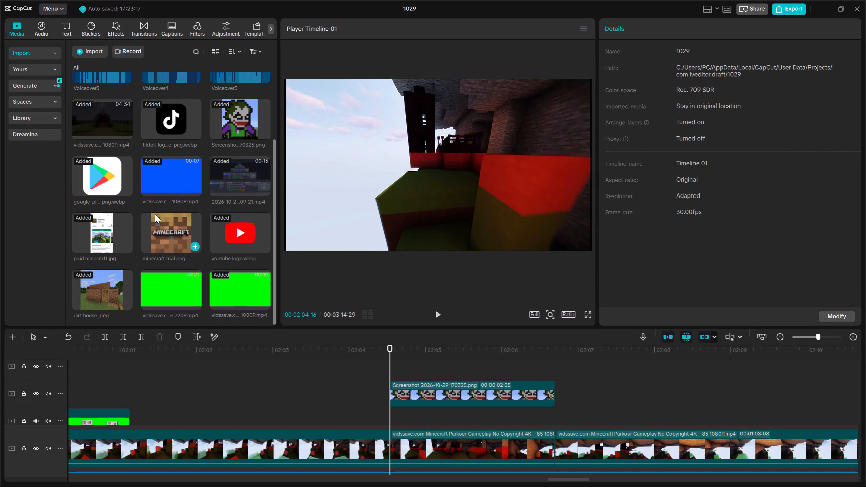
pyautogui.moveTo(157, 223); pyautogui.dragTo(444, 387)
pyautogui.click(469, 351)
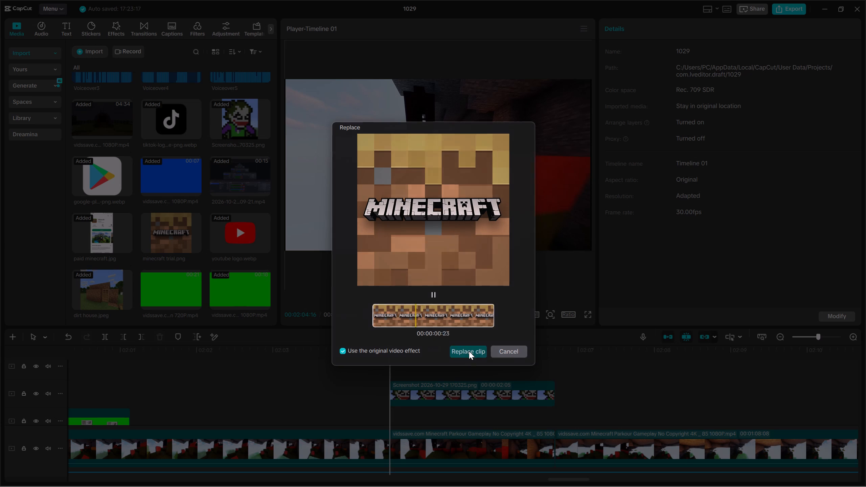
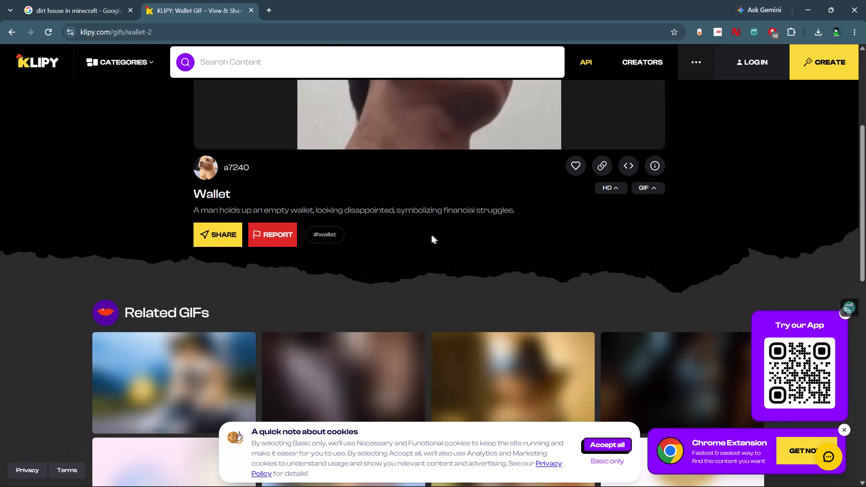
# Save the empty-wallet GIF from the KLIPY page to the Downloads folder as "no money".
pyautogui.scroll(3, 420, 235)
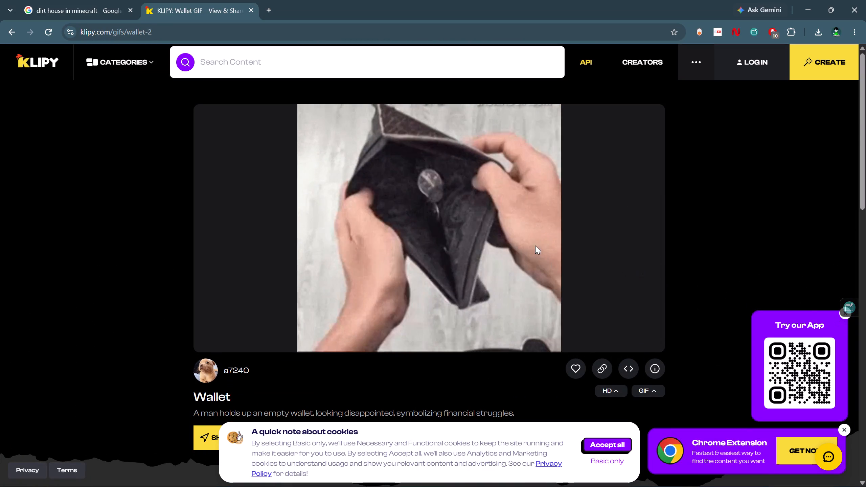
pyautogui.rightClick(532, 244)
pyautogui.click(588, 272)
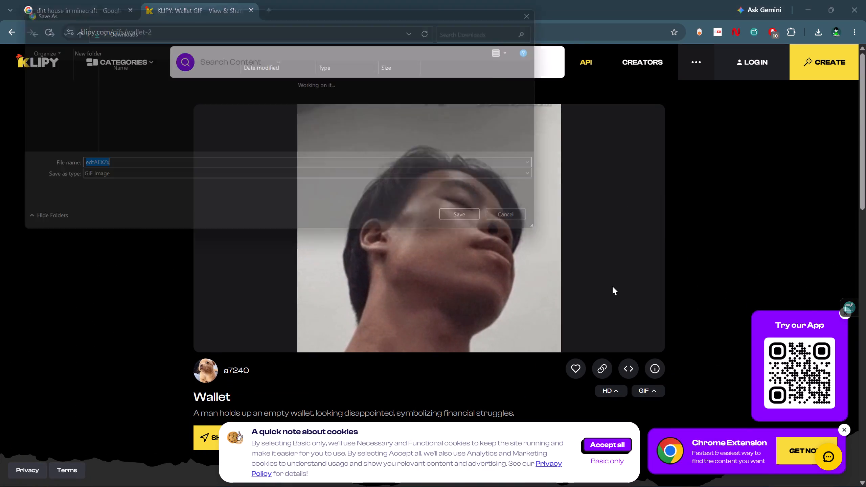
pyautogui.press('BackSpace')
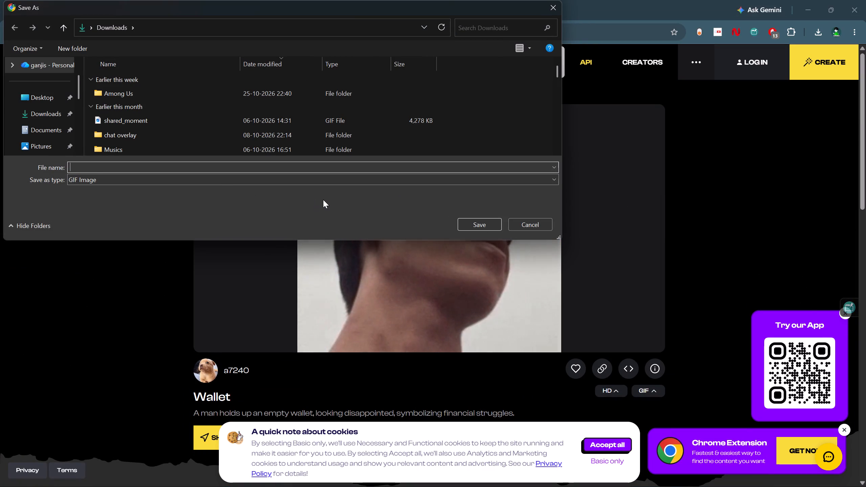
pyautogui.write('no money')
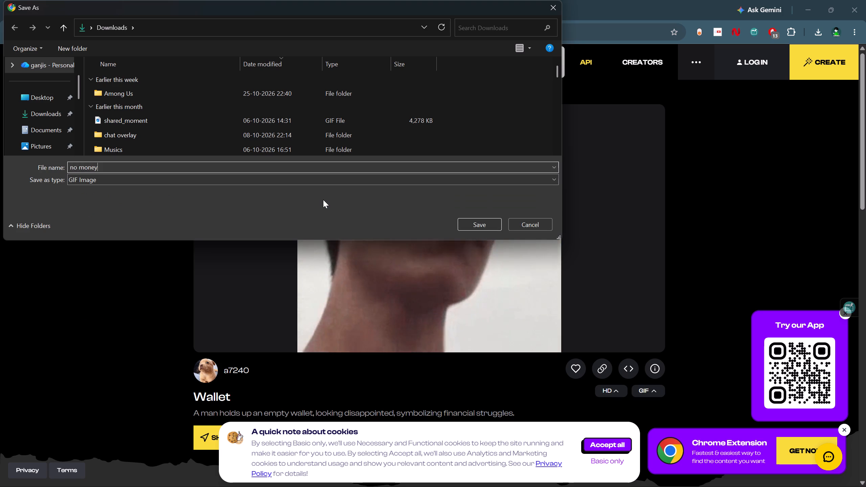
pyautogui.click(472, 220)
pyautogui.hotkey('alt', 'Tab')
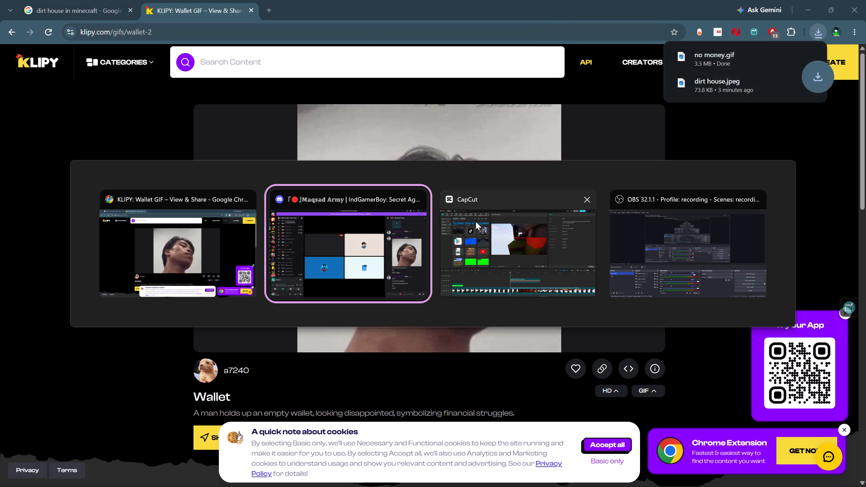
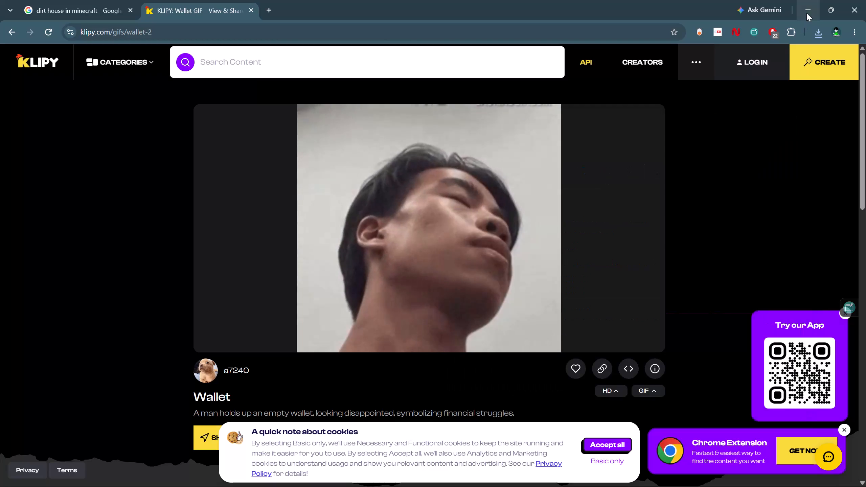
# Switch to CapCut and import the "no money" GIF from the Downloads folder into the project's media library.
pyautogui.click(806, 13)
pyautogui.click(565, 286)
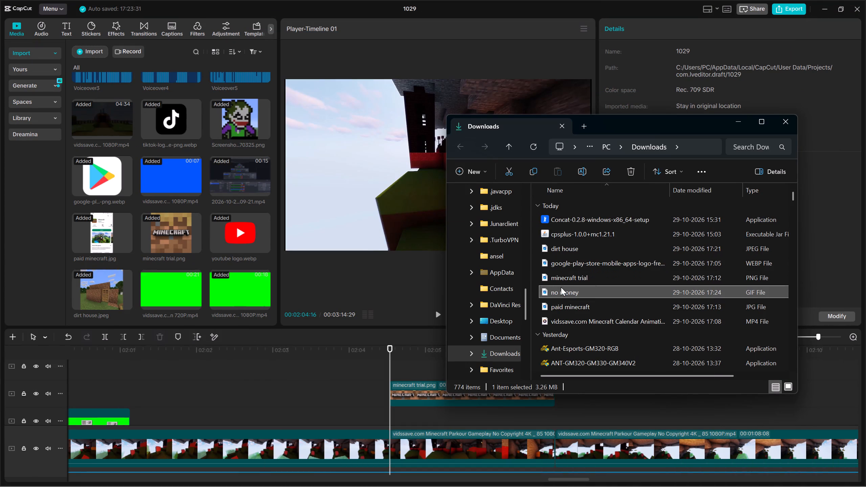
pyautogui.moveTo(561, 288); pyautogui.dragTo(284, 270)
pyautogui.click(627, 294)
pyautogui.moveTo(638, 292); pyautogui.dragTo(240, 256)
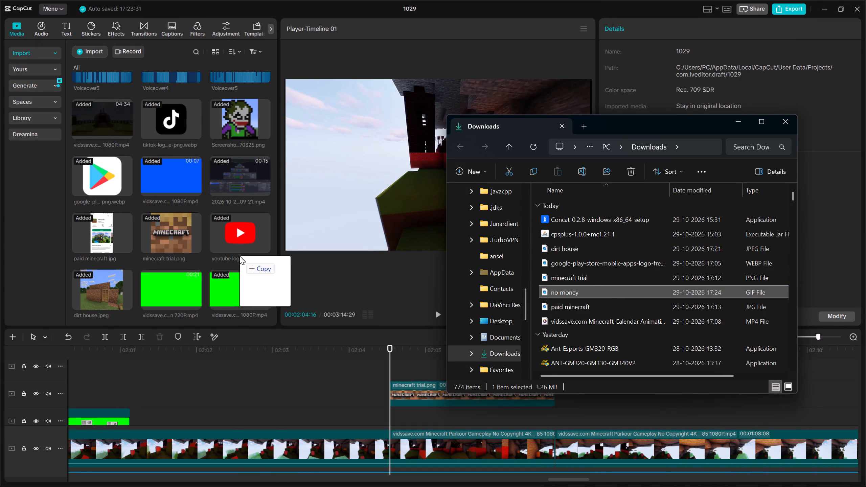
pyautogui.moveTo(240, 256); pyautogui.dragTo(211, 254)
# Look over the timeline's overlay, caption and voiceover tracks, checking the overlay clips placed across the video.
pyautogui.doubleClick(133, 372)
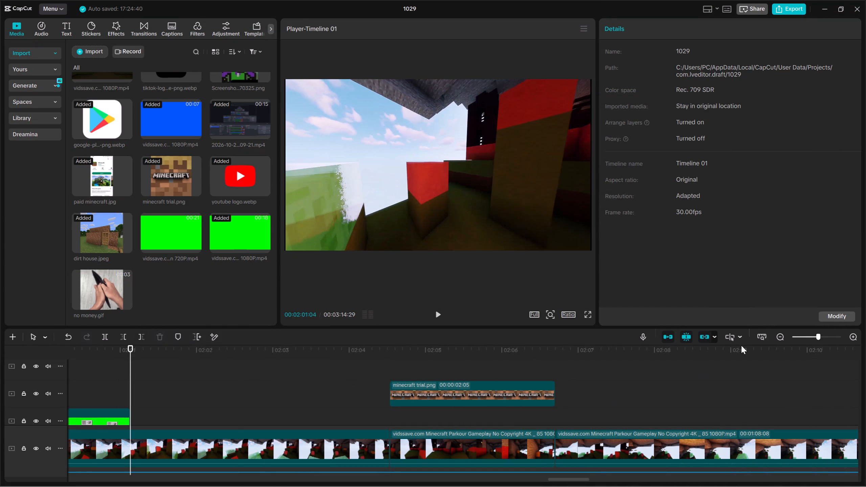
pyautogui.doubleClick(780, 335)
pyautogui.click(102, 373)
pyautogui.moveTo(102, 373); pyautogui.dragTo(34, 354)
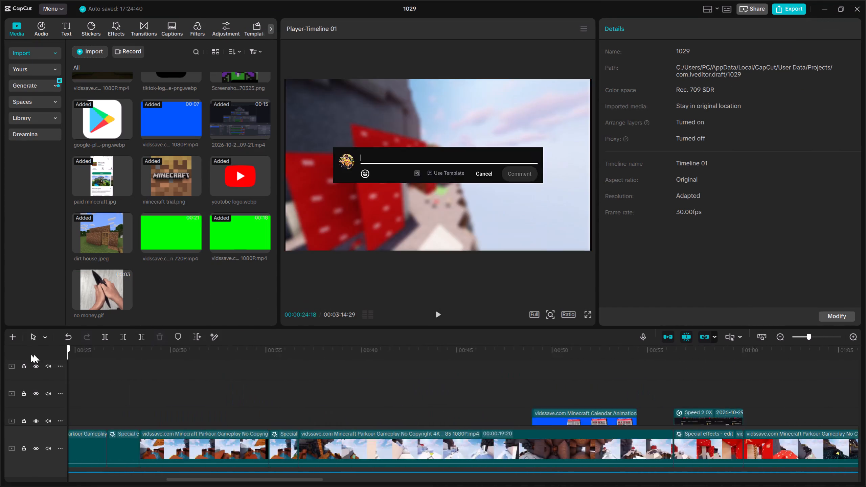
pyautogui.moveTo(34, 354); pyautogui.dragTo(680, 371)
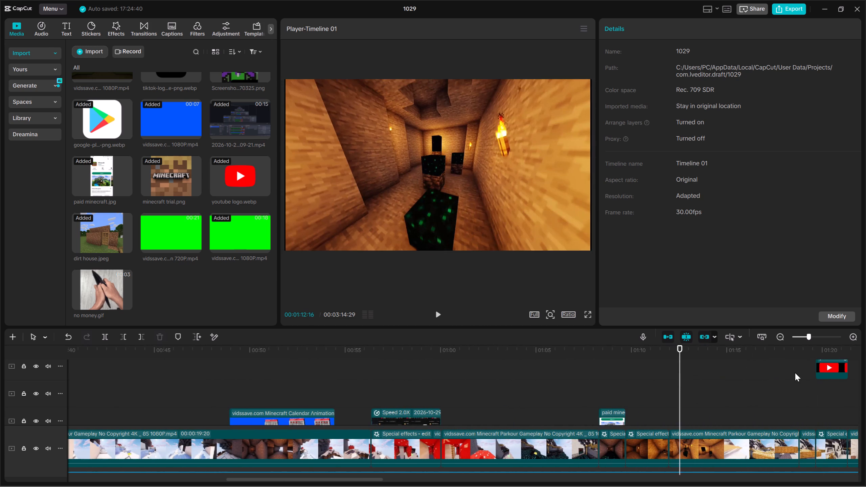
pyautogui.scroll(-3, 795, 373)
pyautogui.scroll(3, 791, 370)
pyautogui.doubleClick(779, 339)
pyautogui.scroll(-4, 670, 380)
pyautogui.scroll(6, 649, 384)
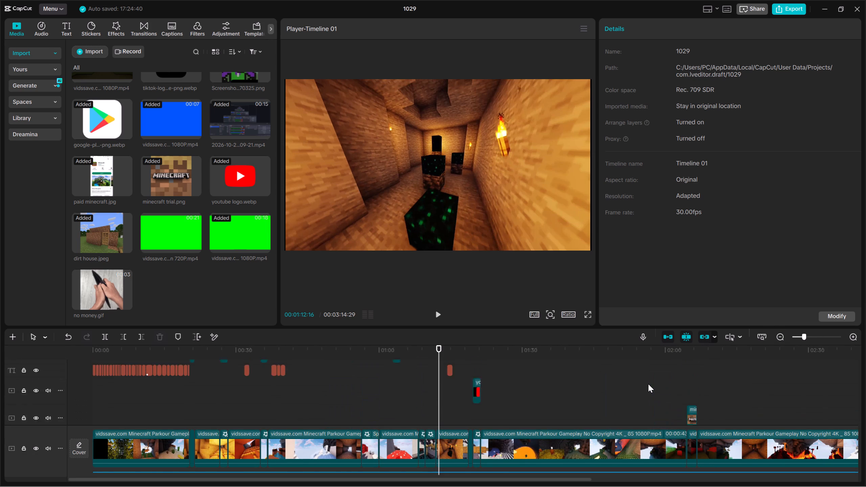
pyautogui.scroll(-4, 647, 384)
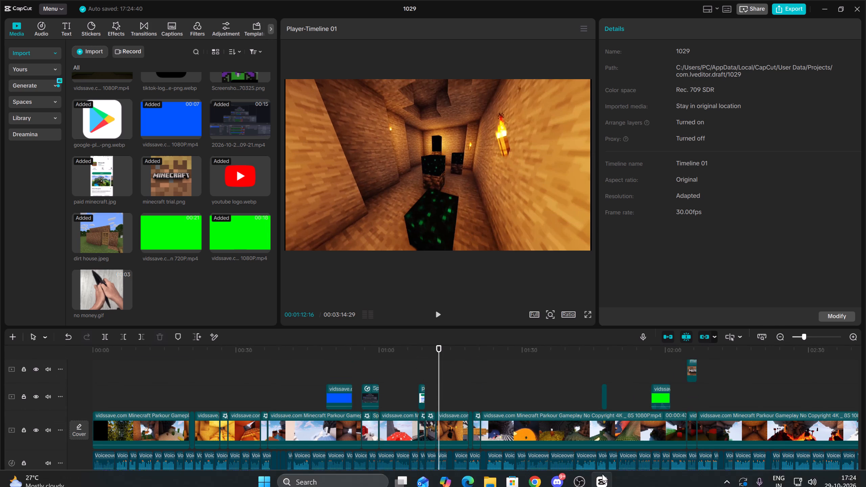
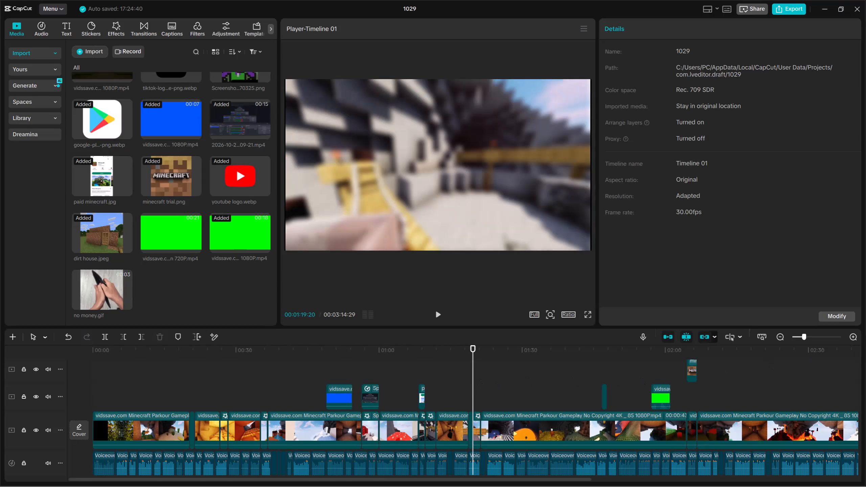
# Place the "no money" GIF on the overlay track above the gameplay at 00:01:09:21, right after the paid Minecraft image.
pyautogui.tripleClick(856, 332)
pyautogui.scroll(4, 626, 389)
pyautogui.scroll(-2, 626, 389)
pyautogui.press('space')
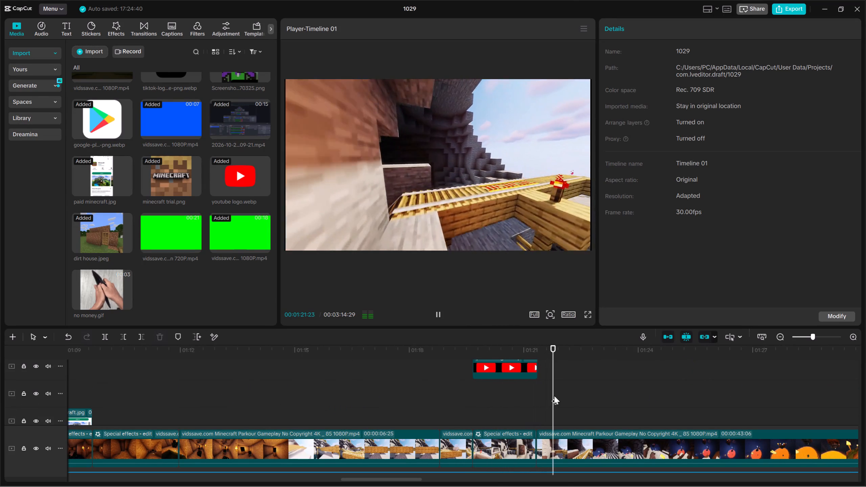
pyautogui.click(370, 413)
pyautogui.moveTo(370, 413); pyautogui.dragTo(290, 410)
pyautogui.press('Up')
pyautogui.press('Up')
pyautogui.press('Up')
pyautogui.press('Up')
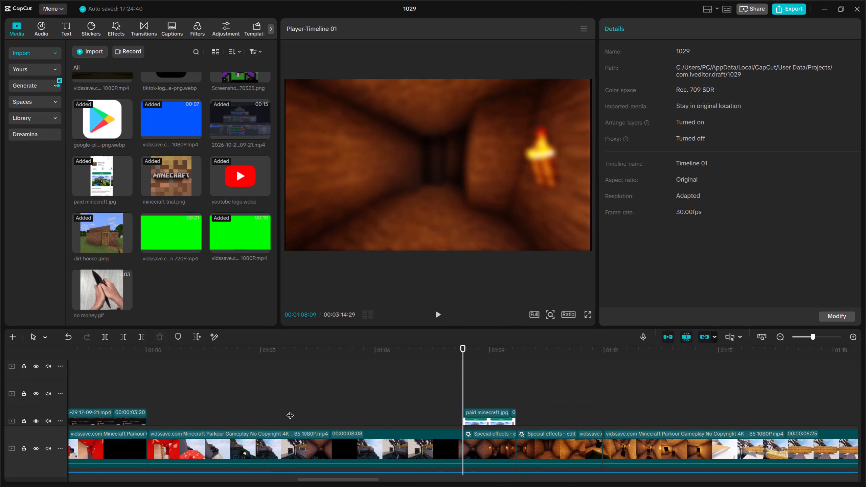
pyautogui.press('Up')
pyautogui.press('space')
pyautogui.doubleClick(781, 339)
pyautogui.scroll(5, 526, 405)
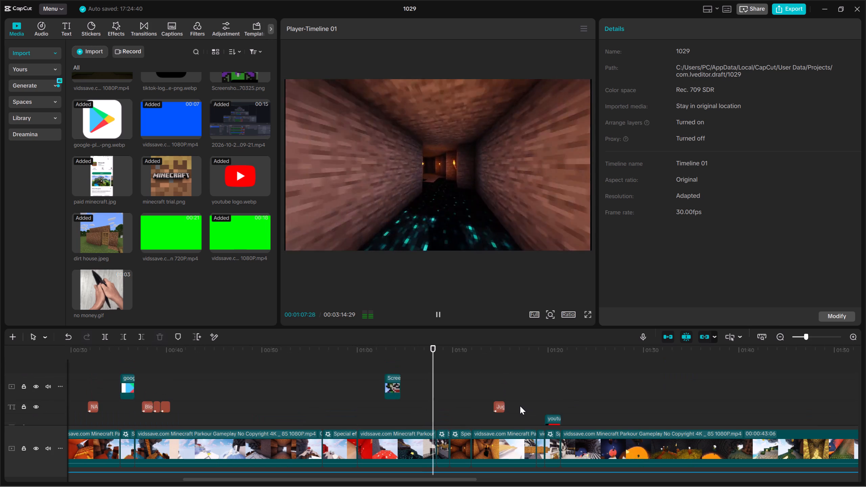
pyautogui.scroll(-6, 517, 406)
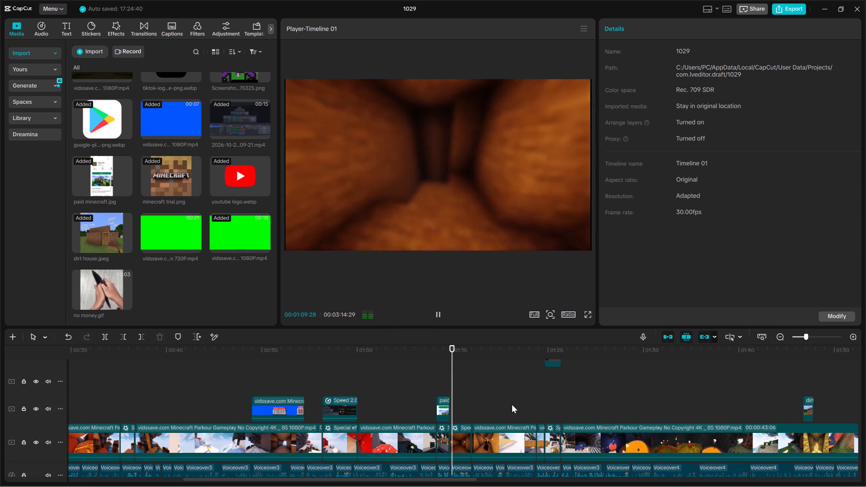
pyautogui.press('Up')
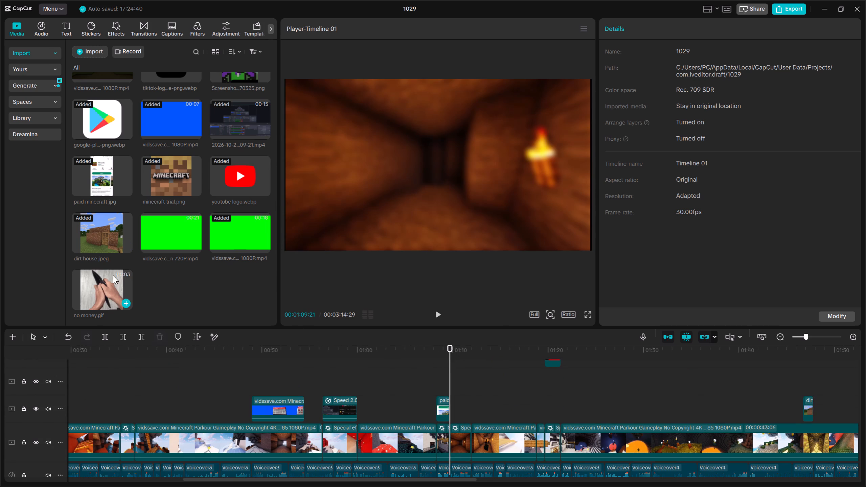
pyautogui.moveTo(88, 281); pyautogui.dragTo(451, 385)
# Trim the end of the "no money" GIF overlay at about 00:01:12.
pyautogui.press('space')
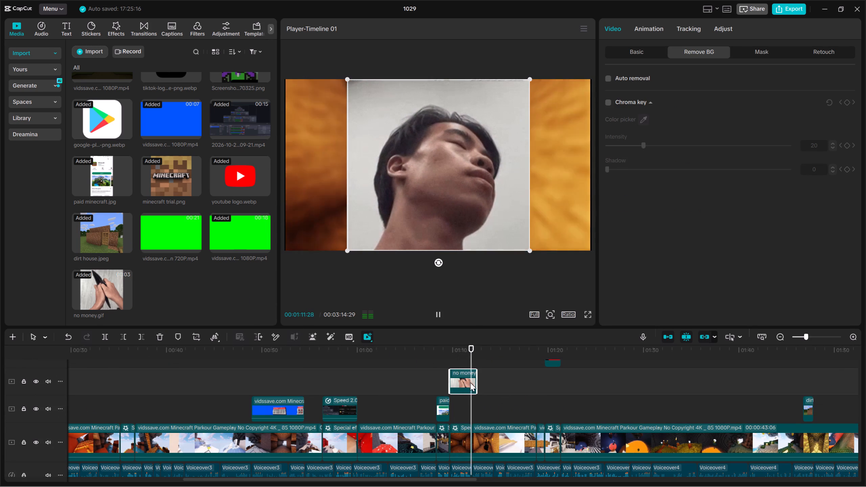
pyautogui.press('space')
pyautogui.click(137, 342)
# Copy the keyframed TikTok logo overlay located at about 00:20 on the timeline.
pyautogui.press('space')
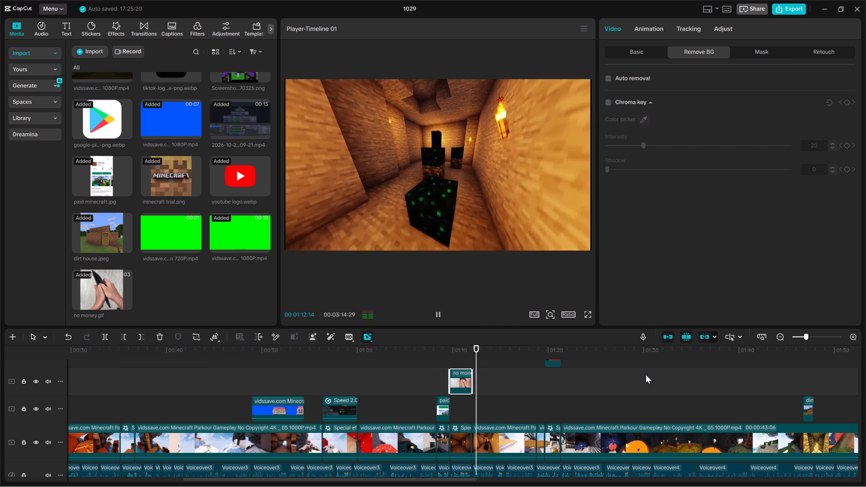
pyautogui.scroll(3, 569, 388)
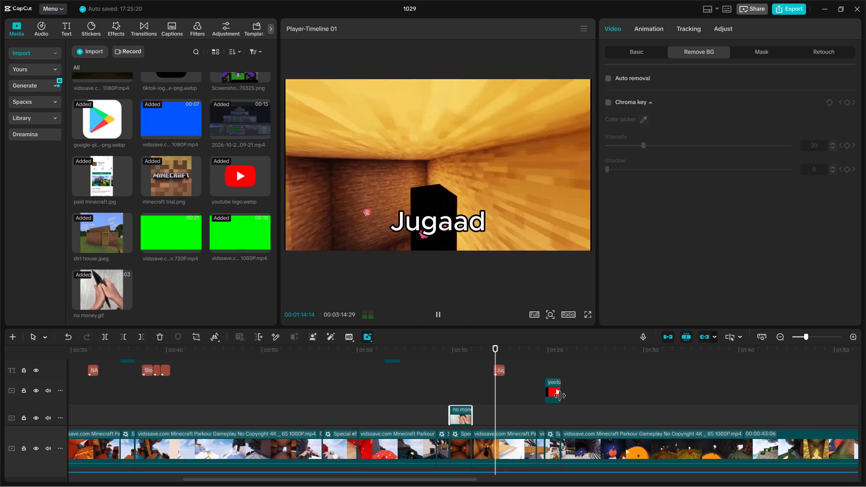
pyautogui.click(779, 335)
pyautogui.scroll(-3, 585, 404)
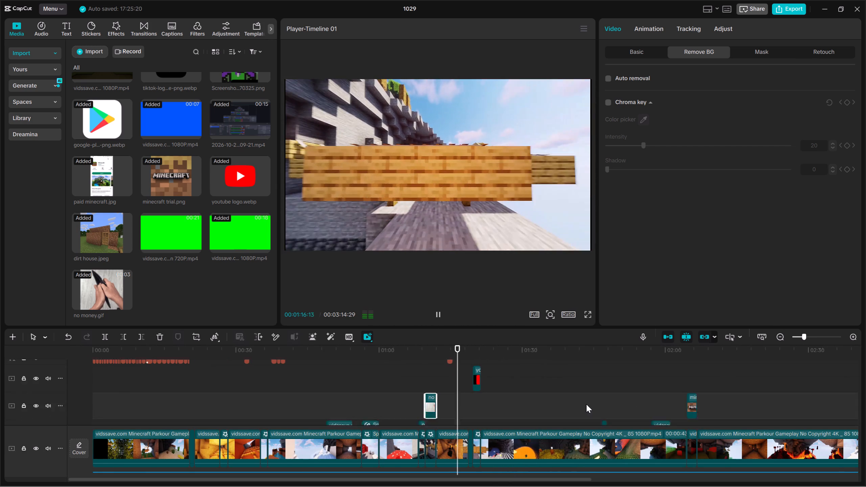
pyautogui.scroll(-1, 586, 404)
pyautogui.scroll(4, 587, 403)
pyautogui.scroll(-2, 587, 402)
pyautogui.scroll(3, 587, 402)
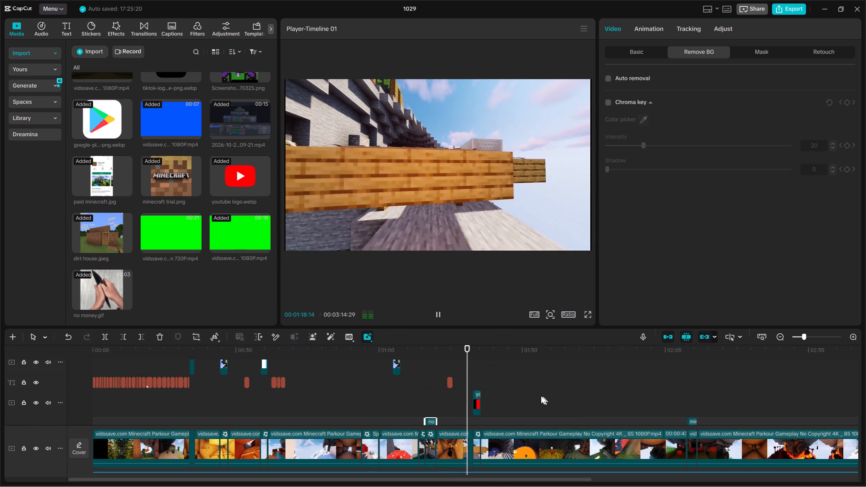
pyautogui.press('space')
pyautogui.scroll(1, 233, 369)
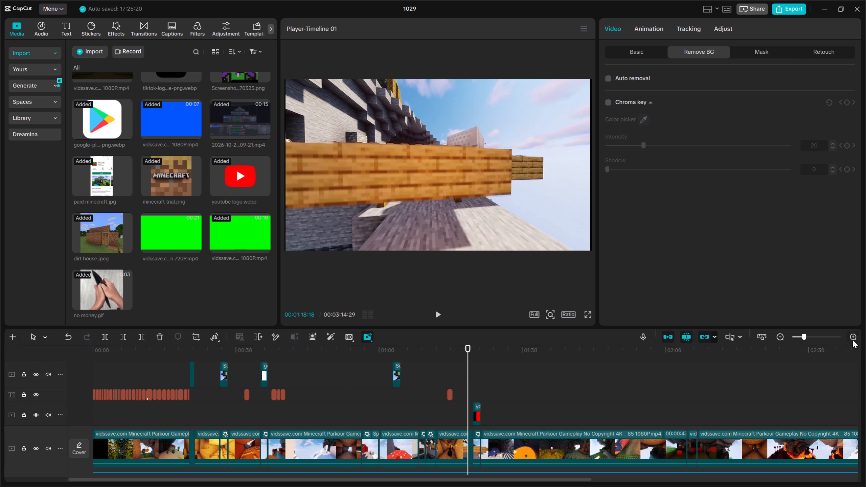
pyautogui.doubleClick(856, 334)
pyautogui.click(292, 373)
pyautogui.moveTo(292, 373); pyautogui.dragTo(378, 386)
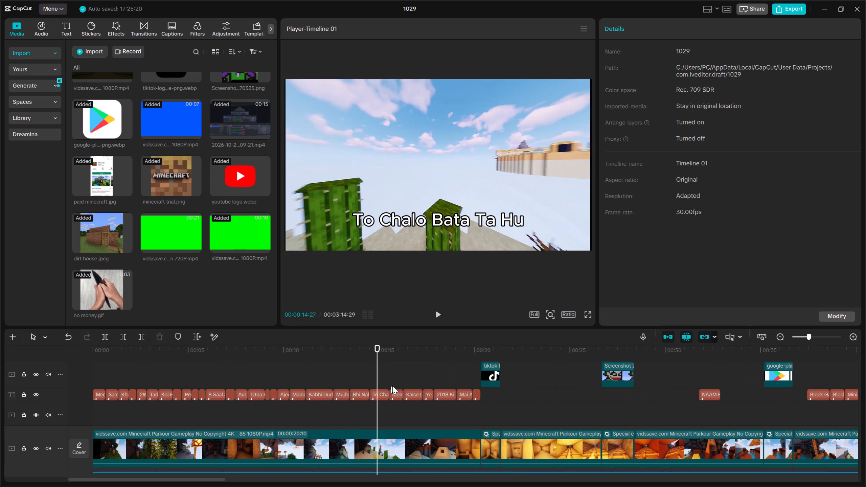
pyautogui.click(488, 368)
pyautogui.rightClick(488, 368)
pyautogui.click(520, 113)
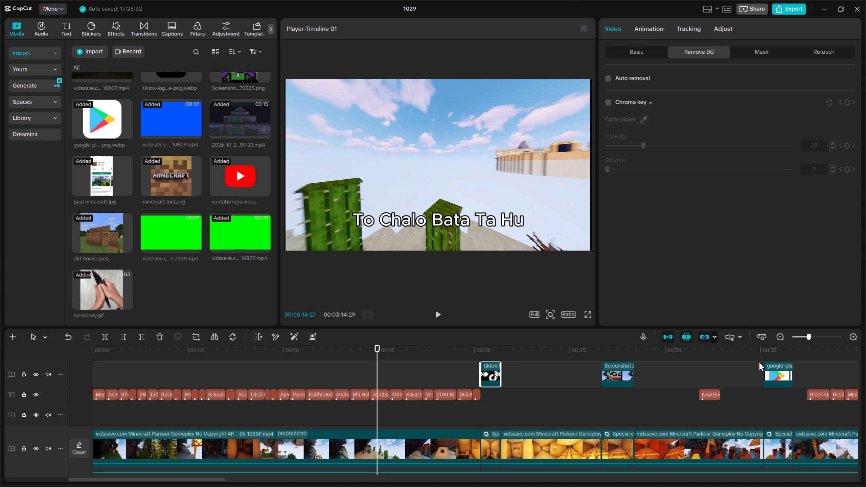
# Paste the TikTok logo overlay at 00:01:15:15, just after the "Jugaad" caption.
pyautogui.click(809, 358)
pyautogui.press('Down')
pyautogui.press('space')
pyautogui.tripleClick(781, 333)
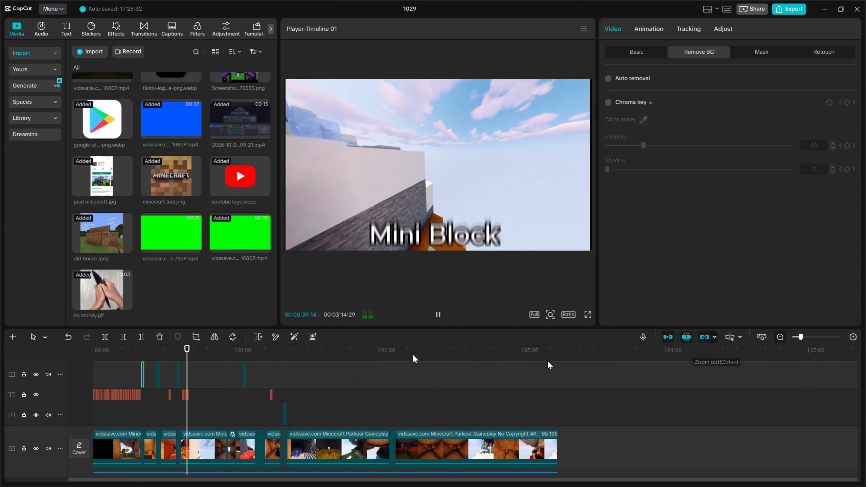
pyautogui.scroll(-6, 312, 388)
pyautogui.click(243, 383)
pyautogui.press('space')
pyautogui.press('space')
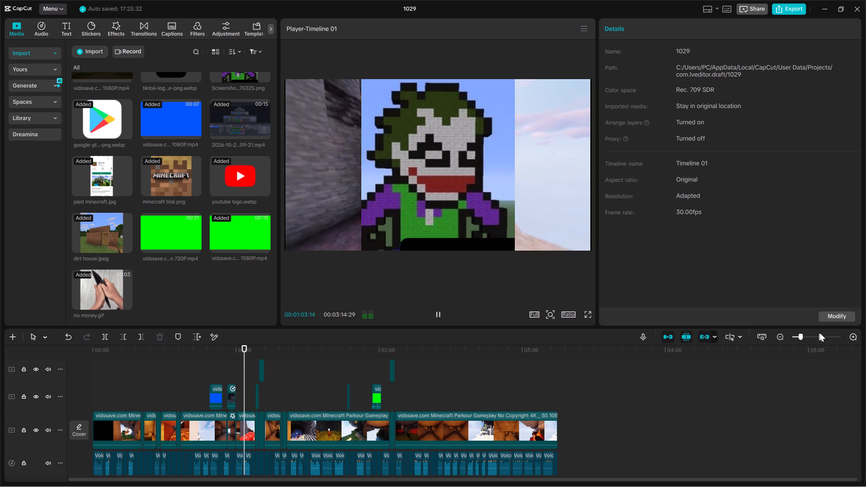
pyautogui.doubleClick(854, 337)
pyautogui.press('Down')
pyautogui.press('Down')
pyautogui.press('Down')
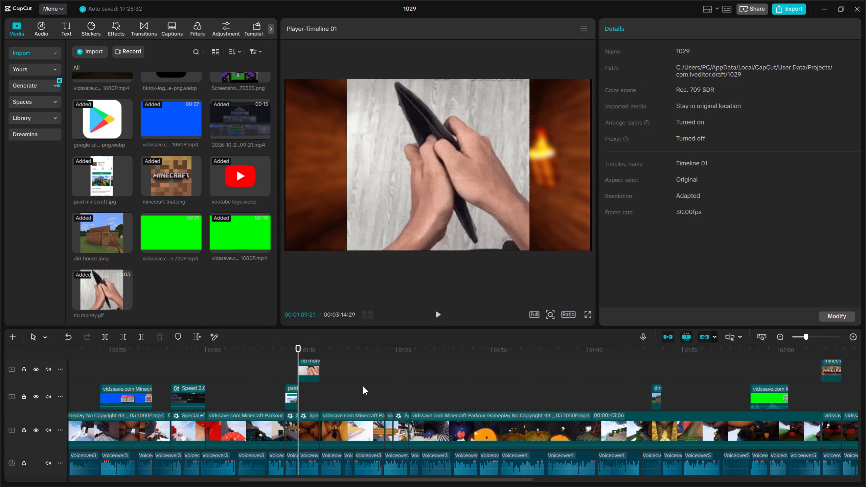
pyautogui.press('space')
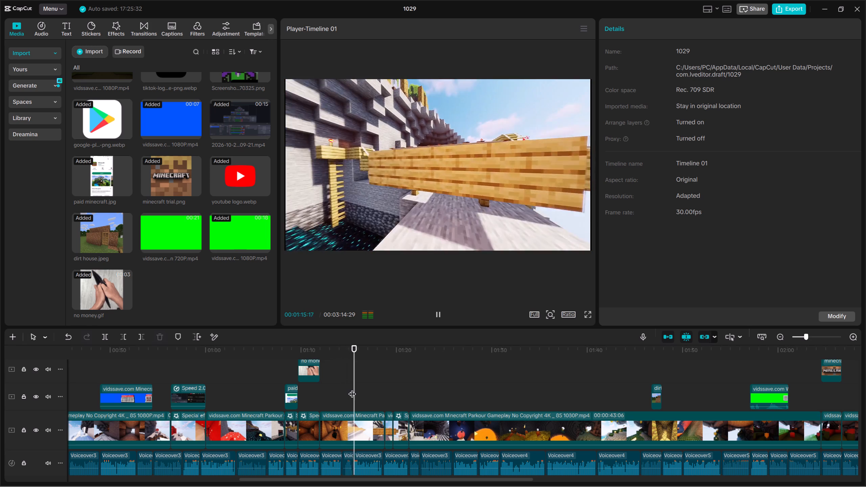
pyautogui.press('Up')
pyautogui.rightClick(361, 388)
pyautogui.click(384, 424)
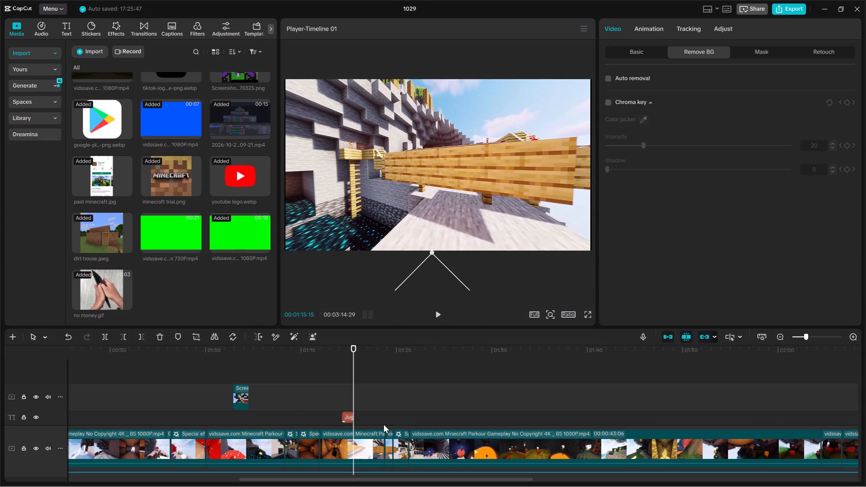
# Play the video from 00:01:15:15, checking the TikTok and YouTube logo overlays and the following gameplay against the narration.
pyautogui.scroll(-6, 381, 416)
pyautogui.press('space')
pyautogui.scroll(-3, 381, 416)
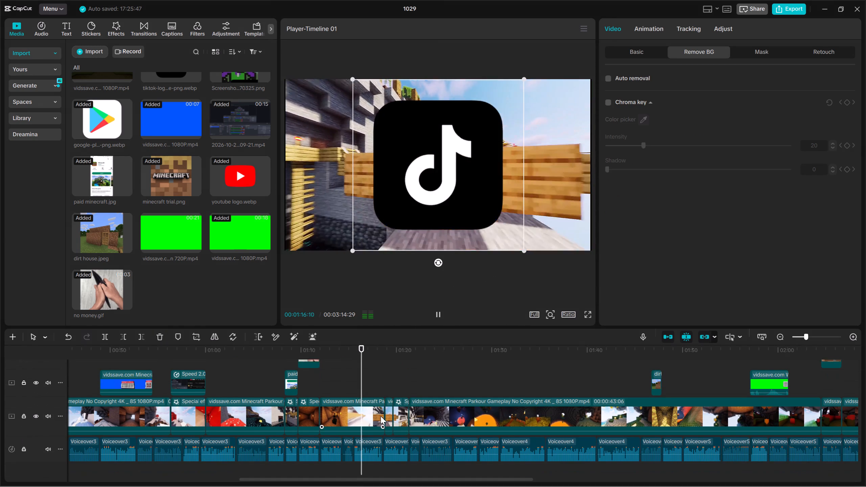
pyautogui.scroll(-2, 381, 416)
pyautogui.scroll(2, 406, 398)
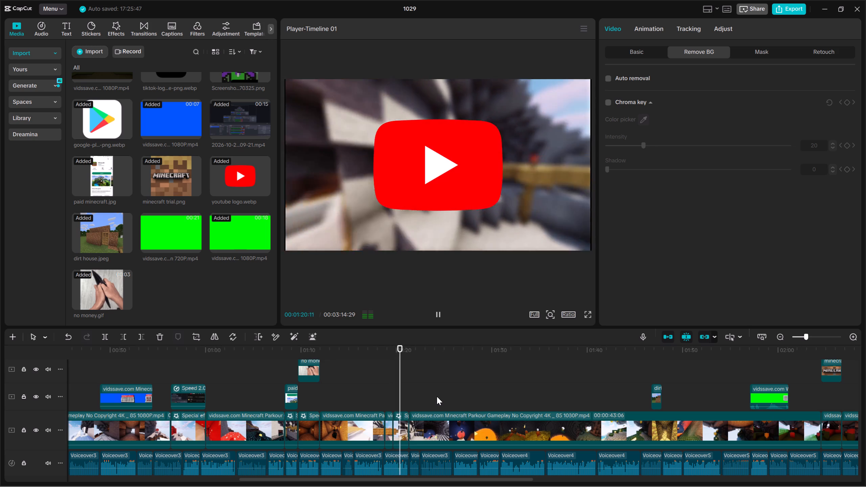
pyautogui.scroll(4, 458, 402)
pyautogui.scroll(-5, 458, 402)
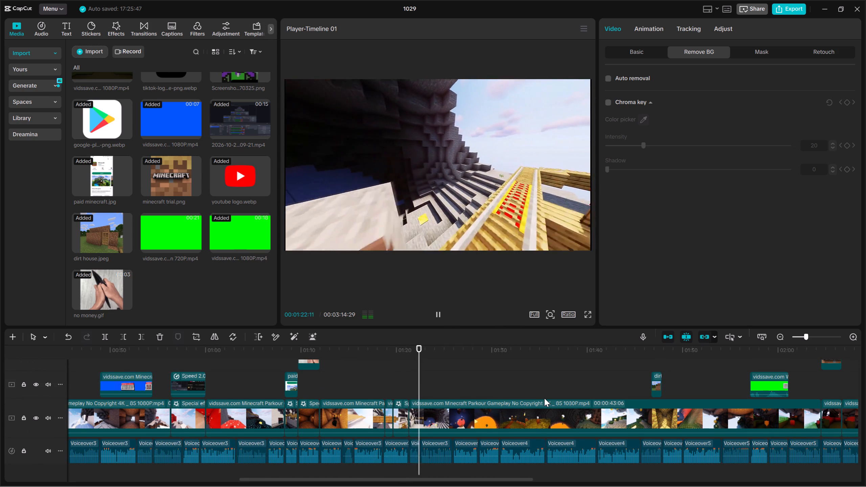
pyautogui.scroll(2, 544, 398)
pyautogui.doubleClick(778, 340)
pyautogui.scroll(3, 464, 387)
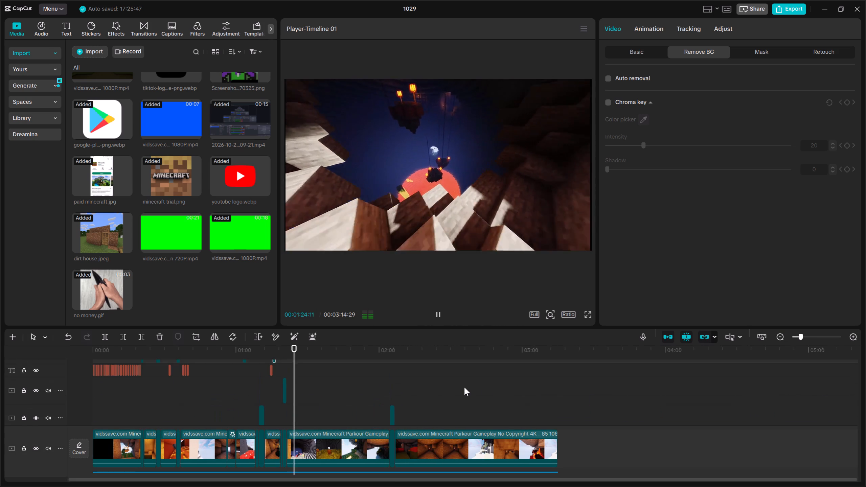
pyautogui.scroll(2, 464, 387)
pyautogui.scroll(-5, 464, 387)
# Enlarge the timeline area so that all overlay, caption, video and voiceover tracks fit at once.
pyautogui.moveTo(468, 328); pyautogui.dragTo(468, 326)
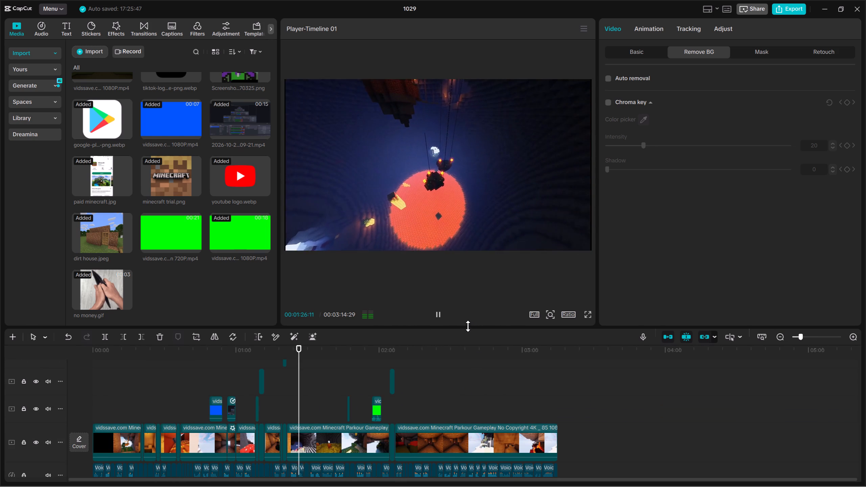
pyautogui.moveTo(468, 326); pyautogui.dragTo(445, 201)
pyautogui.press('space')
pyautogui.scroll(3, 512, 304)
# Play the long gameplay section from about 01:26 to 01:50, listening for narration that needs an overlay.
pyautogui.press('space')
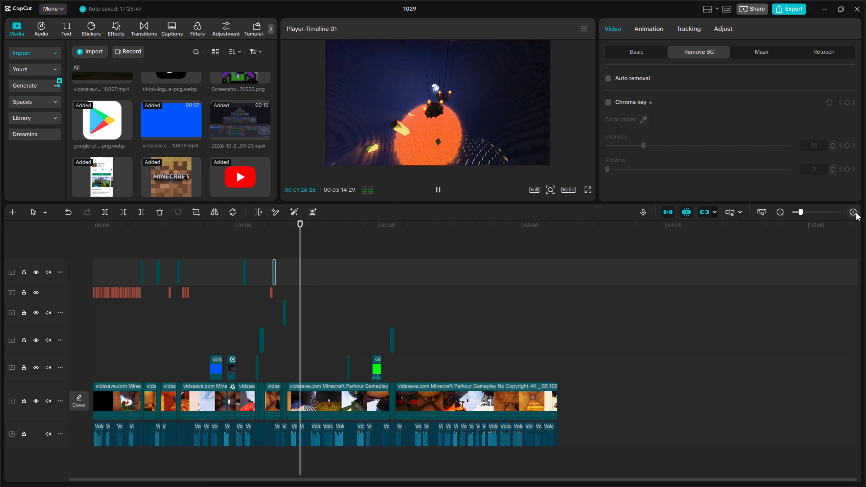
pyautogui.tripleClick(856, 212)
pyautogui.press('space')
pyautogui.press('space')
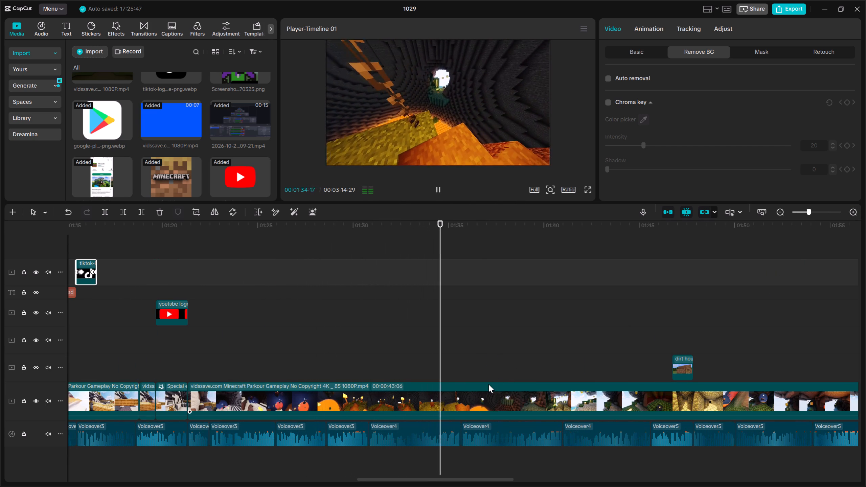
pyautogui.press('space')
pyautogui.press('space')
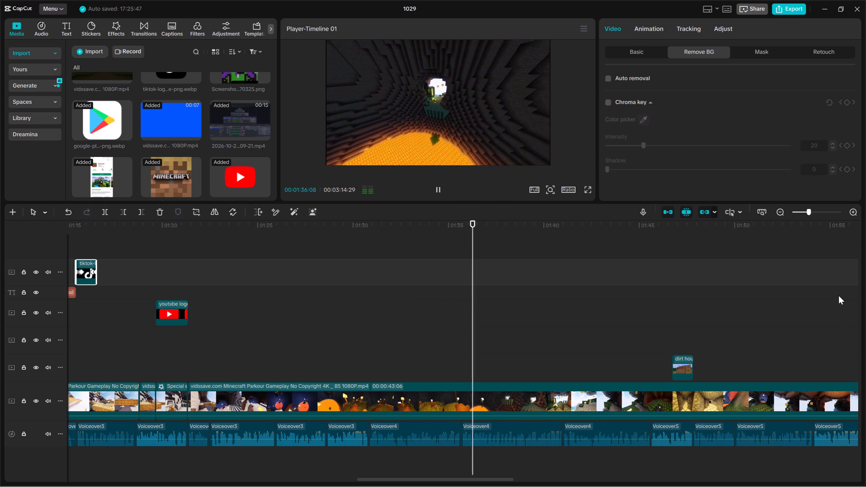
pyautogui.click(782, 214)
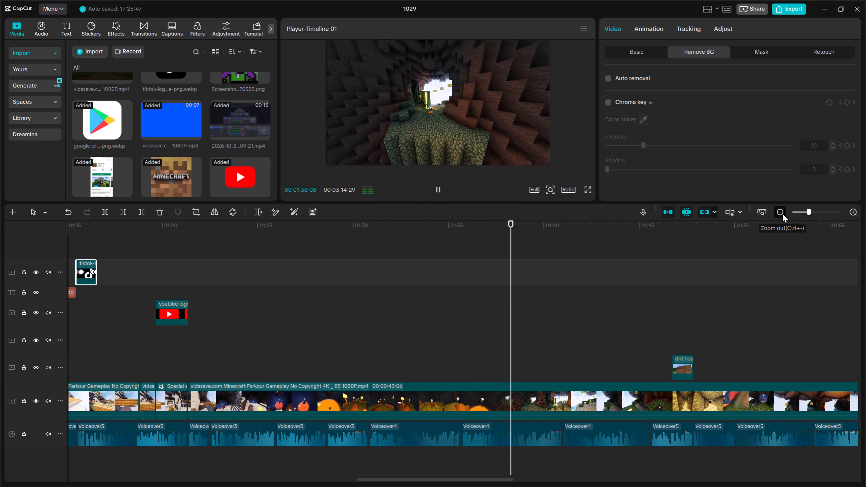
pyautogui.scroll(-7, 639, 377)
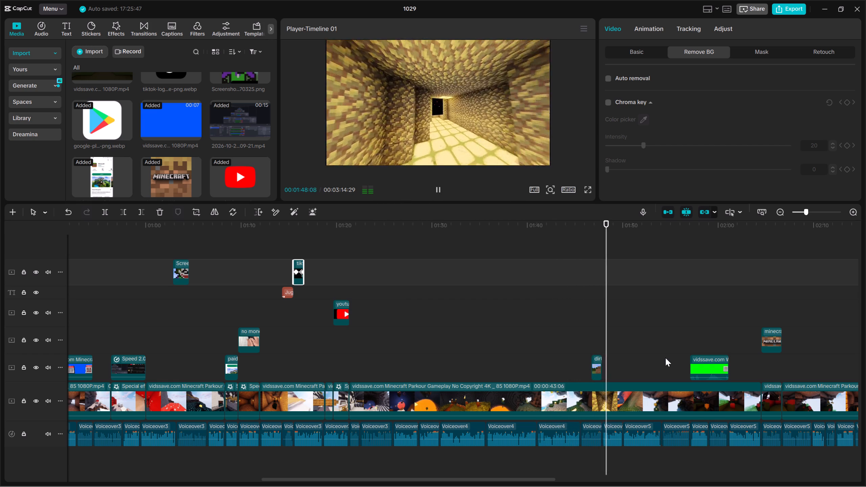
pyautogui.scroll(-5, 630, 387)
pyautogui.click(782, 213)
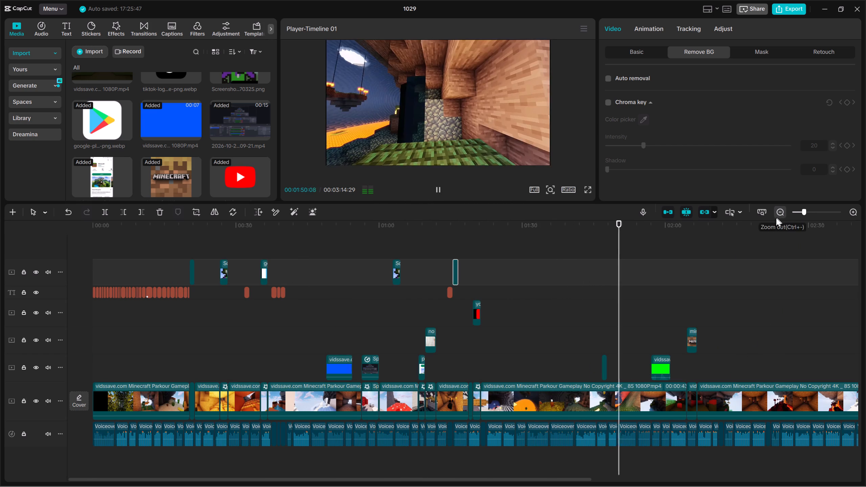
# Play the gameplay from about 01:50 to 02:11, listening for the voiceover cut where the next overlay belongs.
pyautogui.scroll(-5, 653, 303)
pyautogui.moveTo(758, 304); pyautogui.dragTo(865, 287)
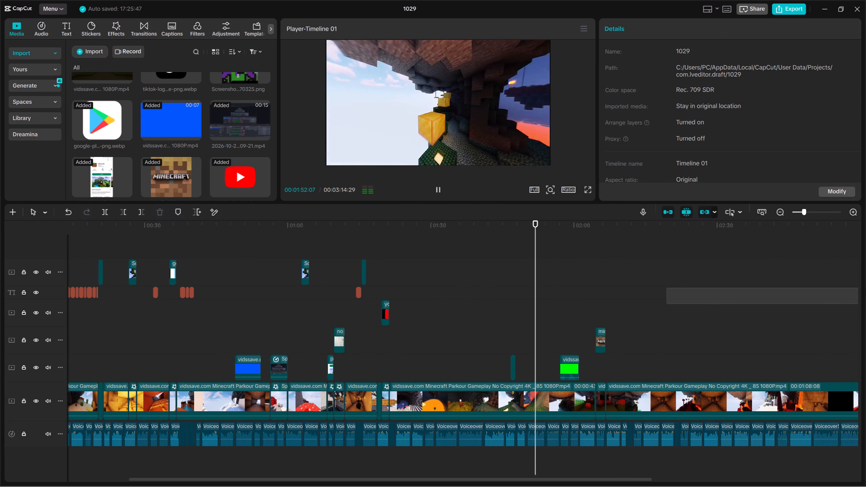
pyautogui.moveTo(865, 287); pyautogui.dragTo(865, 287)
pyautogui.click(343, 364)
pyautogui.press('space')
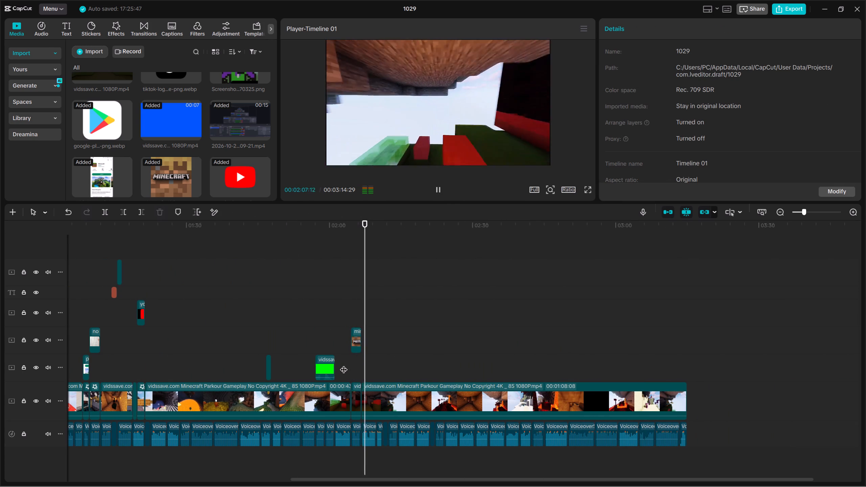
pyautogui.rightClick(343, 364)
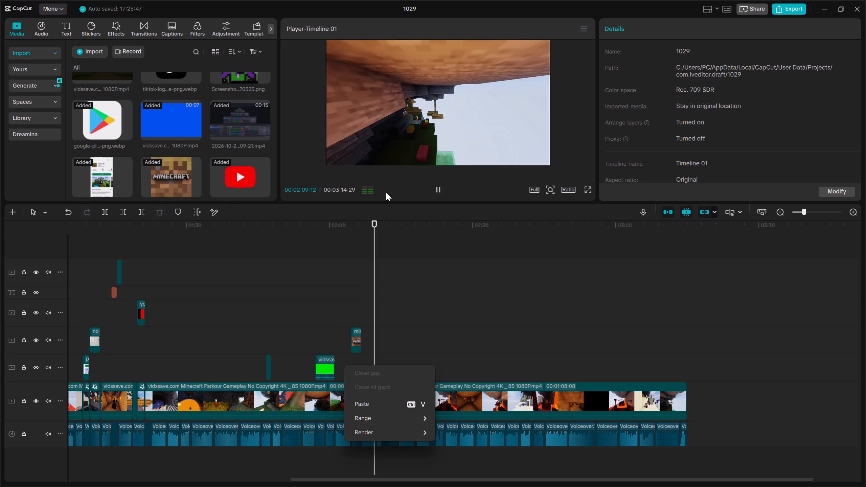
pyautogui.click(387, 191)
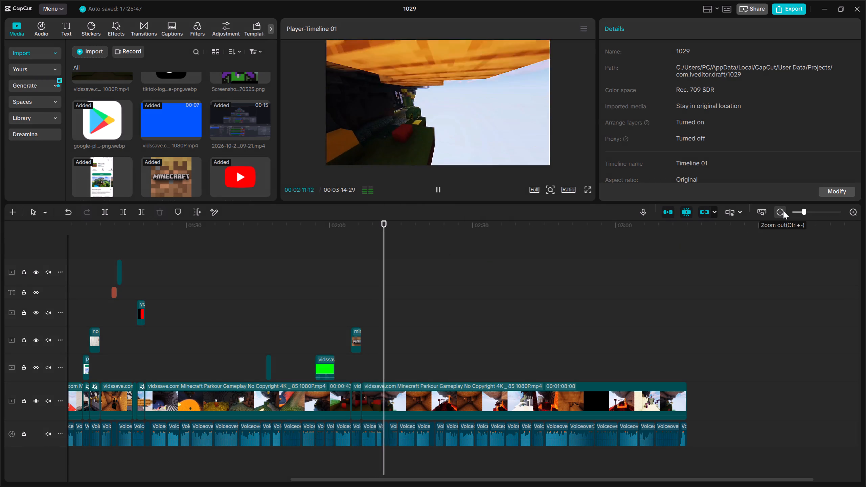
pyautogui.press('Up')
pyautogui.press('Up')
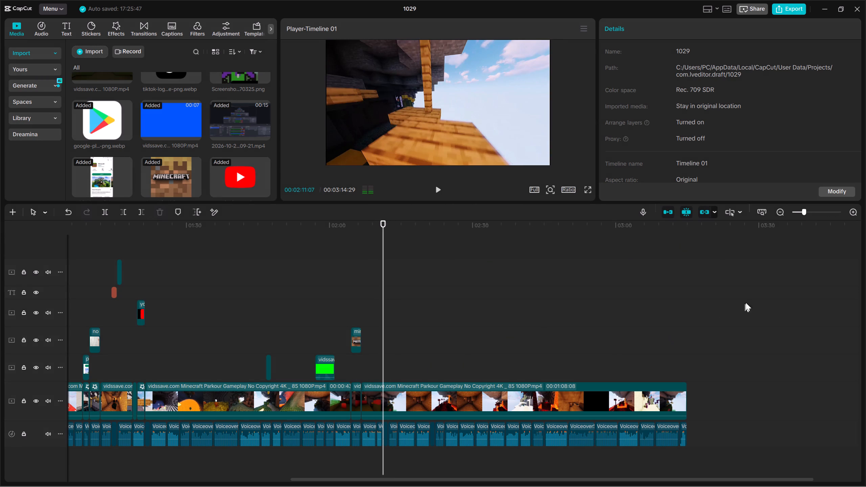
pyautogui.tripleClick(858, 215)
pyautogui.press('space')
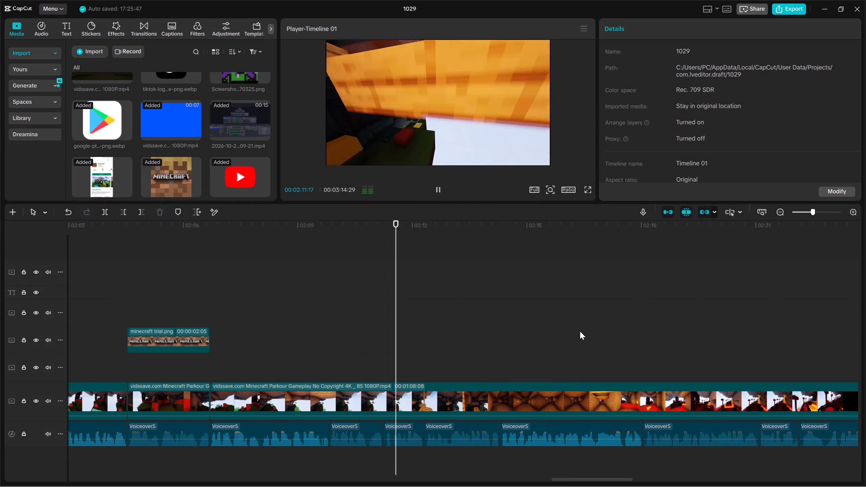
pyautogui.press('space')
pyautogui.press('Up')
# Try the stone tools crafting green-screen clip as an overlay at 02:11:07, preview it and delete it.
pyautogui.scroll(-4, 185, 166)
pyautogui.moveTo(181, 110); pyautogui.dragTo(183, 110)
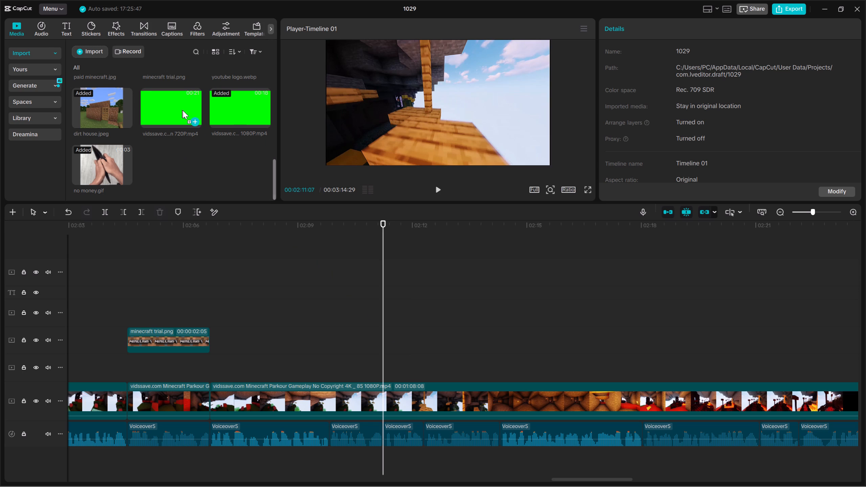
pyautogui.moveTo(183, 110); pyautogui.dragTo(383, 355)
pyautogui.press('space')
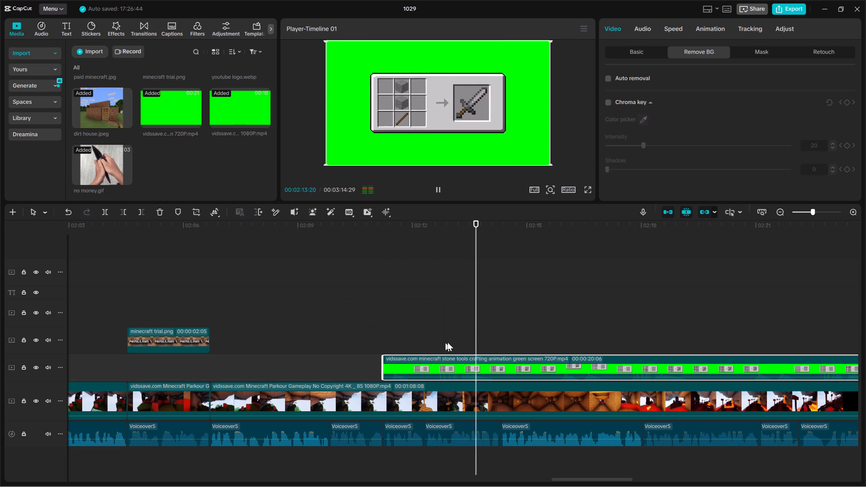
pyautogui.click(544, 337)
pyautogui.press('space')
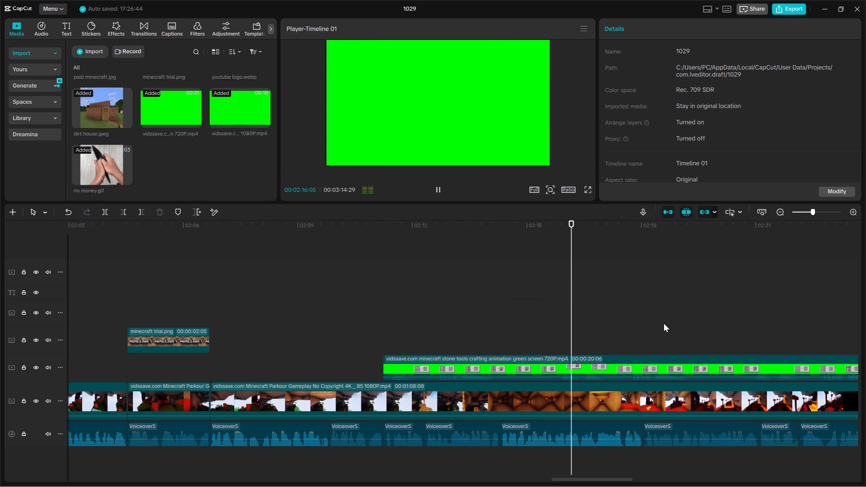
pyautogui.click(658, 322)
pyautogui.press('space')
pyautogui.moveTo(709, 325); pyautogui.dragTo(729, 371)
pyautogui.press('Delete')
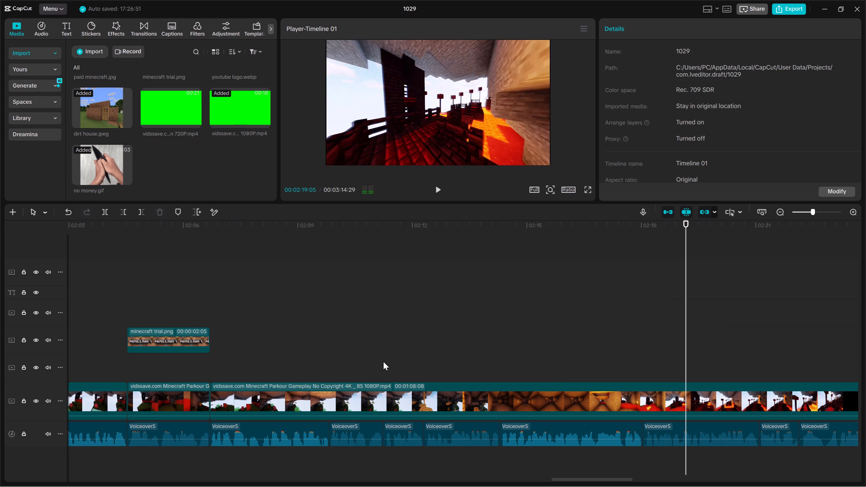
# Place the wooden tool crafting table green-screen clip as an overlay above the gameplay, starting at 02:11:07.
pyautogui.click(384, 361)
pyautogui.click(235, 104)
pyautogui.moveTo(235, 104); pyautogui.dragTo(426, 288)
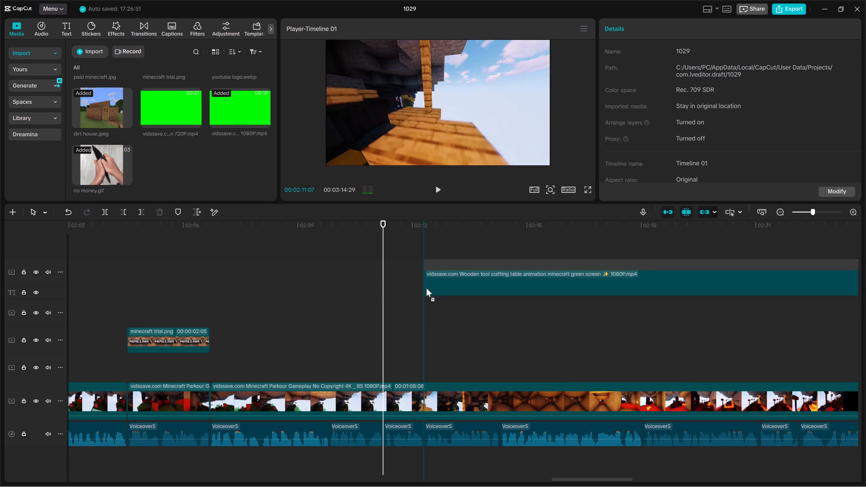
pyautogui.moveTo(426, 288); pyautogui.dragTo(386, 374)
# Trim off the crafting overlay's beginning up to 02:15:16 and move the remaining clip back to start at 02:11:07.
pyautogui.press('space')
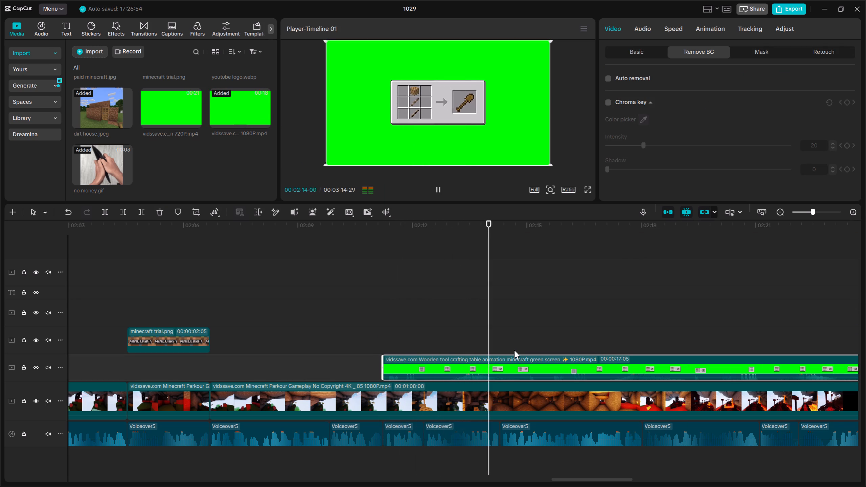
pyautogui.press('space')
pyautogui.press('space')
pyautogui.press('space')
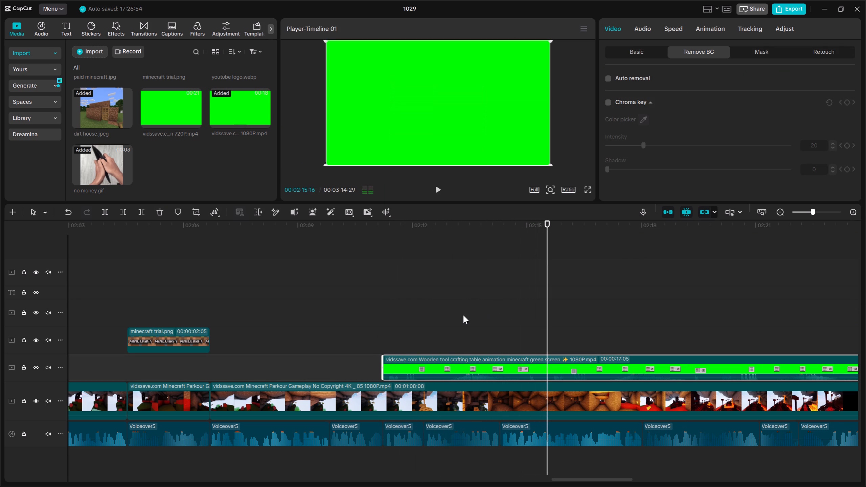
pyautogui.click(125, 208)
pyautogui.click(429, 363)
pyautogui.press('Up')
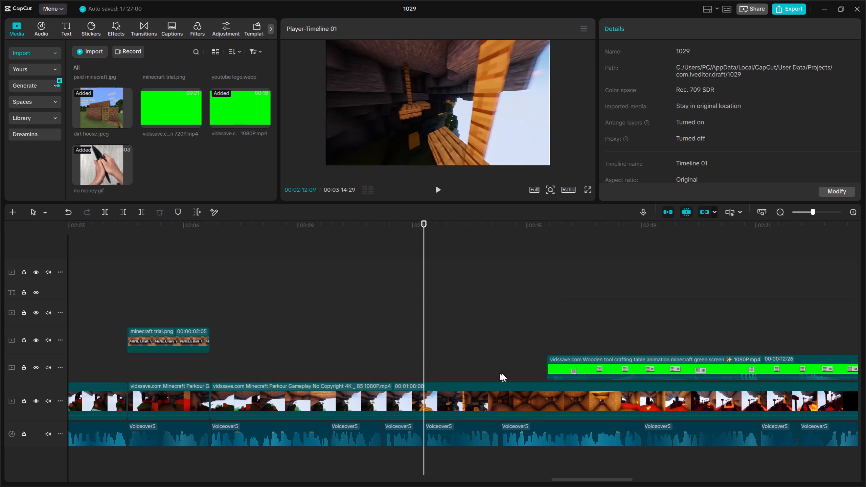
pyautogui.press('space')
pyautogui.moveTo(599, 363); pyautogui.dragTo(437, 367)
pyautogui.press('Up')
pyautogui.press('Up')
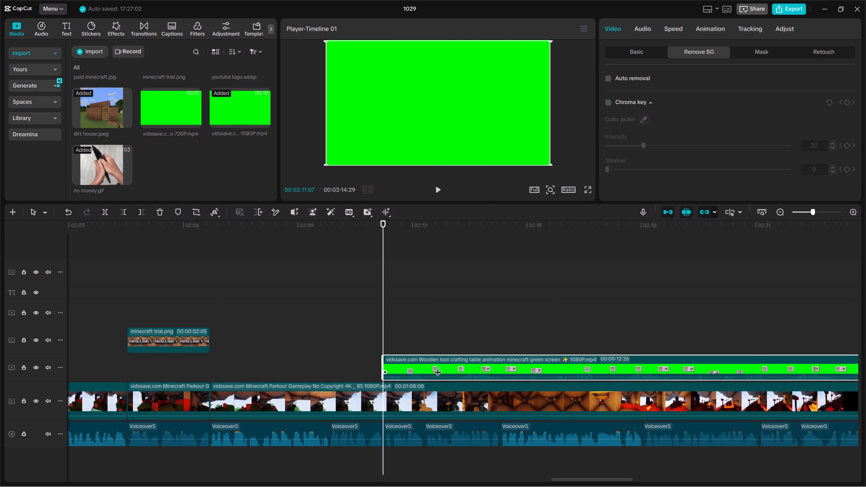
# Preview the crafting overlay and trim off everything after the voiceover cut at 02:14:09.
pyautogui.press('space')
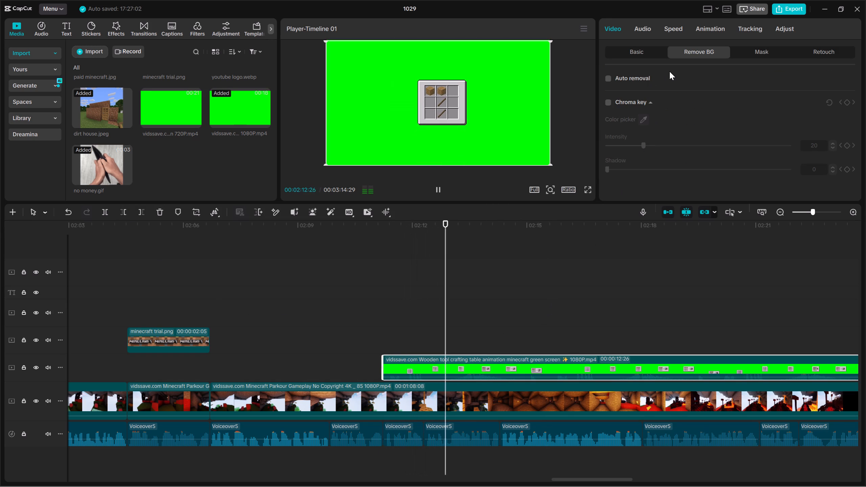
pyautogui.press('space')
pyautogui.press('Up')
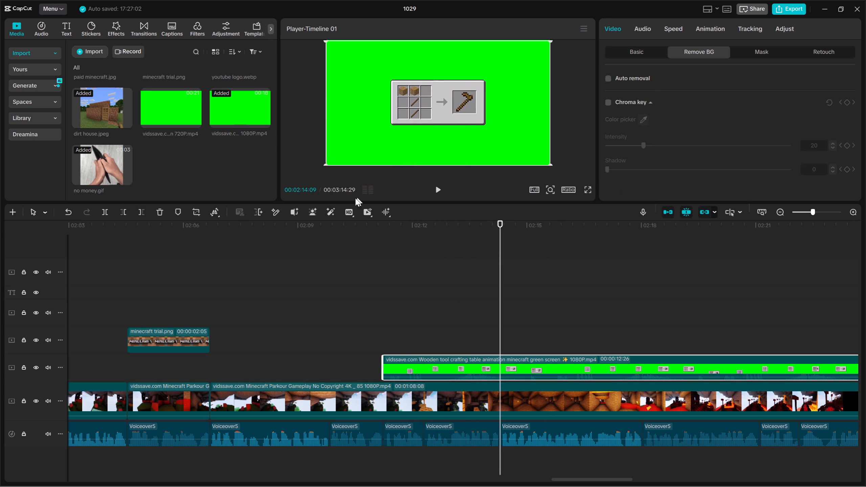
pyautogui.click(145, 214)
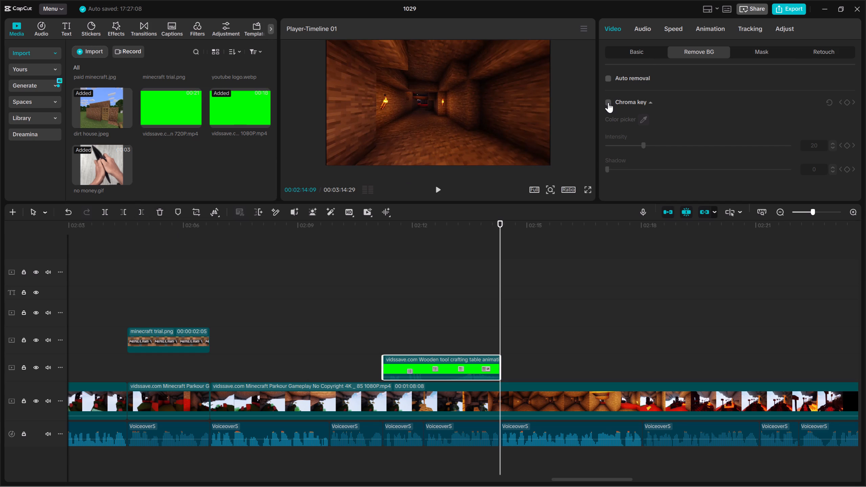
# Chroma-key the green background out of the crafting overlay with intensity 48 and preview the result.
pyautogui.press('Up')
pyautogui.click(608, 102)
pyautogui.click(522, 131)
pyautogui.moveTo(642, 145); pyautogui.dragTo(694, 146)
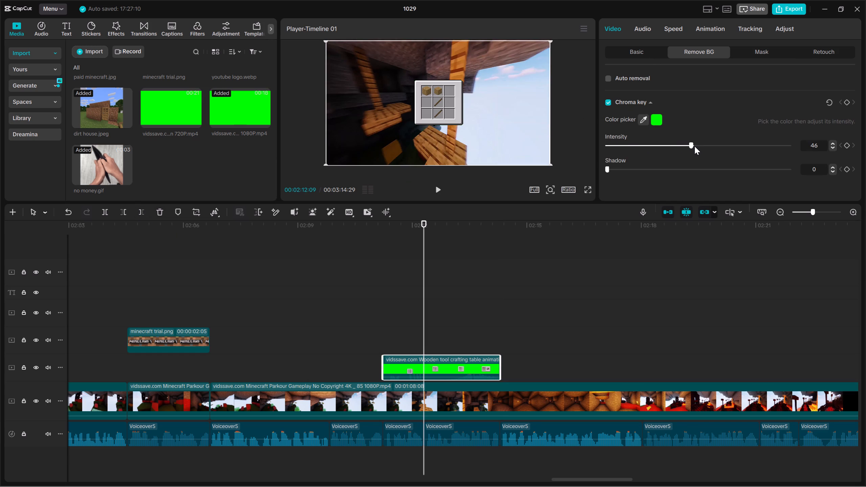
pyautogui.moveTo(694, 146); pyautogui.dragTo(695, 146)
pyautogui.press('Up')
pyautogui.press('space')
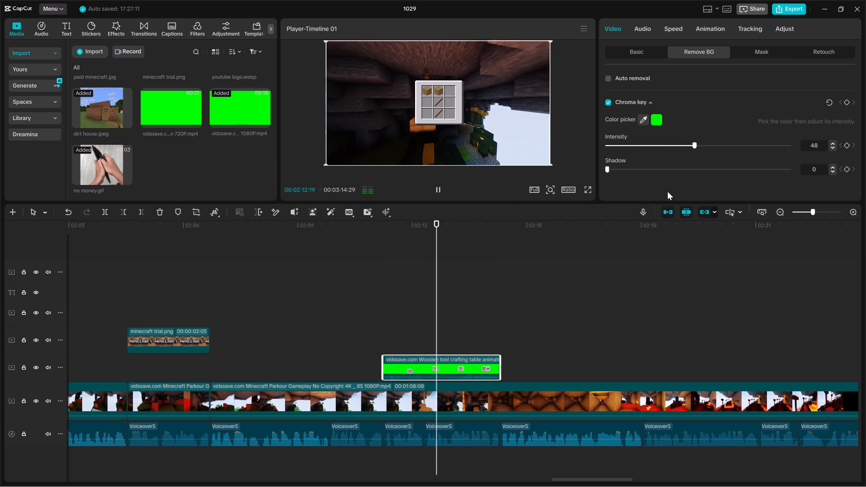
pyautogui.press('space')
# Lower the crafting overlay's audio volume slightly.
pyautogui.click(646, 31)
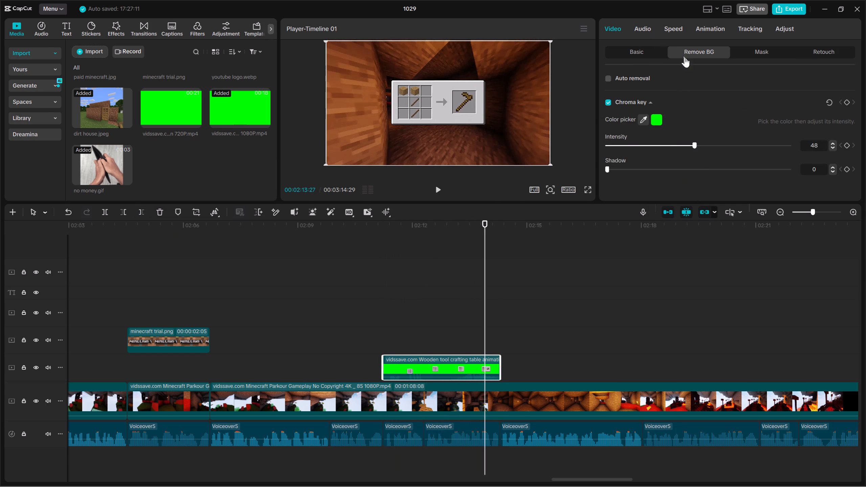
pyautogui.click(729, 103)
# Split the main gameplay clip at 02:14:09 and 02:11:07 to isolate the segment beneath the crafting overlay.
pyautogui.click(528, 395)
pyautogui.press('space')
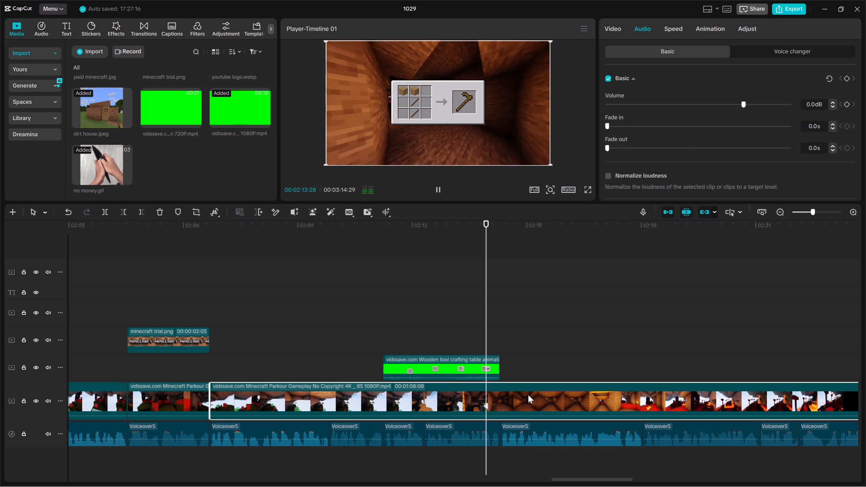
pyautogui.press('Up')
pyautogui.click(109, 212)
pyautogui.press('Up')
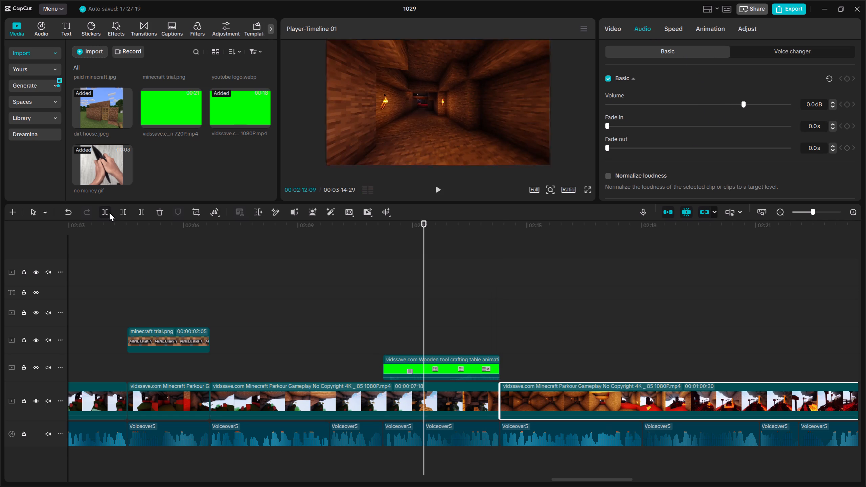
pyautogui.press('Up')
pyautogui.click(406, 393)
pyautogui.click(108, 212)
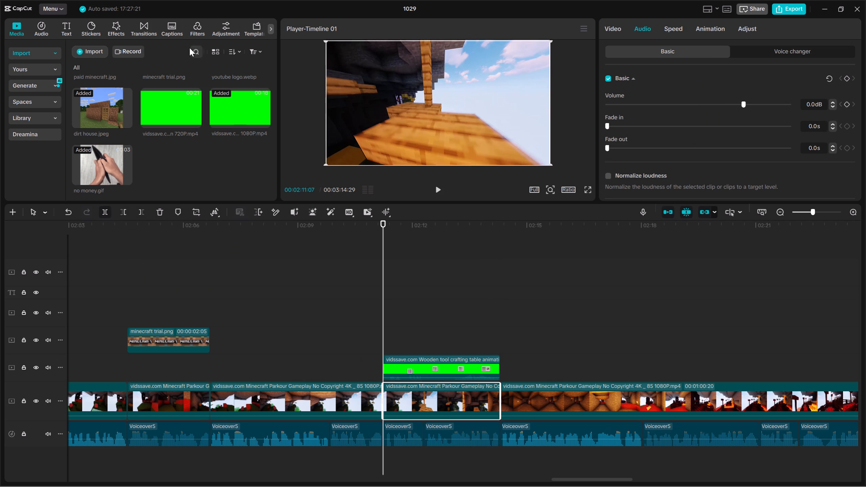
# Apply the Classic Blur video effect to the isolated gameplay segment and set its blur to 55.
pyautogui.click(101, 25)
pyautogui.click(114, 28)
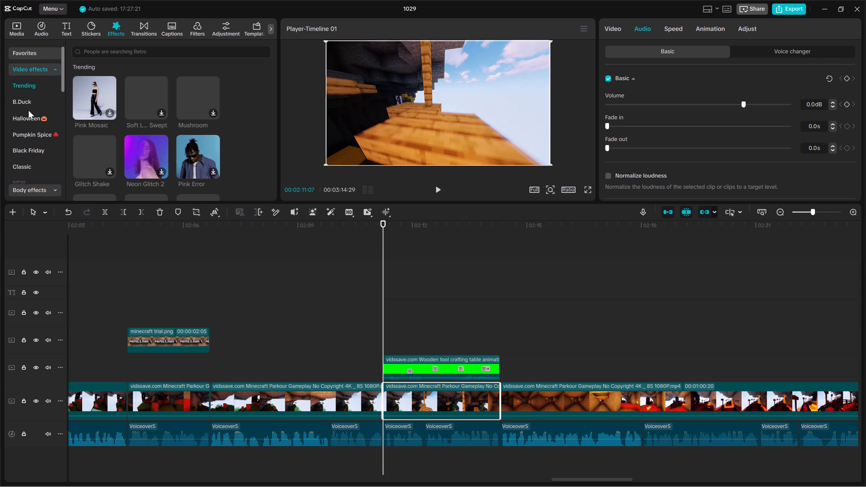
pyautogui.click(32, 167)
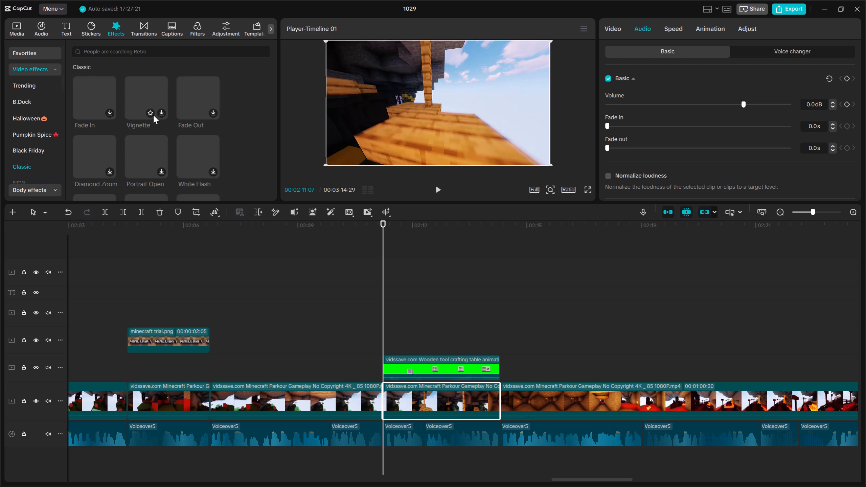
pyautogui.scroll(-4, 134, 174)
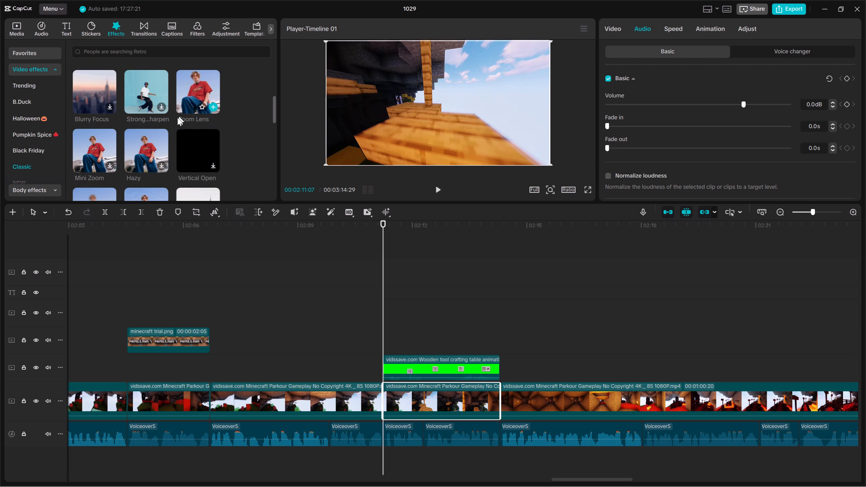
pyautogui.scroll(-1, 147, 156)
pyautogui.moveTo(83, 173); pyautogui.dragTo(415, 392)
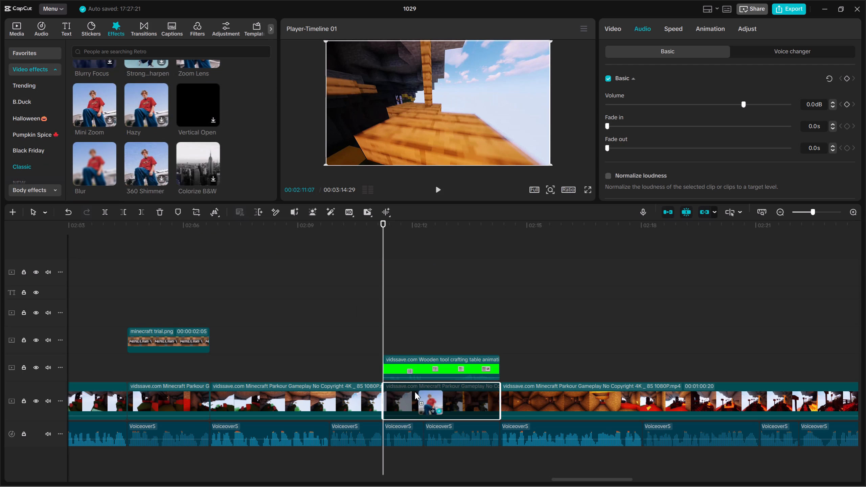
pyautogui.moveTo(415, 392); pyautogui.dragTo(414, 391)
pyautogui.moveTo(710, 118); pyautogui.dragTo(716, 118)
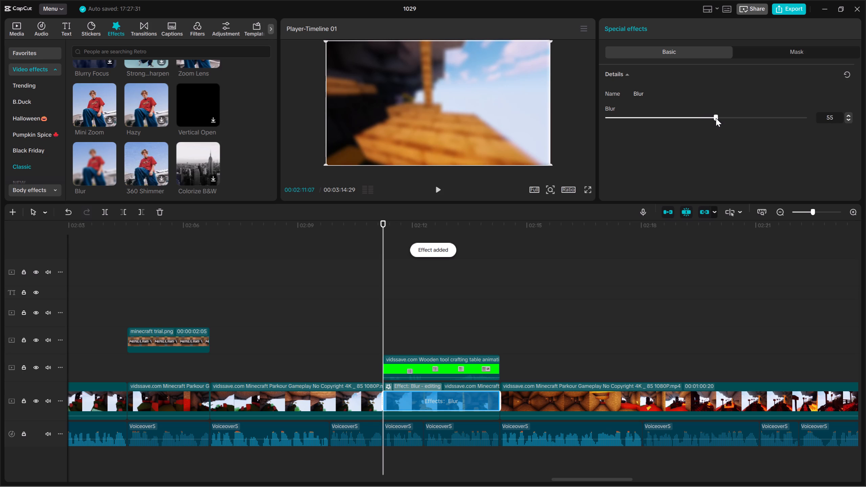
# Play back the blurred crafting segment and the gameplay after it to review the edit.
pyautogui.press('space')
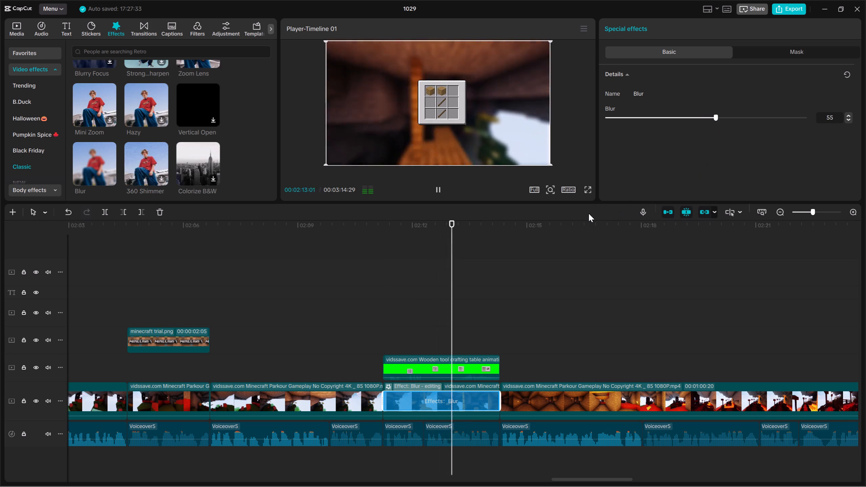
pyautogui.press('space')
pyautogui.press('space')
pyautogui.click(545, 404)
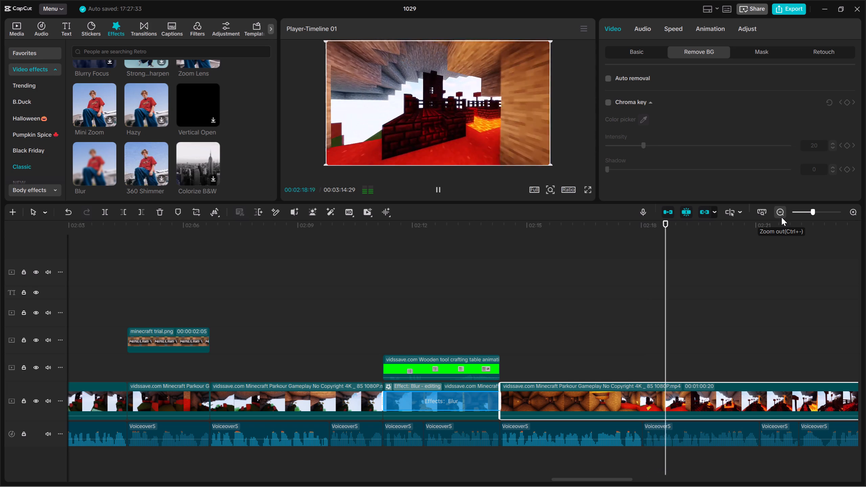
pyautogui.press('space')
pyautogui.press('space')
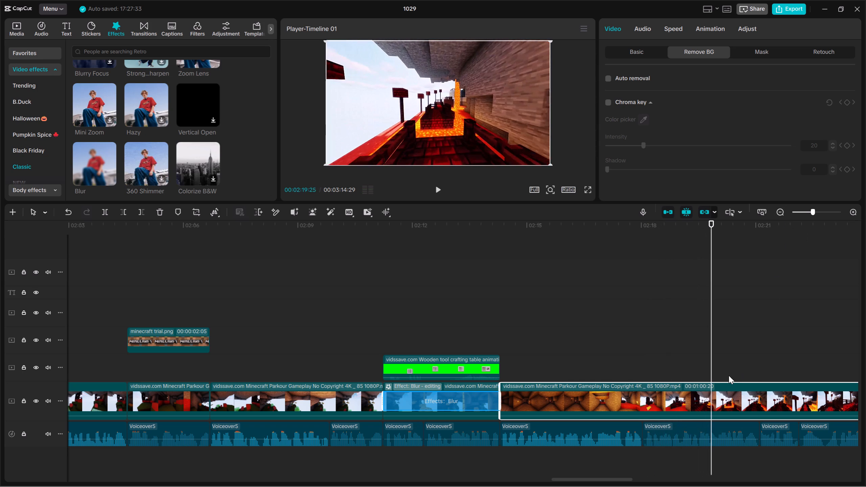
pyautogui.press('space')
pyautogui.press('space')
pyautogui.moveTo(796, 357); pyautogui.dragTo(865, 358)
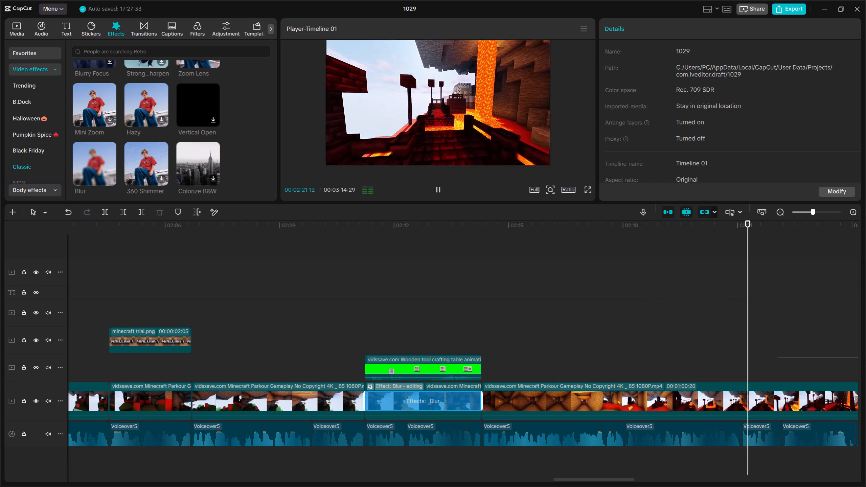
pyautogui.moveTo(865, 358); pyautogui.dragTo(865, 346)
pyautogui.click(779, 207)
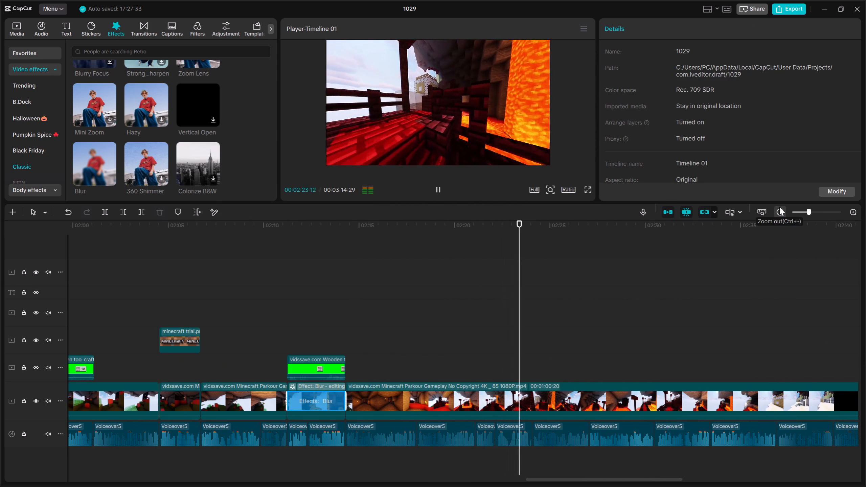
pyautogui.click(779, 207)
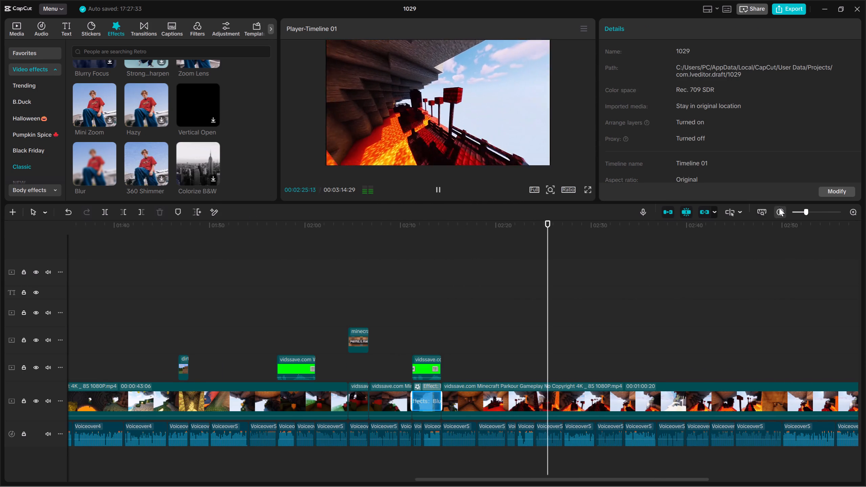
pyautogui.click(779, 208)
pyautogui.doubleClick(857, 213)
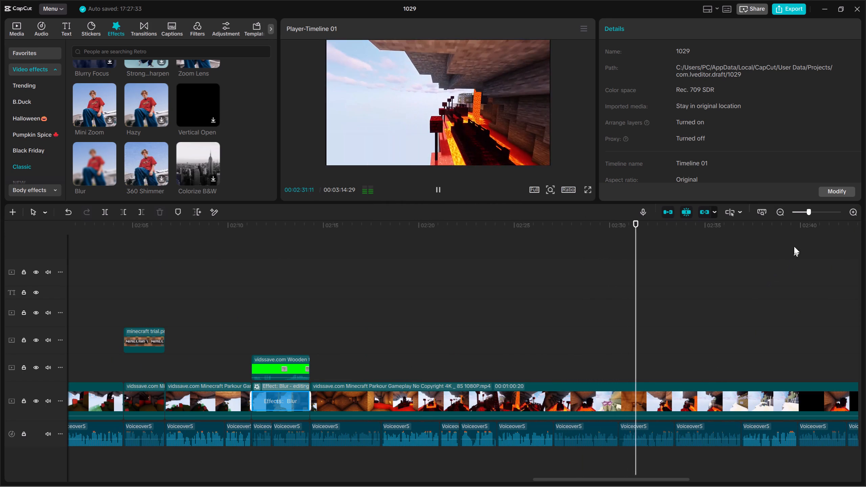
pyautogui.doubleClick(781, 214)
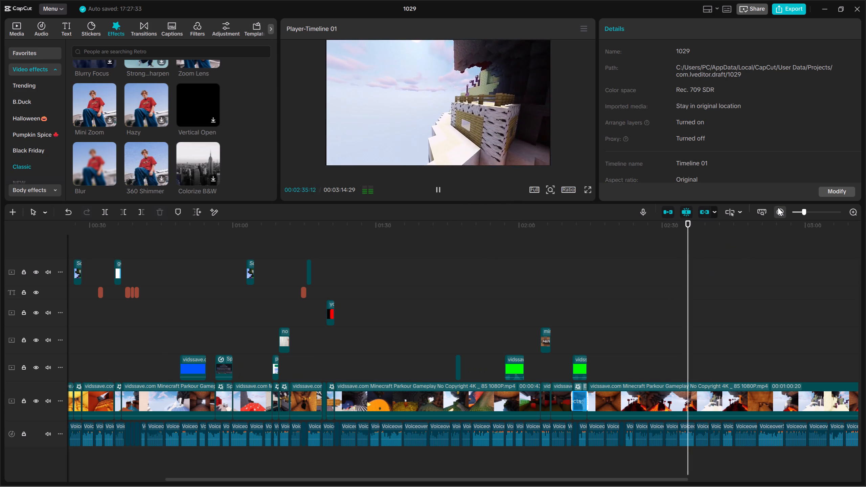
pyautogui.click(778, 207)
# Return to the start of the timeline and import the Riser Sound Effect MP3 by searching Downloads for "riser".
pyautogui.click(397, 297)
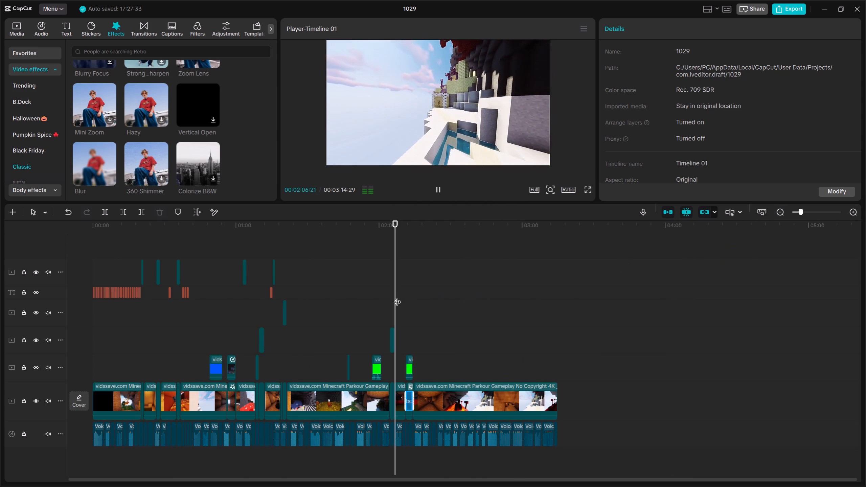
pyautogui.click(397, 297)
pyautogui.moveTo(397, 297); pyautogui.dragTo(0, 321)
pyautogui.tripleClick(855, 209)
pyautogui.click(855, 209)
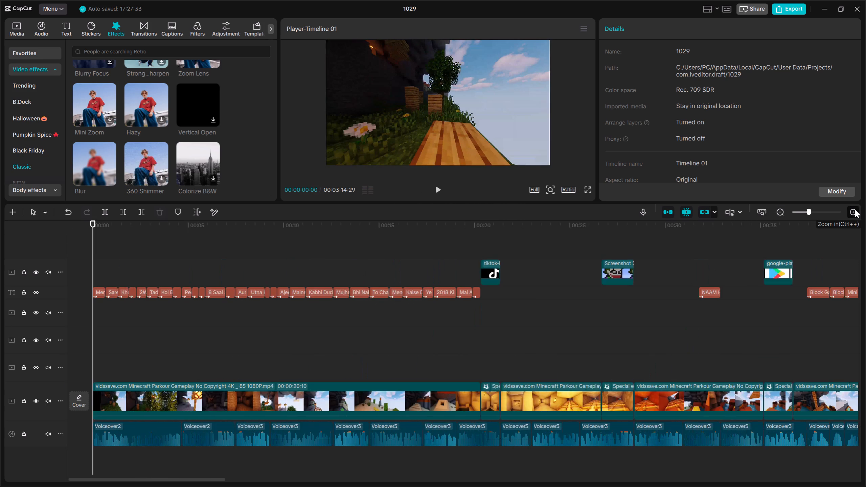
pyautogui.moveTo(7, 27); pyautogui.dragTo(11, 27)
pyautogui.press('space')
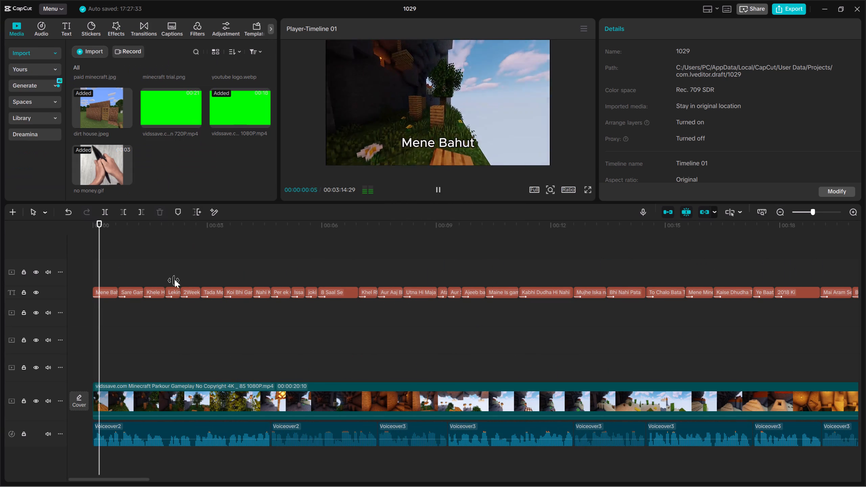
pyautogui.press('space')
pyautogui.click(84, 55)
pyautogui.click(107, 79)
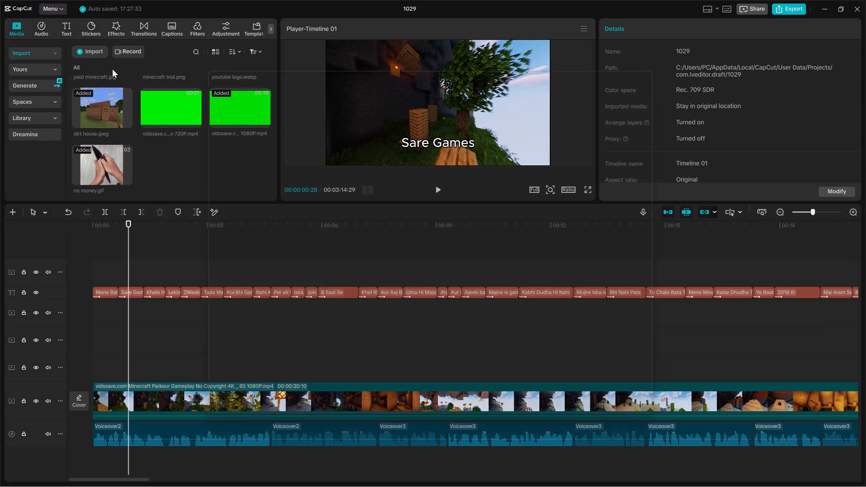
pyautogui.click(671, 62)
pyautogui.click(102, 51)
pyautogui.click(131, 77)
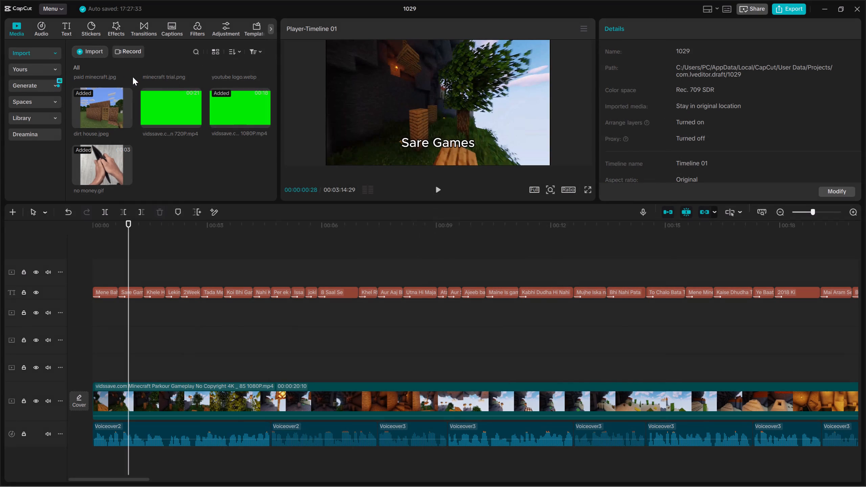
pyautogui.press('BackSpace')
pyautogui.write('riser')
pyautogui.click(447, 173)
pyautogui.click(446, 188)
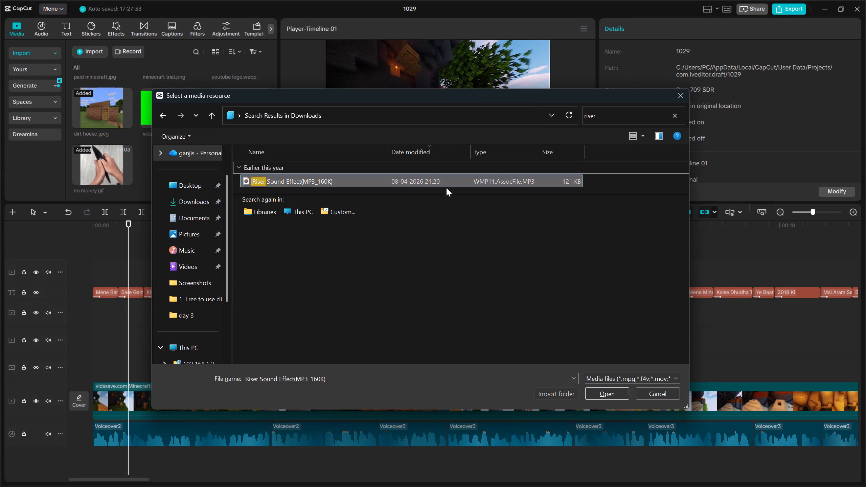
pyautogui.click(455, 182)
pyautogui.click(609, 392)
# Place the Riser sound effect at the start of the timeline on a new audio track beneath the voiceover.
pyautogui.scroll(-8, 609, 392)
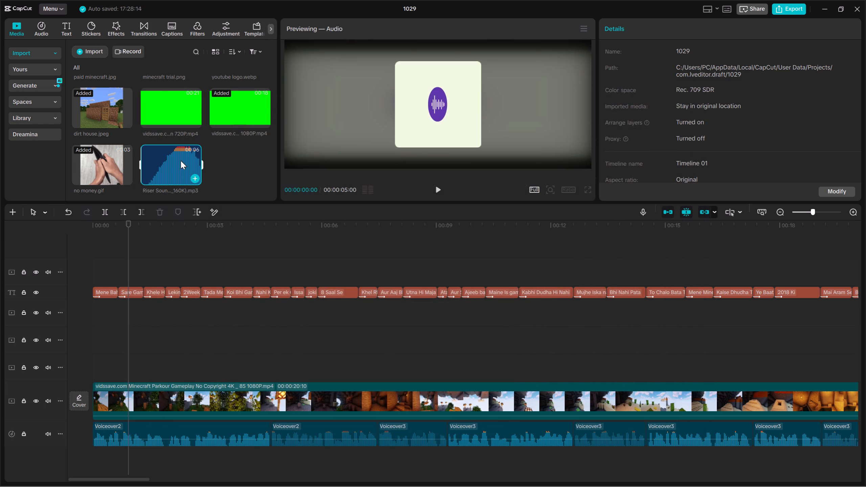
pyautogui.moveTo(175, 158); pyautogui.dragTo(75, 468)
pyautogui.press('Up')
# Lower the Riser sound effect's volume to -14.3 dB.
pyautogui.click(166, 456)
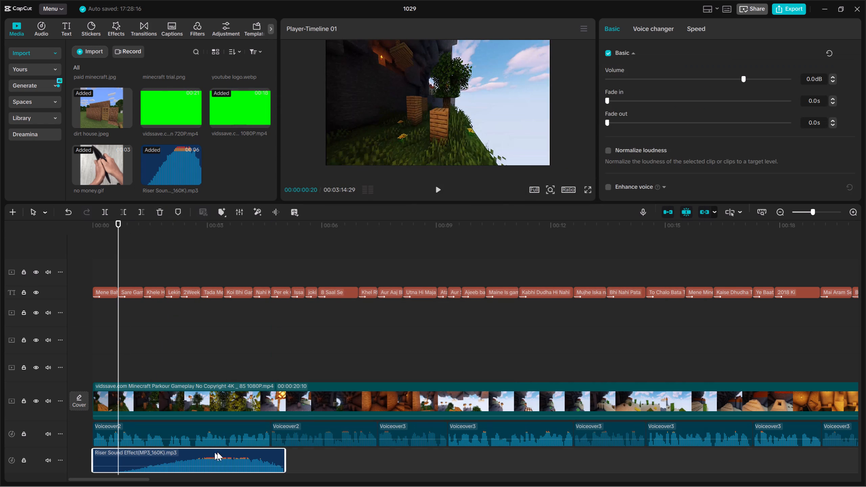
pyautogui.moveTo(731, 75); pyautogui.dragTo(709, 77)
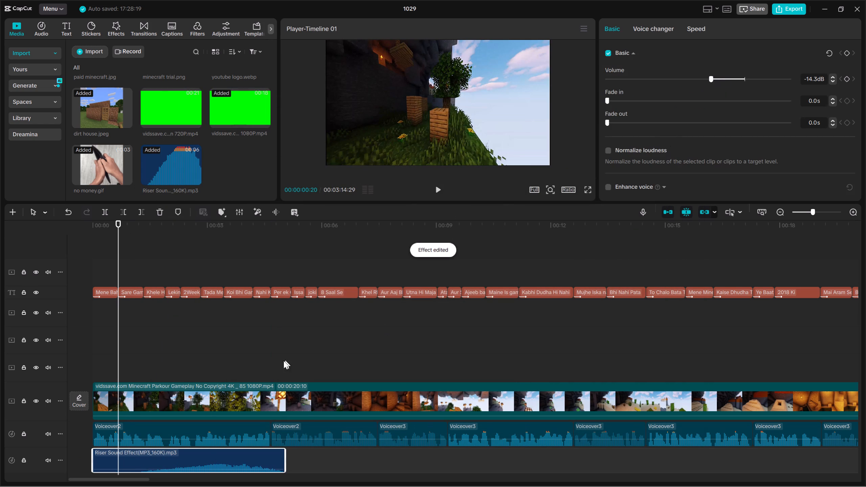
# Trim off the riser's opening up to 00:00:01:16 and move the clip back to the timeline start.
pyautogui.moveTo(115, 347); pyautogui.dragTo(151, 348)
pyautogui.click(114, 206)
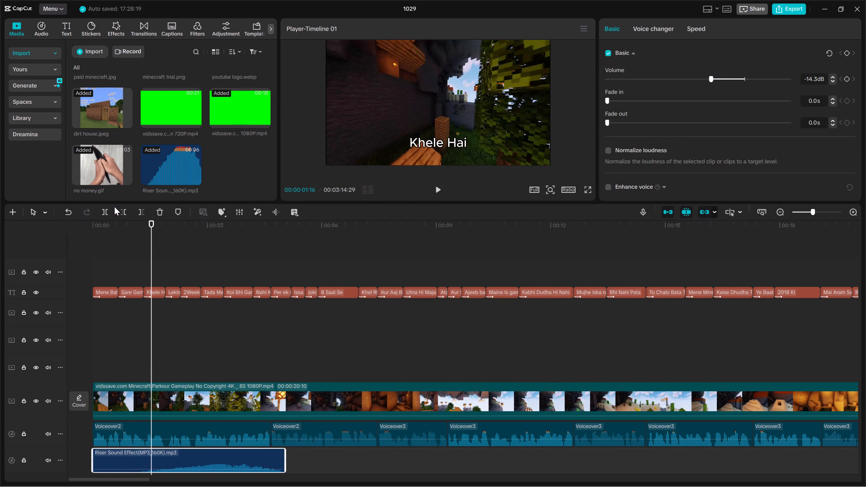
pyautogui.click(121, 210)
pyautogui.moveTo(173, 458); pyautogui.dragTo(77, 458)
# Play the opening with the riser, cut off the riser's end at 00:00:02:02, and preview the result.
pyautogui.press('Up')
pyautogui.press('Up')
pyautogui.press('Up')
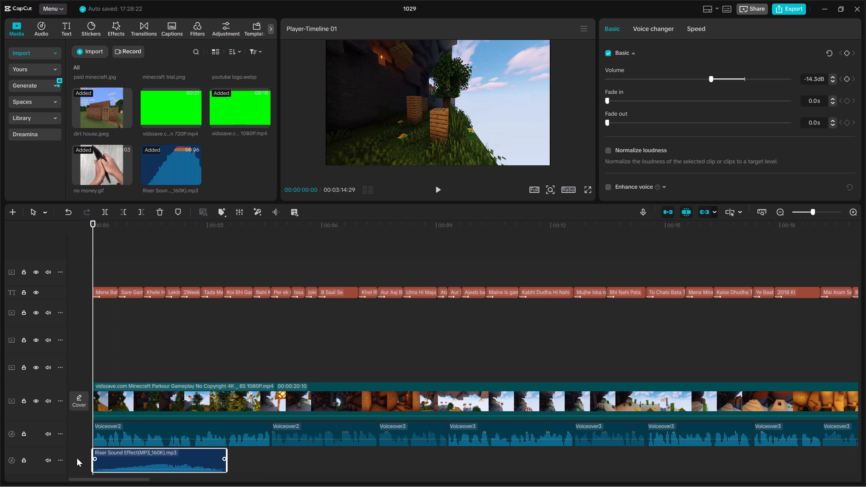
pyautogui.press('space')
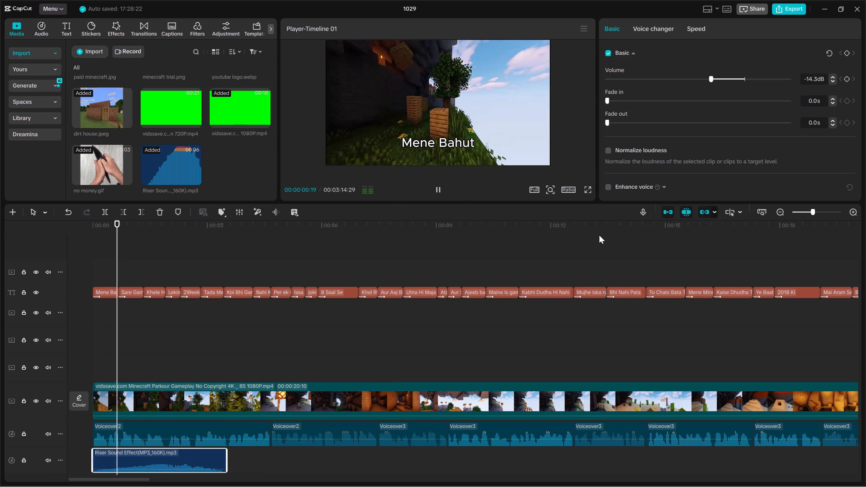
pyautogui.press('space')
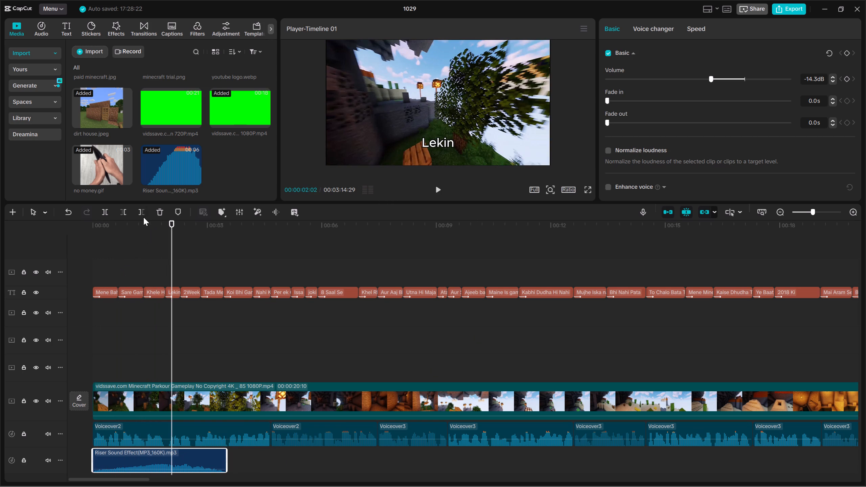
pyautogui.click(143, 217)
pyautogui.press('space')
pyautogui.press('Up')
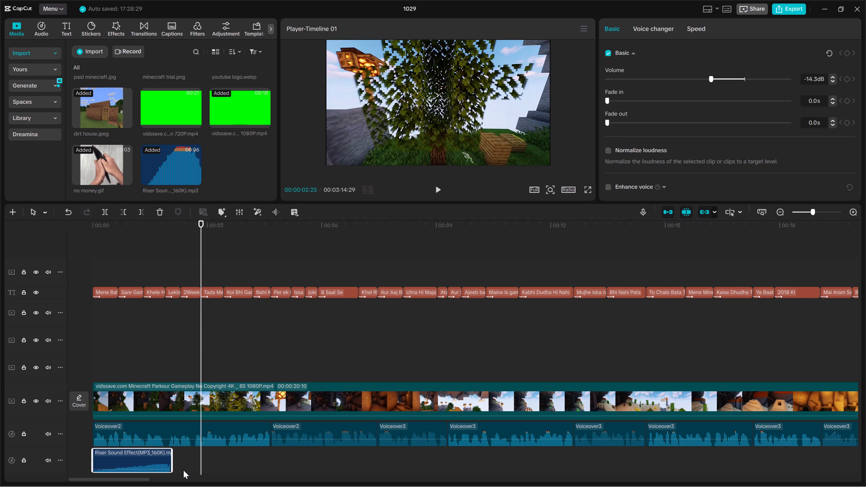
pyautogui.click(184, 470)
pyautogui.press('Up')
# Search Downloads for "click" and import the five listed click sound effects, from Button_Plate Click to click.
pyautogui.click(86, 43)
pyautogui.click(93, 51)
pyautogui.click(115, 66)
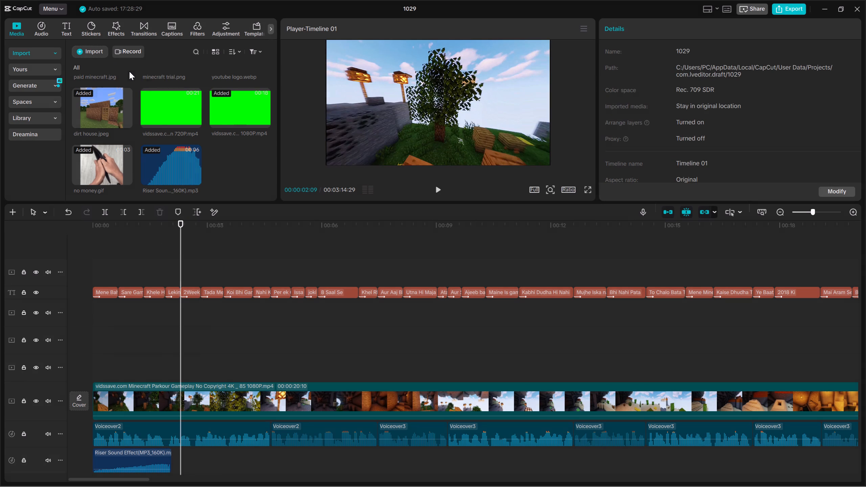
pyautogui.press('BackSpace')
pyautogui.write('mous')
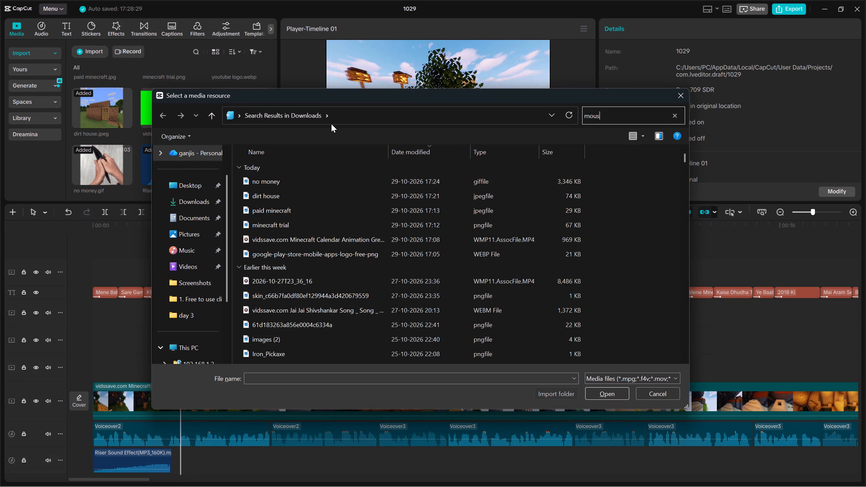
pyautogui.press('BackSpace')
pyautogui.press('BackSpace')
pyautogui.press('BackSpace')
pyautogui.press('BackSpace')
pyautogui.press('BackSpace')
pyautogui.press('BackSpace')
pyautogui.press('BackSpace')
pyautogui.press('BackSpace')
pyautogui.press('BackSpace')
pyautogui.press('BackSpace')
pyautogui.press('BackSpace')
pyautogui.press('BackSpace')
pyautogui.press('BackSpace')
pyautogui.write('click')
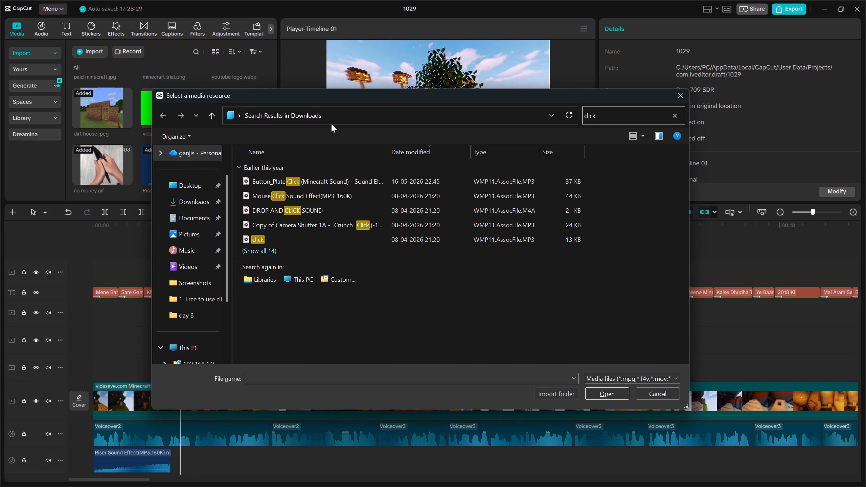
pyautogui.scroll(1, 331, 124)
pyautogui.moveTo(597, 177); pyautogui.dragTo(504, 246)
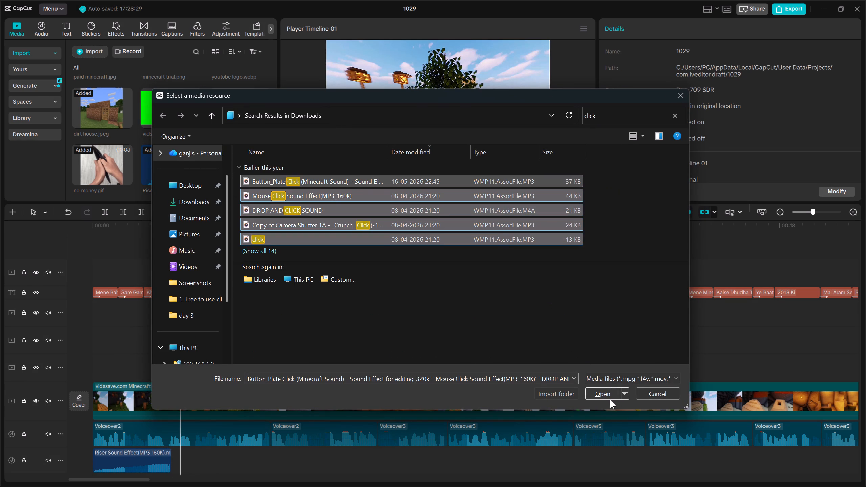
pyautogui.click(610, 399)
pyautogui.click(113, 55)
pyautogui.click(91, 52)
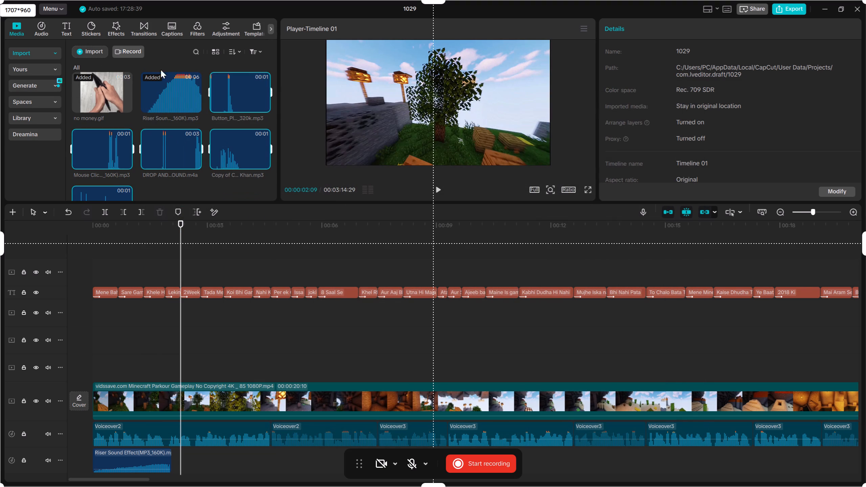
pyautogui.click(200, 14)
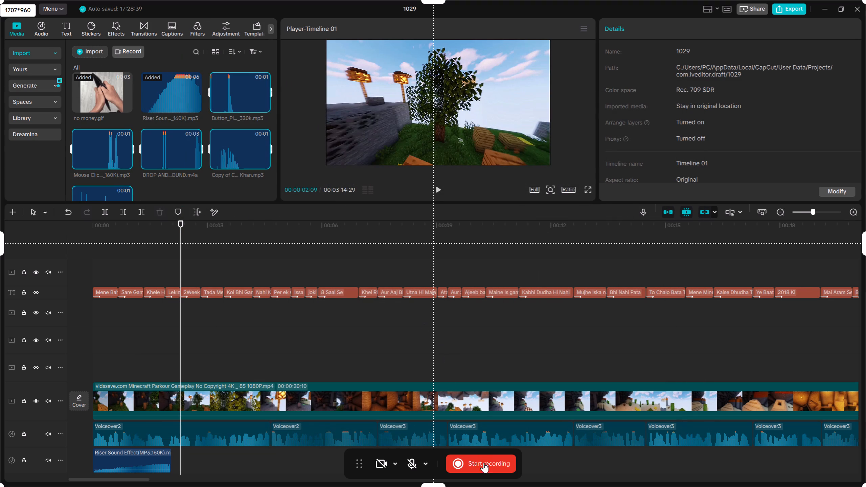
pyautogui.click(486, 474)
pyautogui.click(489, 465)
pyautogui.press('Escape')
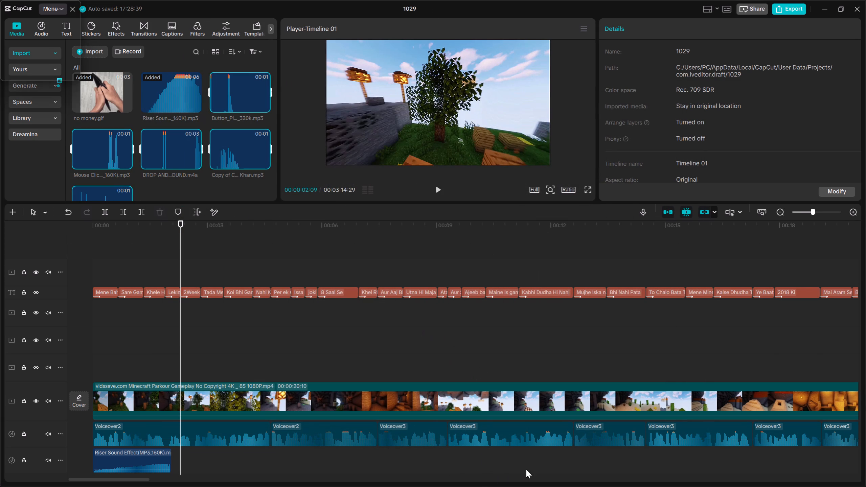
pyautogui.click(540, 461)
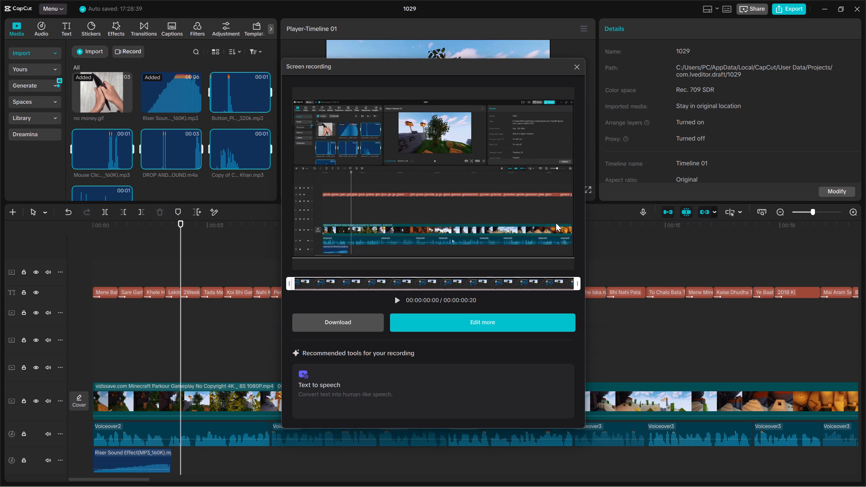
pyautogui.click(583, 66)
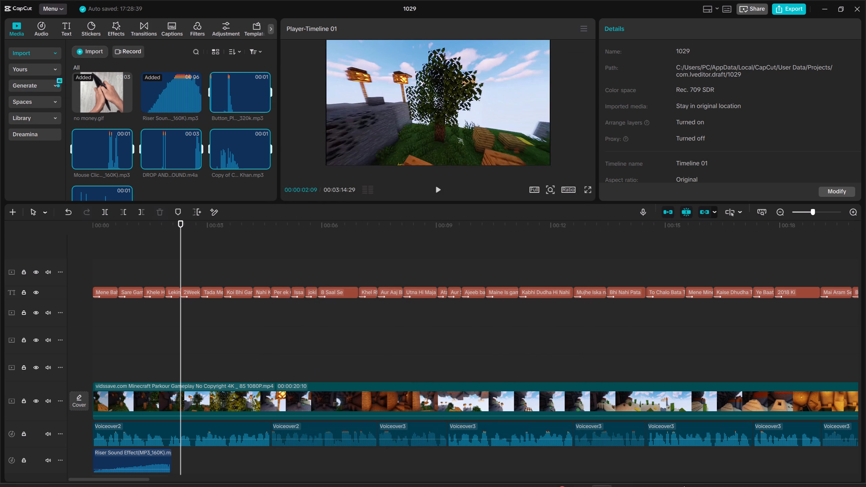
# Show the hidden system tray icons on the taskbar.
pyautogui.click(725, 473)
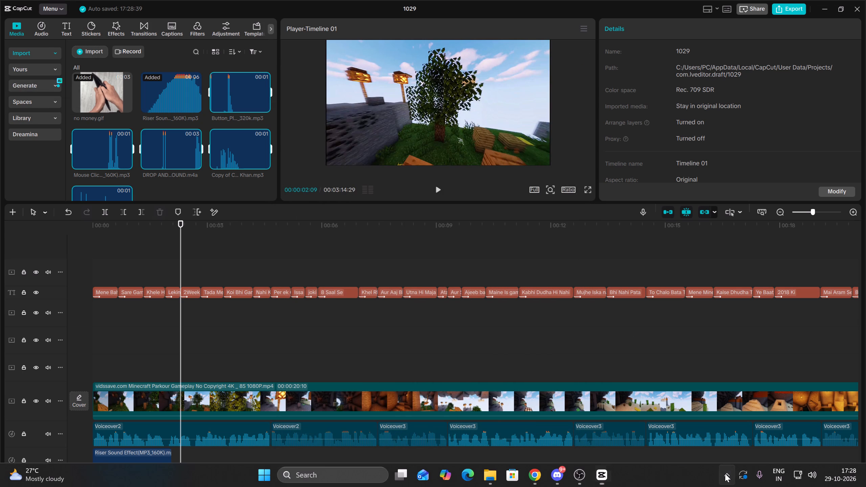
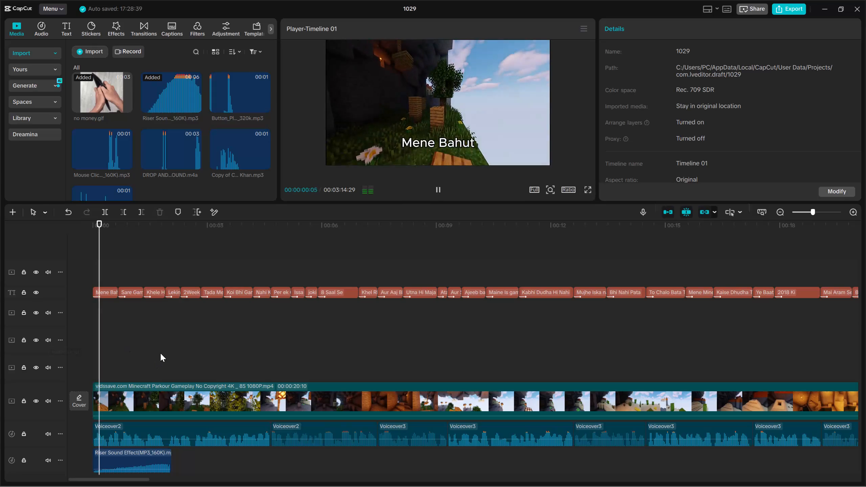
# Place the Mouse Click sound effect on a new audio track overlapping the riser's end, and preview it.
pyautogui.press('space')
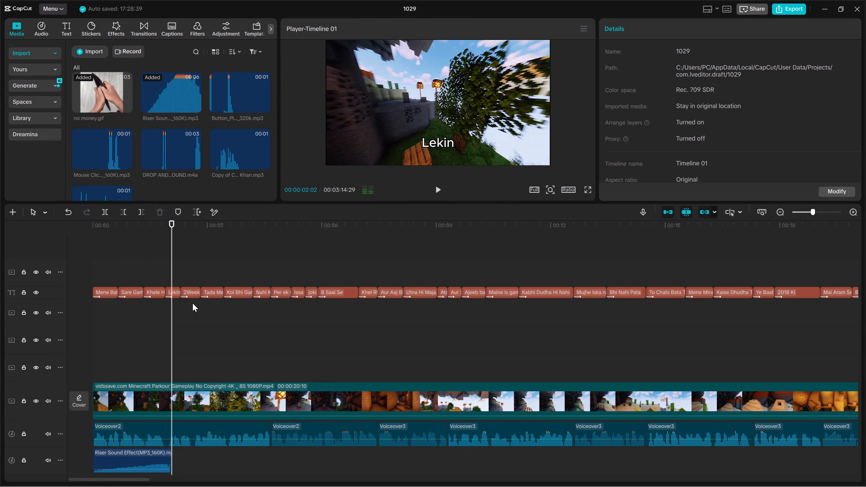
pyautogui.click(225, 95)
pyautogui.moveTo(238, 160); pyautogui.dragTo(229, 162)
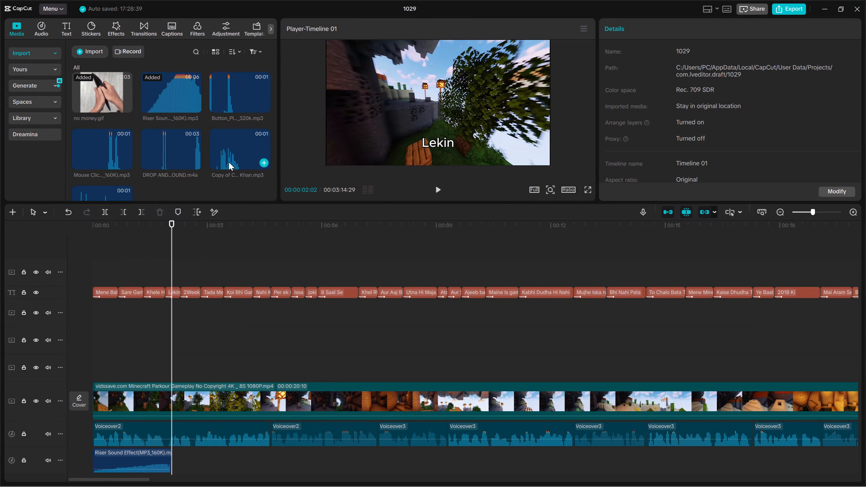
pyautogui.scroll(-6, 191, 193)
pyautogui.moveTo(87, 106); pyautogui.dragTo(159, 472)
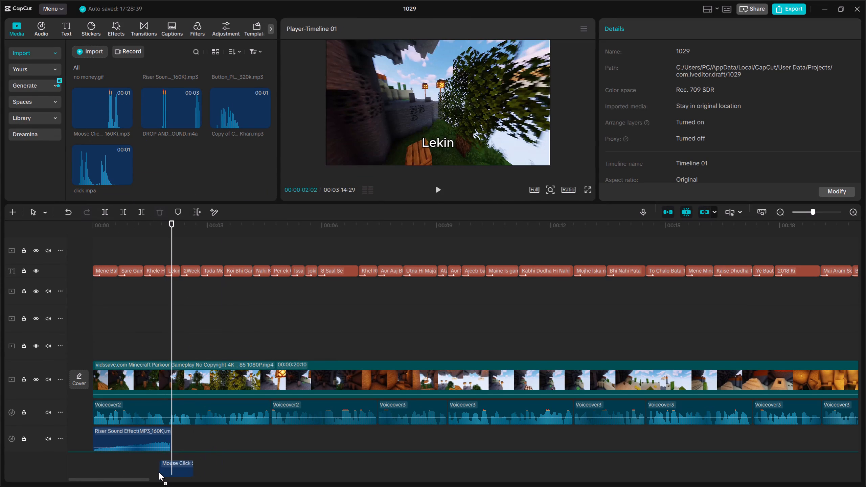
pyautogui.moveTo(159, 472); pyautogui.dragTo(157, 472)
pyautogui.press('space')
pyautogui.press('space')
pyautogui.press('space')
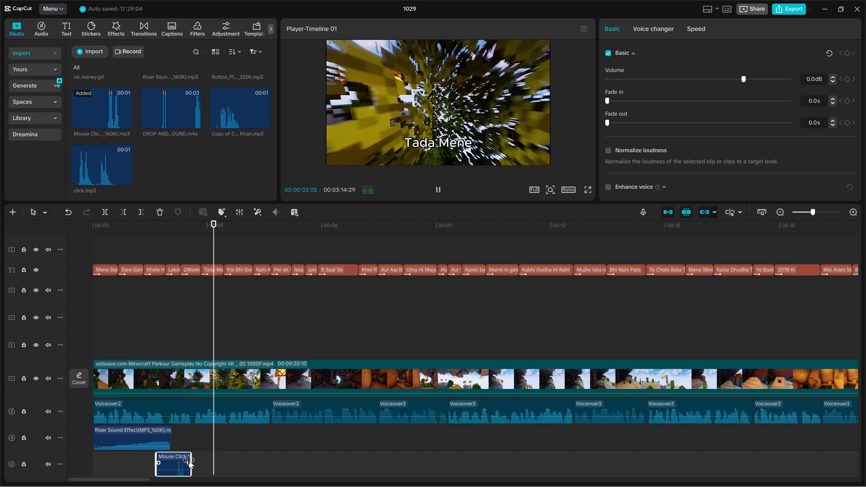
pyautogui.press('space')
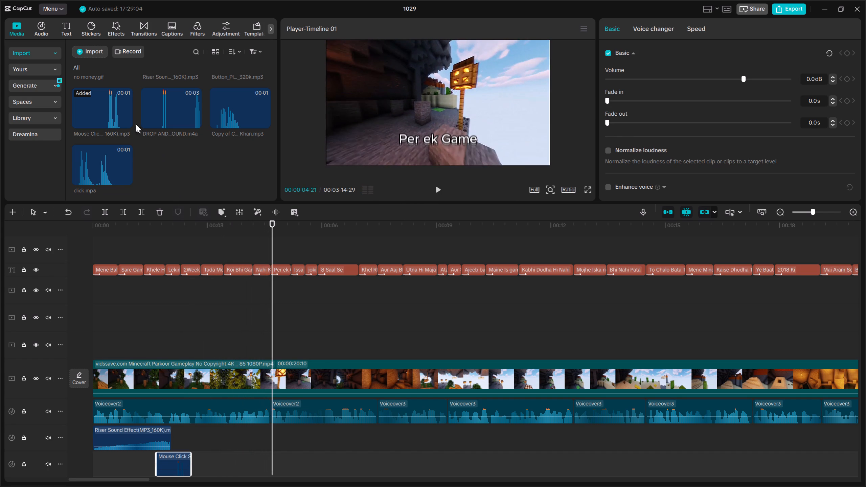
# Add the camera sound effect to the riser's track and shift it to start just before the "Per ek Game" caption, at about 00:00:04:13.
pyautogui.press('Up')
pyautogui.moveTo(88, 162); pyautogui.dragTo(102, 178)
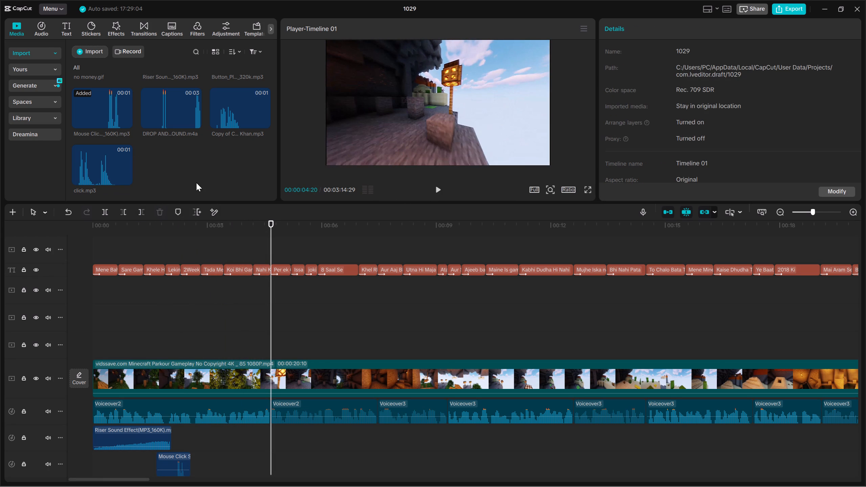
pyautogui.moveTo(231, 99); pyautogui.dragTo(268, 442)
pyautogui.press('space')
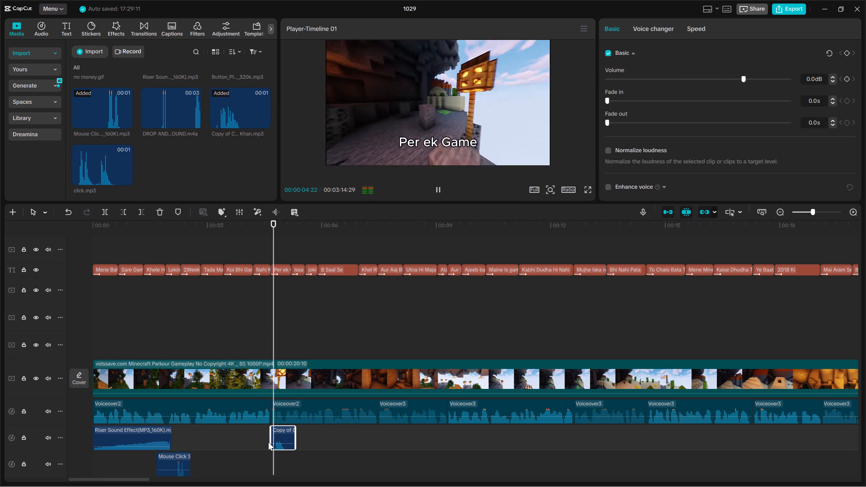
pyautogui.press('Up')
pyautogui.press('Up')
pyautogui.moveTo(287, 436); pyautogui.dragTo(278, 438)
pyautogui.scroll(3, 300, 367)
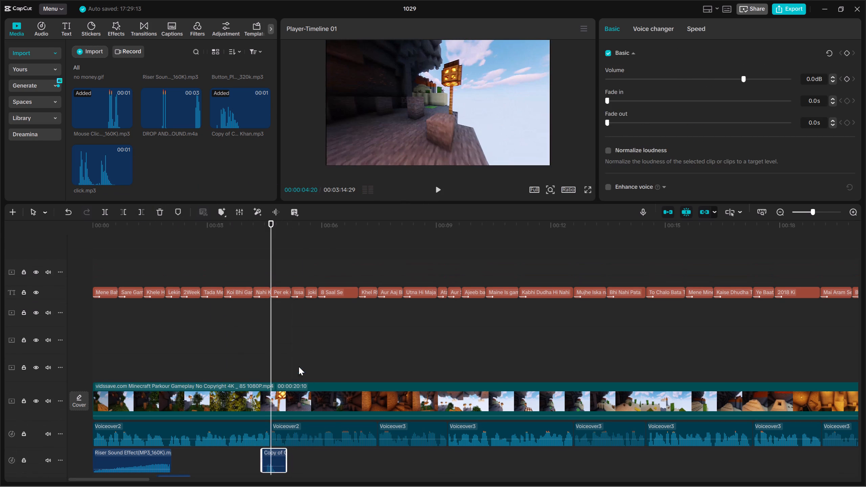
pyautogui.click(263, 371)
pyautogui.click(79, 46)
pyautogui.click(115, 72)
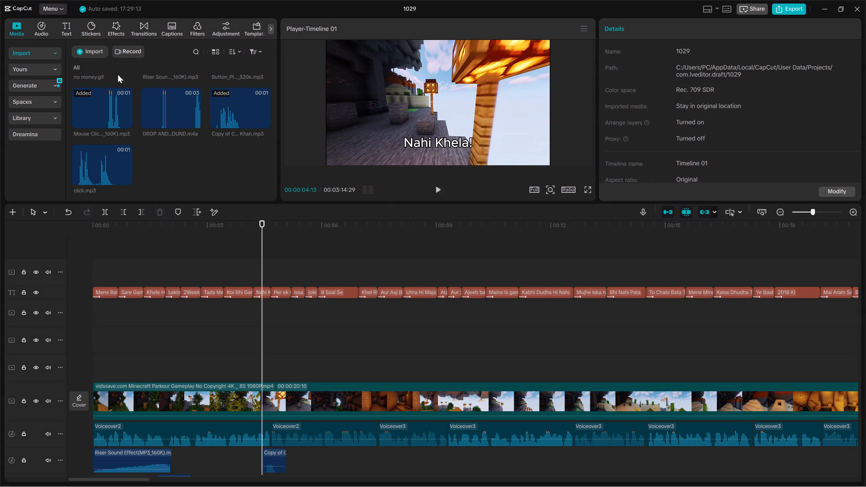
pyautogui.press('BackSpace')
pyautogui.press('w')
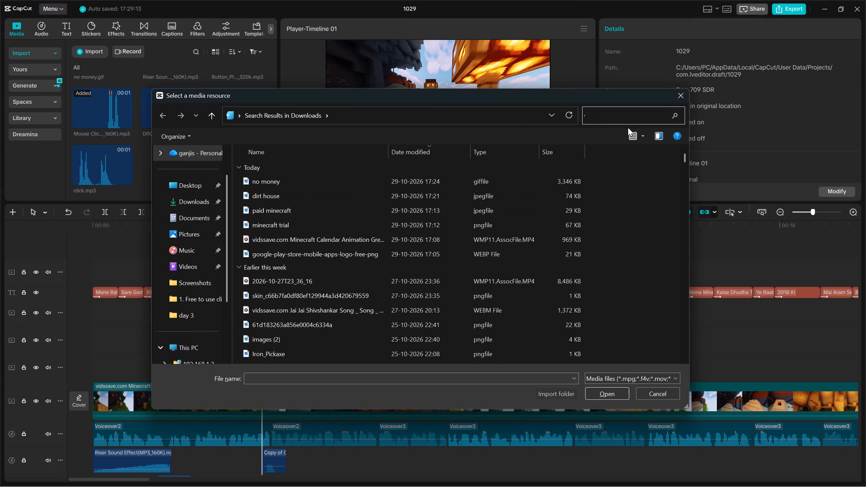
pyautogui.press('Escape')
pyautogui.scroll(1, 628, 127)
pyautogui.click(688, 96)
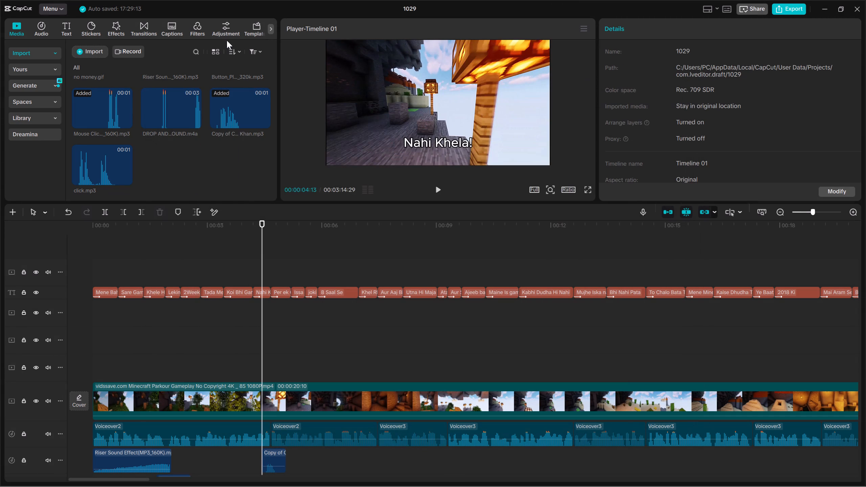
# Search the transitions library for "flick".
pyautogui.click(146, 27)
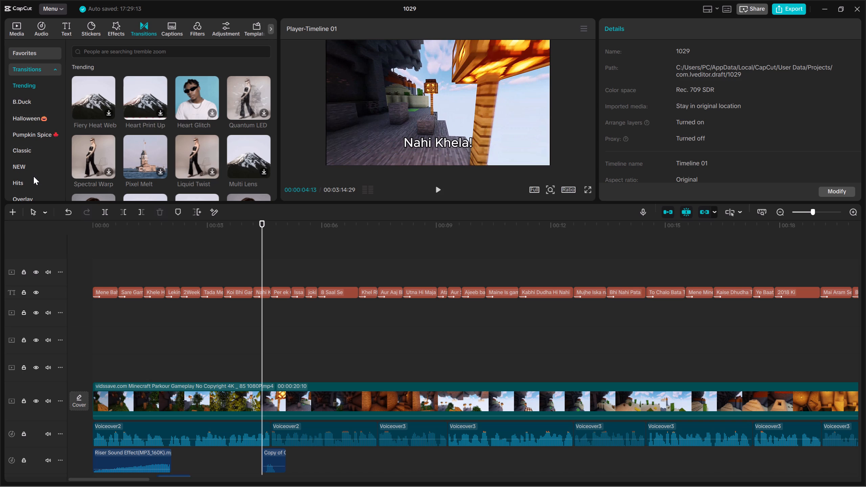
pyautogui.scroll(-1, 32, 171)
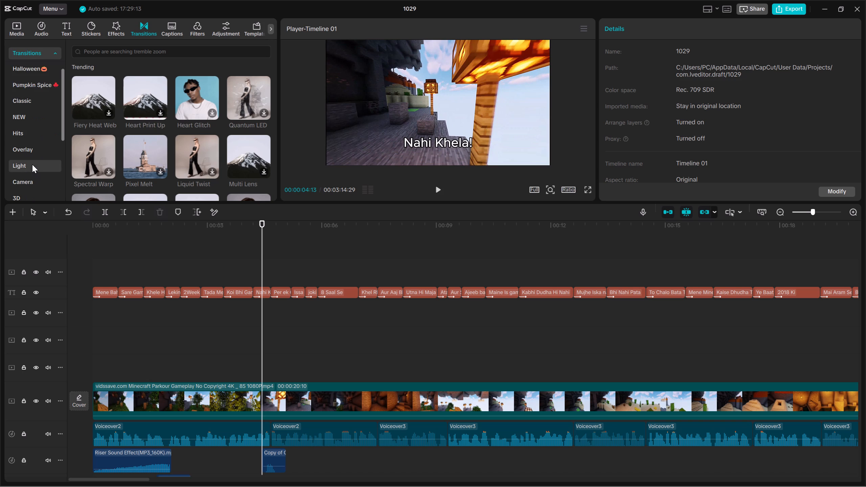
pyautogui.click(39, 91)
pyautogui.click(37, 100)
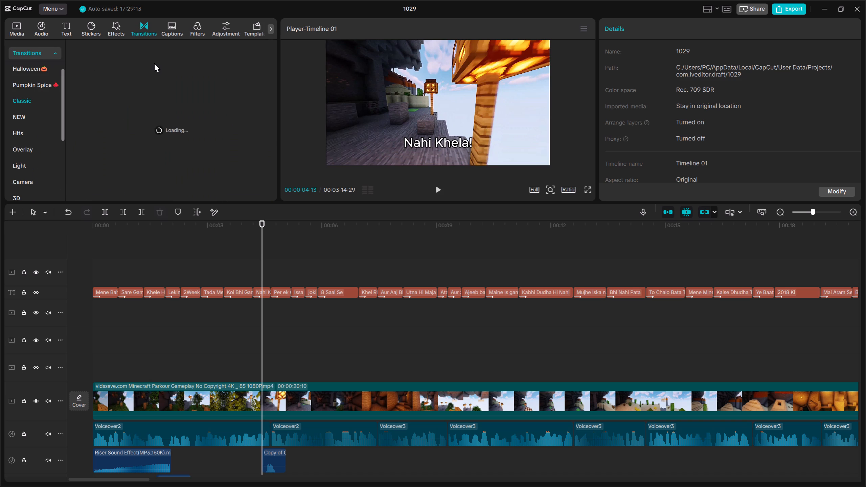
pyautogui.click(152, 51)
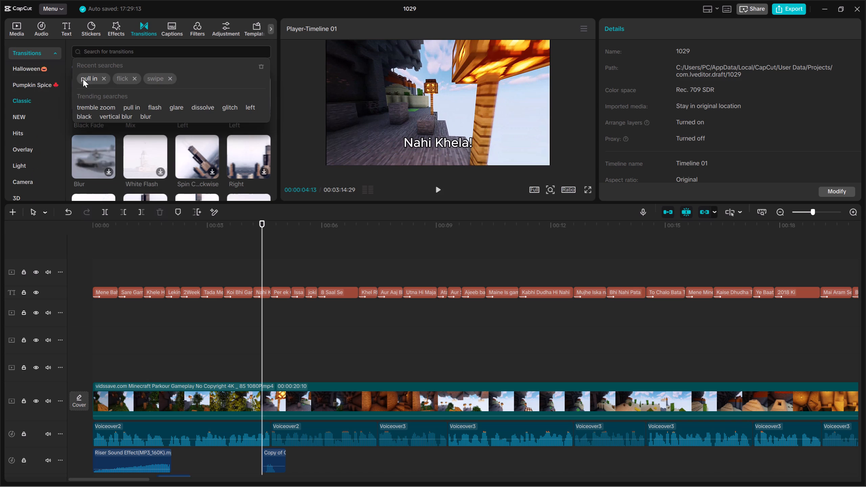
pyautogui.click(119, 83)
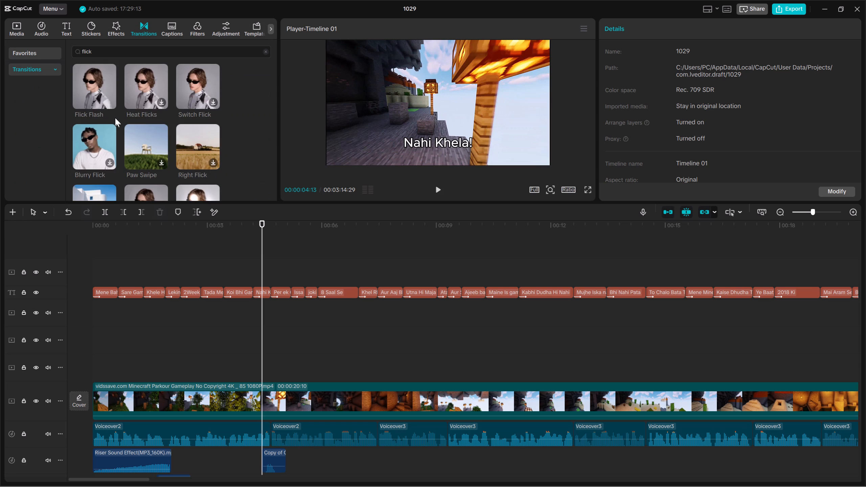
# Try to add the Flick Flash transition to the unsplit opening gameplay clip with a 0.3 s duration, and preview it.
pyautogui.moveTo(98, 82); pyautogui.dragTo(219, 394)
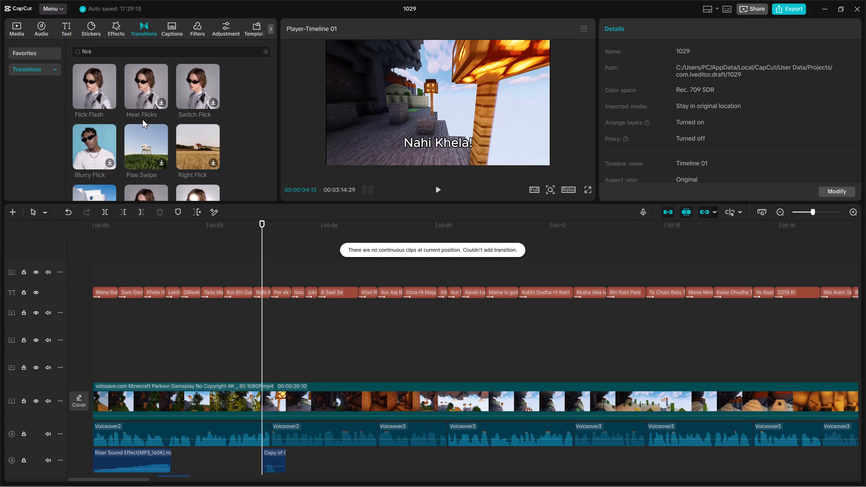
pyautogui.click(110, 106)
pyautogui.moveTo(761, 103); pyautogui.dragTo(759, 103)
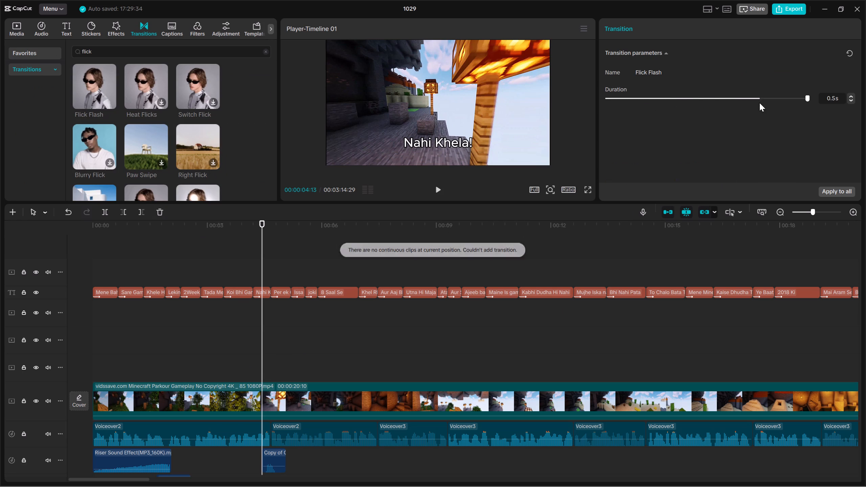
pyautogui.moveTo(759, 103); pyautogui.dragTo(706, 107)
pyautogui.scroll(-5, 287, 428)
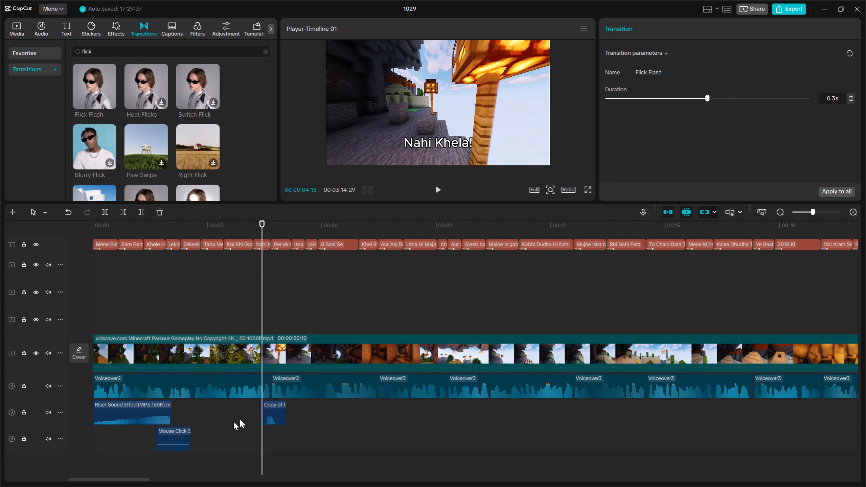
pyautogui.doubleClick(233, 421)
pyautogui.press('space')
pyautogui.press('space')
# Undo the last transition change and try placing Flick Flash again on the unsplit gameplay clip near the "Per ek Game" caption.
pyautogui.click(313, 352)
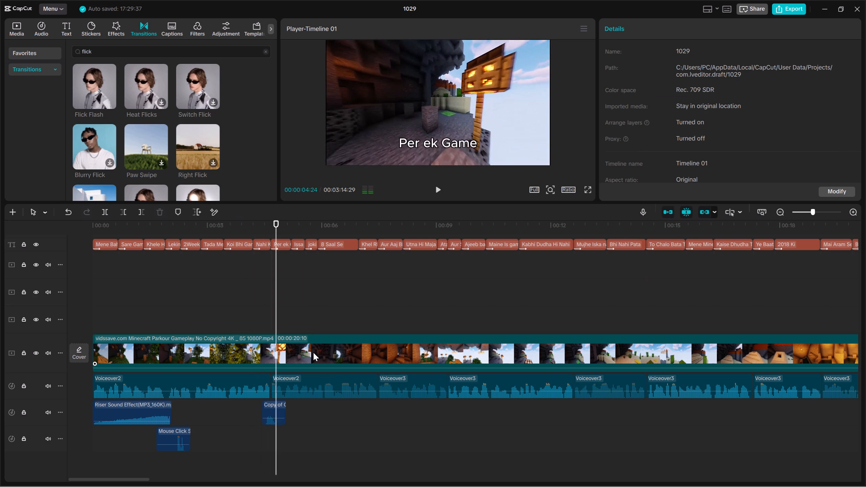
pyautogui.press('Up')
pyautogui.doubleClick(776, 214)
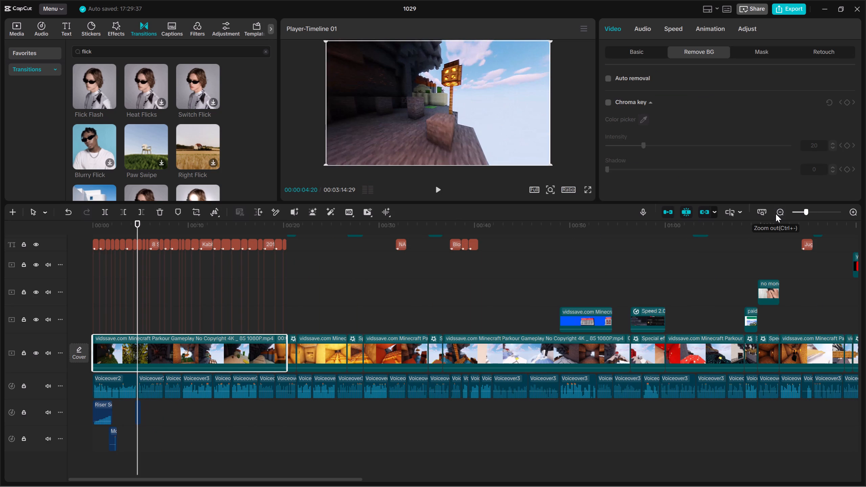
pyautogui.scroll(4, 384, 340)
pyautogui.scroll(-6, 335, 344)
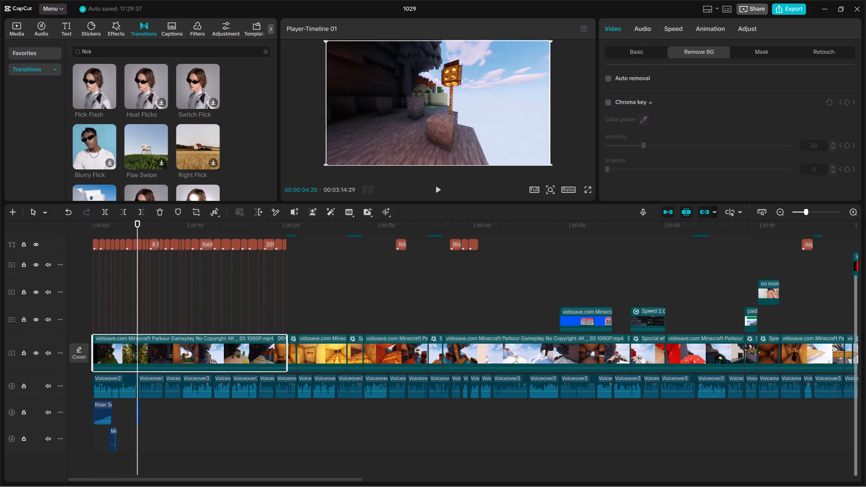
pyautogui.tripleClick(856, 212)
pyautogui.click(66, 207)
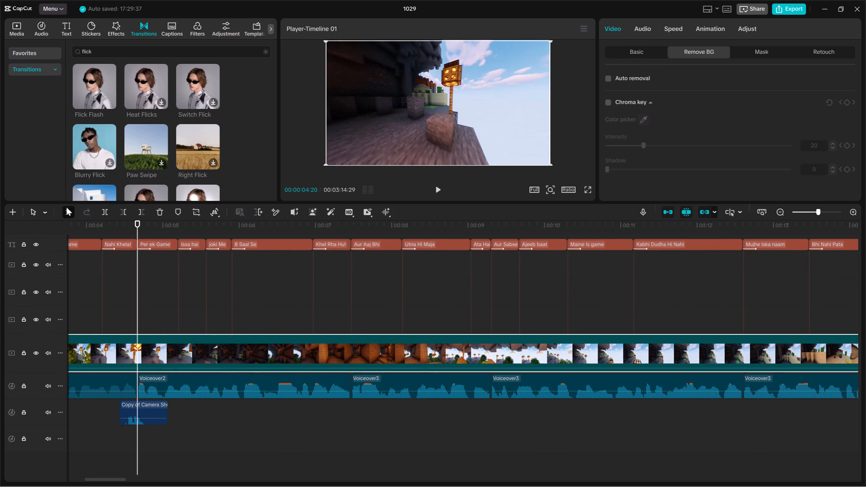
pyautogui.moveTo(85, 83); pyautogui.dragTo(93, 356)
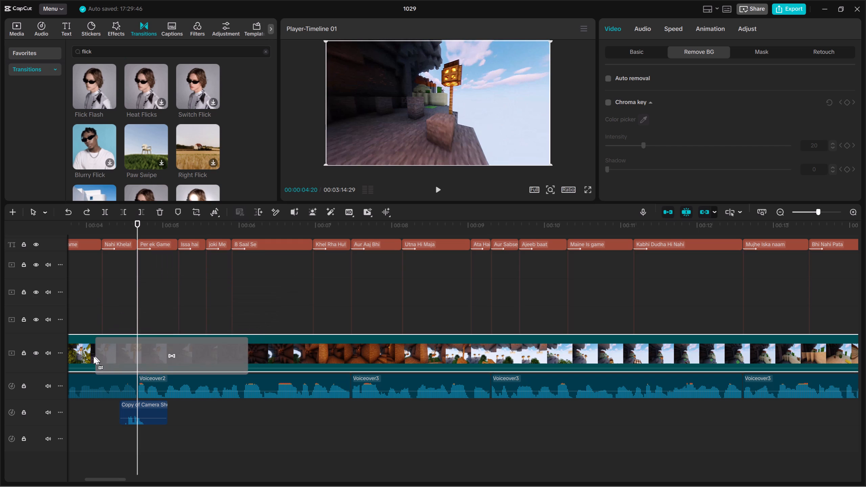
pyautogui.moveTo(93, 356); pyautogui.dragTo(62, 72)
# Split the opening gameplay clip at 00:00:04:20, where the "Per ek Game" caption starts.
pyautogui.click(143, 358)
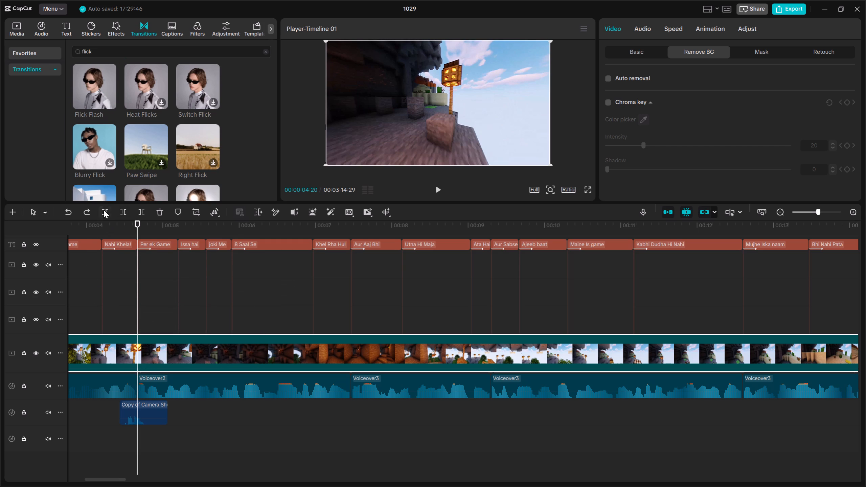
pyautogui.press('Up')
pyautogui.press('Down')
pyautogui.click(103, 211)
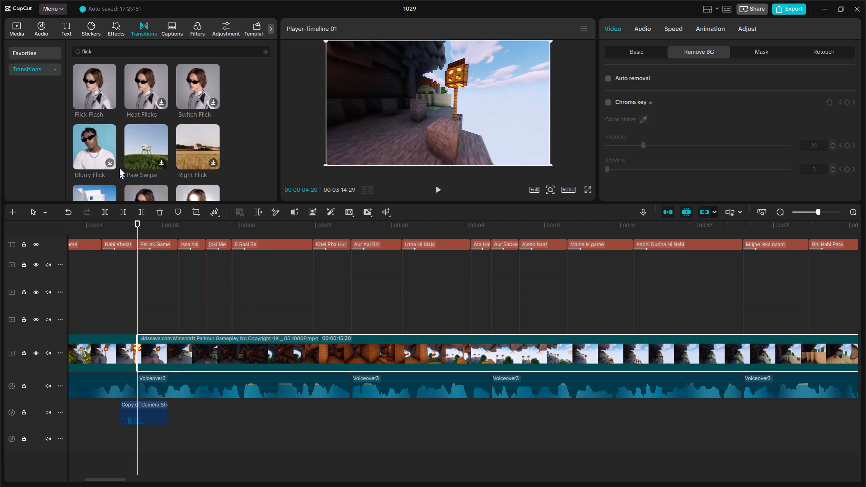
# Apply the Flick Flash transition at the new split, shorten it to about 0.6 s, and preview it.
pyautogui.moveTo(96, 87); pyautogui.dragTo(93, 353)
pyautogui.moveTo(757, 99); pyautogui.dragTo(708, 96)
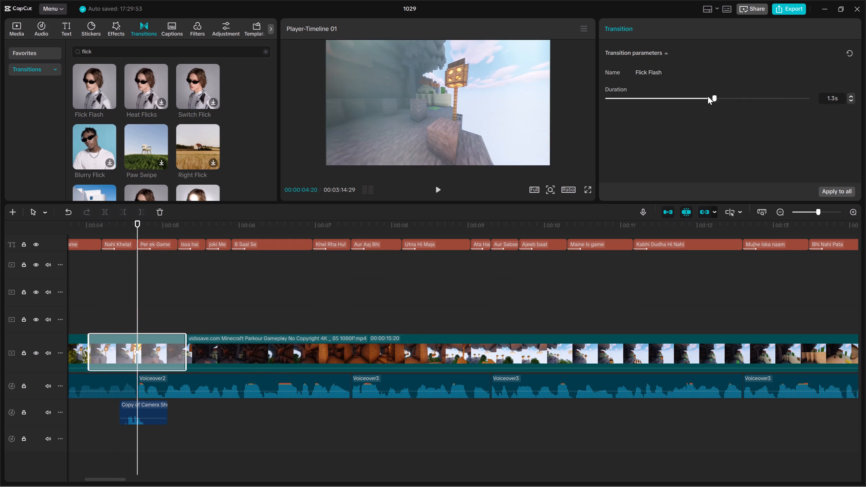
pyautogui.moveTo(708, 96); pyautogui.dragTo(653, 107)
pyautogui.click(115, 302)
pyautogui.press('space')
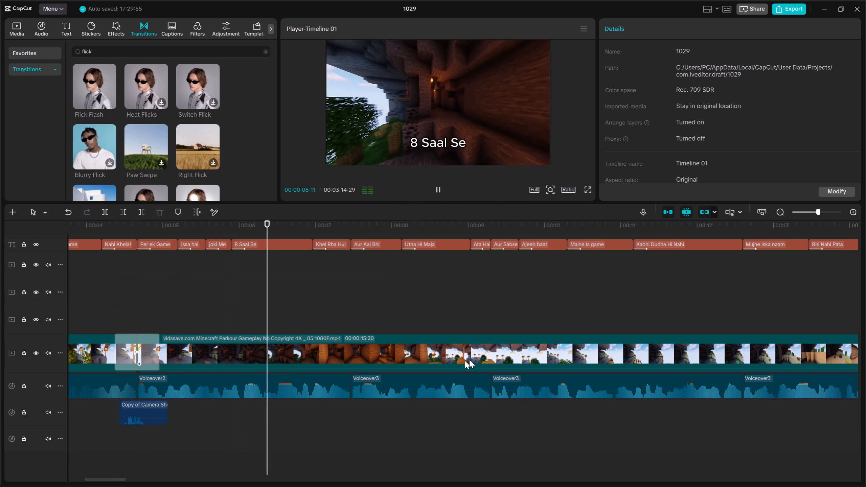
pyautogui.press('space')
# Search Downloads for "shock" and import the shocked sound effects(MP3_160K) file for the "8 Saal Se" caption at 00:00:05:27.
pyautogui.press('Up')
pyautogui.press('Up')
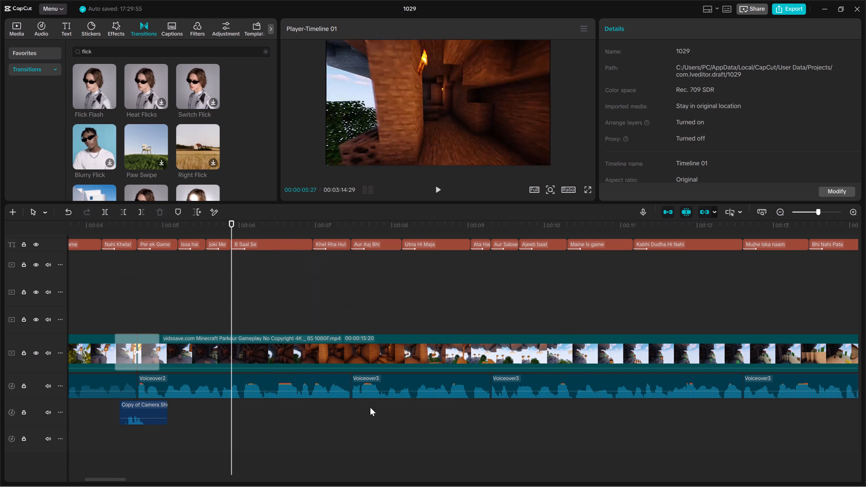
pyautogui.click(32, 32)
pyautogui.click(0, 21)
pyautogui.click(13, 29)
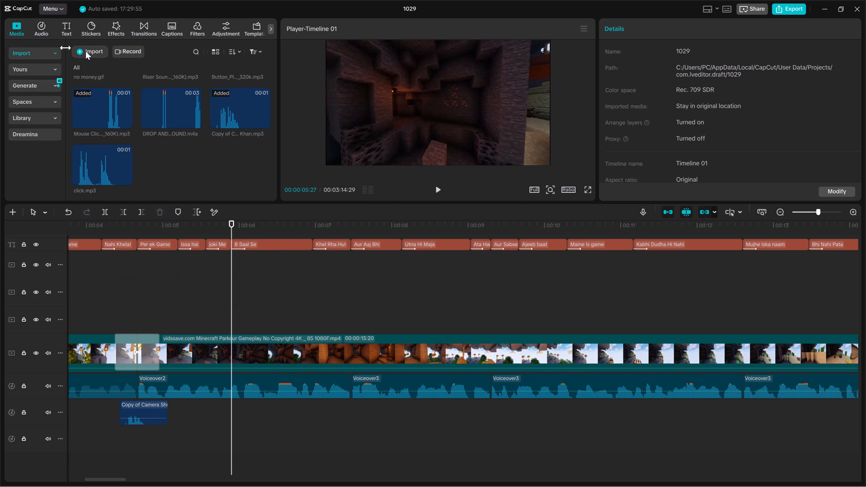
pyautogui.click(96, 53)
pyautogui.click(120, 70)
pyautogui.press('BackSpace')
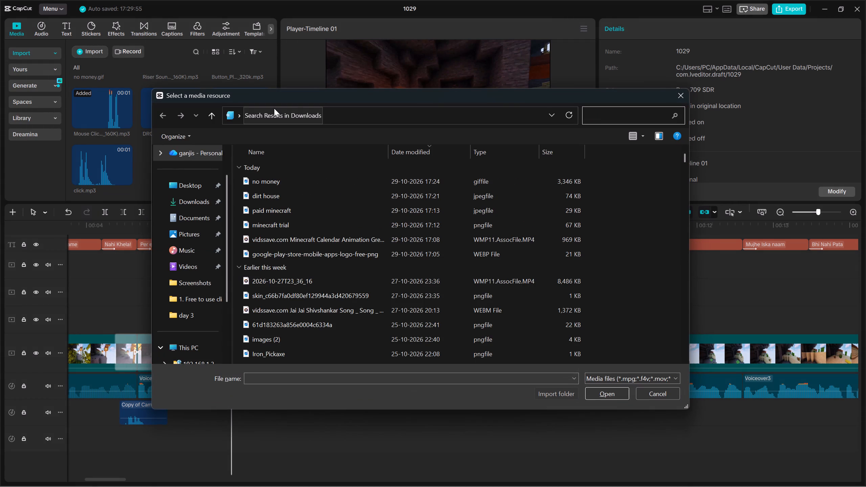
pyautogui.write('shock')
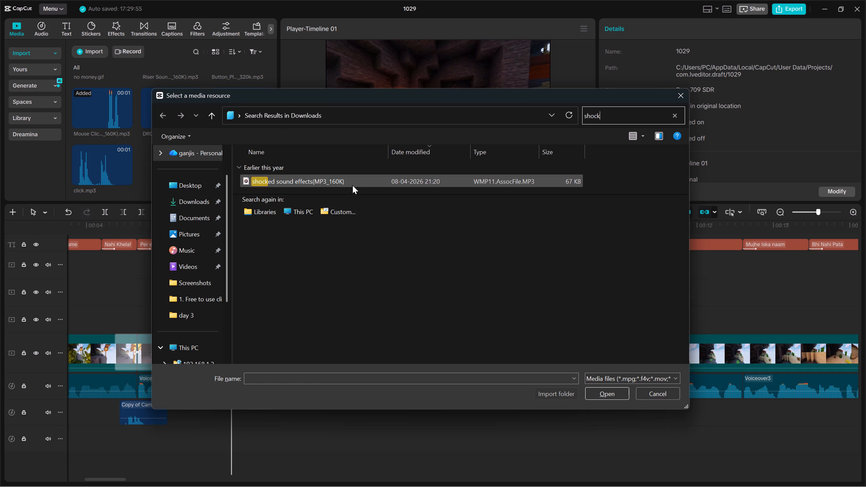
pyautogui.click(369, 182)
pyautogui.click(602, 398)
pyautogui.scroll(-5, 403, 350)
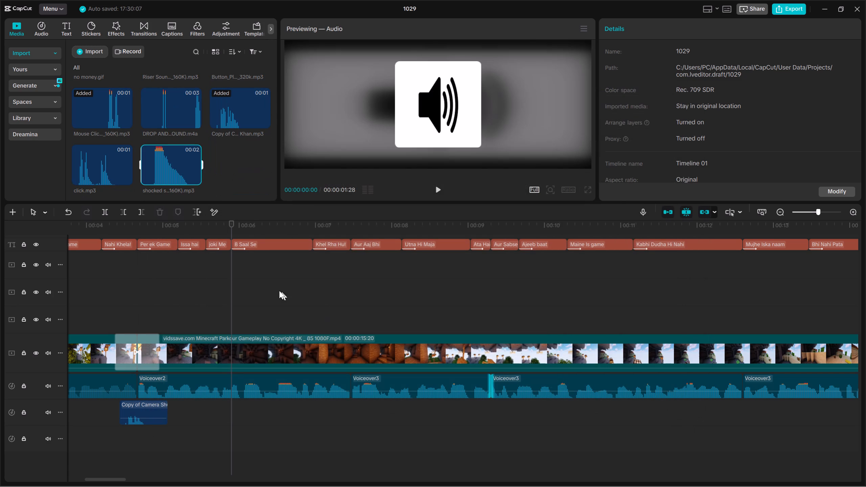
# Place the shocked sound on the lower audio track with its burst at the "8 Saal Se" caption, set its volume to -19.7 dB, and preview.
pyautogui.moveTo(153, 153); pyautogui.dragTo(215, 414)
pyautogui.moveTo(278, 411); pyautogui.dragTo(261, 444)
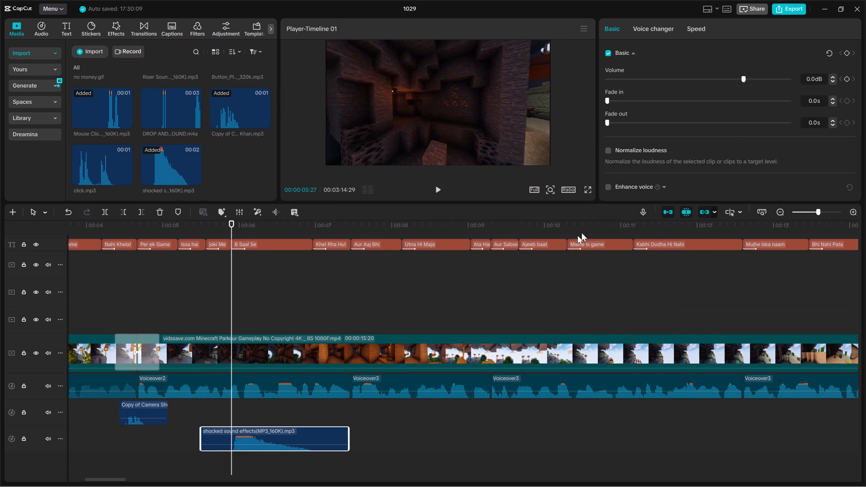
pyautogui.moveTo(729, 77); pyautogui.dragTo(697, 77)
pyautogui.press('space')
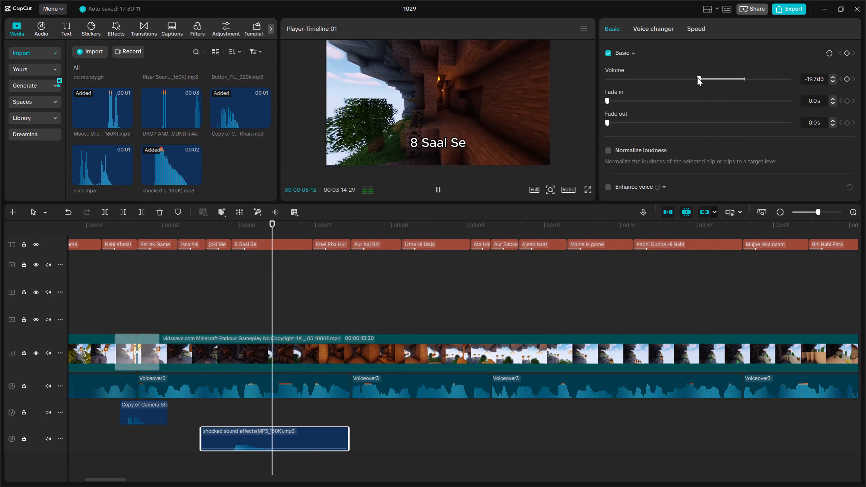
# Place the Button_Plate Click sound on the upper sound-effect track at the start of the "Aur Sabse" caption, 00:00:09:09, and preview it.
pyautogui.press('space')
pyautogui.press('space')
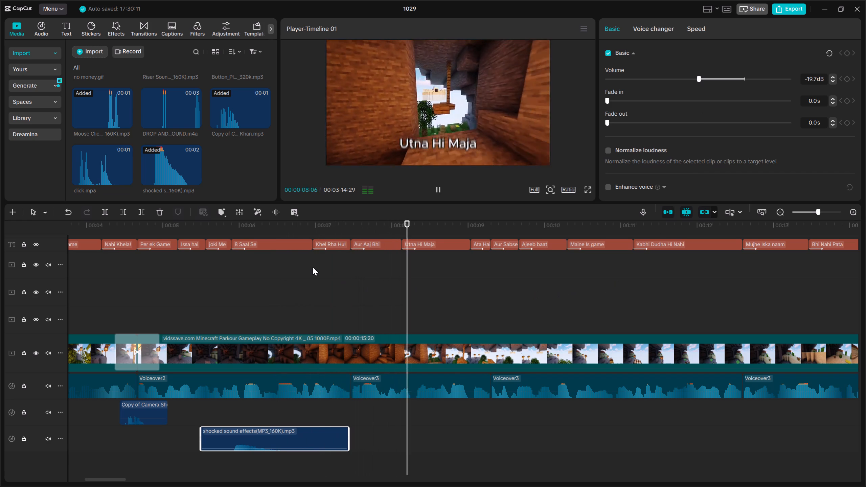
pyautogui.press('space')
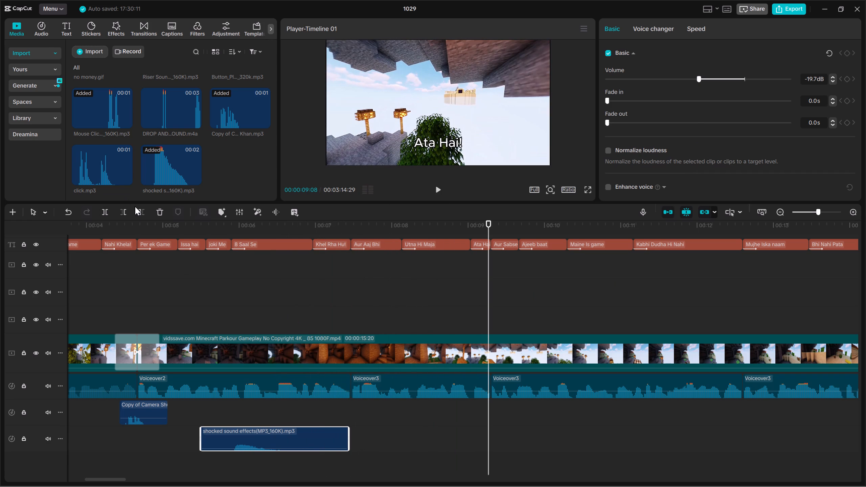
pyautogui.press('space')
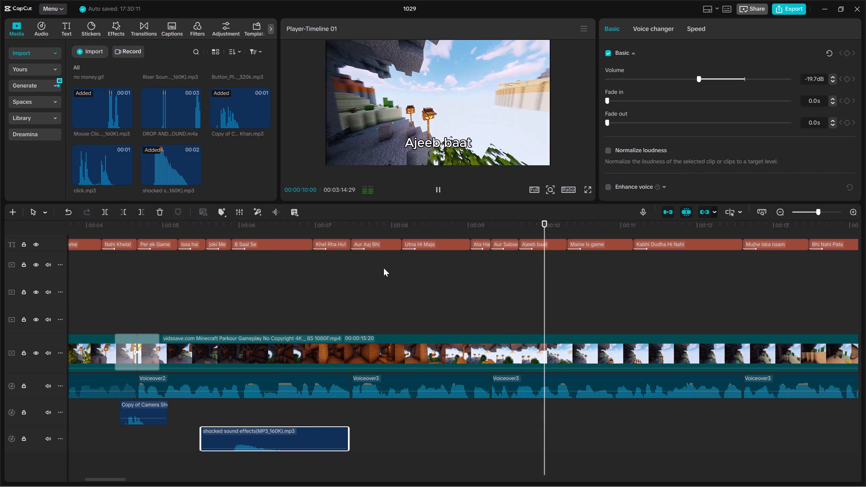
pyautogui.press('space')
pyautogui.press('Up')
pyautogui.press('Up')
pyautogui.press('Up')
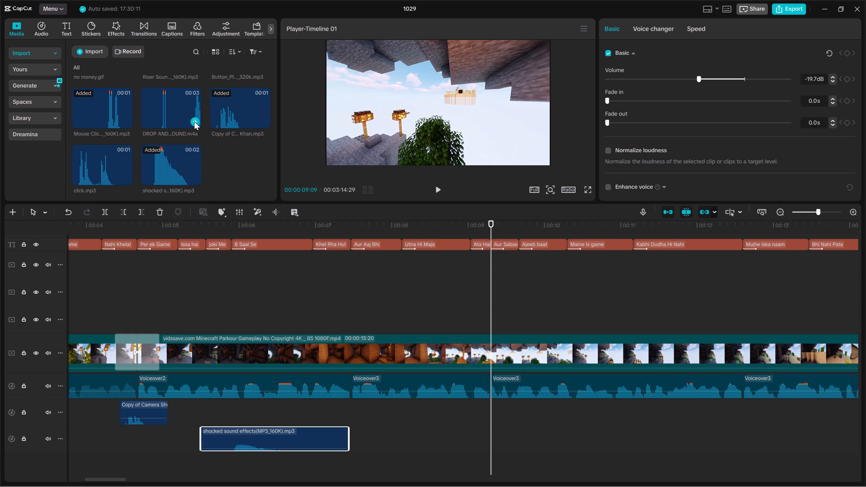
pyautogui.scroll(2, 233, 120)
pyautogui.click(224, 142)
pyautogui.moveTo(224, 142); pyautogui.dragTo(245, 158)
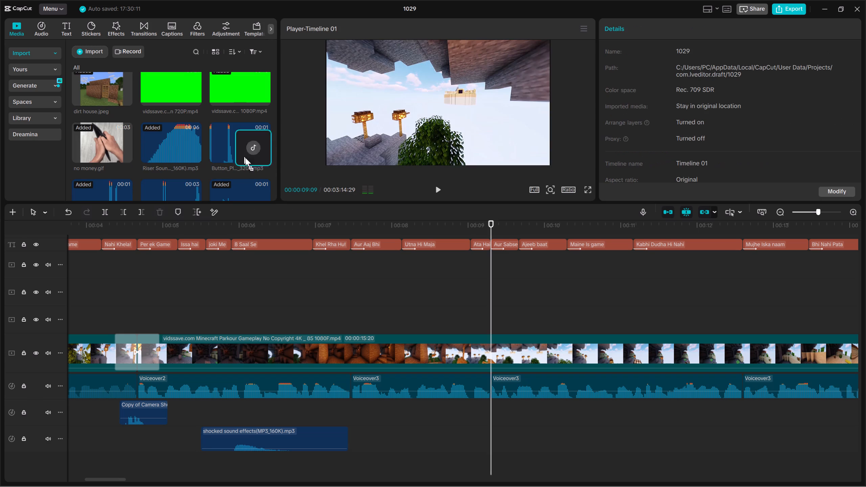
pyautogui.moveTo(245, 158); pyautogui.dragTo(482, 414)
pyautogui.press('space')
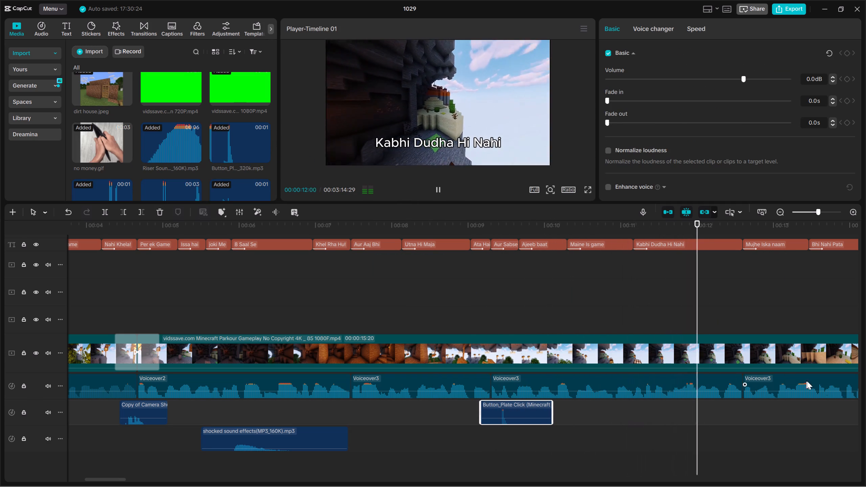
pyautogui.press('space')
# Import the shocked sound effects(MP3_160K) file again and place it with its burst at the "Bhi Nahi Pata" caption, about 00:00:13:18.
pyautogui.press('space')
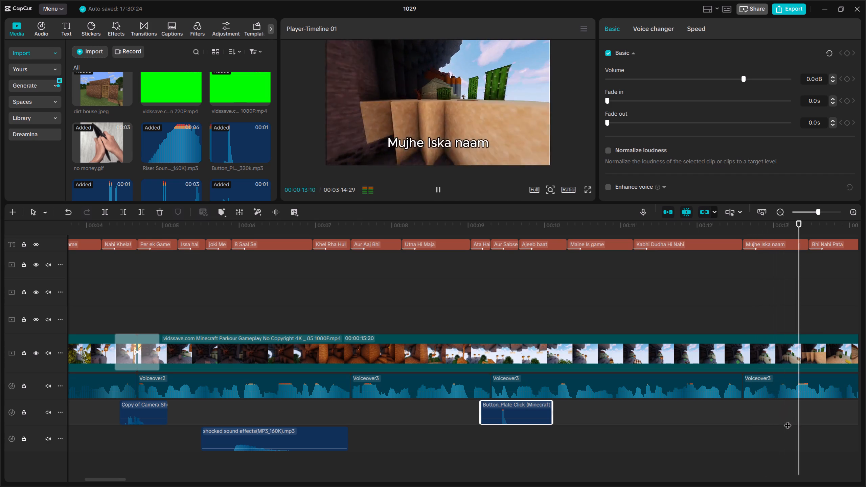
pyautogui.press('space')
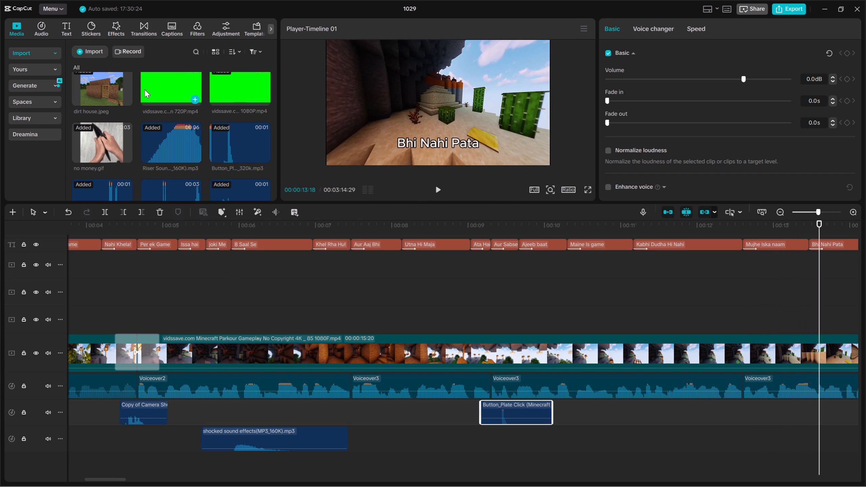
pyautogui.click(85, 47)
pyautogui.click(117, 63)
pyautogui.moveTo(127, 69); pyautogui.dragTo(130, 70)
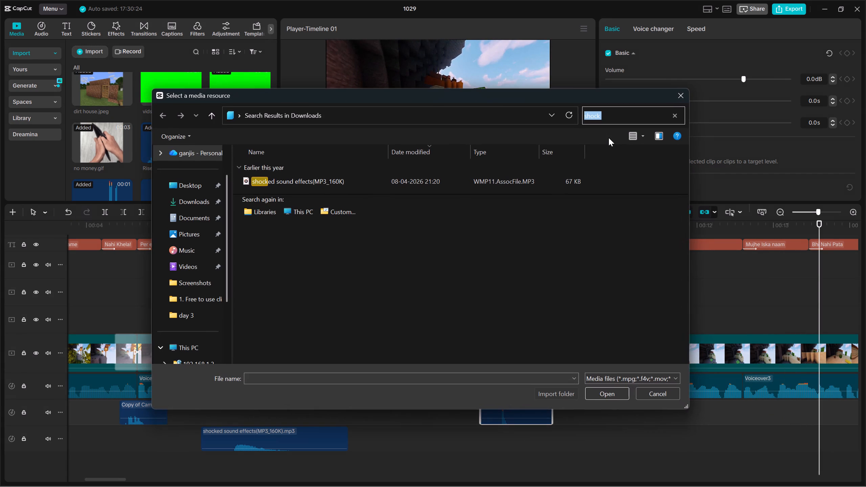
pyautogui.click(552, 184)
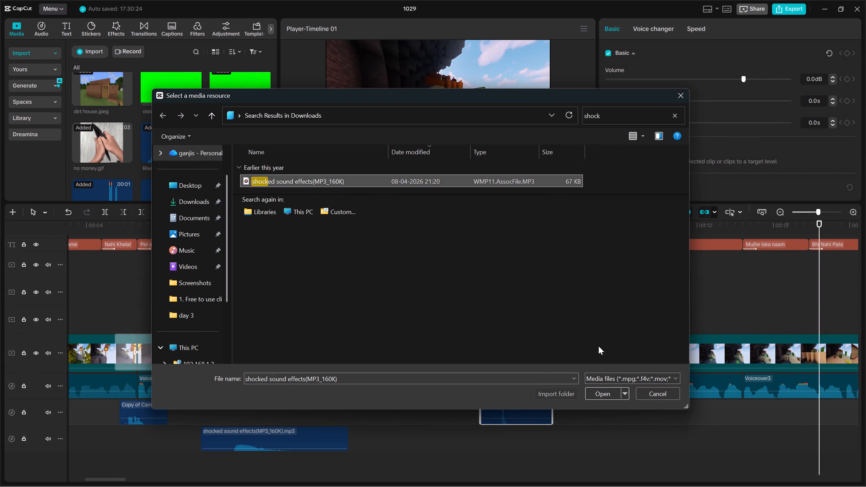
pyautogui.click(598, 388)
pyautogui.moveTo(174, 169); pyautogui.dragTo(782, 425)
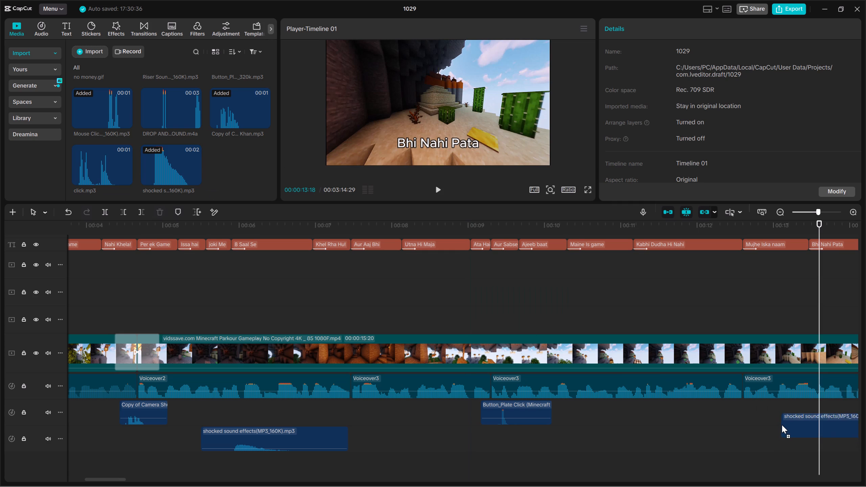
pyautogui.moveTo(782, 425); pyautogui.dragTo(783, 423)
# Set the volume of the shocked sound at "Bhi Nahi Pata" to -16.2 dB, previewing the level.
pyautogui.click(857, 409)
pyautogui.moveTo(738, 71); pyautogui.dragTo(727, 71)
pyautogui.moveTo(722, 77); pyautogui.dragTo(719, 77)
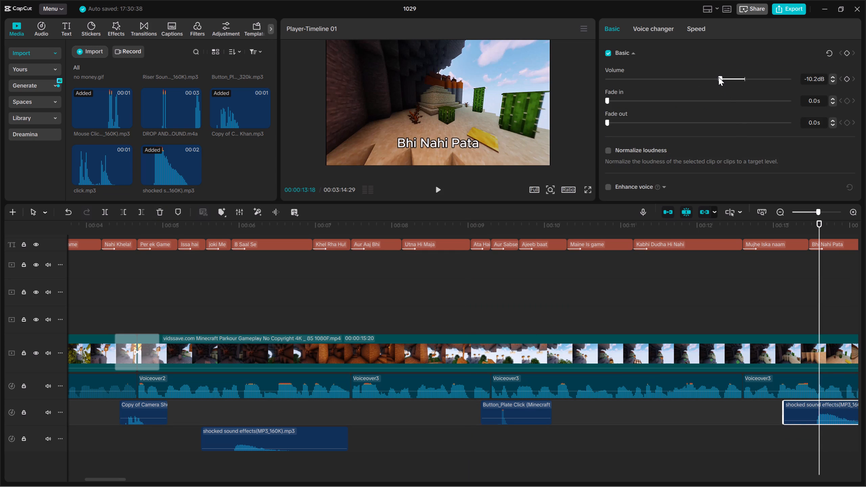
pyautogui.moveTo(719, 77); pyautogui.dragTo(708, 75)
pyautogui.press('Up')
pyautogui.press('space')
pyautogui.moveTo(708, 75); pyautogui.dragTo(706, 75)
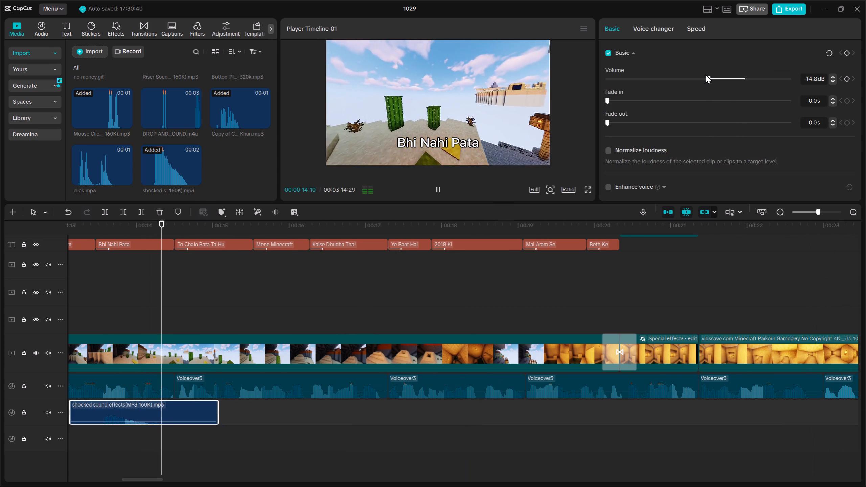
pyautogui.moveTo(706, 75); pyautogui.dragTo(705, 75)
pyautogui.press('space')
pyautogui.press('Up')
pyautogui.press('space')
pyautogui.press('space')
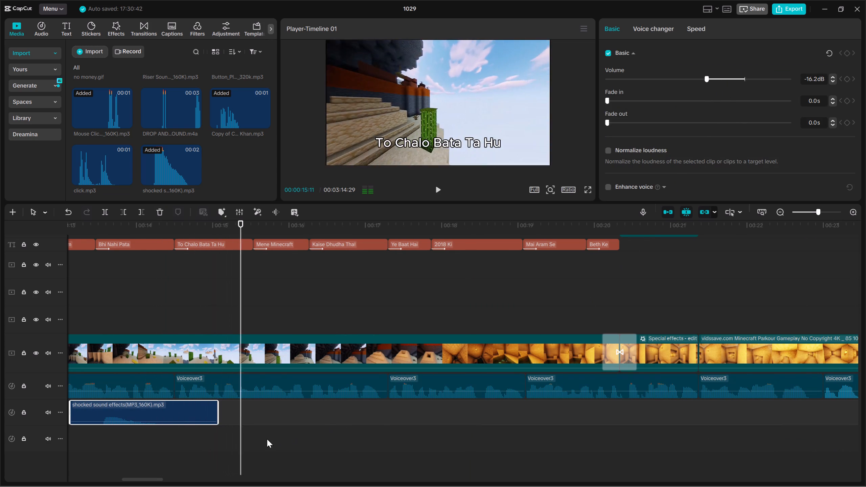
# Trim the end of this shocked sound to 00:00:14:15, where the "To Chalo Bata Ta Hu" caption starts.
pyautogui.press('Up')
pyautogui.press('Up')
pyautogui.click(140, 215)
# Search Downloads for "swipe" and import the Swipe Swoosh Transition Sound Effect file.
pyautogui.click(96, 53)
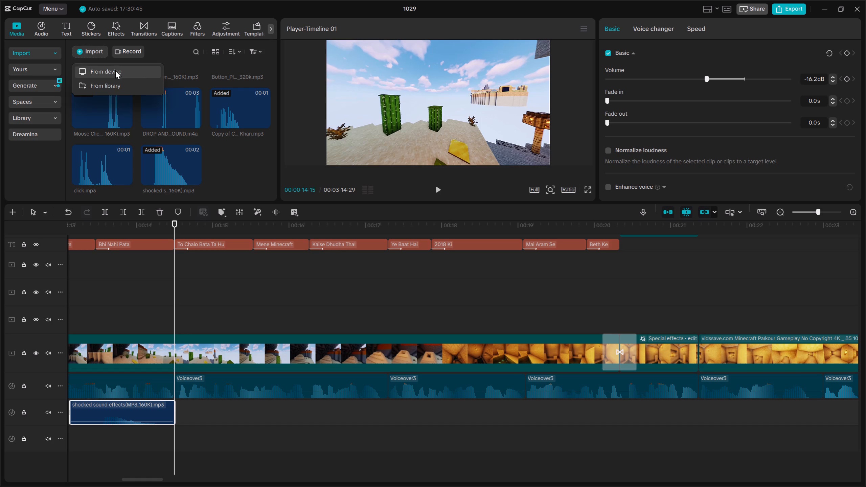
pyautogui.click(115, 71)
pyautogui.press('BackSpace')
pyautogui.write('swipe')
pyautogui.click(382, 181)
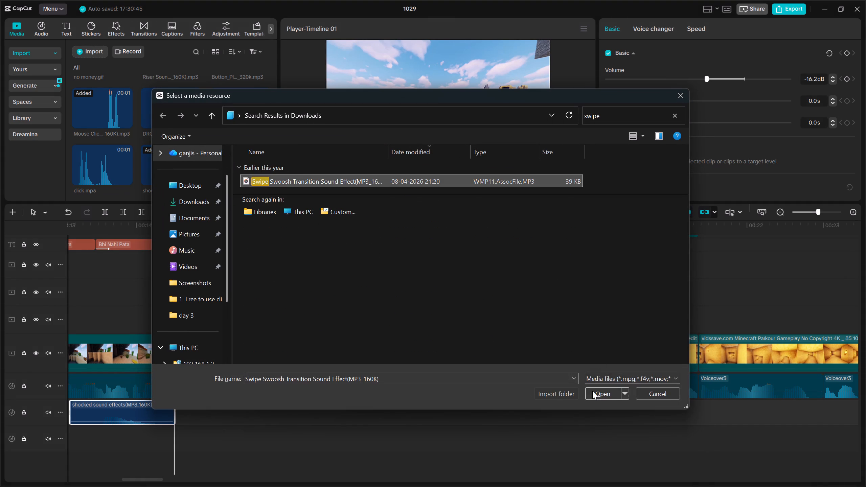
pyautogui.click(593, 397)
# Place the swipe swoosh on the lower audio track across the start of "To Chalo Bata Ta Hu", set its volume to -3.3 dB, and preview.
pyautogui.moveTo(229, 174); pyautogui.dragTo(158, 441)
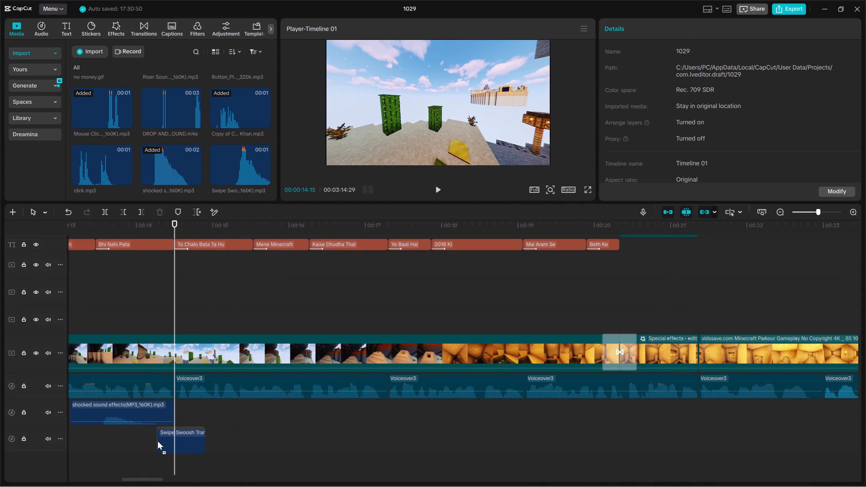
pyautogui.moveTo(158, 441); pyautogui.dragTo(157, 441)
pyautogui.press('space')
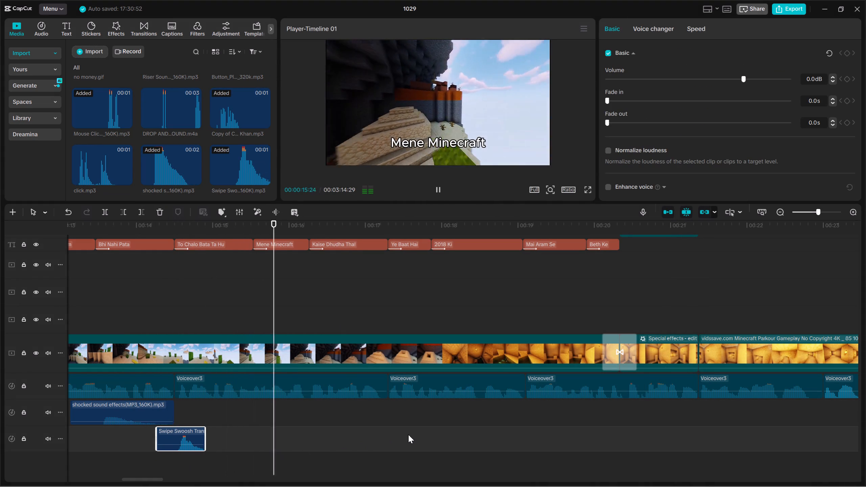
pyautogui.press('space')
pyautogui.click(737, 79)
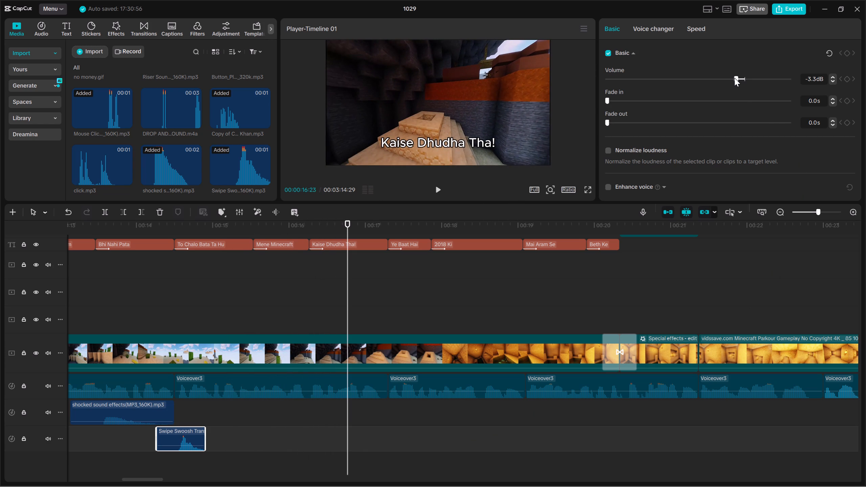
pyautogui.press('space')
pyautogui.press('space')
# Search Downloads for "hit" and import the Successful Arrow_Bow hit (Minecraft Sound) file for the "Ye Baat Hai" caption at 00:00:17:09.
pyautogui.press('Up')
pyautogui.click(397, 414)
pyautogui.press('Up')
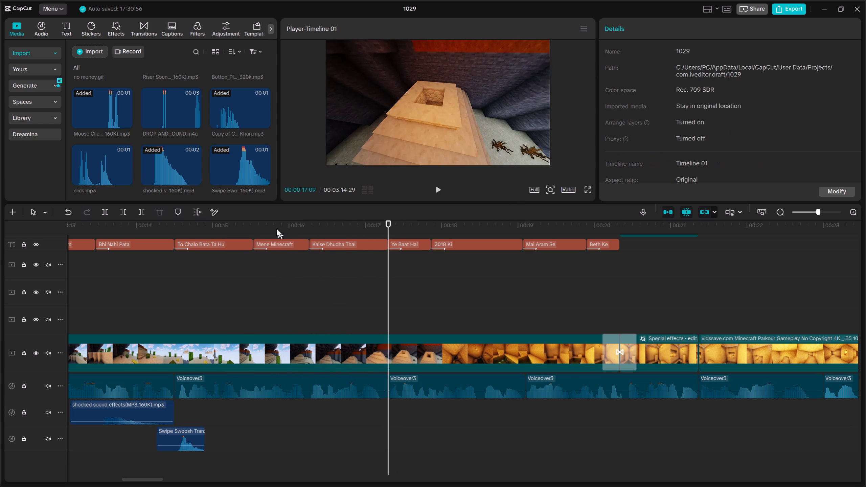
pyautogui.click(94, 45)
pyautogui.click(100, 53)
pyautogui.click(128, 77)
pyautogui.press('BackSpace')
pyautogui.write('hit')
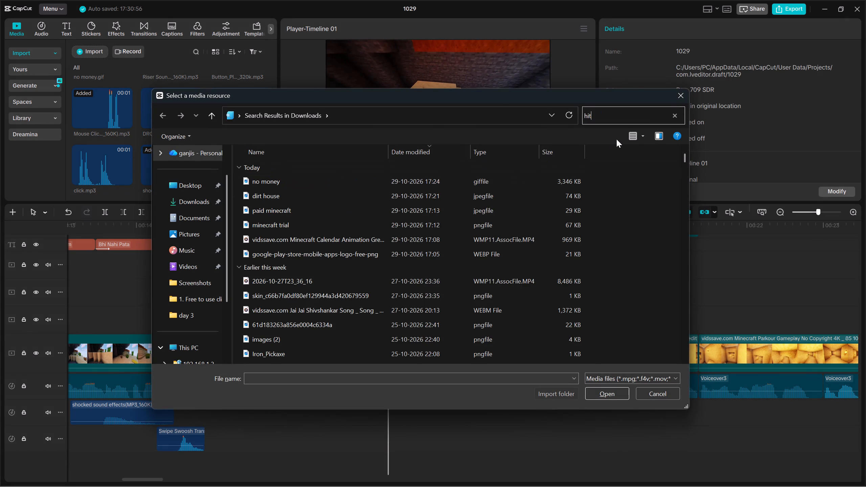
pyautogui.click(310, 228)
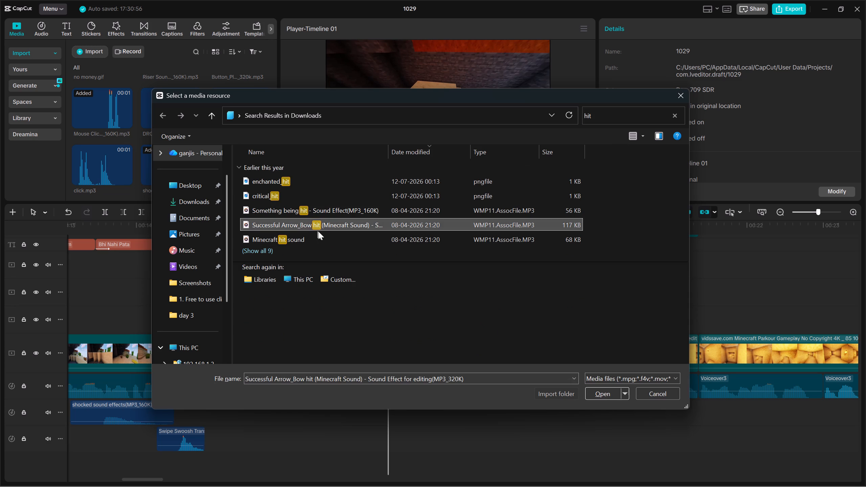
pyautogui.click(606, 392)
# Place the arrow hit sound with its burst at the "Ye Baat Hai" caption, set its volume to -5.6 dB, and preview.
pyautogui.moveTo(106, 166); pyautogui.dragTo(362, 411)
pyautogui.moveTo(419, 409); pyautogui.dragTo(423, 410)
pyautogui.press('space')
pyautogui.press('space')
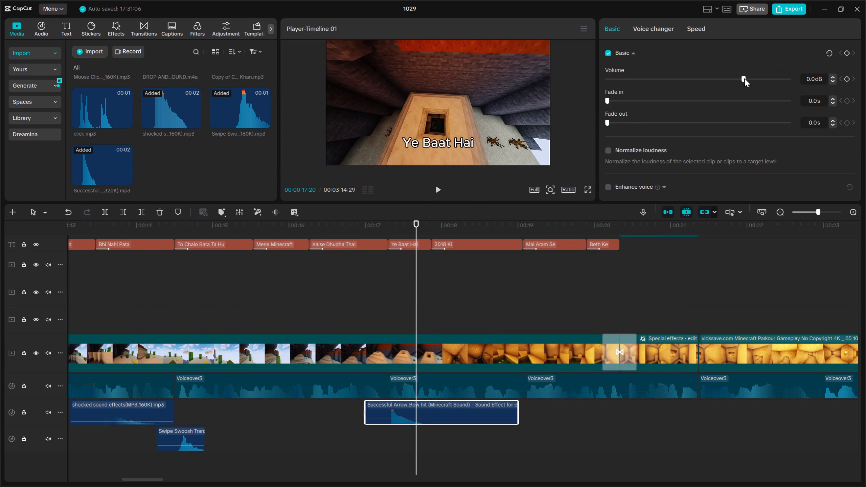
pyautogui.moveTo(743, 77); pyautogui.dragTo(729, 77)
pyautogui.press('Up')
pyautogui.scroll(3, 510, 330)
pyautogui.press('space')
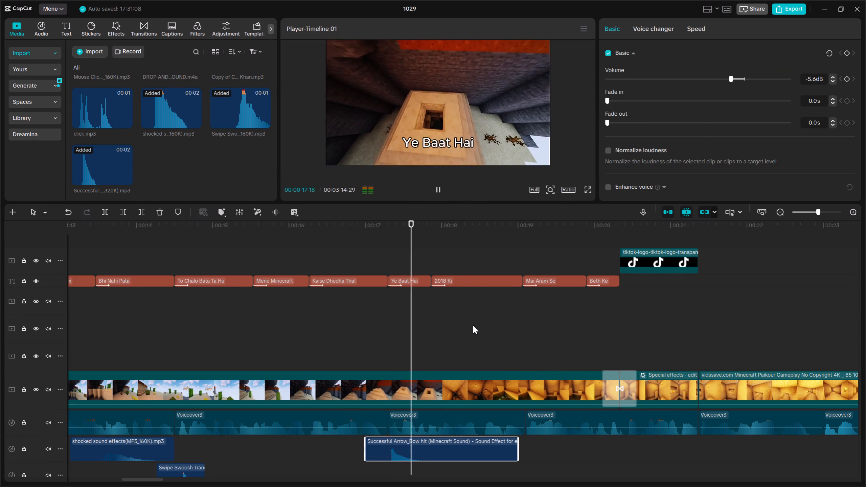
pyautogui.press('Up')
pyautogui.press('space')
pyautogui.press('space')
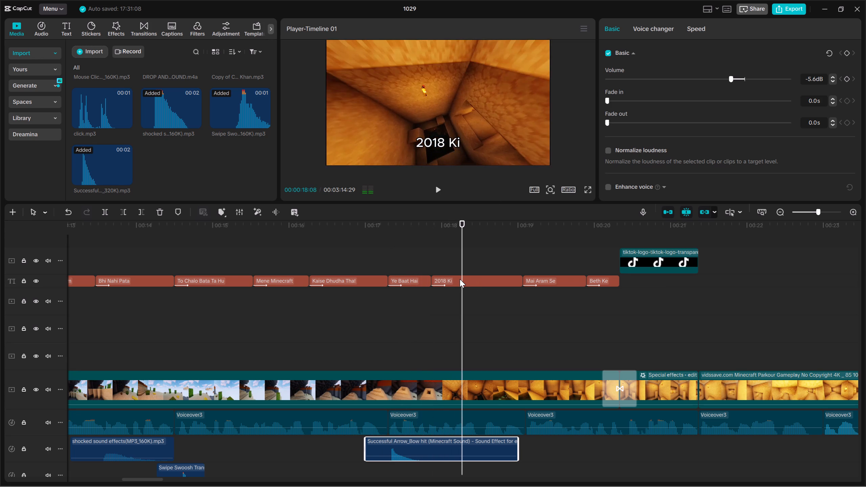
# Copy the "2018 Ki" caption and paste the duplicate on a text track above it at 00:00:17:26.
pyautogui.click(460, 279)
pyautogui.press('Up')
pyautogui.rightClick(460, 279)
pyautogui.click(489, 287)
pyautogui.click(445, 259)
pyautogui.press('Up')
pyautogui.rightClick(454, 267)
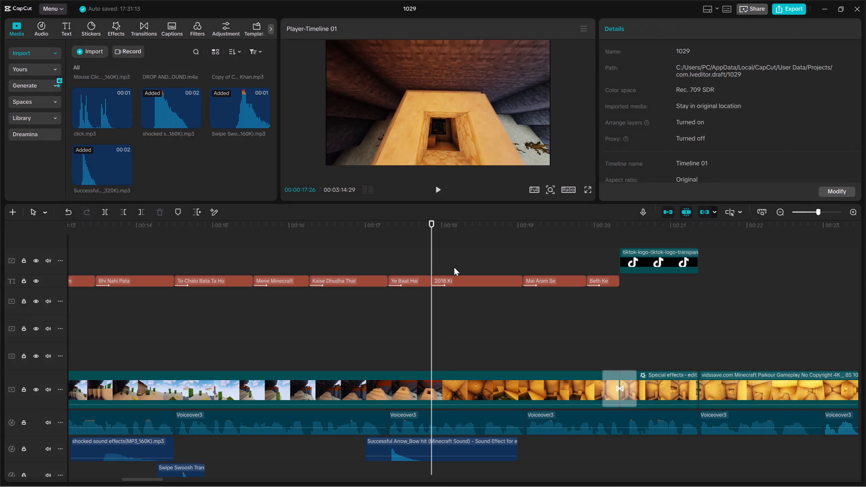
pyautogui.click(476, 309)
# Change the duplicate caption's text to "2018" with trailing spaces so it lines up over the original "2018 Ki".
pyautogui.click(667, 81)
pyautogui.press('BackSpace')
pyautogui.press('BackSpace')
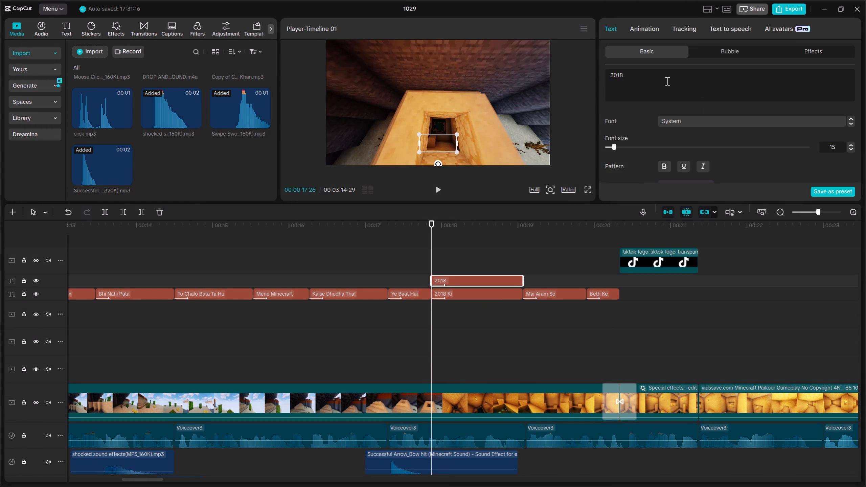
pyautogui.press('space')
pyautogui.press('space')
pyautogui.click(481, 265)
pyautogui.click(489, 275)
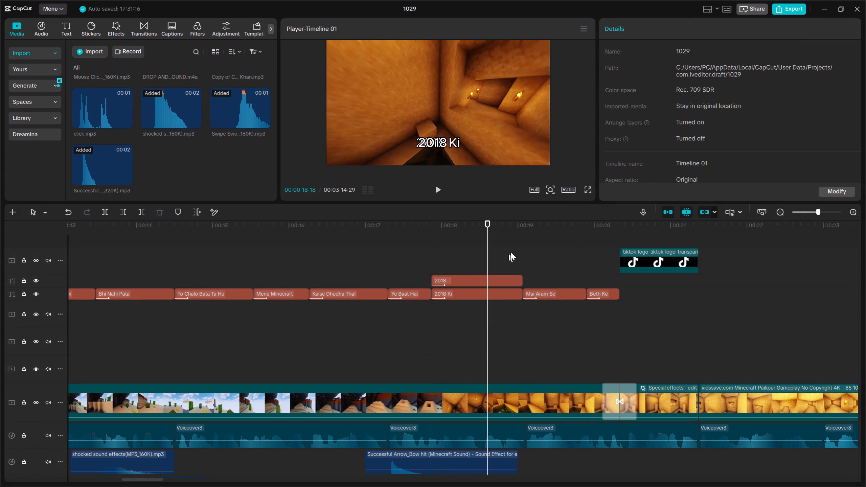
pyautogui.click(493, 277)
pyautogui.click(657, 85)
pyautogui.press('space')
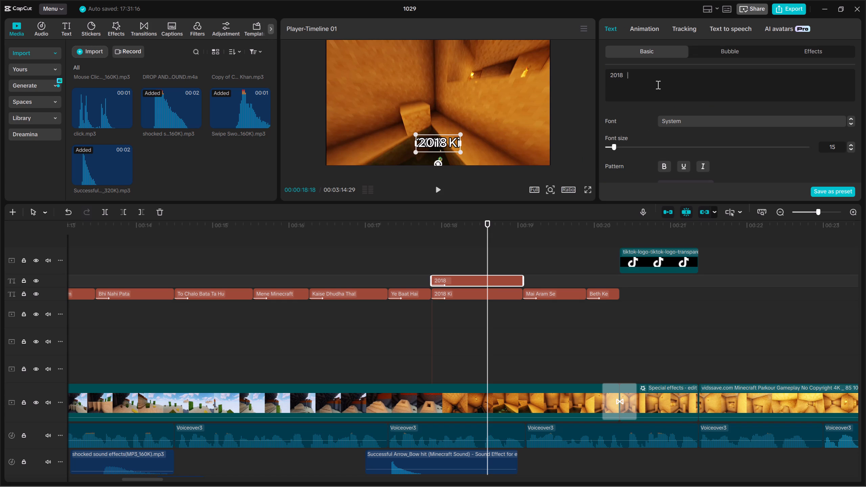
# Change the text color of the duplicate "2018" caption to green and preview it.
pyautogui.scroll(-2, 674, 101)
pyautogui.scroll(-3, 678, 177)
pyautogui.scroll(1, 672, 124)
pyautogui.click(672, 124)
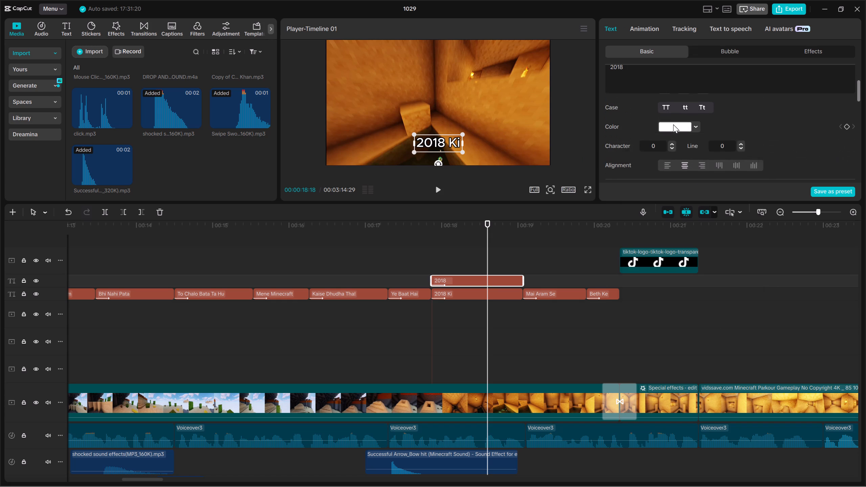
pyautogui.moveTo(703, 157); pyautogui.dragTo(784, 88)
pyautogui.moveTo(655, 211); pyautogui.dragTo(698, 211)
pyautogui.click(400, 235)
pyautogui.press('space')
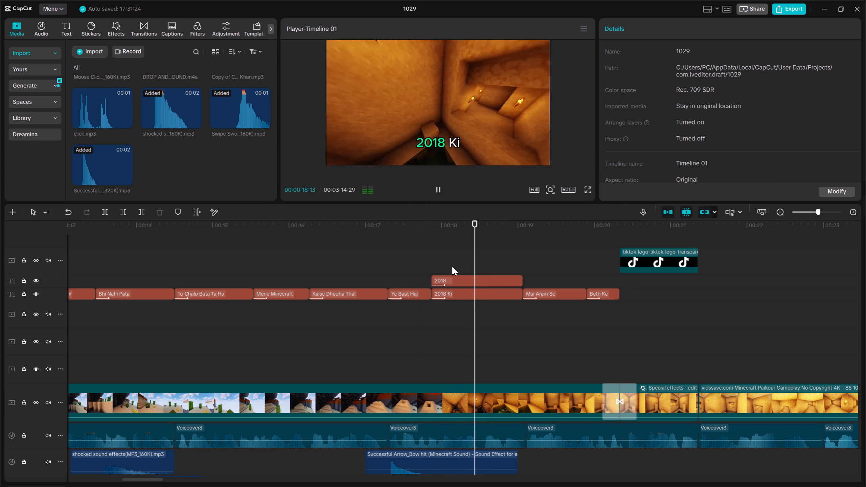
pyautogui.press('space')
# Search the downloads for "twitch" and import the Breast Twitch Sound Effect 48KBPS file for the TikTok logo at 00:00:20:10.
pyautogui.press('space')
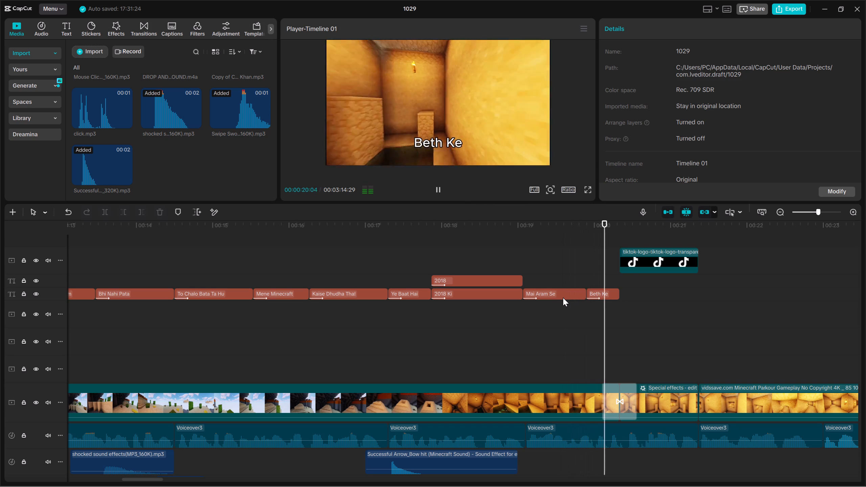
pyautogui.press('space')
pyautogui.press('Up')
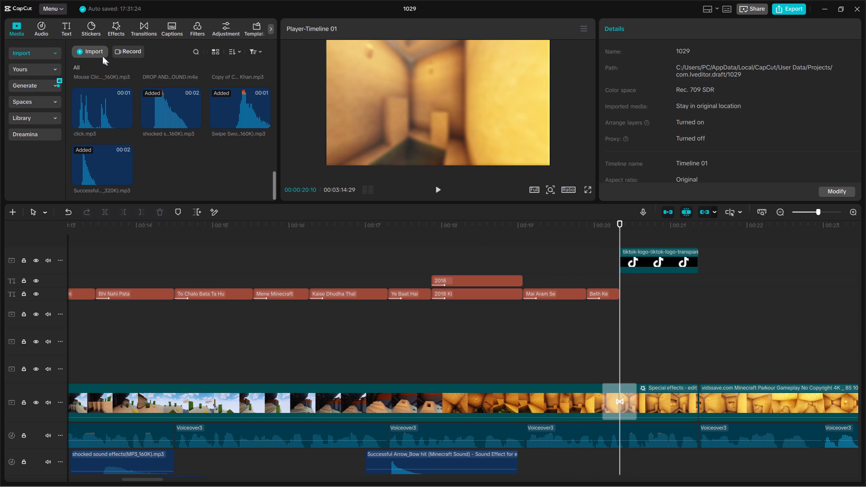
pyautogui.click(102, 56)
pyautogui.click(108, 69)
pyautogui.press('BackSpace')
pyautogui.press('t')
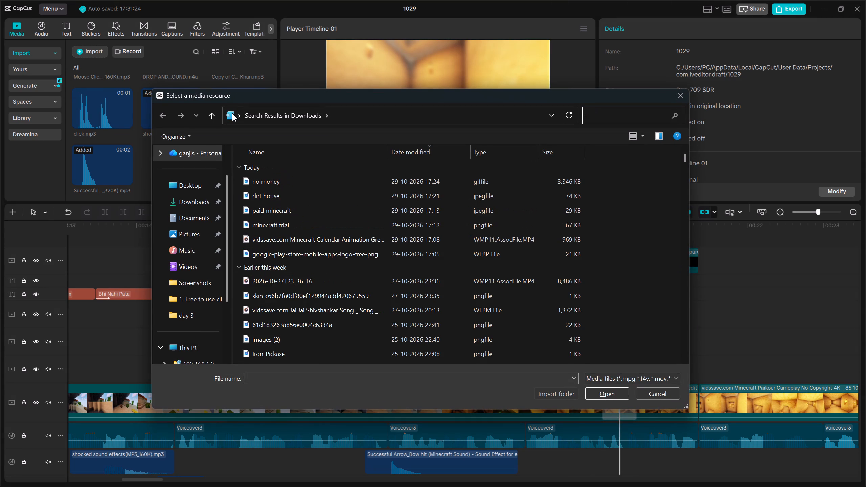
pyautogui.write('witch')
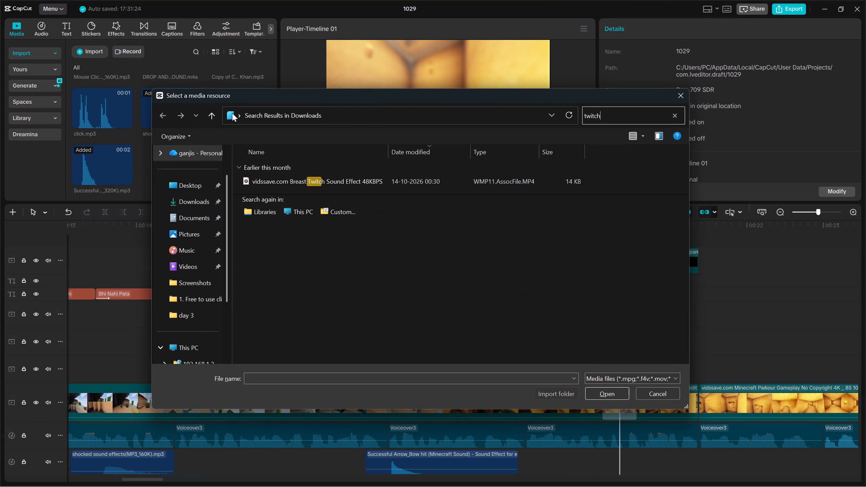
pyautogui.click(284, 190)
pyautogui.click(288, 187)
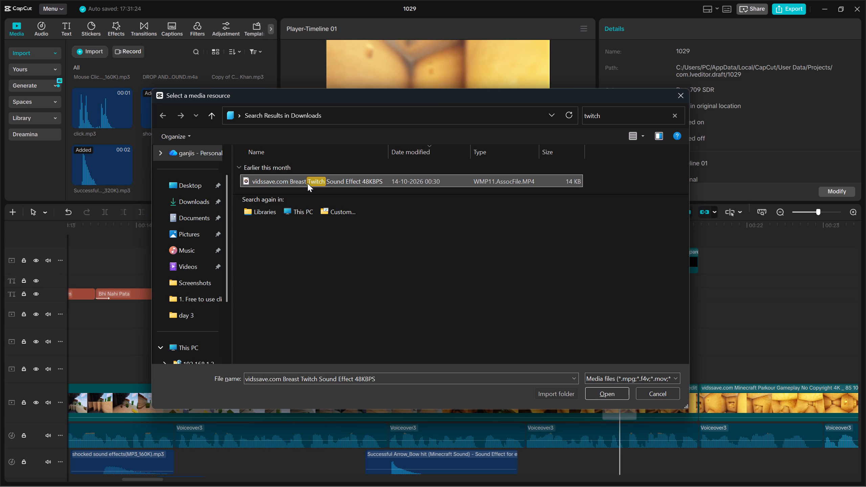
pyautogui.click(307, 183)
pyautogui.click(601, 392)
# Place the twitch sound with its burst at the TikTok logo's entrance, set its volume to -1.9 dB, and preview.
pyautogui.scroll(-8, 601, 392)
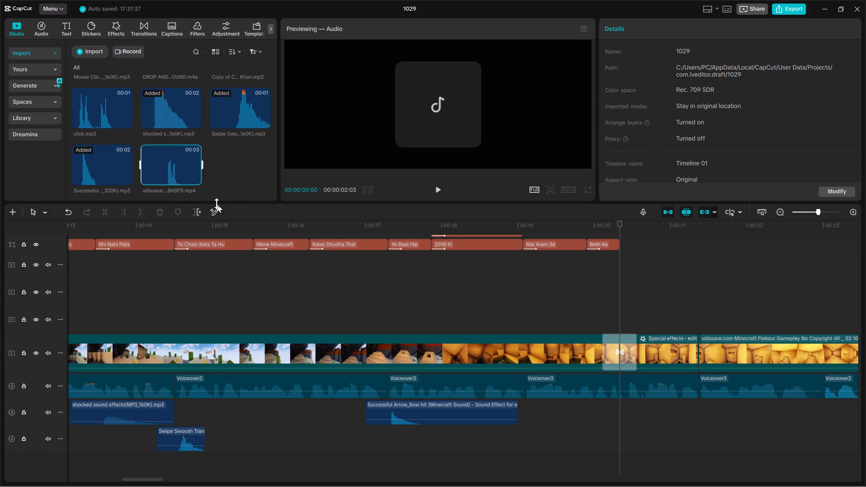
pyautogui.moveTo(167, 157); pyautogui.dragTo(559, 409)
pyautogui.moveTo(653, 398); pyautogui.dragTo(650, 404)
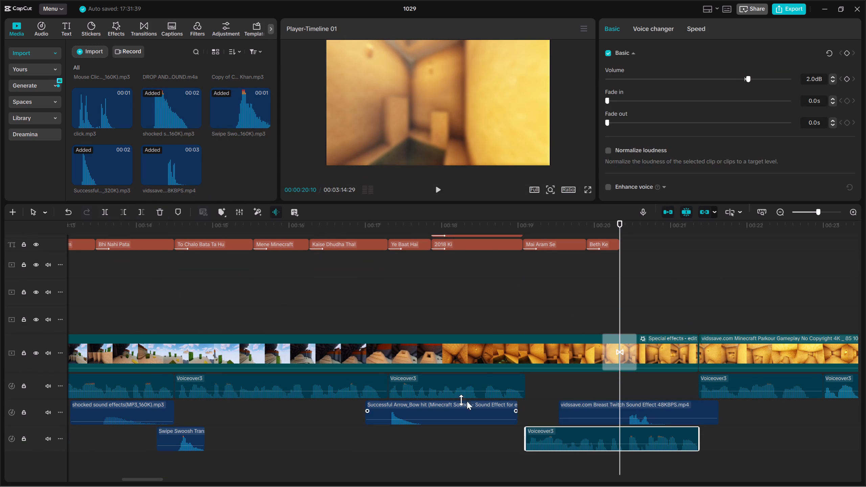
pyautogui.click(72, 212)
pyautogui.moveTo(665, 408); pyautogui.dragTo(668, 418)
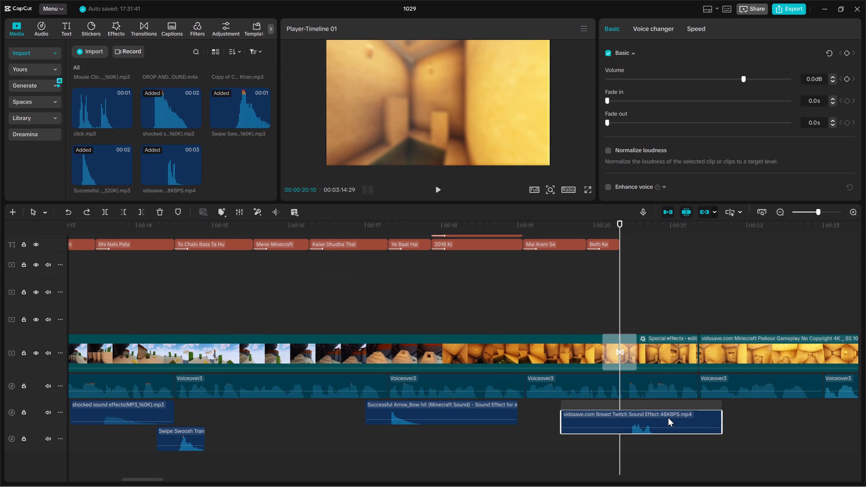
pyautogui.moveTo(668, 418); pyautogui.dragTo(668, 418)
pyautogui.moveTo(668, 418); pyautogui.dragTo(660, 419)
pyautogui.click(661, 419)
pyautogui.moveTo(674, 403); pyautogui.dragTo(668, 404)
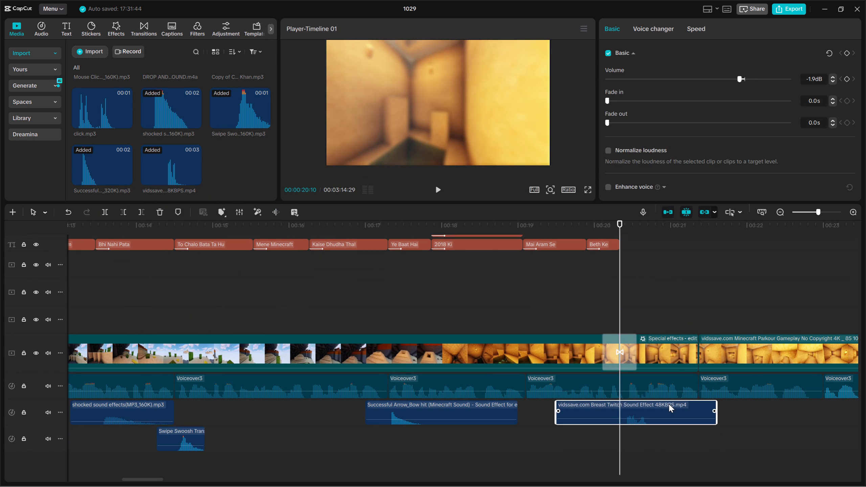
pyautogui.press('space')
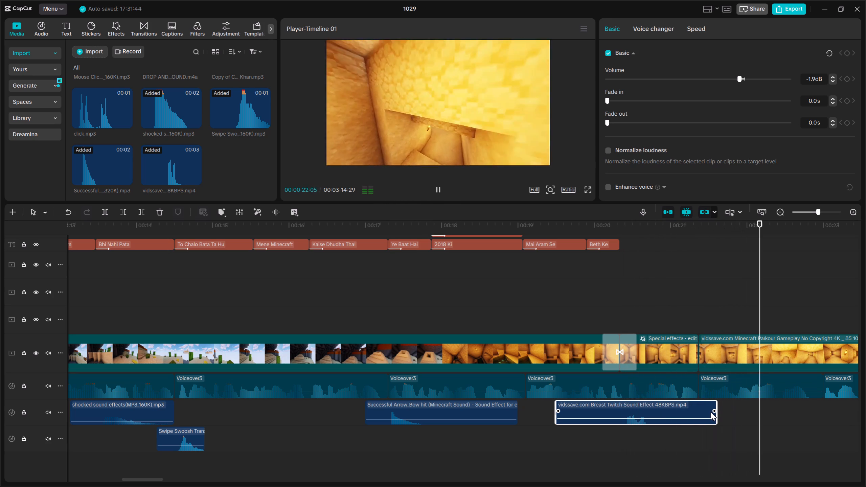
pyautogui.scroll(5, 822, 425)
pyautogui.press('space')
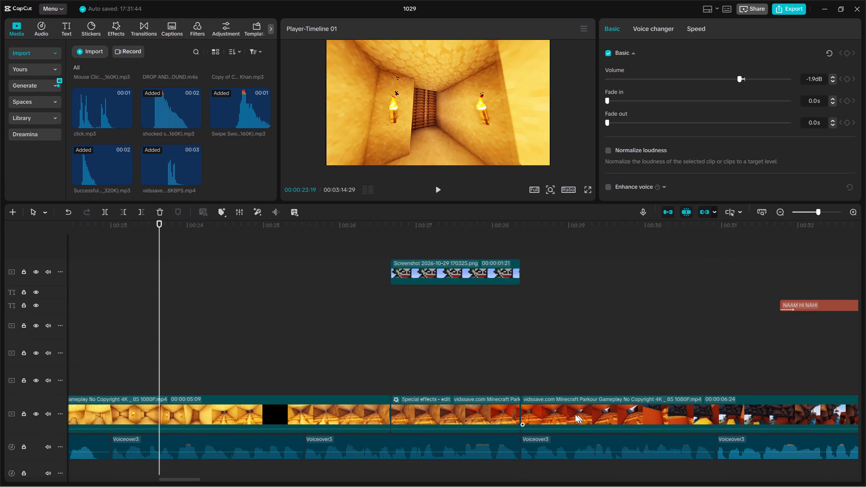
# Place the click.mp3 sound at 00:00:26:20, where the Joker screenshot overlay starts, and preview it.
pyautogui.press('space')
pyautogui.scroll(-3, 462, 378)
pyautogui.press('space')
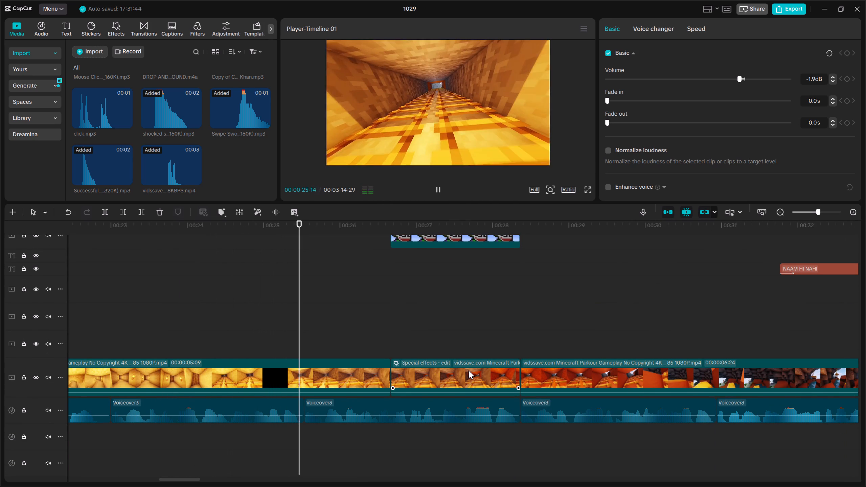
pyautogui.press('space')
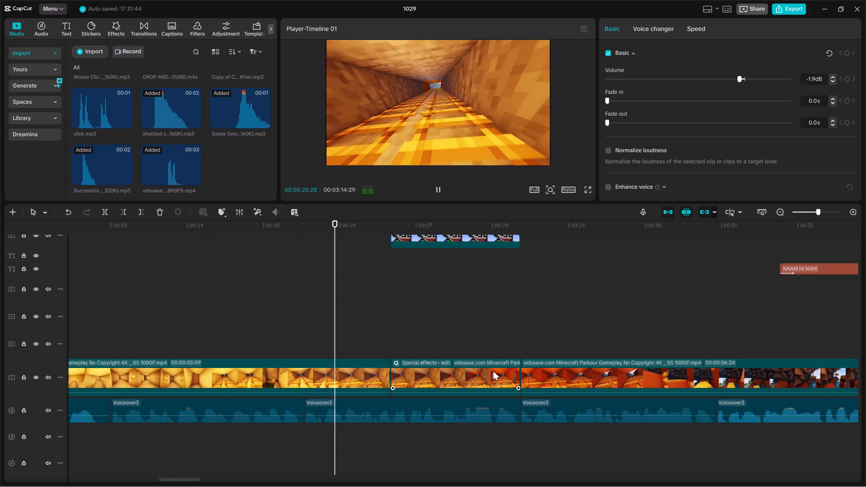
pyautogui.press('space')
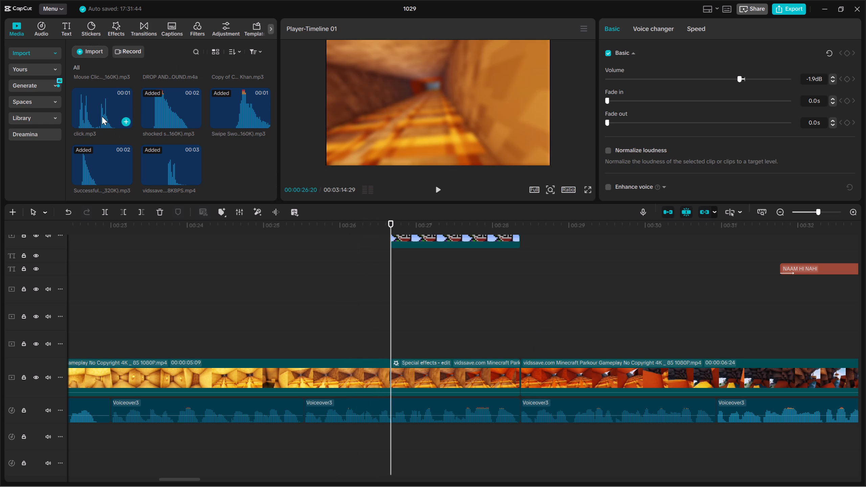
pyautogui.moveTo(100, 114); pyautogui.dragTo(353, 369)
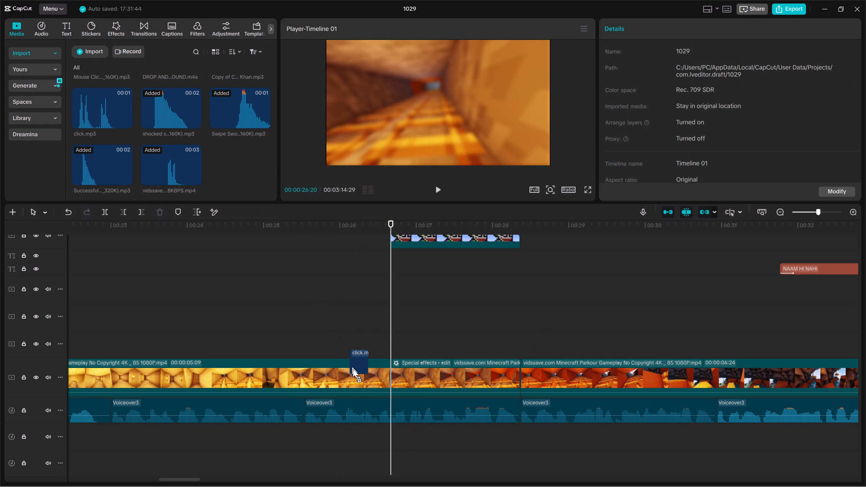
pyautogui.moveTo(353, 369); pyautogui.dragTo(392, 435)
pyautogui.press('space')
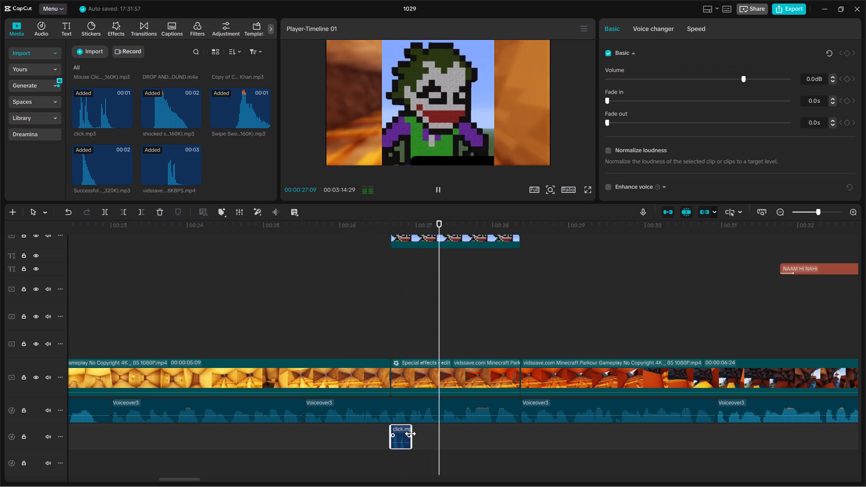
pyautogui.press('space')
# Search the downloads for "wrong" and import all the matching videos, images and sound files for the "NAAM HI NAHI" caption.
pyautogui.press('space')
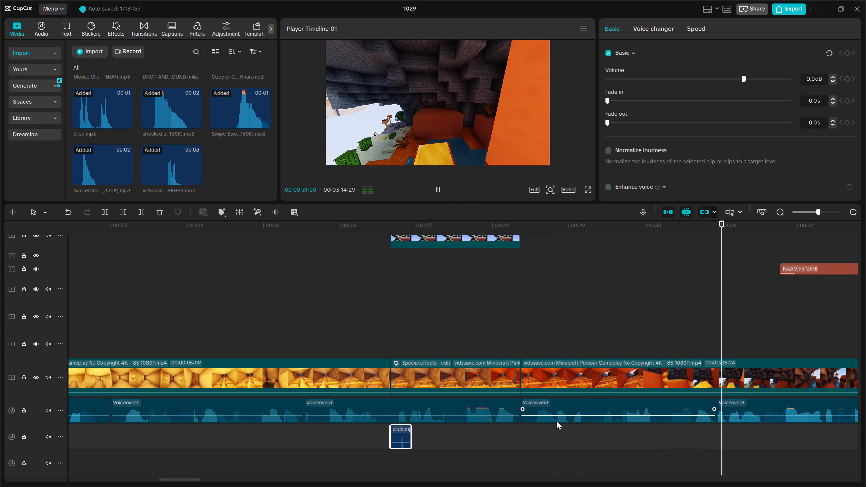
pyautogui.press('space')
pyautogui.press('Up')
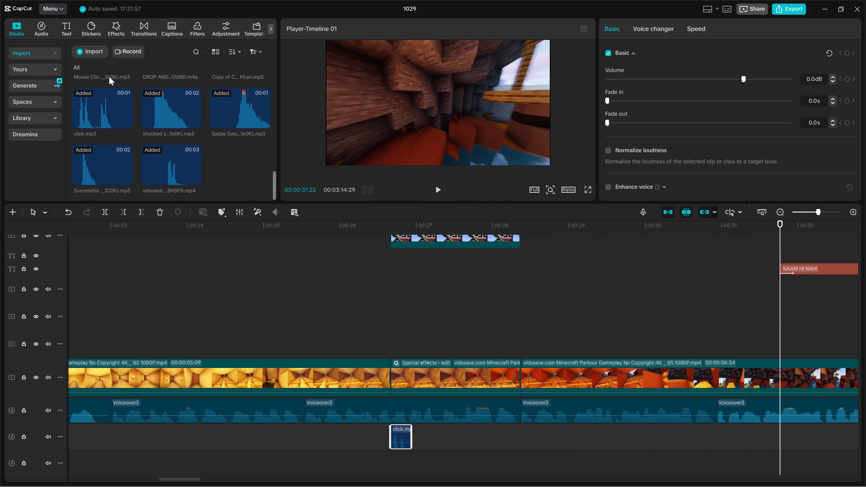
pyautogui.click(94, 49)
pyautogui.click(108, 72)
pyautogui.press('BackSpace')
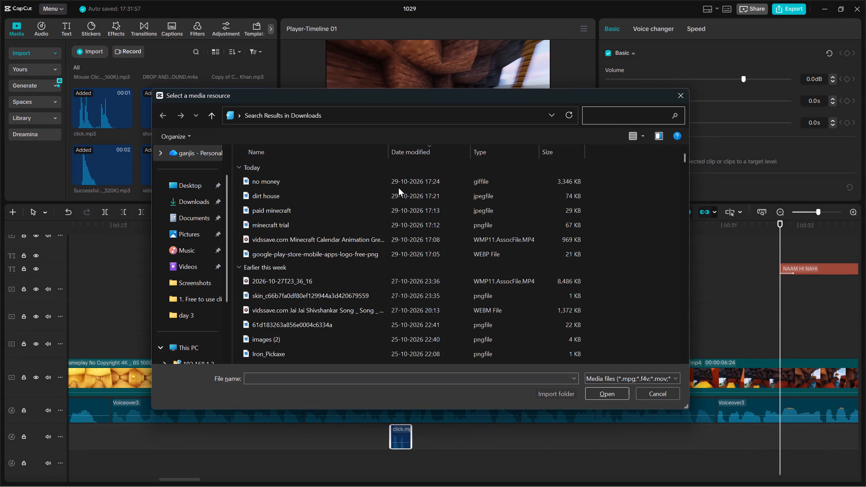
pyautogui.write('wrong')
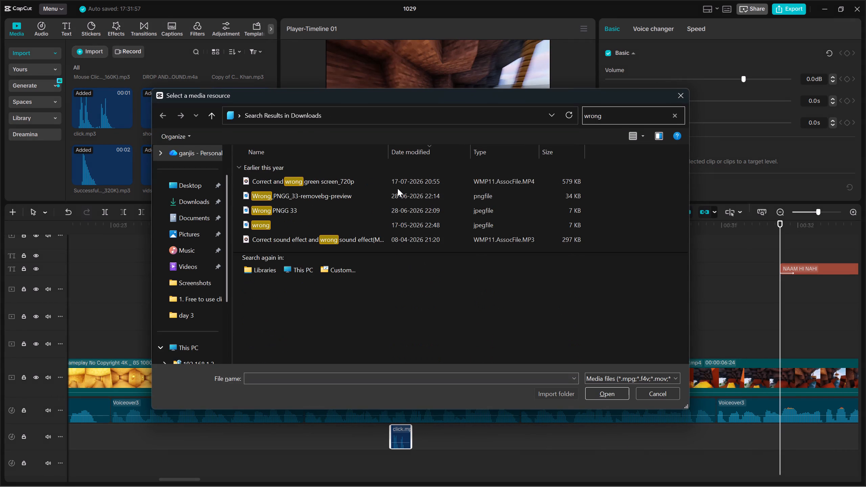
pyautogui.moveTo(591, 181); pyautogui.dragTo(518, 261)
pyautogui.click(615, 388)
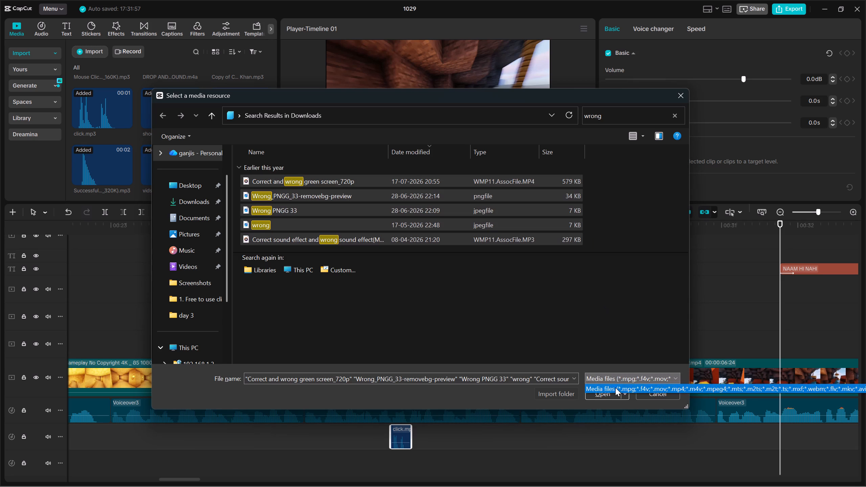
pyautogui.click(612, 389)
pyautogui.click(603, 397)
# Place the correct and wrong sound effect below the voiceover with its second burst at "NAAM HI NAHI" and trim its start to 00:00:31:23.
pyautogui.click(235, 94)
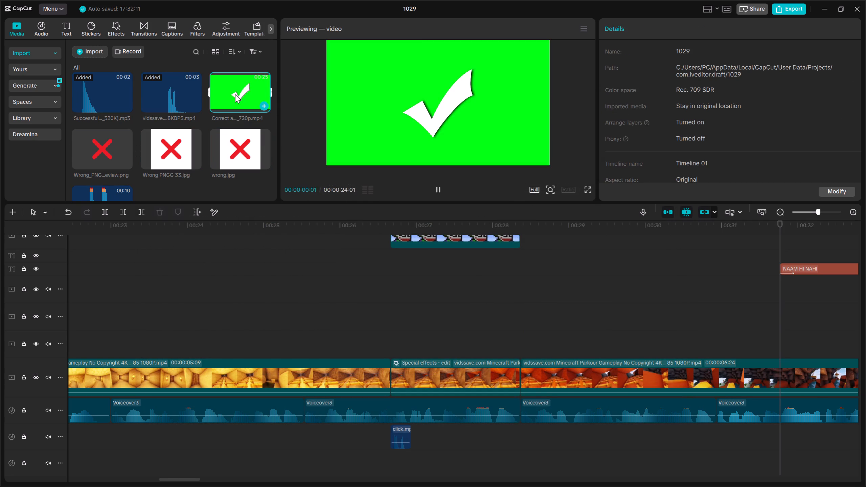
pyautogui.click(89, 155)
pyautogui.click(109, 185)
pyautogui.scroll(-4, 387, 243)
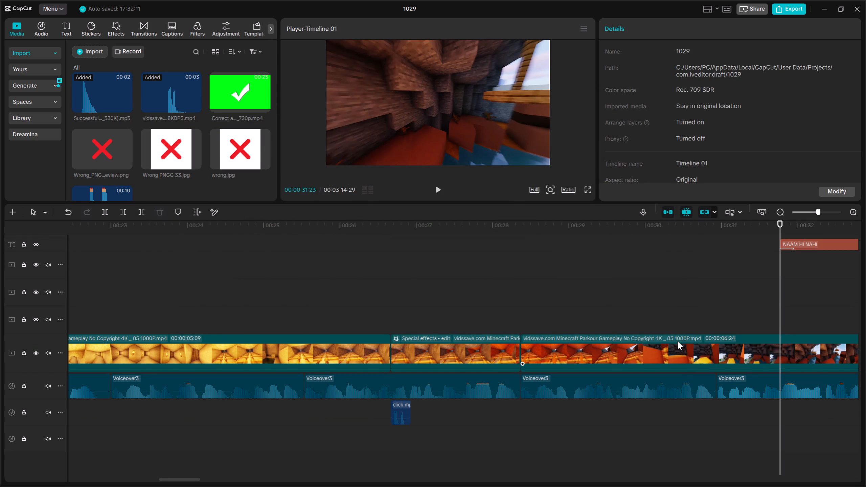
pyautogui.scroll(-2, 678, 341)
pyautogui.moveTo(108, 191); pyautogui.dragTo(496, 427)
pyautogui.moveTo(758, 385); pyautogui.dragTo(758, 392)
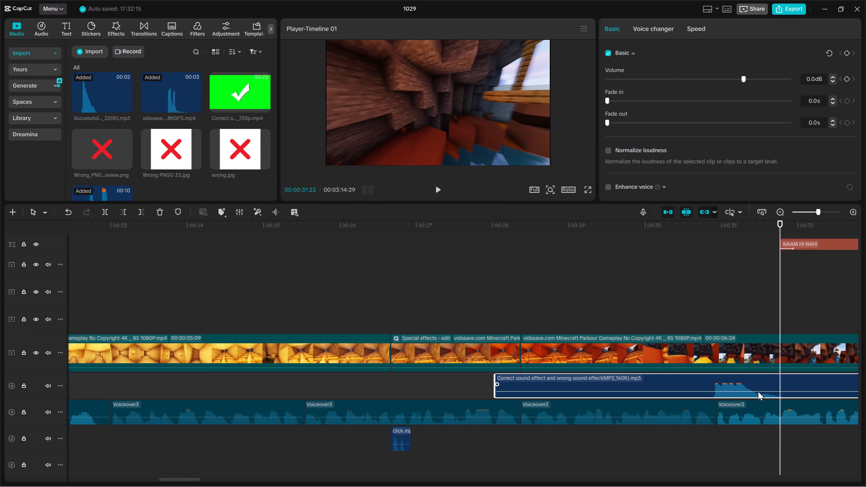
pyautogui.moveTo(758, 392); pyautogui.dragTo(685, 456)
pyautogui.press('space')
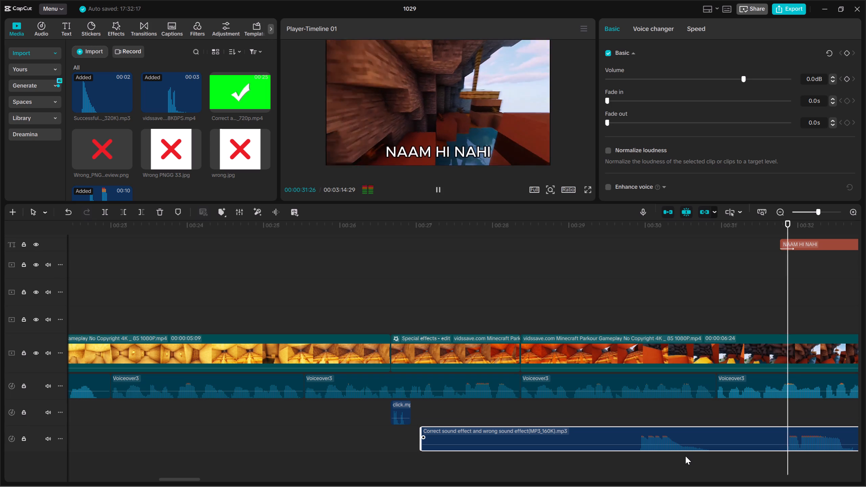
pyautogui.press('space')
pyautogui.press('Up')
pyautogui.click(121, 210)
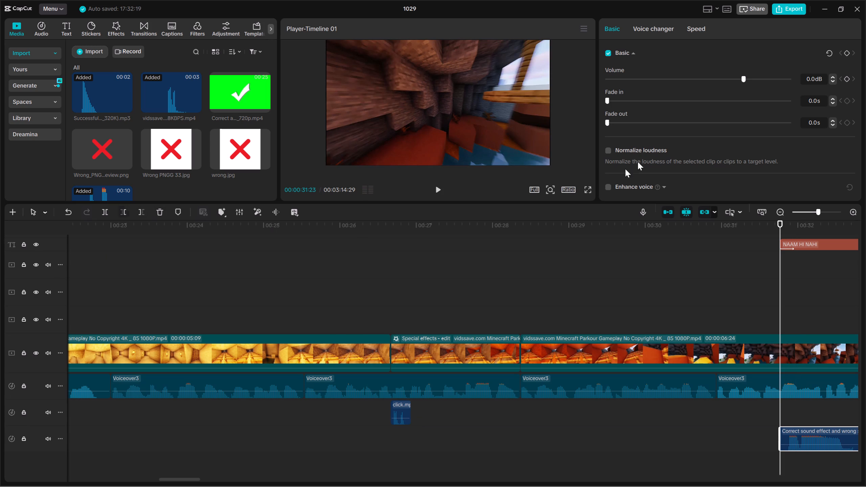
# Set the wrong sound effect's volume to -17.7 dB and preview it with the "NAAM HI NAHI" caption.
pyautogui.click(717, 84)
pyautogui.press('space')
pyautogui.moveTo(716, 84); pyautogui.dragTo(702, 81)
pyautogui.press('space')
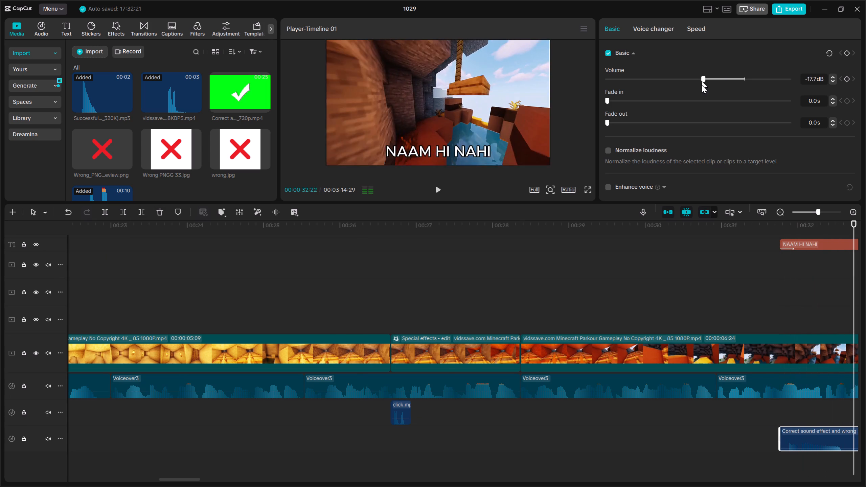
pyautogui.press('space')
pyautogui.press('Up')
pyautogui.press('Up')
pyautogui.press('Up')
pyautogui.press('space')
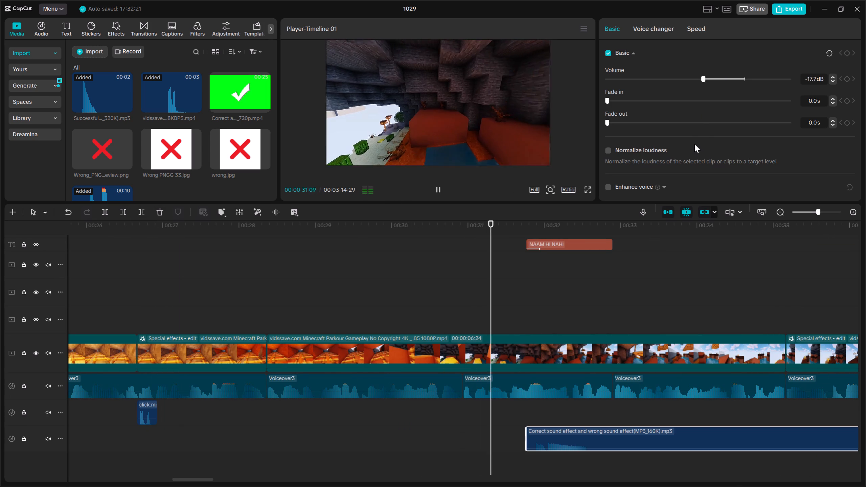
# Trim the end of the wrong sound effect to 00:00:32:27, where the "NAAM HI NAHI" caption ends.
pyautogui.press('space')
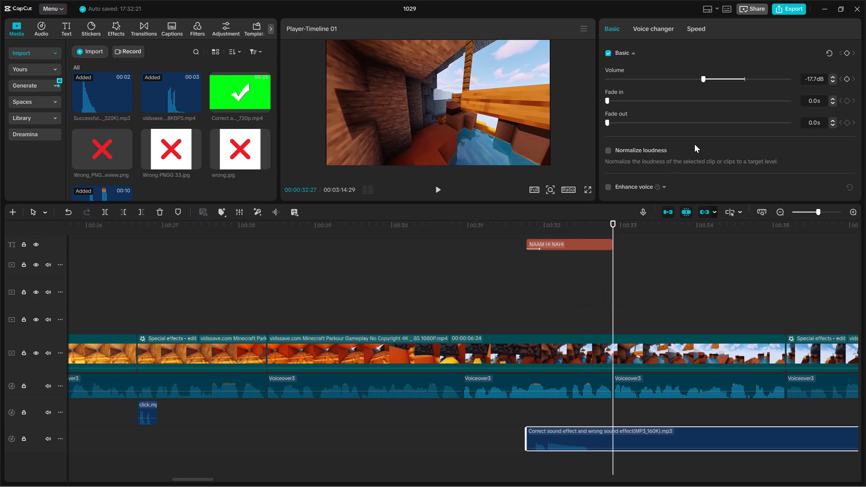
pyautogui.click(139, 210)
# Place the twitch sound effect with its burst at the Google Play logo's entrance at 00:00:35:05 and preview it.
pyautogui.press('space')
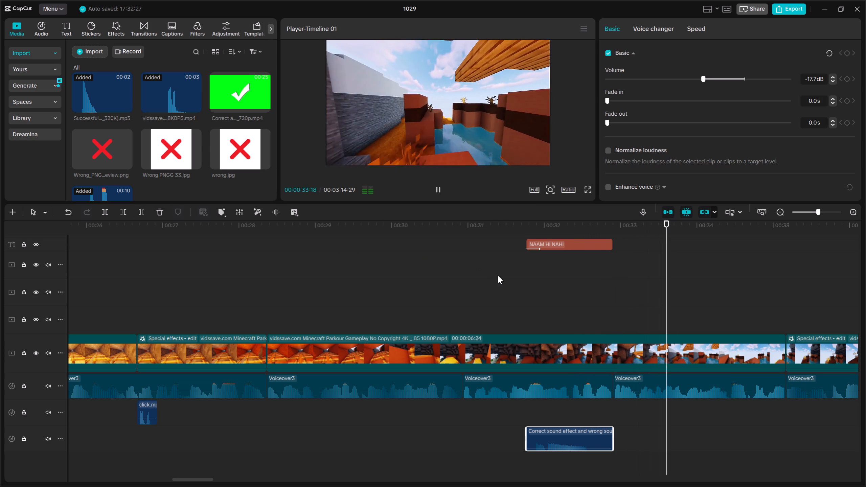
pyautogui.press('space')
pyautogui.press('space')
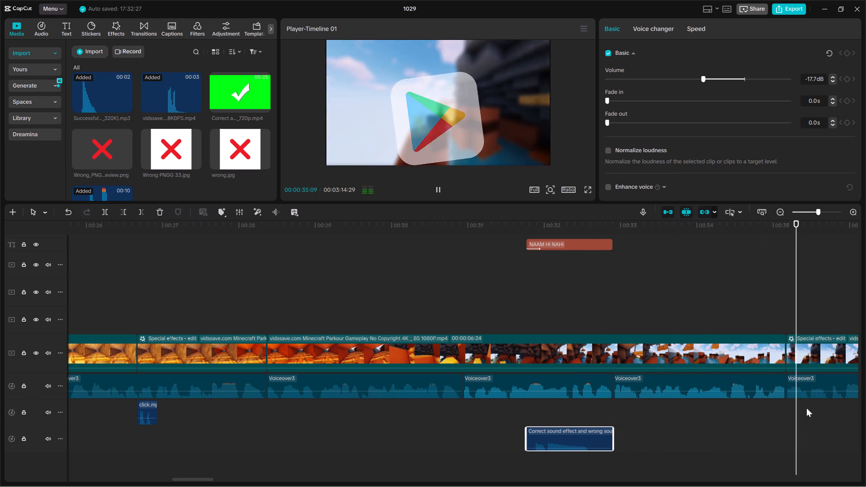
pyautogui.press('Up')
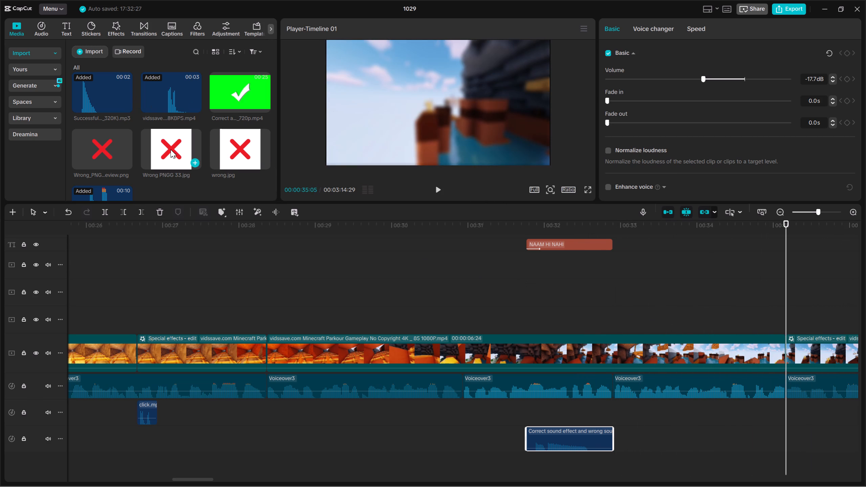
pyautogui.scroll(-1, 165, 148)
pyautogui.scroll(1, 121, 137)
pyautogui.moveTo(153, 101); pyautogui.dragTo(725, 427)
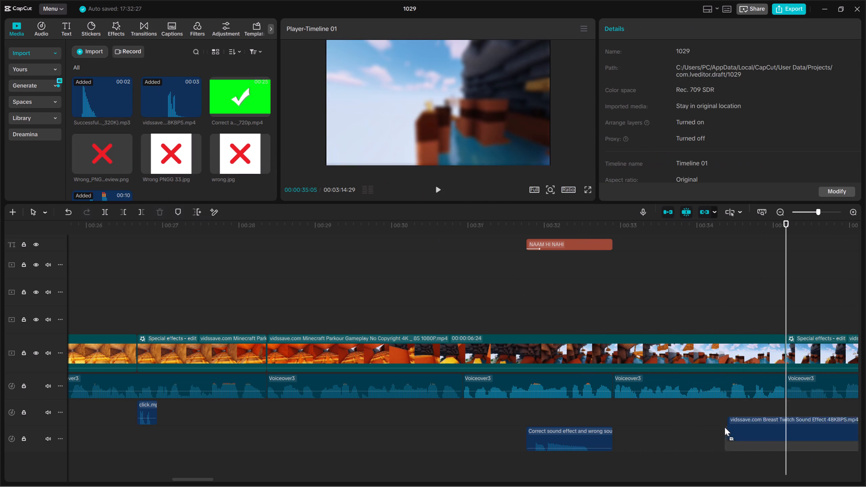
pyautogui.moveTo(725, 427); pyautogui.dragTo(708, 418)
pyautogui.moveTo(780, 409); pyautogui.dragTo(792, 408)
pyautogui.press('space')
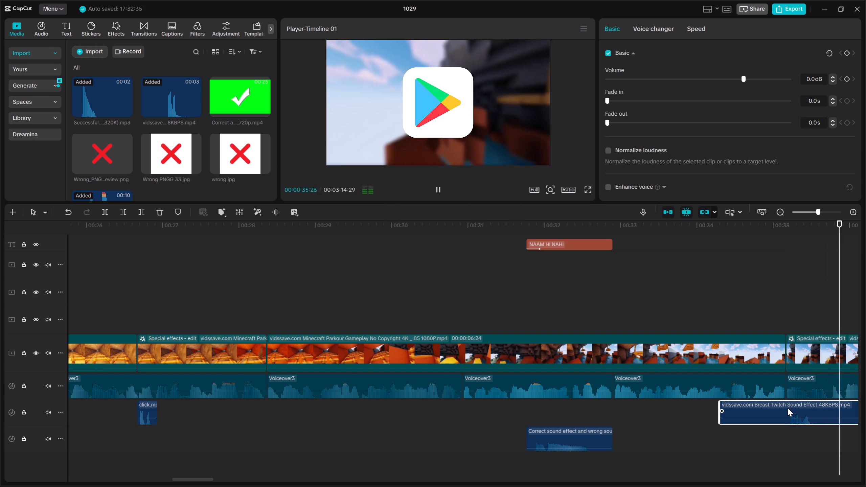
pyautogui.press('space')
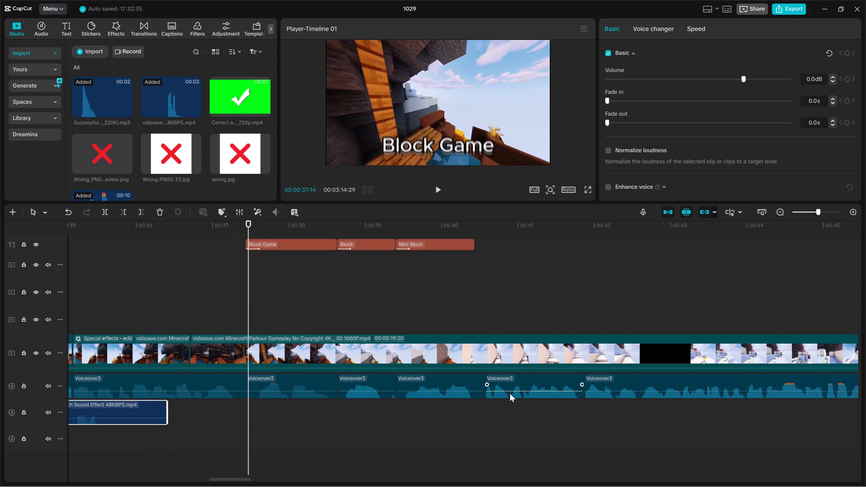
# Place the Mouse Click sound effect below the voiceover with its burst near the "Block Game" caption's start at 00:00:37:13 and preview it.
pyautogui.press('space')
pyautogui.press('space')
pyautogui.press('Up')
pyautogui.scroll(-1, 170, 142)
pyautogui.scroll(2, 170, 143)
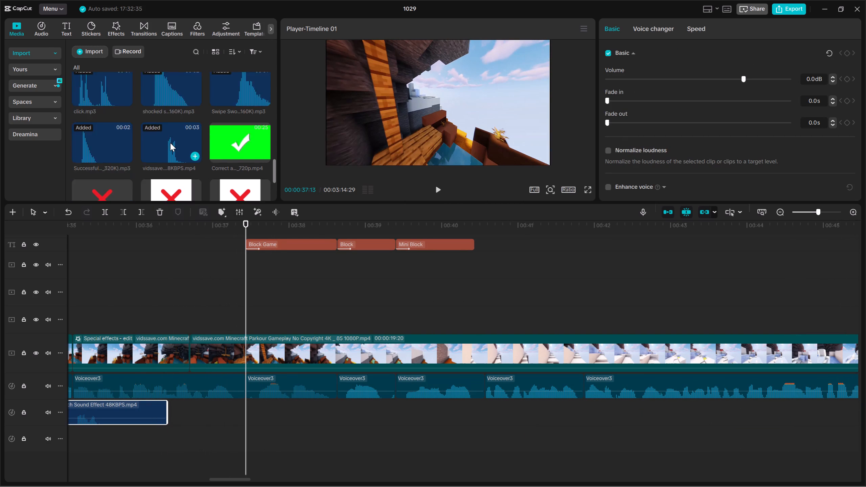
pyautogui.scroll(2, 170, 143)
pyautogui.moveTo(89, 128); pyautogui.dragTo(187, 198)
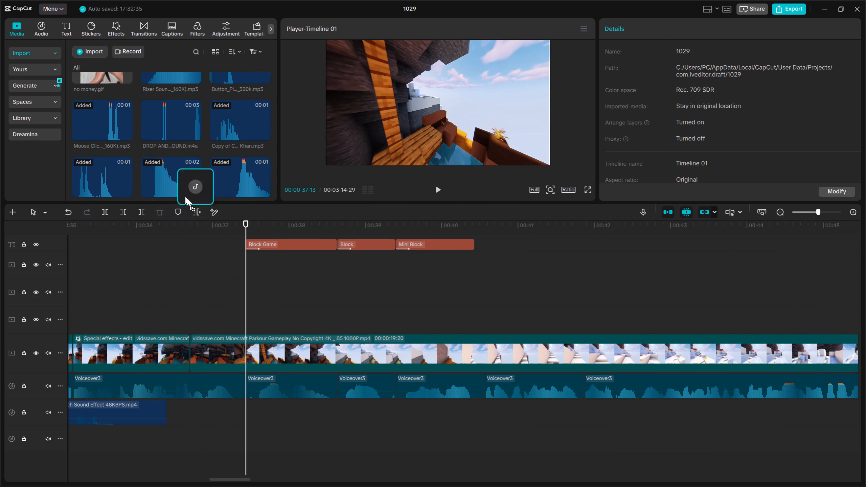
pyautogui.moveTo(187, 198); pyautogui.dragTo(215, 418)
pyautogui.press('space')
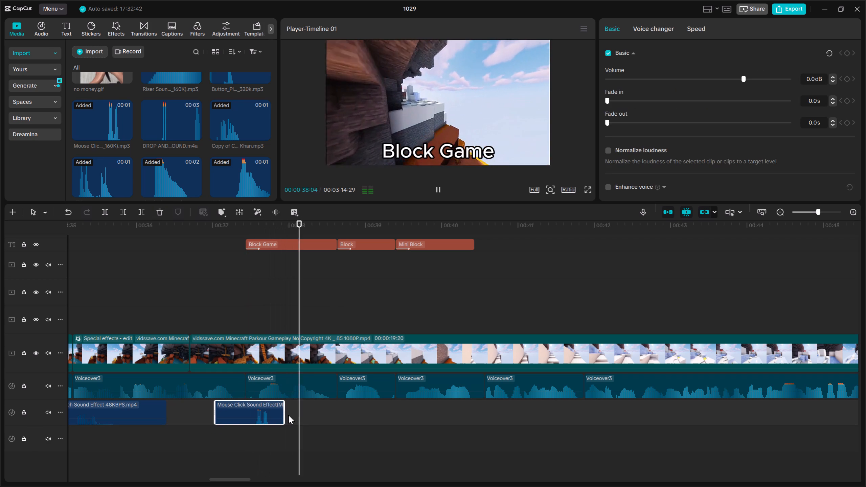
pyautogui.press('space')
# Look through the imported media for a sound for the "Block" caption and audition the camera shutter effect.
pyautogui.press('Up')
pyautogui.scroll(1, 241, 194)
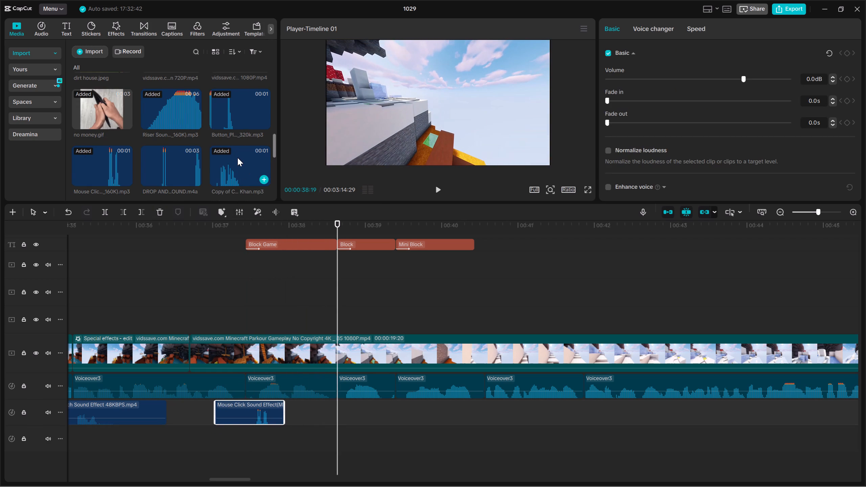
pyautogui.scroll(-4, 239, 165)
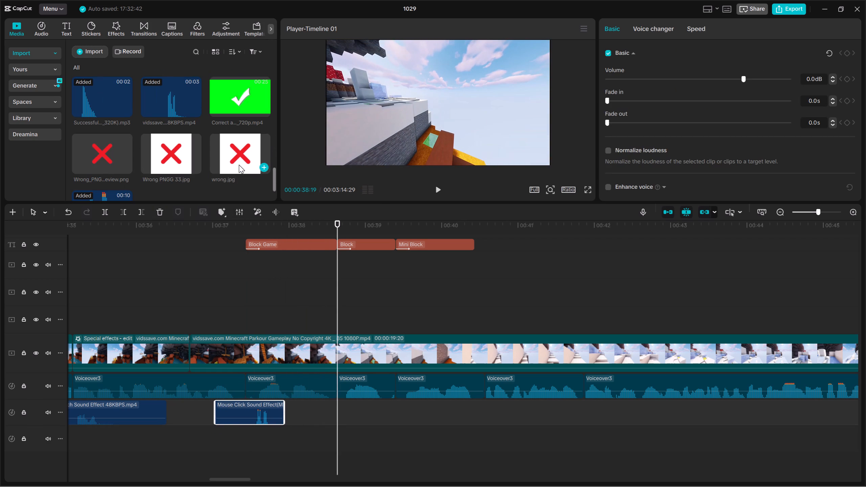
pyautogui.scroll(-1, 215, 117)
pyautogui.scroll(4, 133, 167)
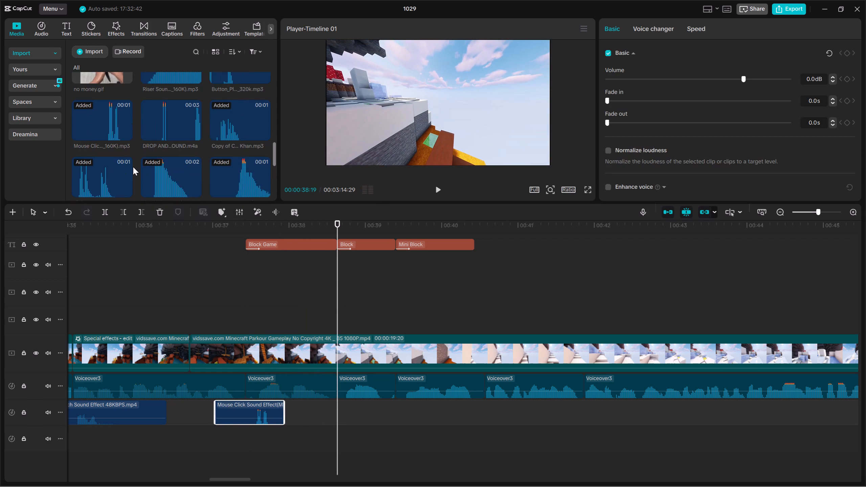
pyautogui.scroll(3, 142, 163)
pyautogui.scroll(-2, 146, 140)
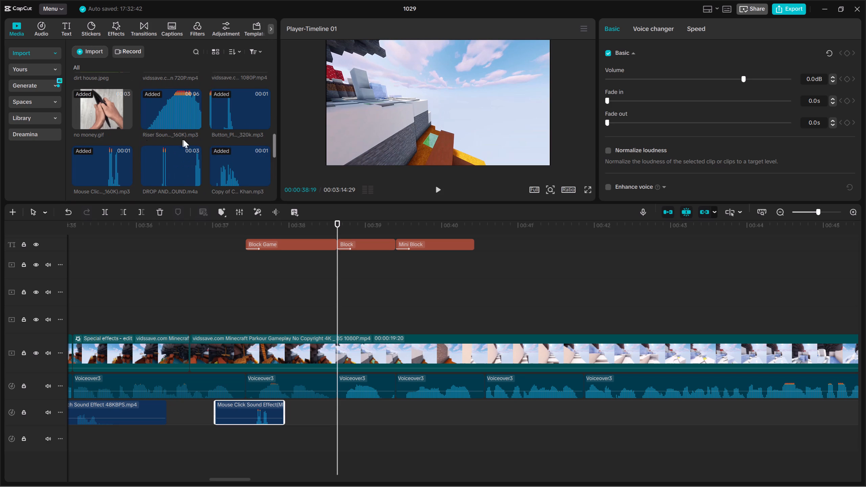
pyautogui.scroll(-1, 181, 175)
pyautogui.click(228, 118)
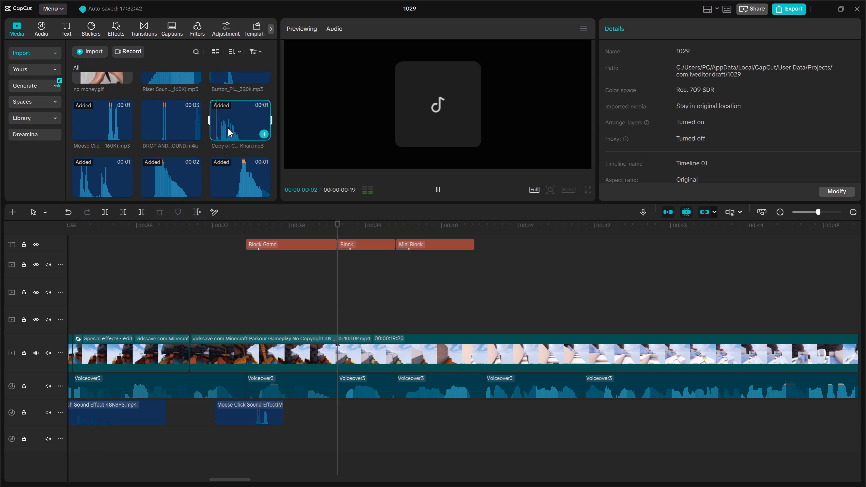
pyautogui.scroll(-3, 222, 152)
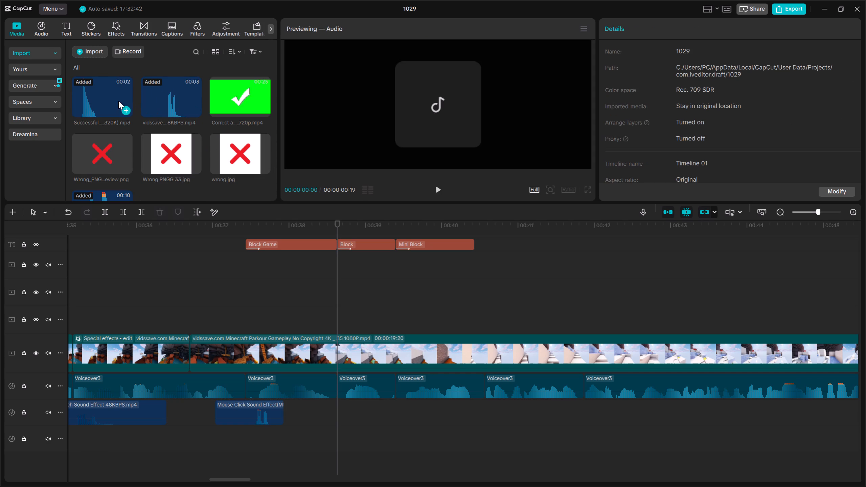
# Search Downloads for "click", import click.mp3, place it below the voiceover at the "Block" caption's start at 00:00:38:19, and preview it.
pyautogui.click(97, 44)
pyautogui.click(100, 49)
pyautogui.click(118, 69)
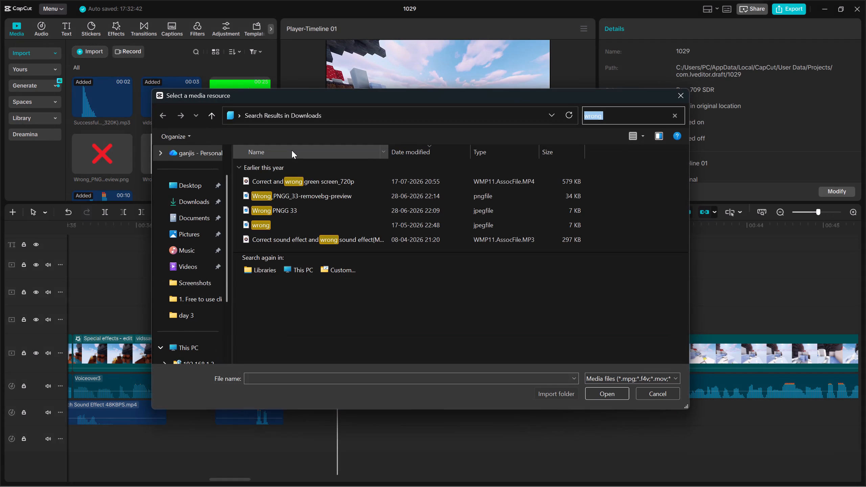
pyautogui.press('BackSpace')
pyautogui.write('click')
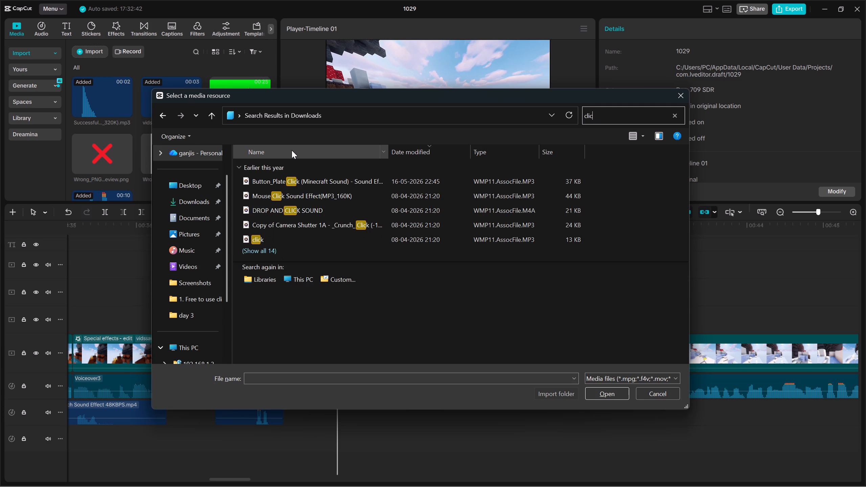
pyautogui.click(318, 235)
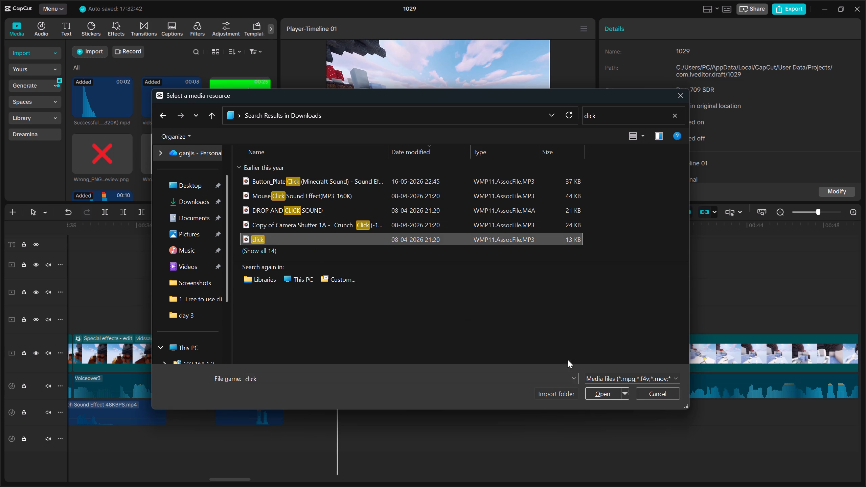
pyautogui.click(602, 396)
pyautogui.moveTo(96, 95); pyautogui.dragTo(341, 421)
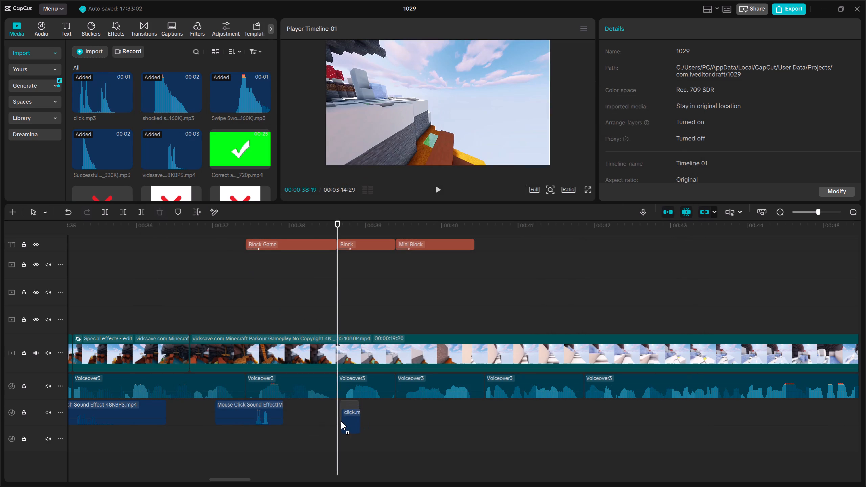
pyautogui.moveTo(341, 421); pyautogui.dragTo(337, 420)
pyautogui.press('space')
pyautogui.press('space')
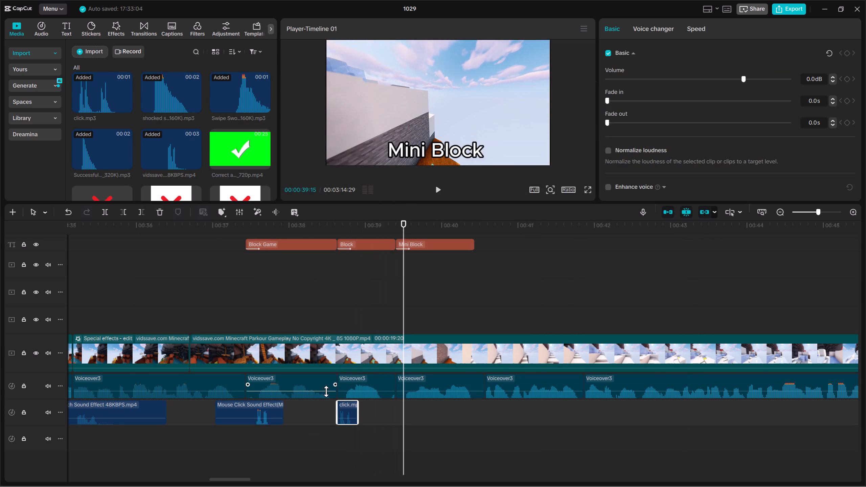
# Search Downloads for "pop", import the pop sound effect, place its burst near the "Mini Block" caption's start, and preview it.
pyautogui.press('Up')
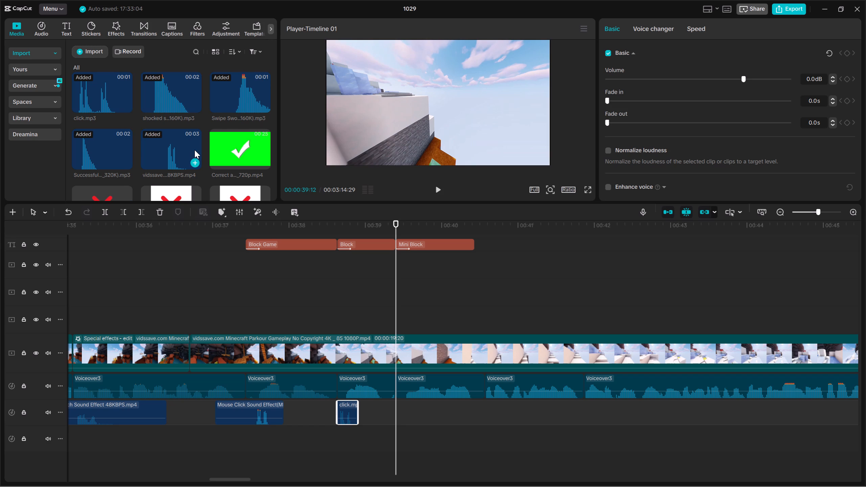
pyautogui.scroll(-2, 195, 150)
pyautogui.click(91, 49)
pyautogui.click(107, 74)
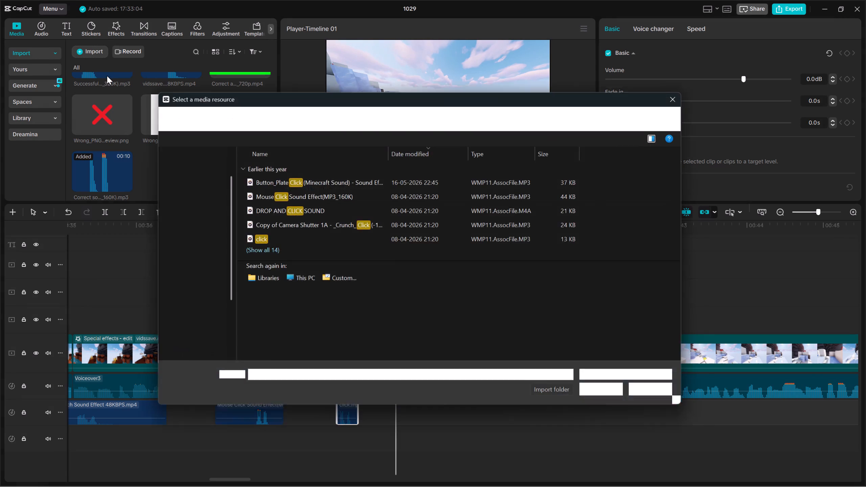
pyautogui.press('BackSpace')
pyautogui.write('pop')
pyautogui.press('p')
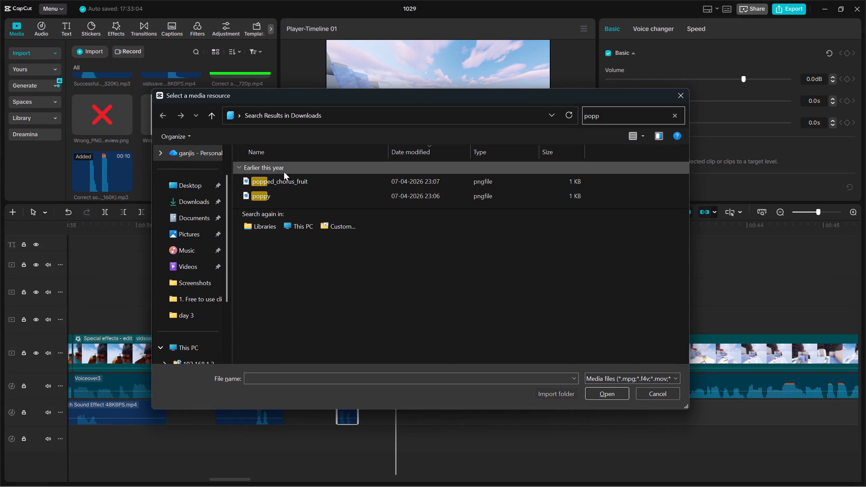
pyautogui.press('BackSpace')
pyautogui.click(282, 203)
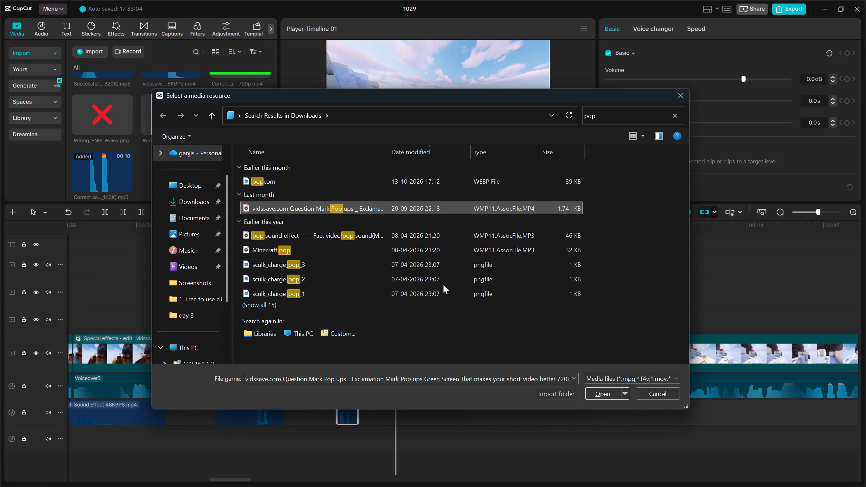
pyautogui.click(415, 234)
pyautogui.click(590, 392)
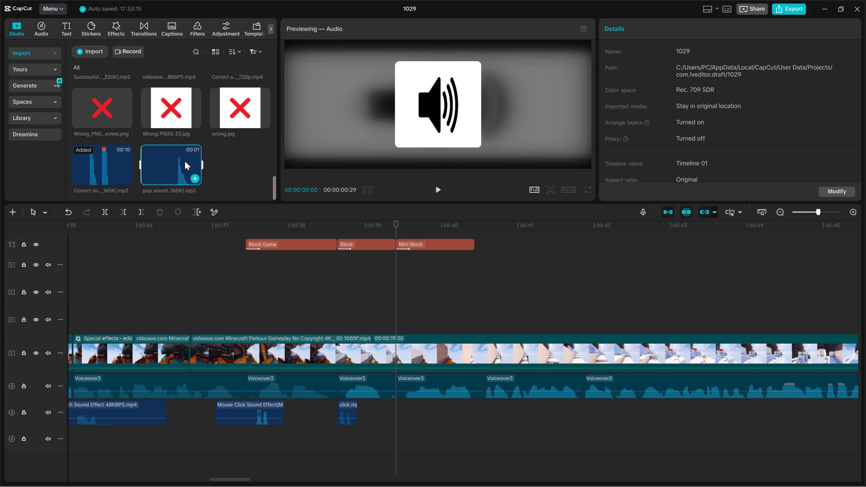
pyautogui.moveTo(182, 161); pyautogui.dragTo(355, 430)
pyautogui.press('space')
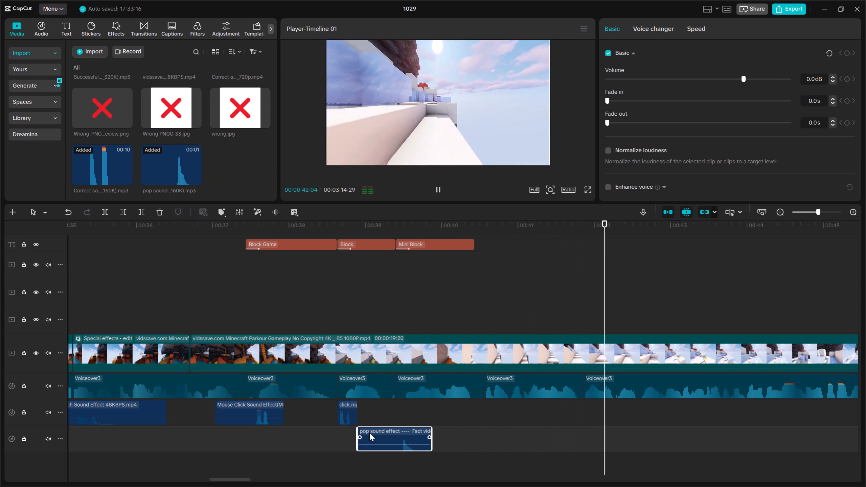
# Trim the start of the correct and wrong green-screen source and place it on an overlay track at 00:00:40:17.
pyautogui.press('Up')
pyautogui.press('Up')
pyautogui.click(496, 319)
pyautogui.press('Up')
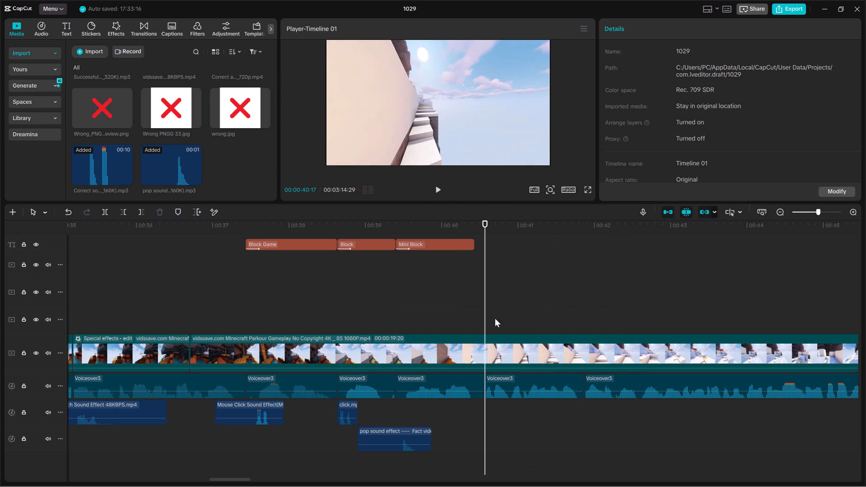
pyautogui.click(97, 48)
pyautogui.click(236, 158)
pyautogui.scroll(1, 237, 136)
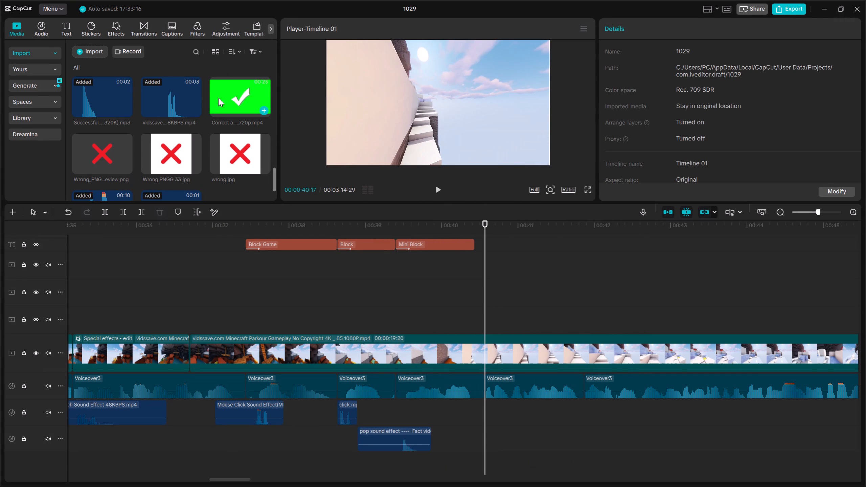
pyautogui.click(219, 95)
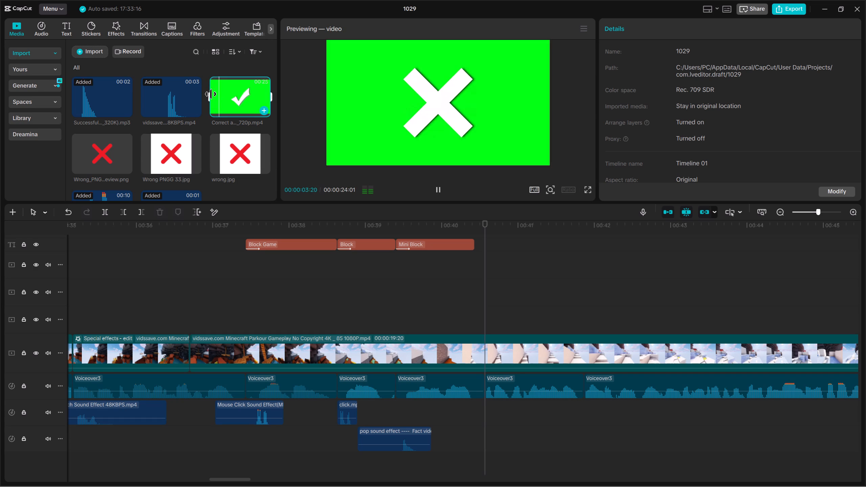
pyautogui.moveTo(211, 94); pyautogui.dragTo(224, 94)
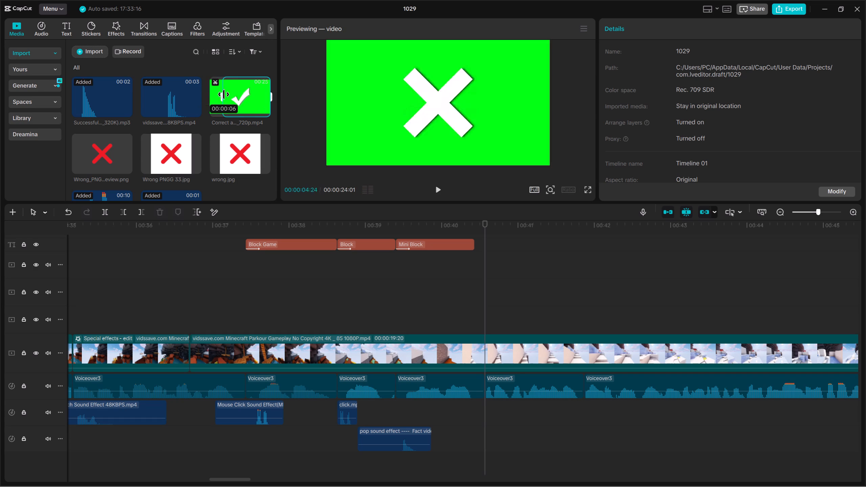
pyautogui.moveTo(224, 94); pyautogui.dragTo(232, 95)
pyautogui.moveTo(250, 97); pyautogui.dragTo(512, 270)
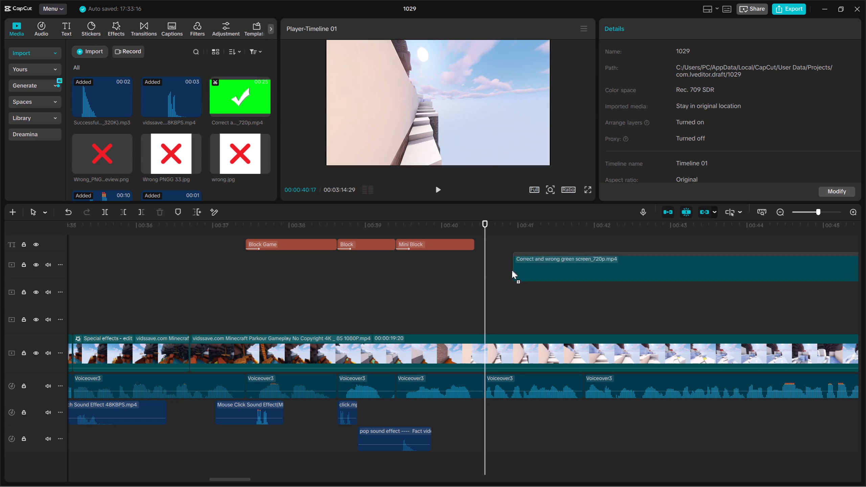
pyautogui.moveTo(512, 270); pyautogui.dragTo(485, 328)
# Trim the green-screen overlay to its short red cross section and move it onto the track above the main video at 00:00:40:17.
pyautogui.press('space')
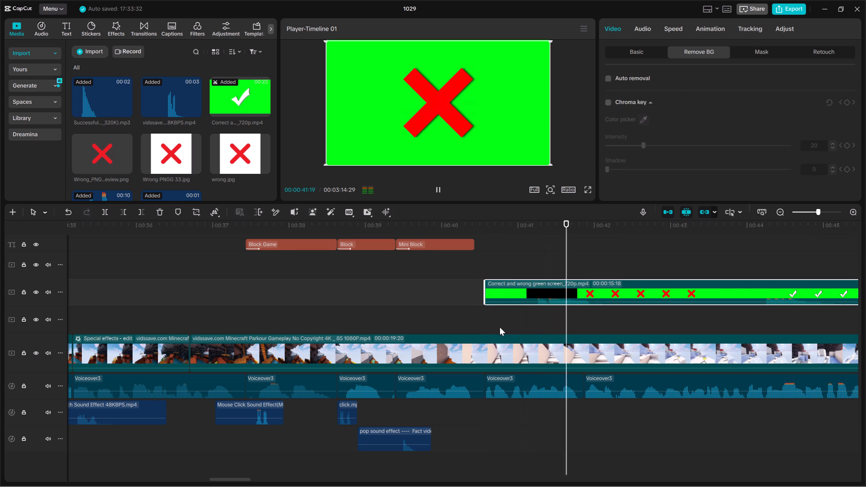
pyautogui.press('space')
pyautogui.press('space')
pyautogui.press('space')
pyautogui.click(141, 215)
pyautogui.press('Up')
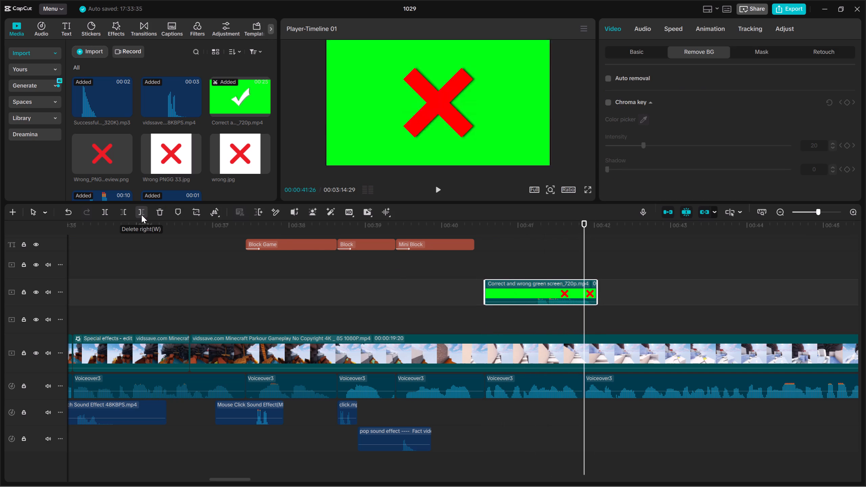
pyautogui.press('Up')
pyautogui.press('space')
pyautogui.press('space')
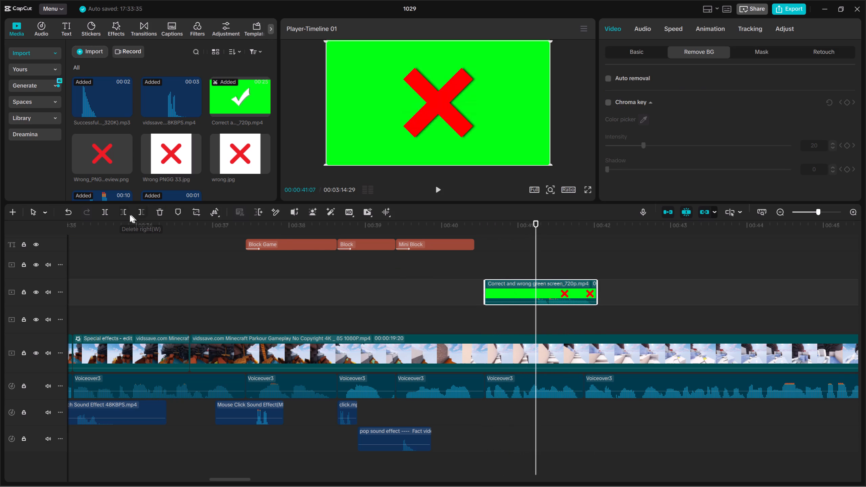
pyautogui.click(125, 214)
pyautogui.press('Up')
pyautogui.moveTo(559, 294); pyautogui.dragTo(509, 325)
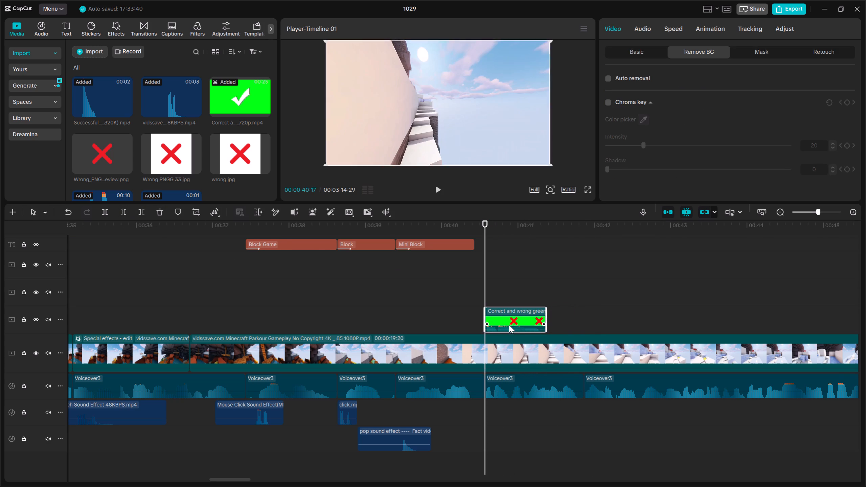
# Remove the red cross overlay's green background with Chroma key at intensity 49 and preview it.
pyautogui.click(605, 102)
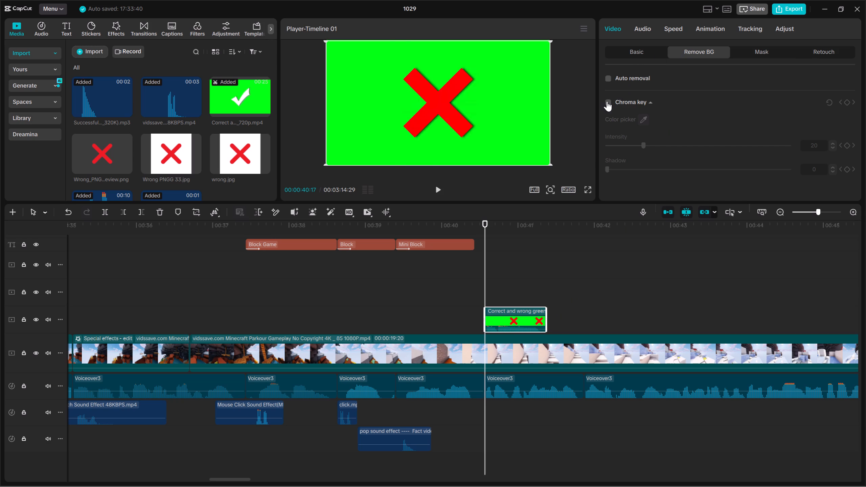
pyautogui.click(607, 101)
pyautogui.click(510, 105)
pyautogui.moveTo(642, 146); pyautogui.dragTo(696, 145)
pyautogui.press('space')
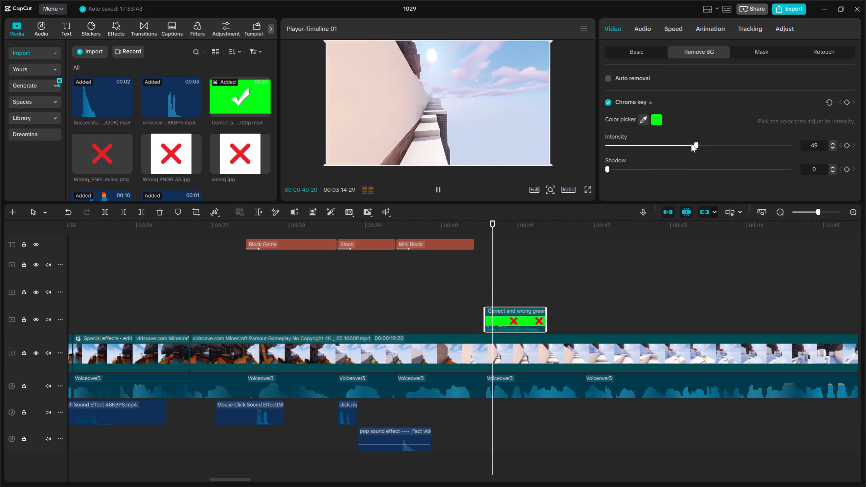
pyautogui.press('space')
pyautogui.press('Up')
# Preview the voiceover after the cross and move the red cross overlay to start at 00:00:40:29.
pyautogui.click(553, 355)
pyautogui.press('space')
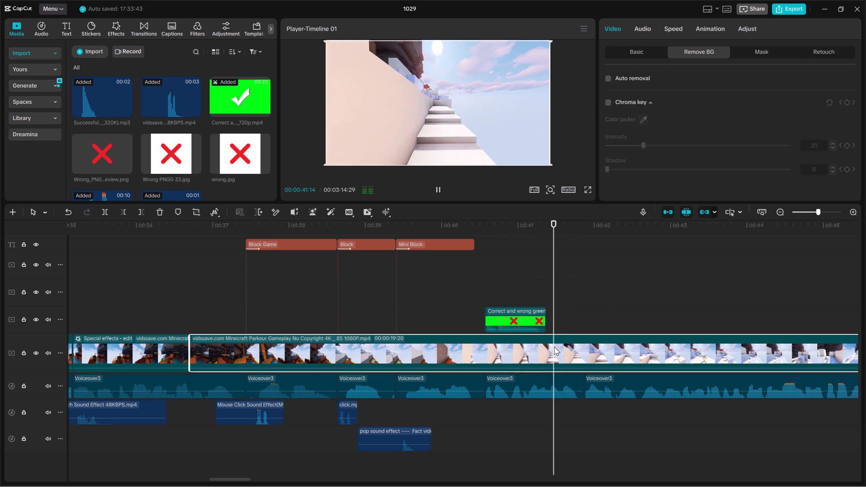
pyautogui.press('space')
pyautogui.moveTo(529, 323); pyautogui.dragTo(557, 325)
# Split the main gameplay clip at the red cross overlay's end, 00:00:41:23, and at its start, 00:00:40:29.
pyautogui.click(570, 349)
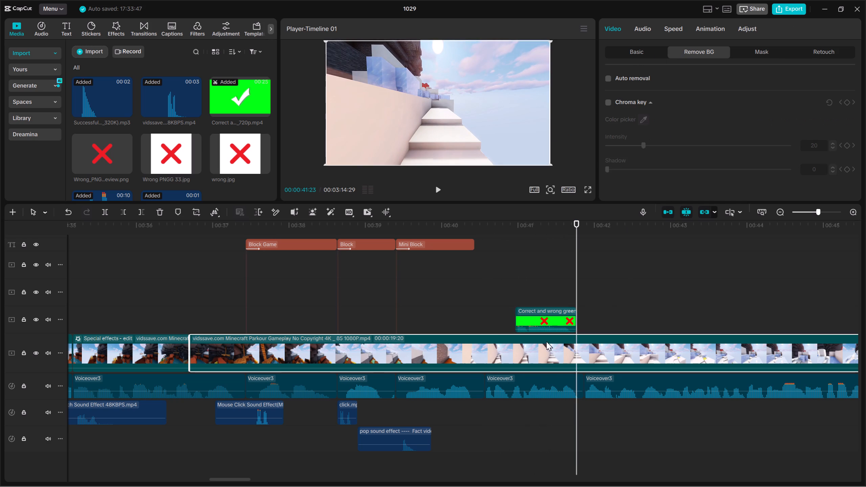
pyautogui.click(105, 207)
pyautogui.click(555, 344)
pyautogui.press('Up')
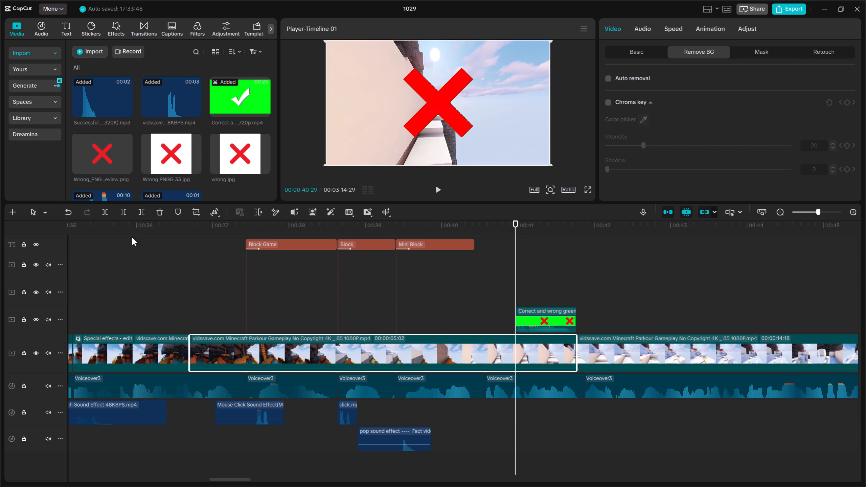
pyautogui.click(112, 210)
pyautogui.click(107, 210)
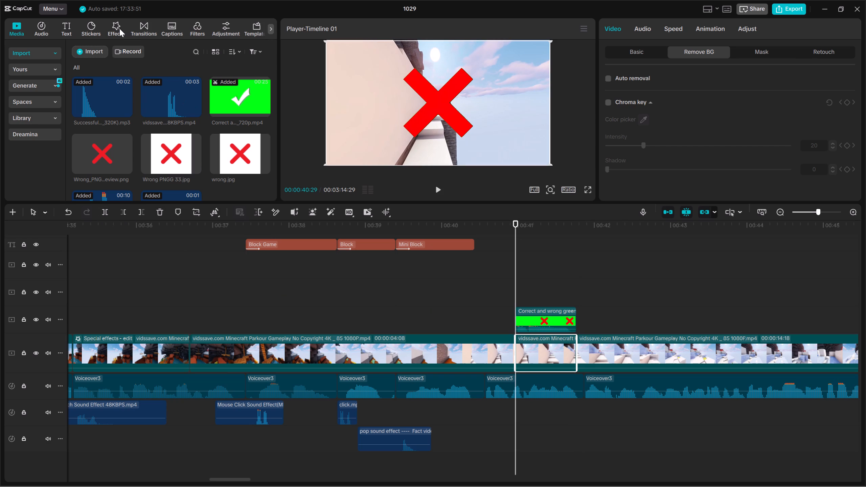
# Apply the Blur video effect to the gameplay segment beneath the red cross, set its strength to 59, and preview it.
pyautogui.click(118, 31)
pyautogui.moveTo(106, 161); pyautogui.dragTo(519, 343)
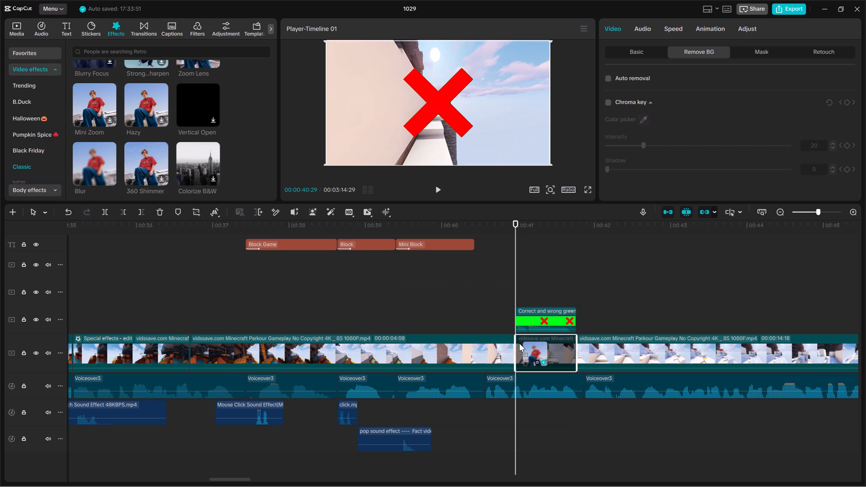
pyautogui.moveTo(519, 343); pyautogui.dragTo(511, 351)
pyautogui.click(70, 213)
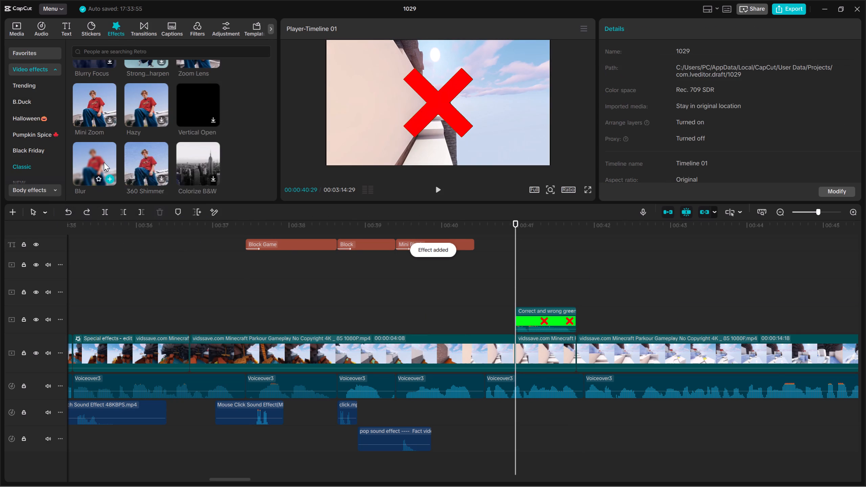
pyautogui.moveTo(104, 162); pyautogui.dragTo(529, 345)
pyautogui.moveTo(710, 119); pyautogui.dragTo(724, 120)
pyautogui.press('space')
pyautogui.press('space')
# Slightly lower the red cross overlay's audio volume and play it back over the blurred segment.
pyautogui.click(565, 316)
pyautogui.press('Up')
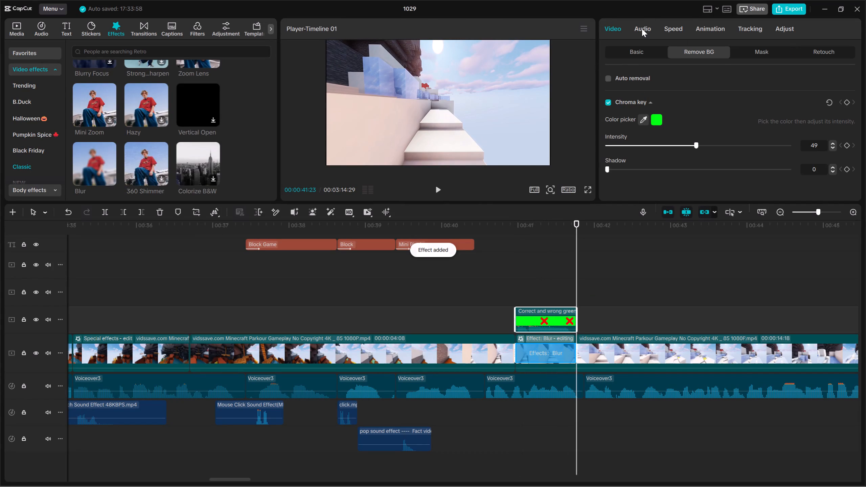
pyautogui.click(642, 28)
pyautogui.moveTo(720, 103); pyautogui.dragTo(714, 103)
pyautogui.press('Up')
pyautogui.press('space')
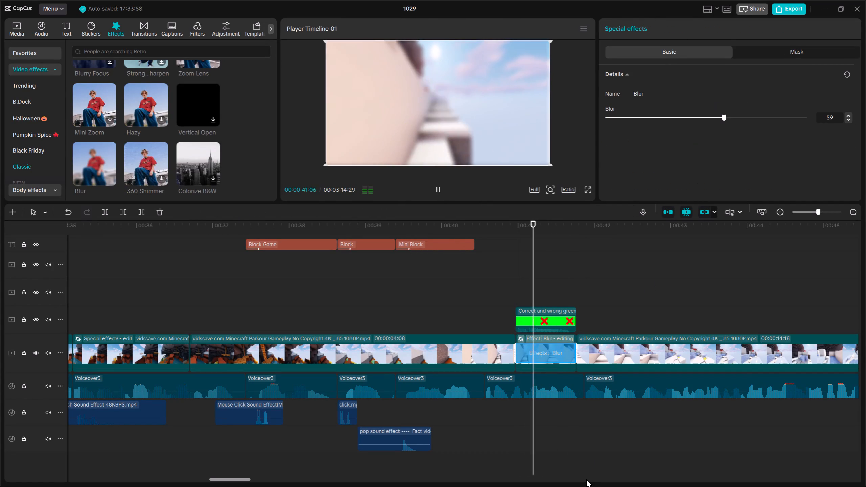
pyautogui.press('space')
pyautogui.press('space')
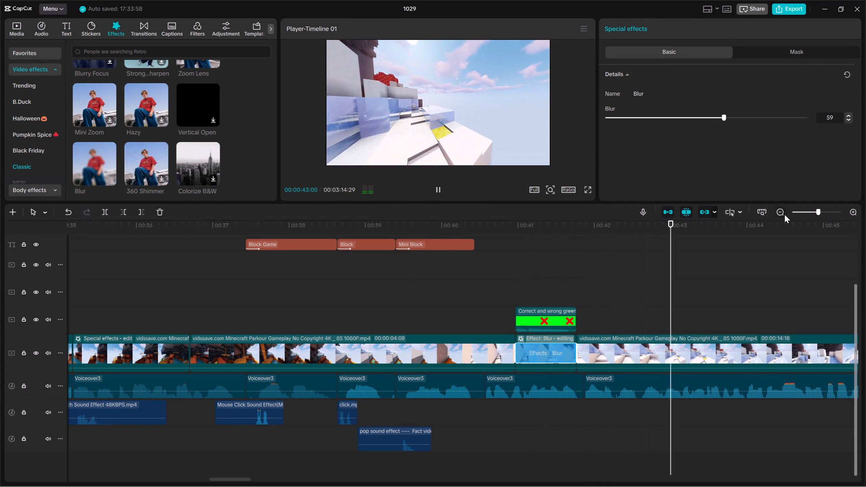
# Play the section following the red cross overlay to check the blur and the voiceover that comes after it.
pyautogui.click(783, 213)
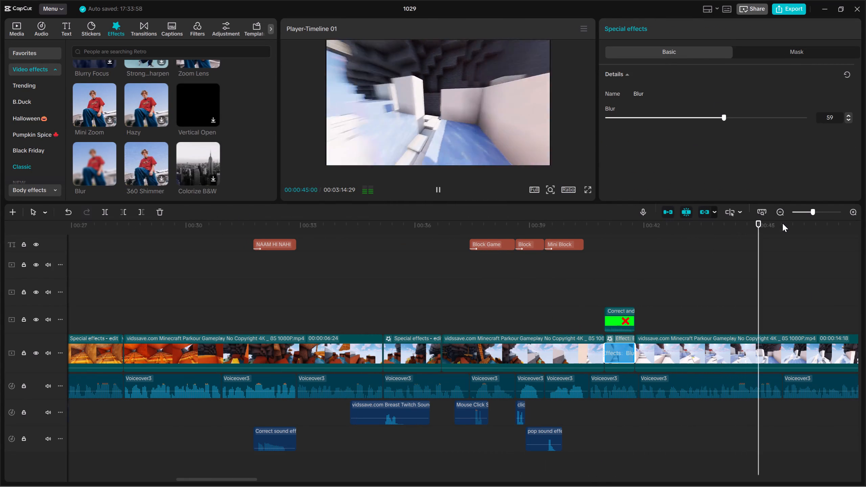
pyautogui.press('space')
pyautogui.press('space')
pyautogui.press('Up')
pyautogui.press('Up')
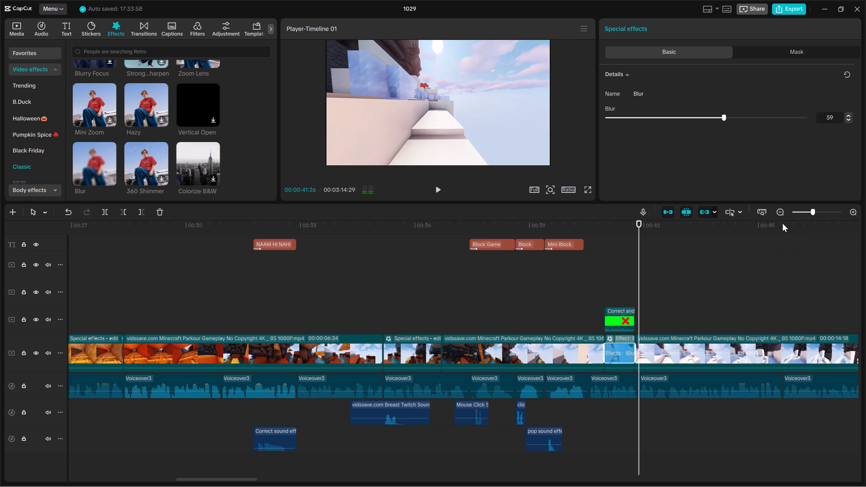
pyautogui.press('space')
pyautogui.press('space')
pyautogui.press('space')
# Add the pop sound effect to the sound effects track at about 00:00:47:09.
pyautogui.click(16, 26)
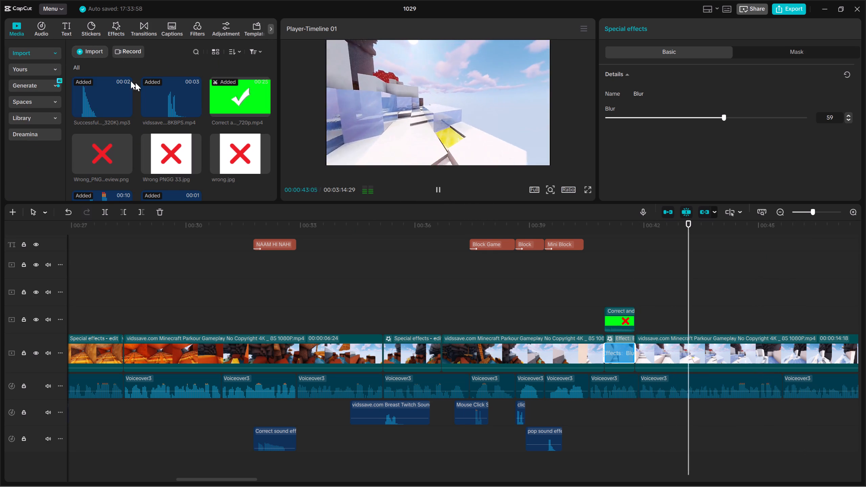
pyautogui.scroll(-2, 198, 137)
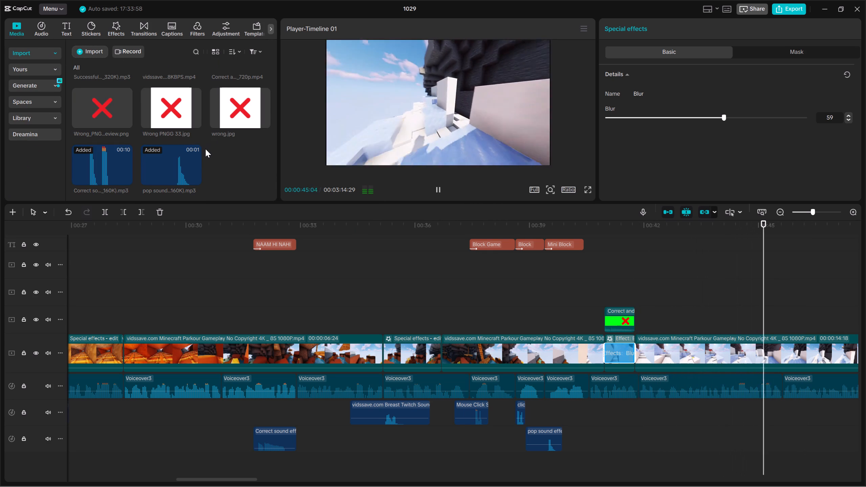
pyautogui.scroll(1, 162, 159)
pyautogui.scroll(1, 151, 106)
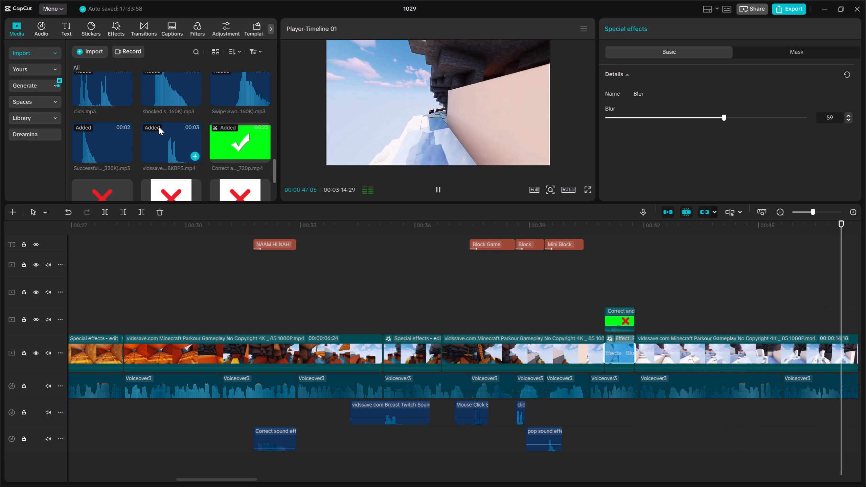
pyautogui.press('space')
pyautogui.scroll(-4, 151, 154)
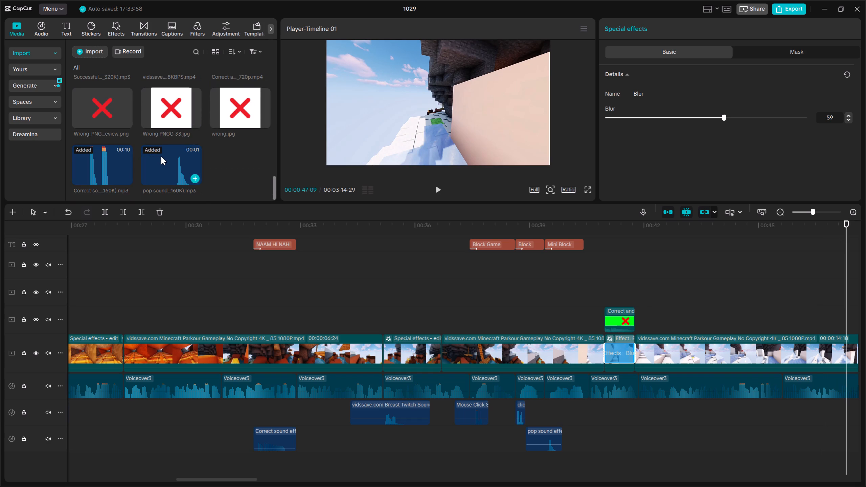
pyautogui.moveTo(163, 162); pyautogui.dragTo(824, 414)
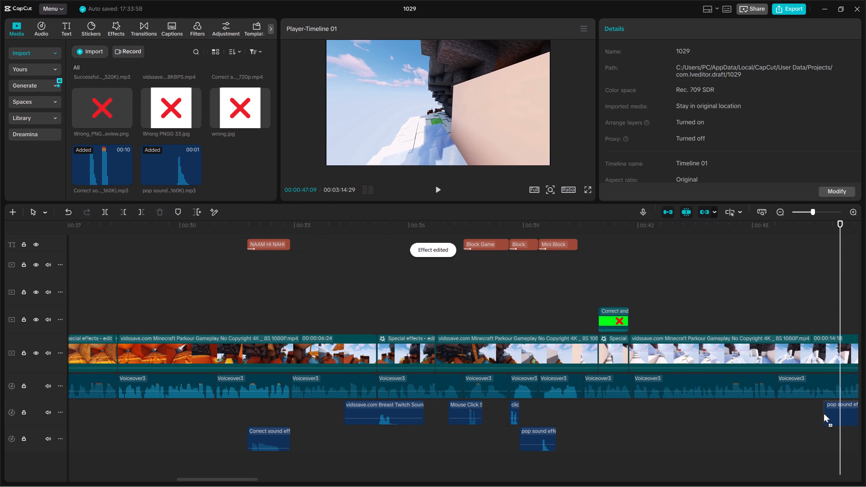
pyautogui.moveTo(824, 414); pyautogui.dragTo(818, 415)
# Reposition the pop sound effect to the start of the calendar overlay, around 00:00:49, and preview the sync.
pyautogui.press('space')
pyautogui.press('space')
pyautogui.moveTo(122, 408); pyautogui.dragTo(132, 410)
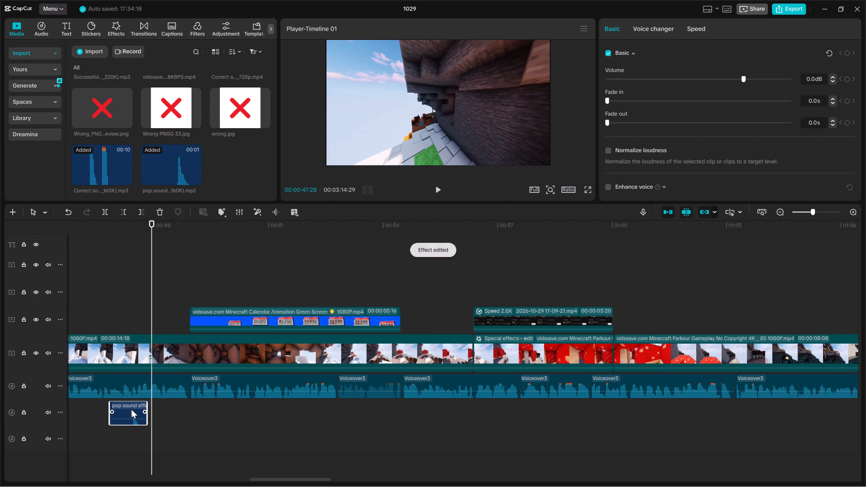
pyautogui.moveTo(132, 410); pyautogui.dragTo(145, 413)
pyautogui.press('Up')
pyautogui.press('space')
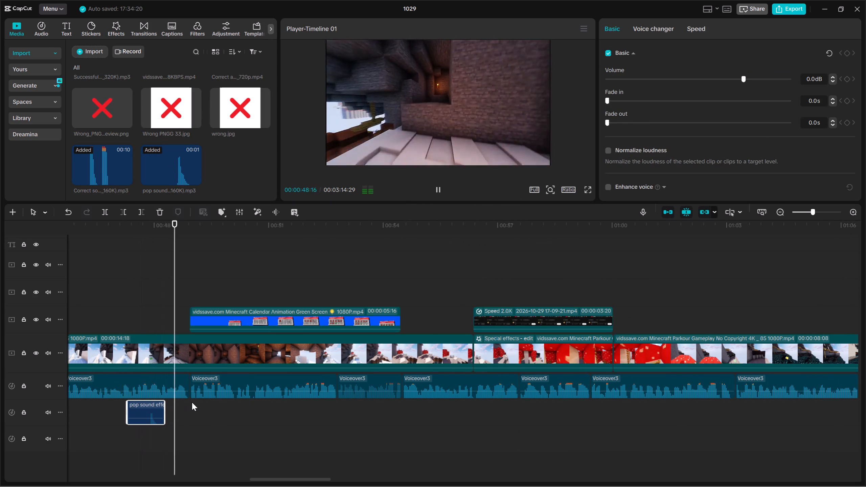
pyautogui.press('space')
pyautogui.press('space')
pyautogui.press('space')
pyautogui.moveTo(146, 411); pyautogui.dragTo(199, 414)
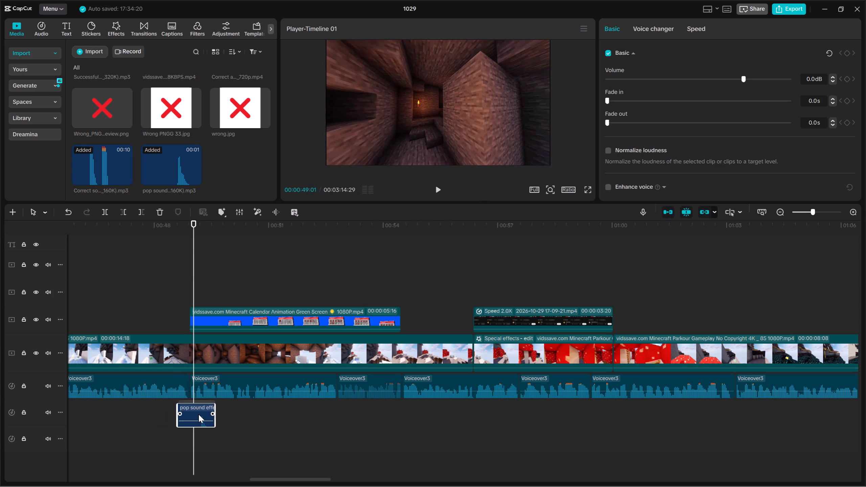
pyautogui.moveTo(199, 414); pyautogui.dragTo(206, 414)
pyautogui.press('space')
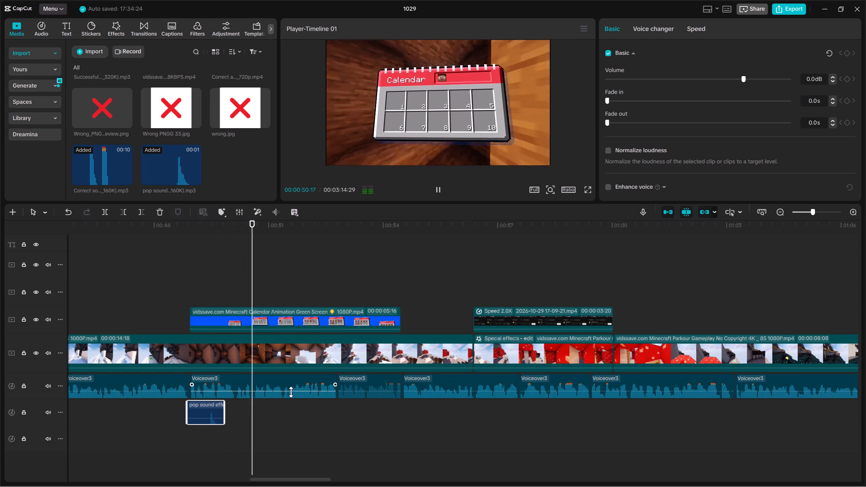
pyautogui.press('space')
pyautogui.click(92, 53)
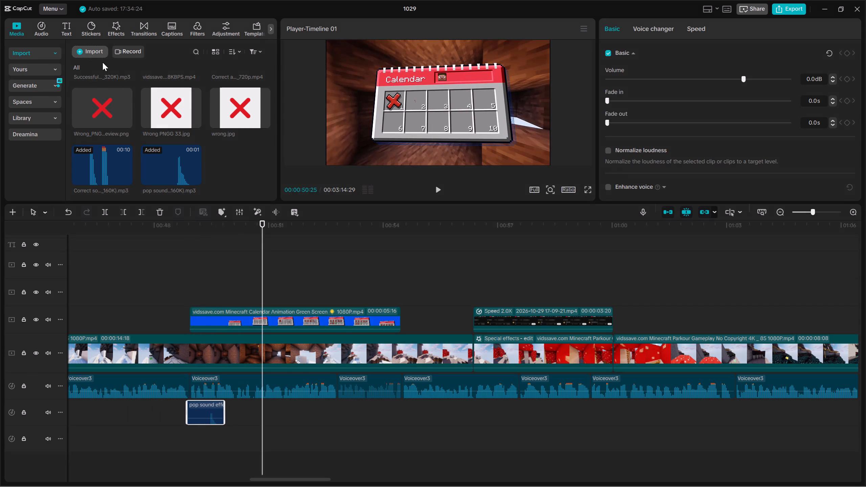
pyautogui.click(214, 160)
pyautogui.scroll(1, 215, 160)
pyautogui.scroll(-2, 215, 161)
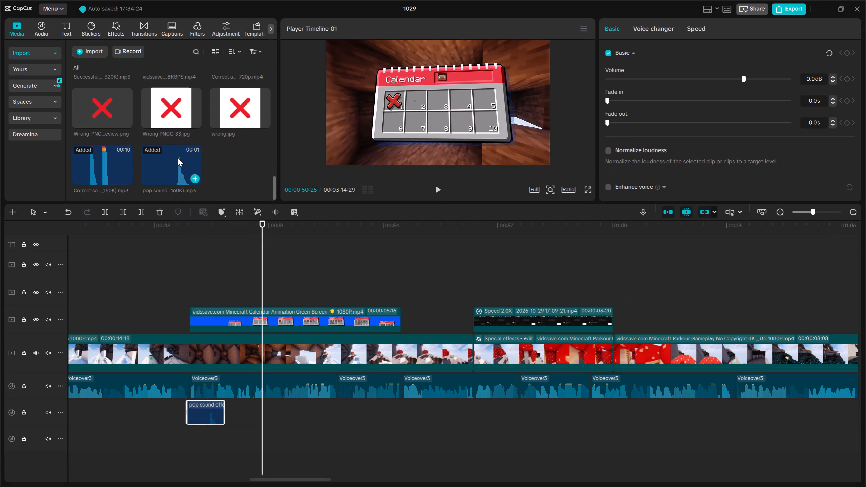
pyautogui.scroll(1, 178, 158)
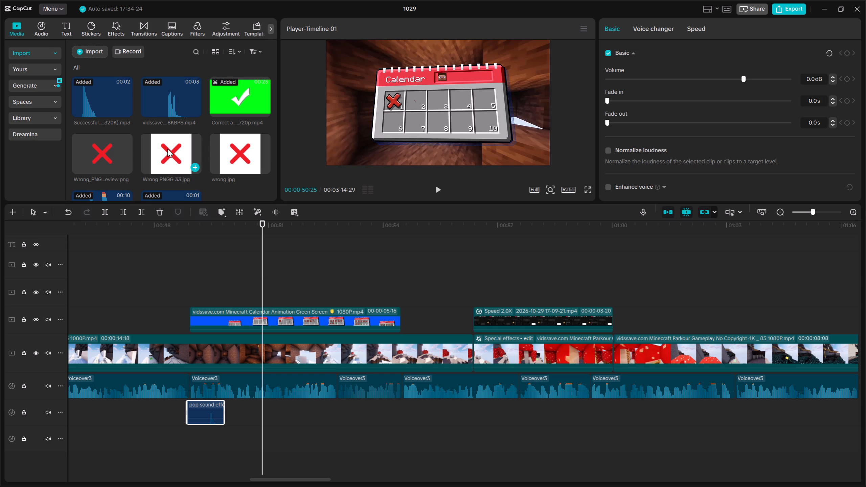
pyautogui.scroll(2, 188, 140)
# Add the Breast Twitch sound effect around the comment-typing overlay's start at 00:00:56:12 and preview it through the overlay.
pyautogui.press('space')
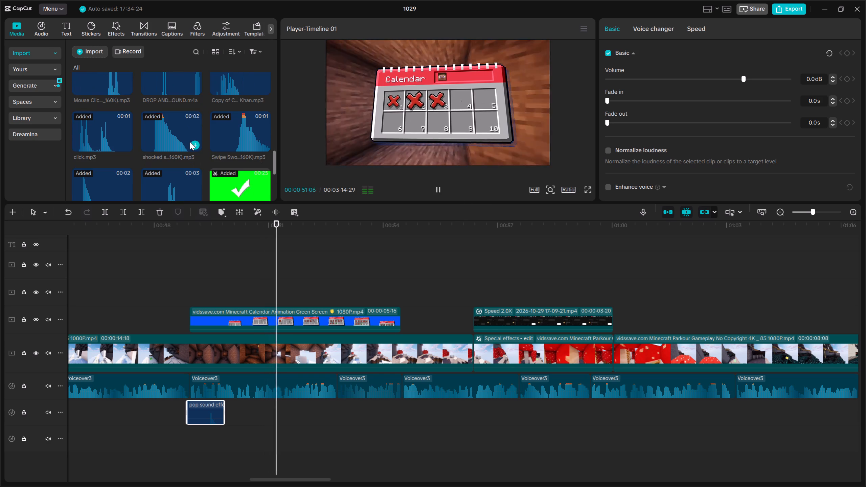
pyautogui.press('space')
pyautogui.press('space')
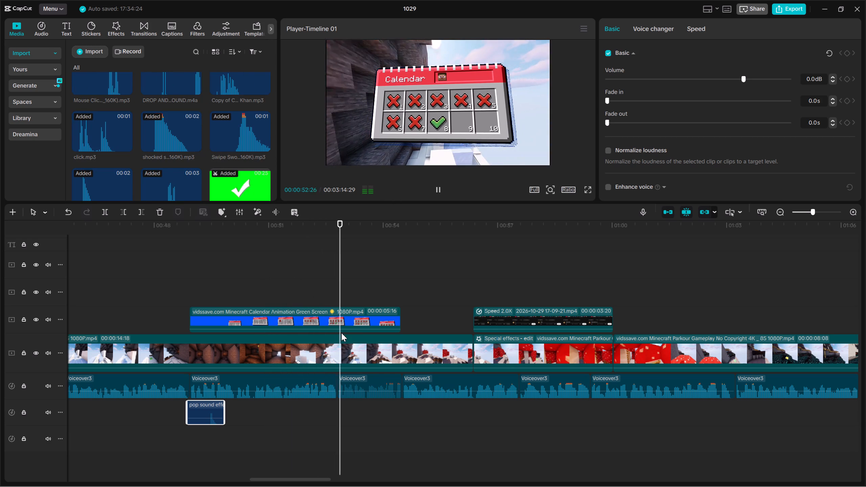
pyautogui.press('space')
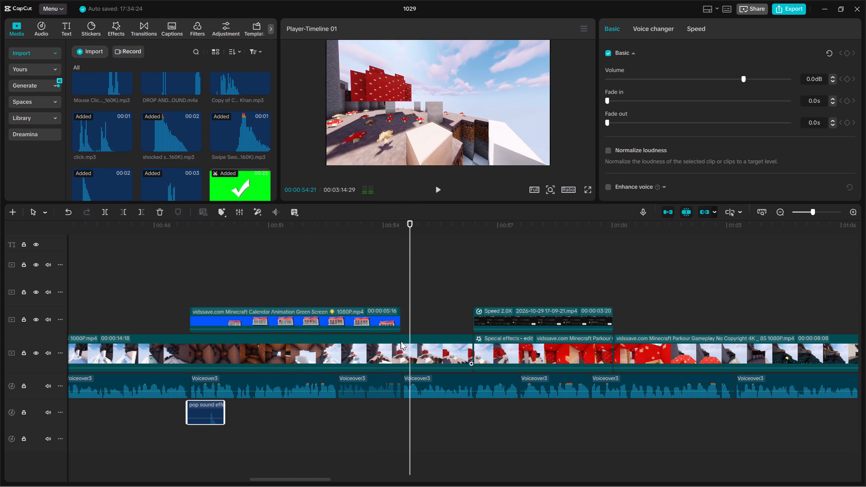
pyautogui.press('space')
pyautogui.press('space')
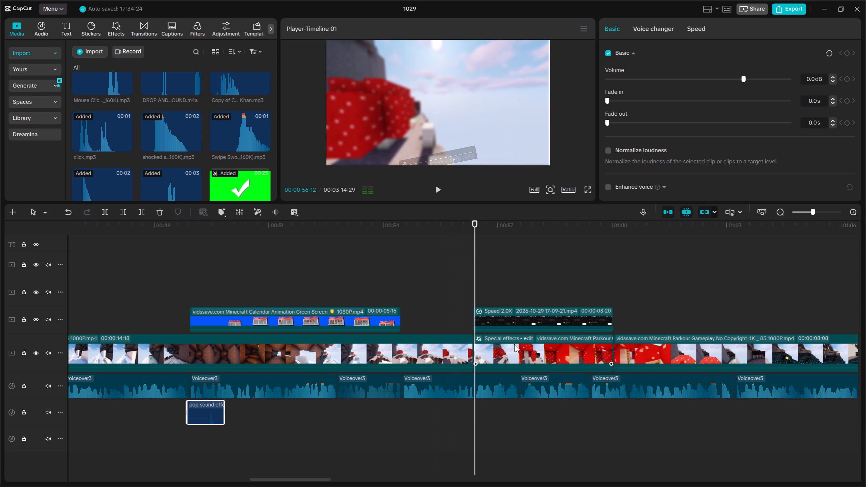
pyautogui.scroll(-1, 174, 169)
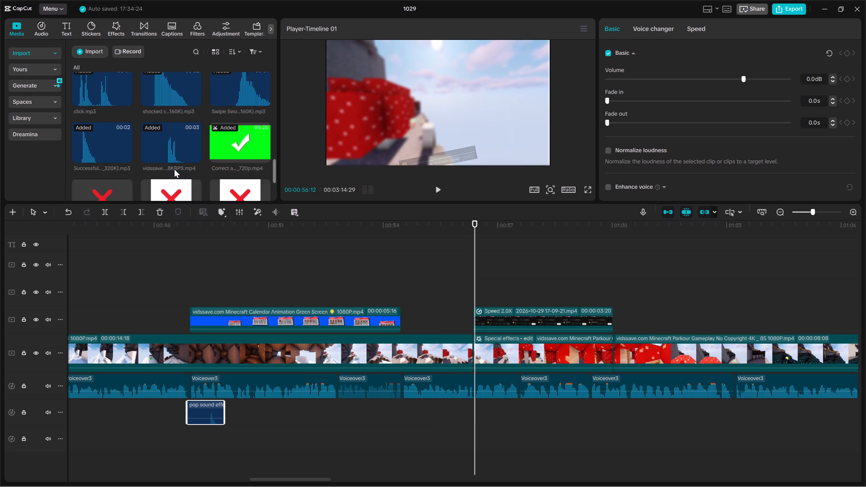
pyautogui.scroll(-2, 174, 169)
pyautogui.scroll(-1, 125, 174)
pyautogui.scroll(2, 143, 177)
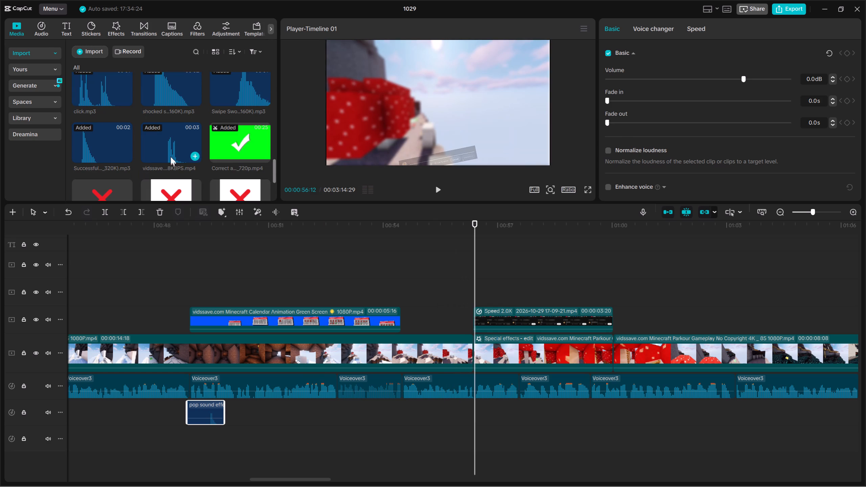
pyautogui.moveTo(171, 144); pyautogui.dragTo(428, 419)
pyautogui.moveTo(457, 412); pyautogui.dragTo(475, 409)
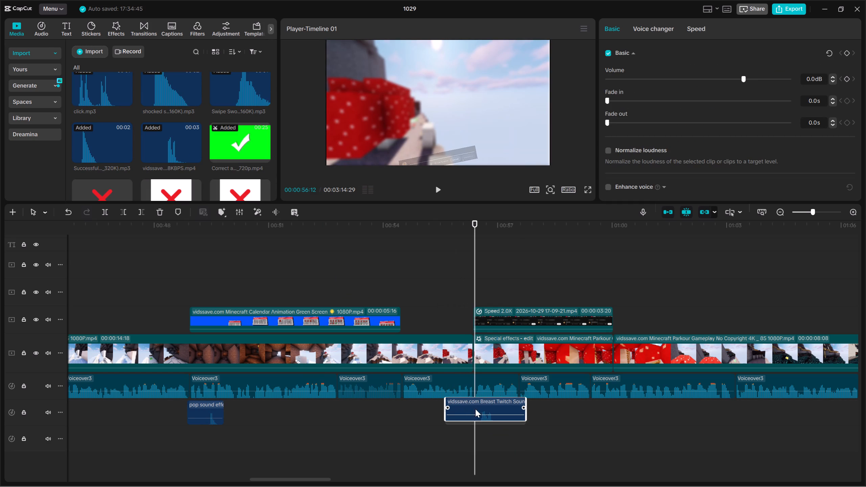
pyautogui.press('space')
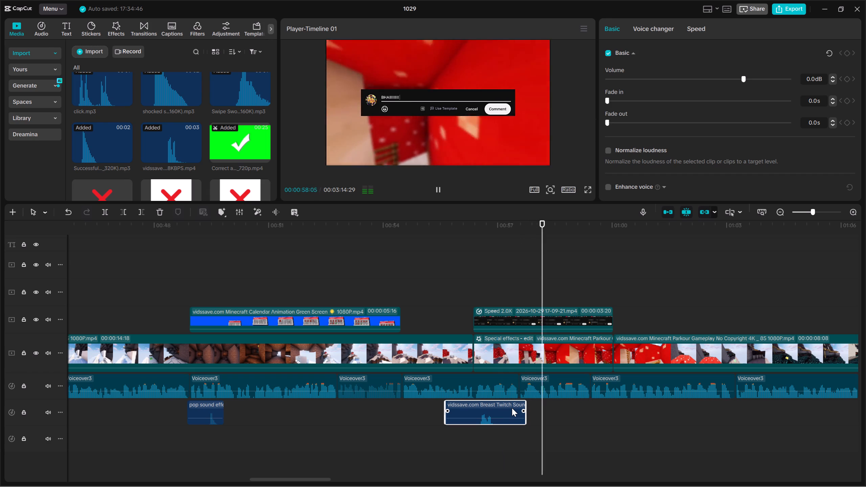
pyautogui.press('space')
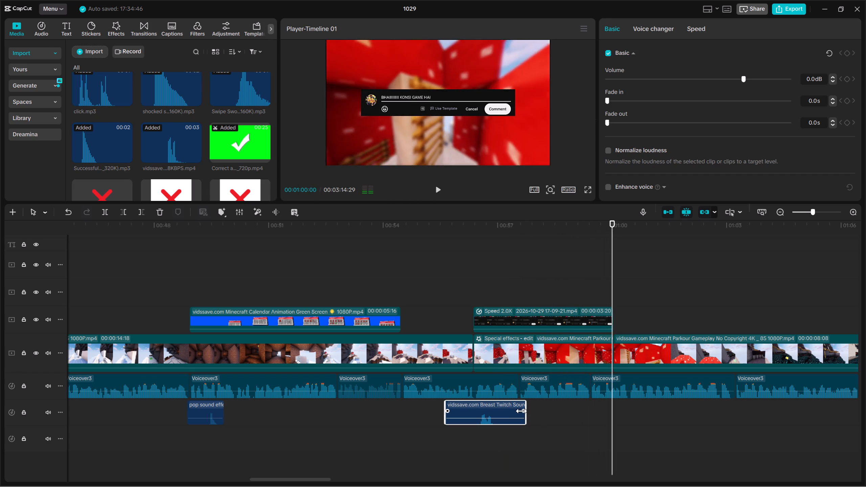
# Play on past the comment overlay and add the Successful Arrow_Bow hit sound at about 00:01:02:07.
pyautogui.press('space')
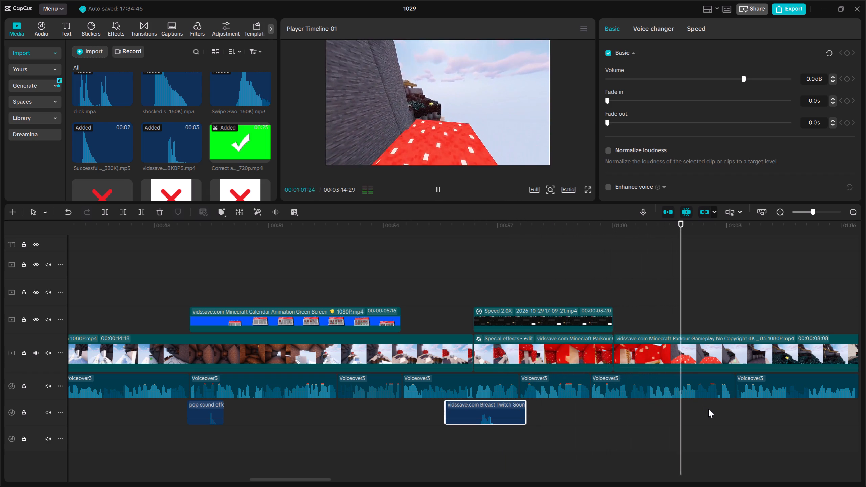
pyautogui.press('space')
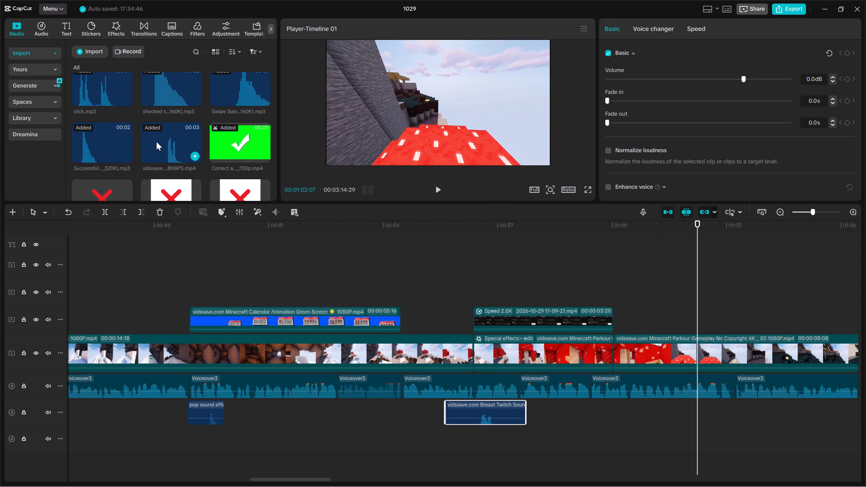
pyautogui.moveTo(97, 143); pyautogui.dragTo(679, 417)
pyautogui.moveTo(707, 413); pyautogui.dragTo(722, 414)
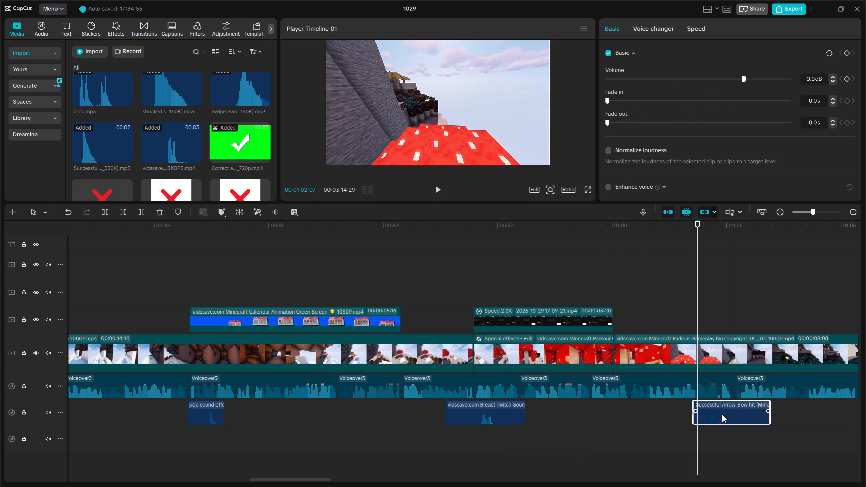
pyautogui.press('space')
pyautogui.press('space')
# Lower the arrow hit sound's volume to -4.1 dB and preview it.
pyautogui.moveTo(734, 84); pyautogui.dragTo(725, 82)
pyautogui.press('Up')
pyautogui.press('space')
pyautogui.moveTo(725, 82); pyautogui.dragTo(733, 82)
pyautogui.press('space')
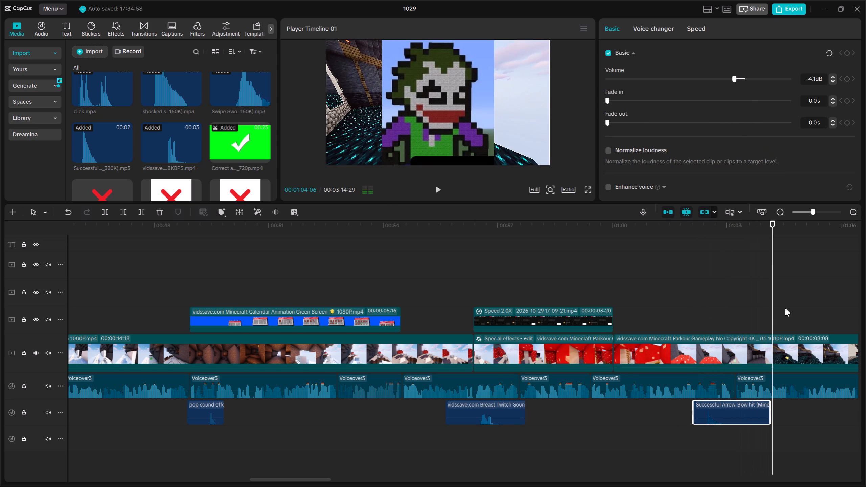
# Preview the Joker screenshot overlay at about 00:01:02:26 and delete it from the timeline.
pyautogui.press('Up')
pyautogui.scroll(5, 769, 320)
pyautogui.press('Up')
pyautogui.press('Up')
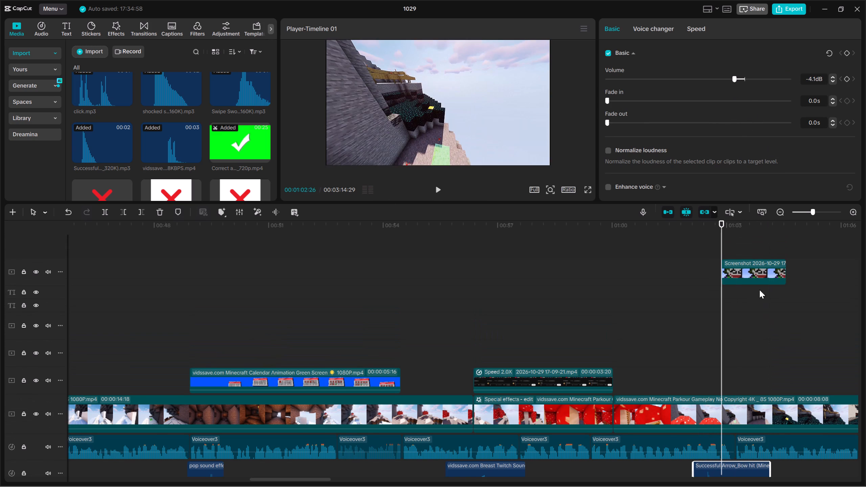
pyautogui.moveTo(743, 264); pyautogui.dragTo(747, 274)
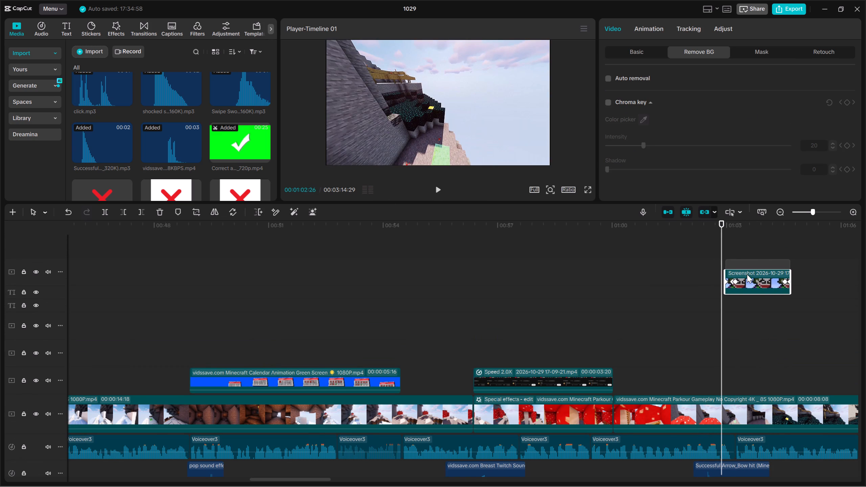
pyautogui.moveTo(747, 274); pyautogui.dragTo(746, 274)
pyautogui.press('space')
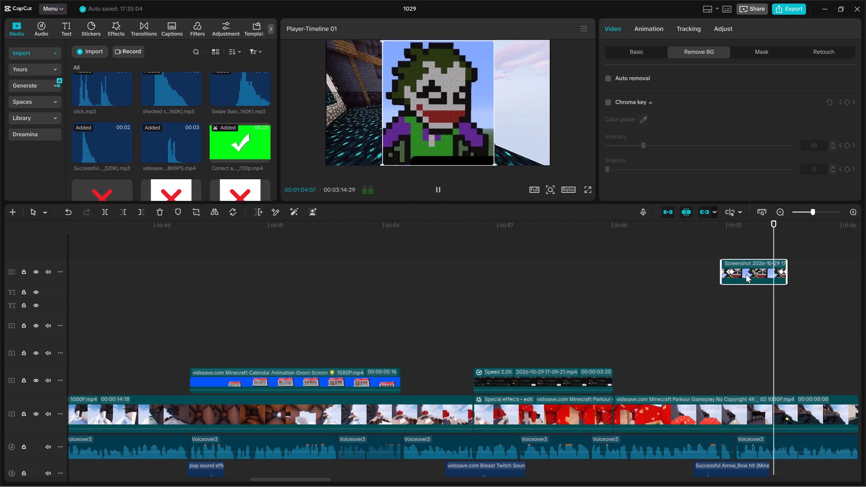
pyautogui.press('Delete')
pyautogui.press('space')
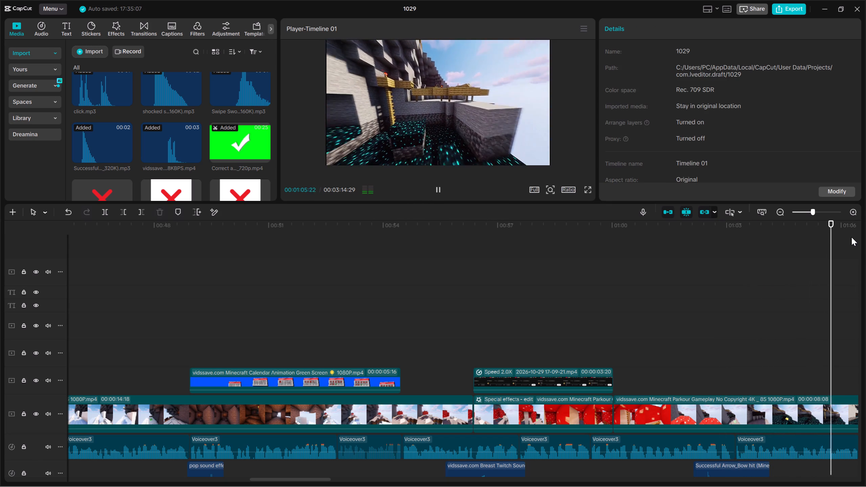
# Add the pop sound effect around the start of the paid minecraft image overlay, at 00:01:08:09, and preview the sync.
pyautogui.click(780, 212)
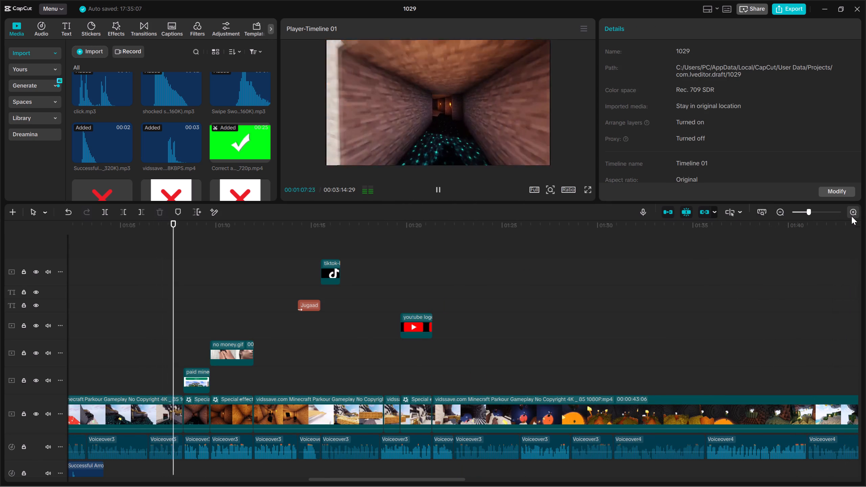
pyautogui.doubleClick(851, 216)
pyautogui.click(854, 215)
pyautogui.scroll(-2, 551, 310)
pyautogui.press('Up')
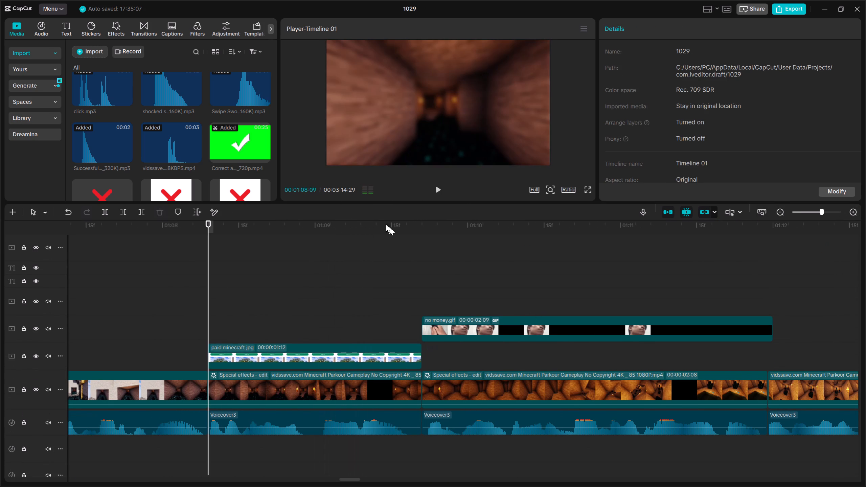
pyautogui.scroll(-5, 197, 189)
pyautogui.moveTo(161, 171); pyautogui.dragTo(151, 425)
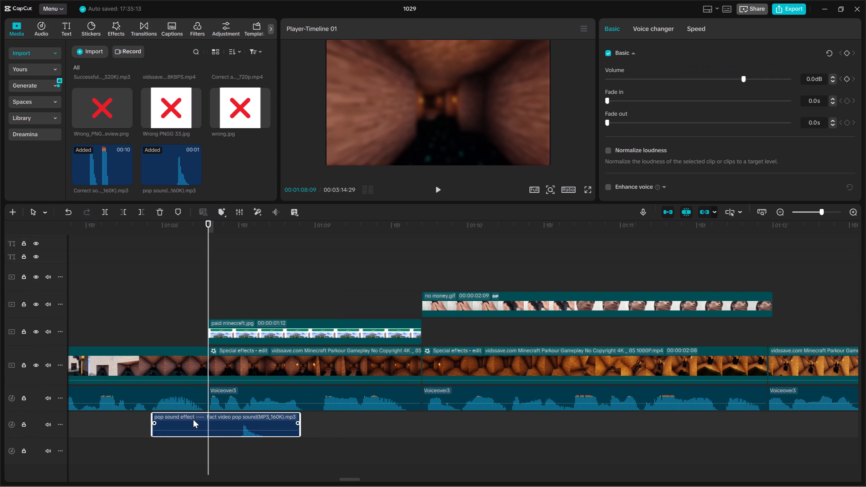
pyautogui.moveTo(199, 421); pyautogui.dragTo(164, 428)
pyautogui.click(167, 428)
pyautogui.moveTo(184, 424); pyautogui.dragTo(189, 424)
pyautogui.press('space')
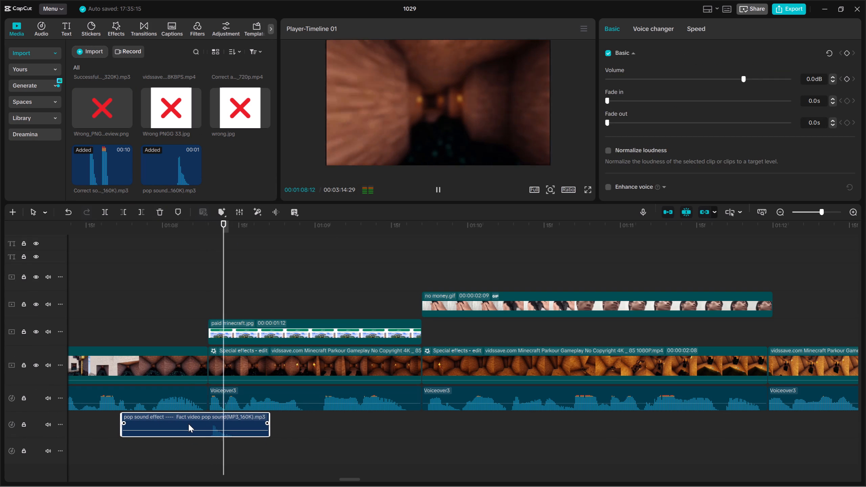
pyautogui.press('space')
# Add the Swipe Swoosh Transition sound effect around the start of the no money GIF, at 00:01:09:21.
pyautogui.press('Up')
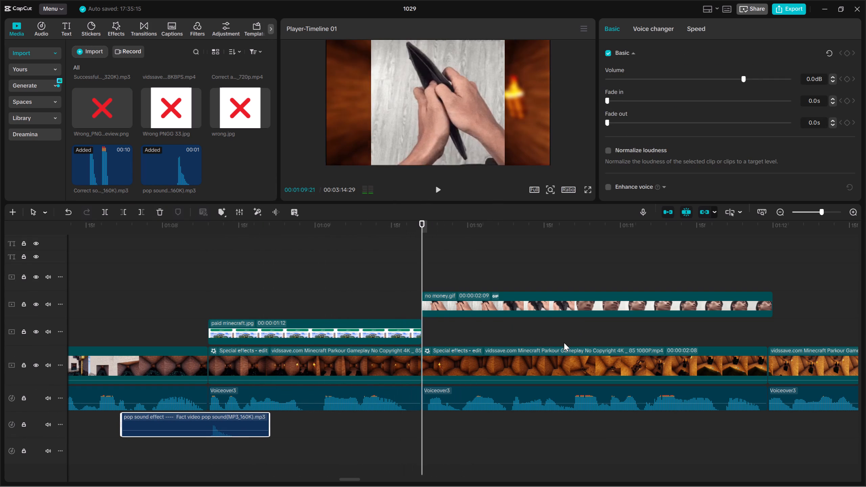
pyautogui.click(96, 40)
pyautogui.click(91, 50)
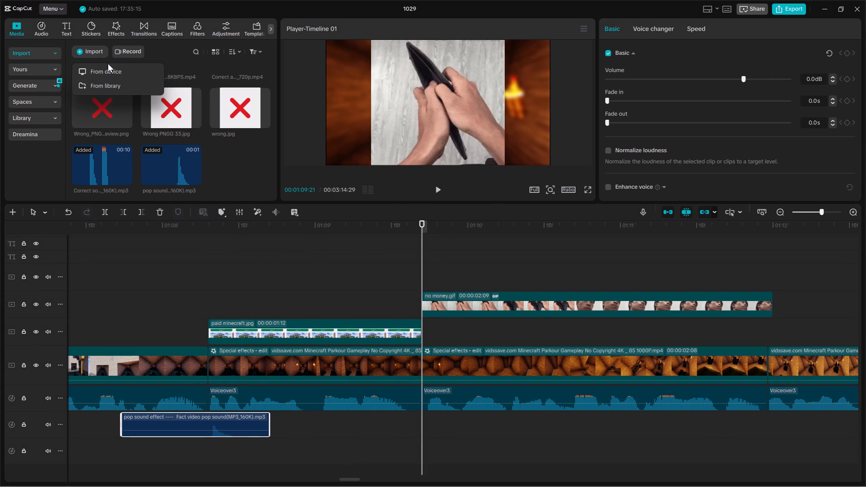
pyautogui.click(253, 182)
pyautogui.scroll(2, 249, 173)
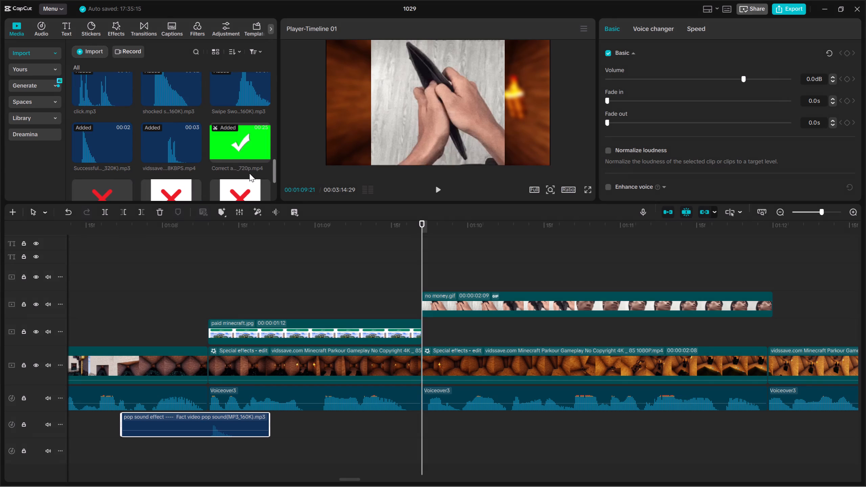
pyautogui.scroll(1, 168, 150)
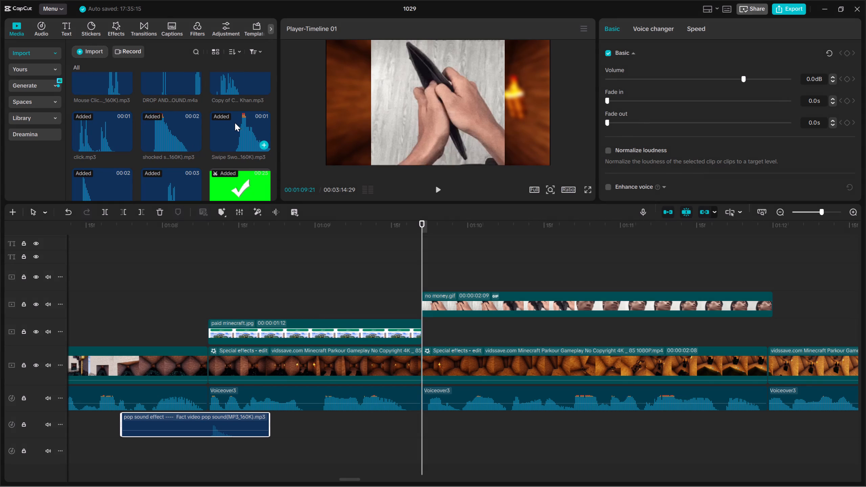
pyautogui.moveTo(235, 124); pyautogui.dragTo(373, 420)
pyautogui.moveTo(384, 420); pyautogui.dragTo(394, 421)
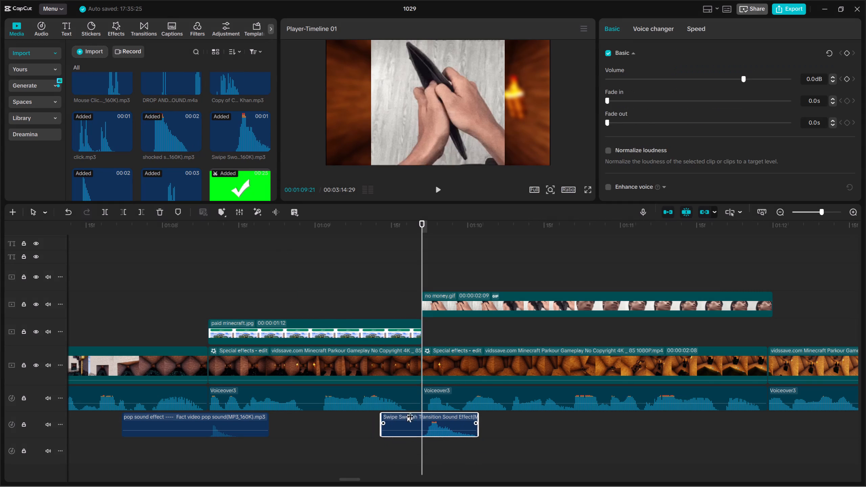
# Lower the swoosh sound's volume to -13.7 dB and preview it through the no money GIF.
pyautogui.moveTo(728, 84); pyautogui.dragTo(711, 79)
pyautogui.press('space')
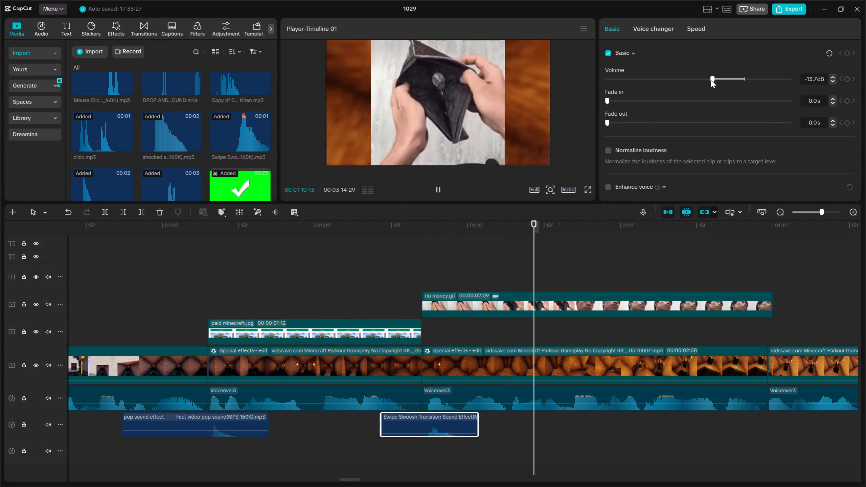
pyautogui.press('space')
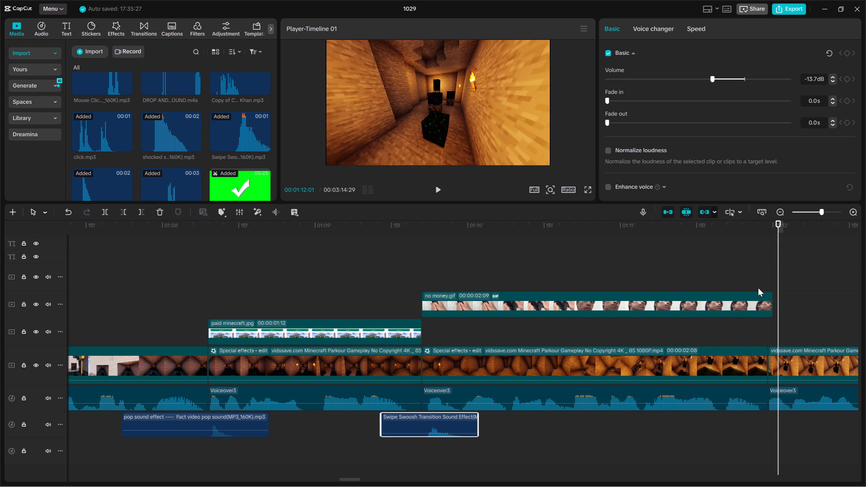
# Play on to the Jugaad text and add the Mouse Click sound effect around its start at 00:01:14:09, previewing the sync.
pyautogui.press('Up')
pyautogui.press('space')
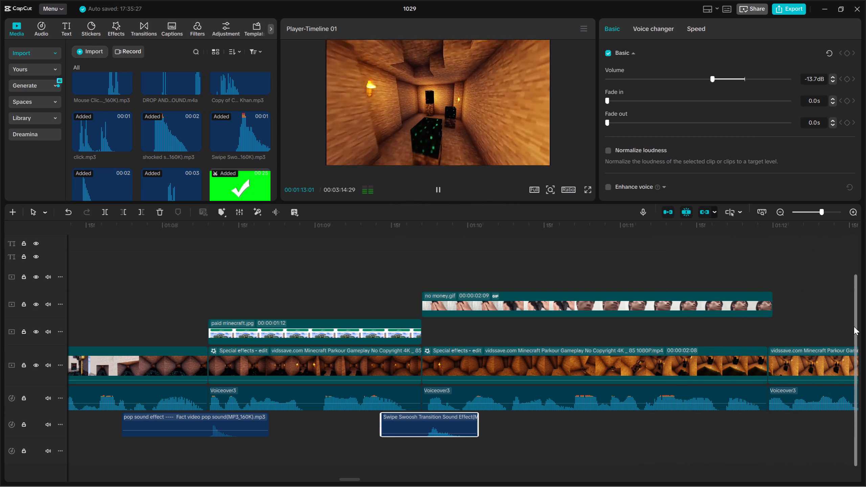
pyautogui.press('space')
pyautogui.press('space')
pyautogui.press('space')
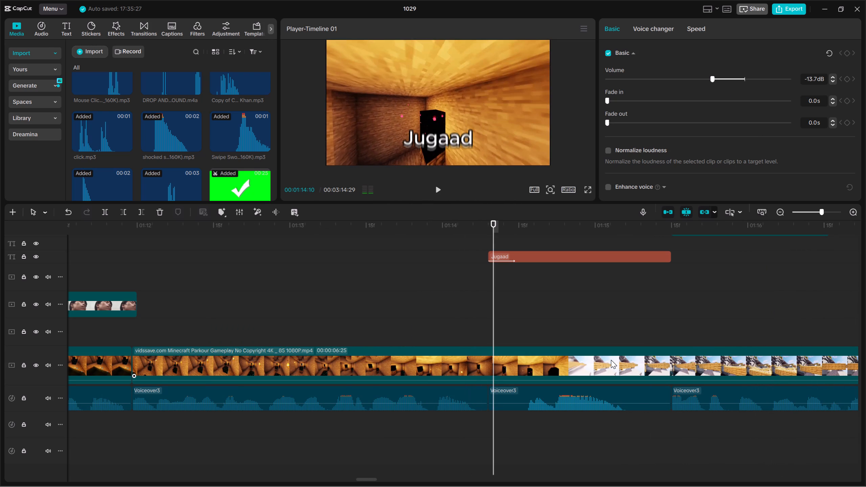
pyautogui.press('Up')
pyautogui.scroll(1, 201, 135)
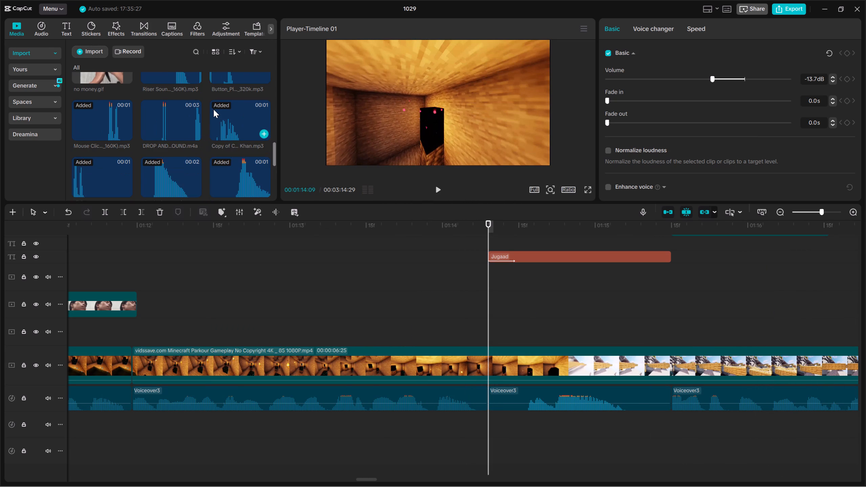
pyautogui.moveTo(219, 111); pyautogui.dragTo(227, 121)
pyautogui.moveTo(108, 123); pyautogui.dragTo(295, 245)
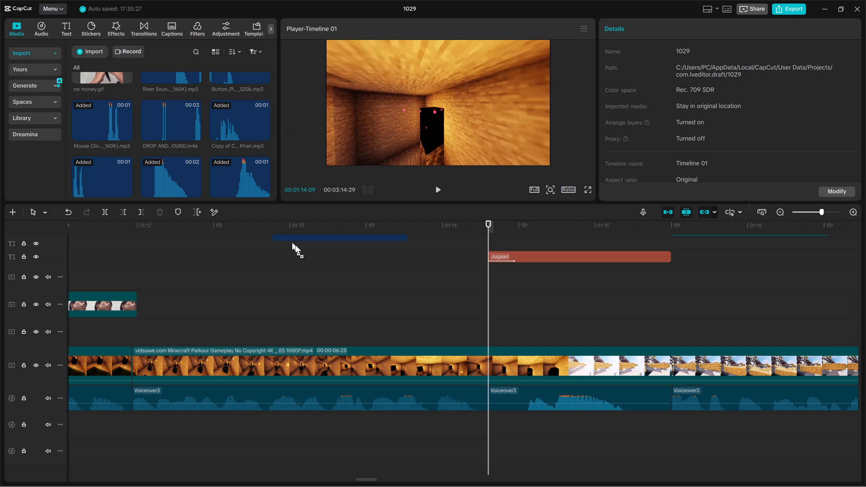
pyautogui.moveTo(295, 245); pyautogui.dragTo(403, 431)
pyautogui.moveTo(442, 425); pyautogui.dragTo(447, 425)
pyautogui.press('space')
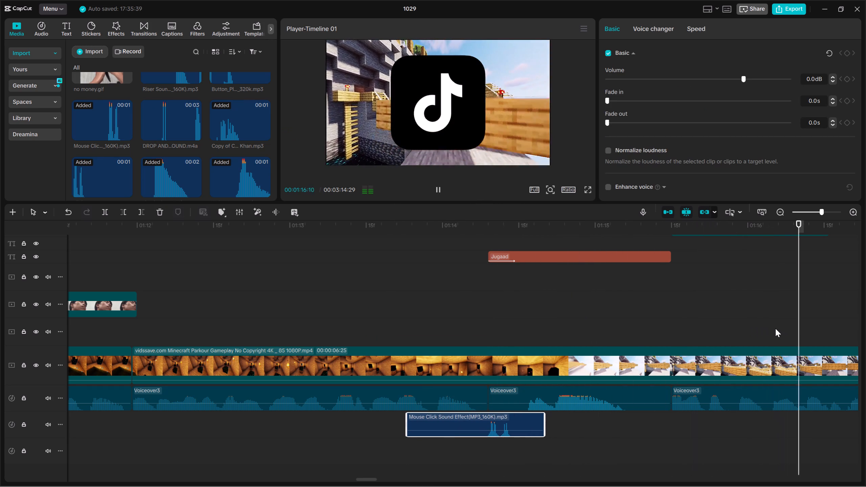
# Add the Camera Shutter sound effect around the start of the TikTok logo overlay, at 00:01:15:15, and preview it.
pyautogui.press('Up')
pyautogui.moveTo(234, 125); pyautogui.dragTo(472, 296)
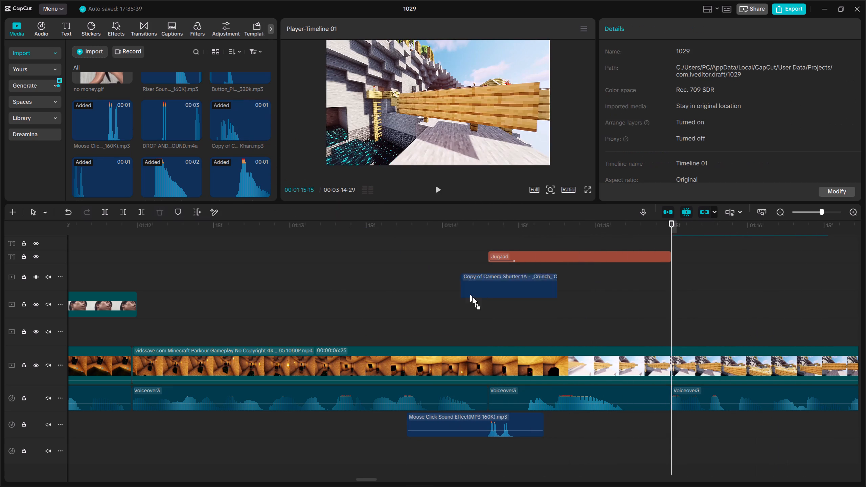
pyautogui.moveTo(472, 296); pyautogui.dragTo(629, 428)
pyautogui.moveTo(660, 423); pyautogui.dragTo(689, 425)
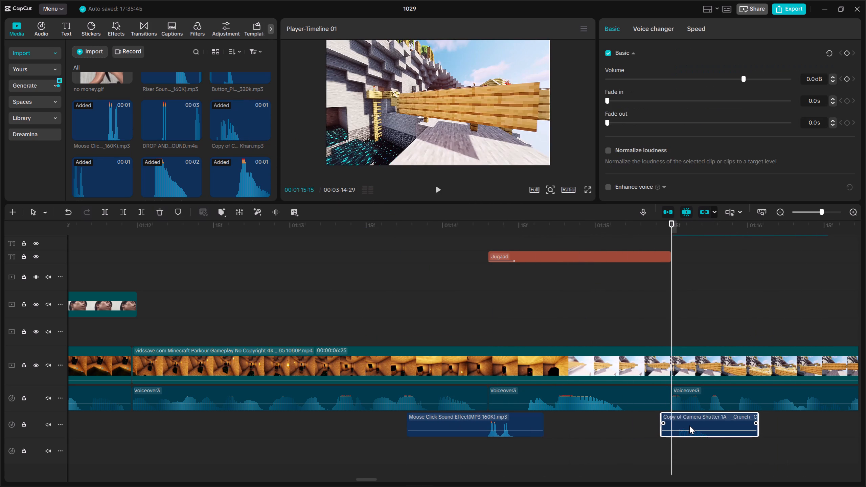
pyautogui.press('space')
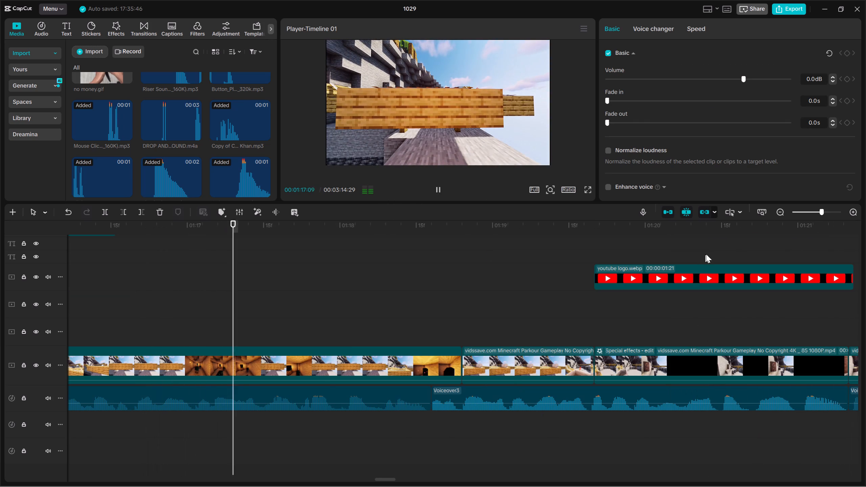
# Play on to the YouTube logo overlay and add the Button_Plate Click sound effect around its start at 00:01:19:20, previewing the sync.
pyautogui.click(783, 208)
pyautogui.scroll(3, 628, 320)
pyautogui.press('space')
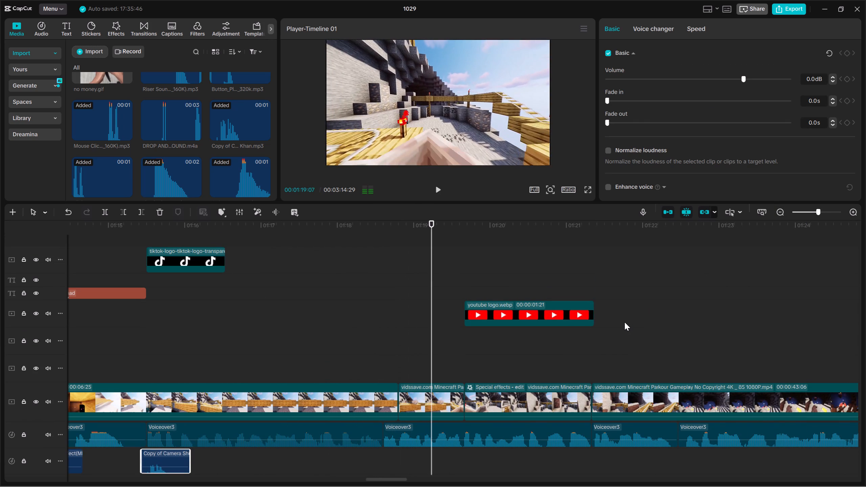
pyautogui.press('space')
pyautogui.press('Up')
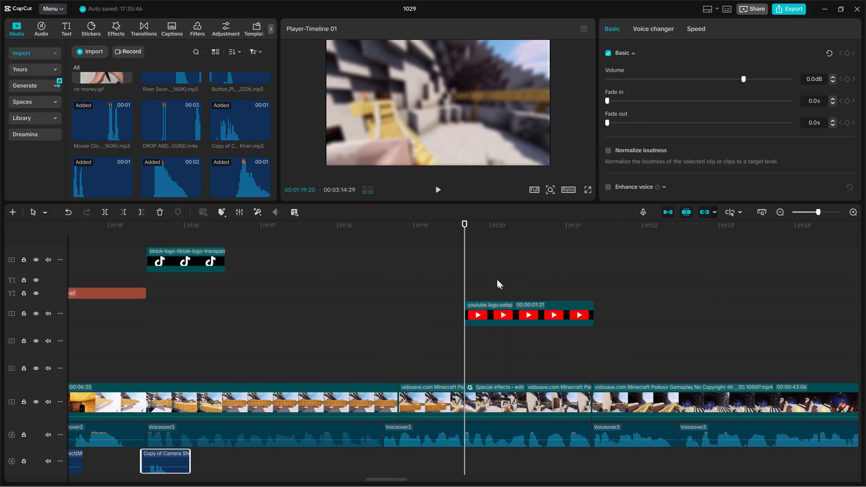
pyautogui.scroll(-5, 216, 144)
pyautogui.scroll(4, 216, 140)
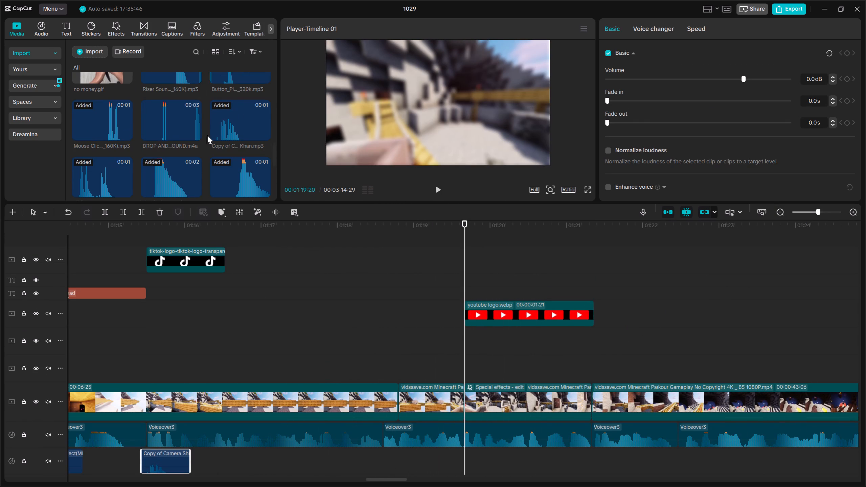
pyautogui.scroll(2, 216, 105)
pyautogui.scroll(5, 161, 125)
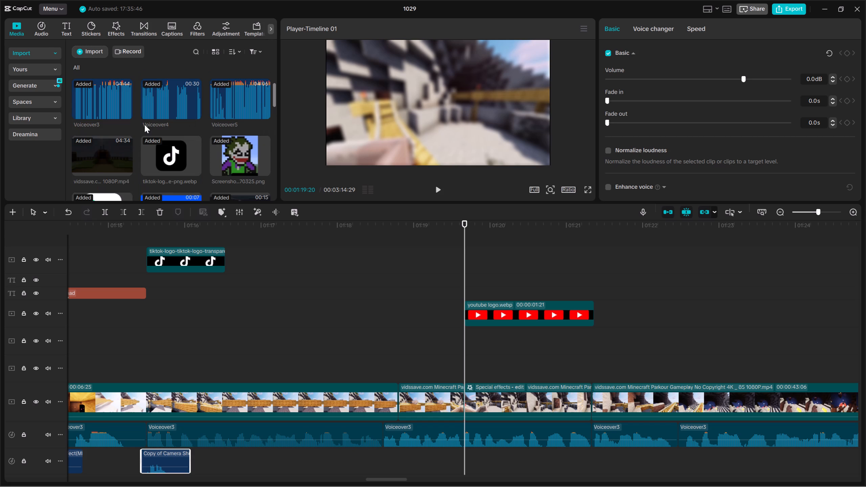
pyautogui.scroll(1, 152, 122)
pyautogui.scroll(-7, 152, 122)
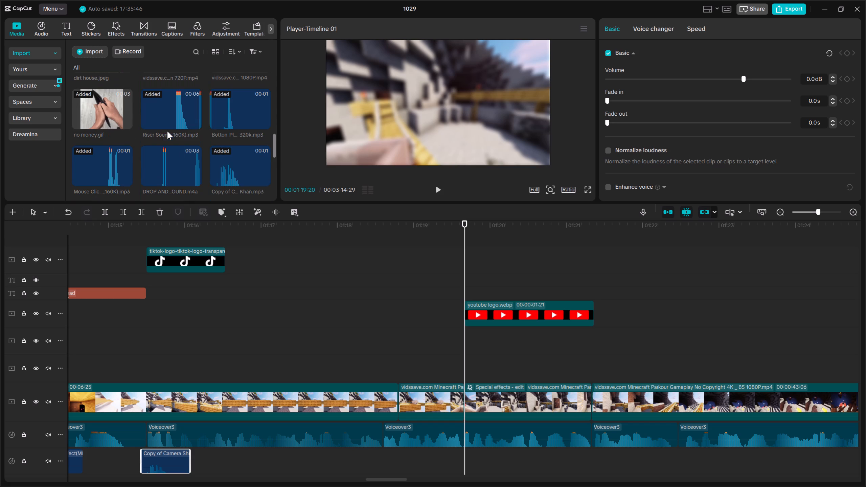
pyautogui.moveTo(225, 116); pyautogui.dragTo(372, 434)
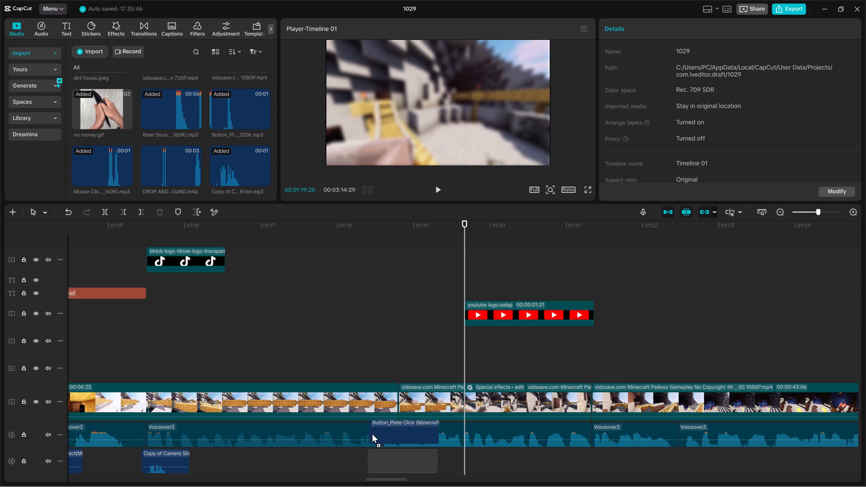
pyautogui.moveTo(372, 434); pyautogui.dragTo(426, 457)
pyautogui.moveTo(440, 454); pyautogui.dragTo(465, 455)
pyautogui.press('space')
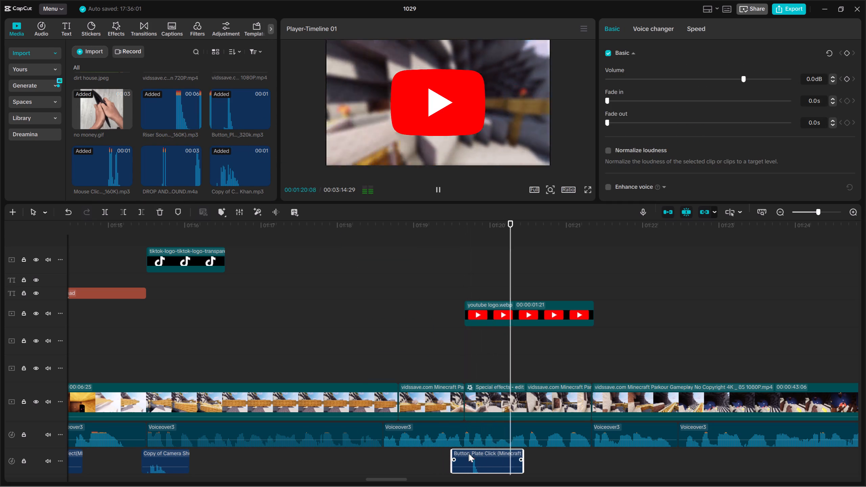
# Play on past the YouTube logo overlay to find the voiceover moment that needs the next visual.
pyautogui.press('space')
pyautogui.press('space')
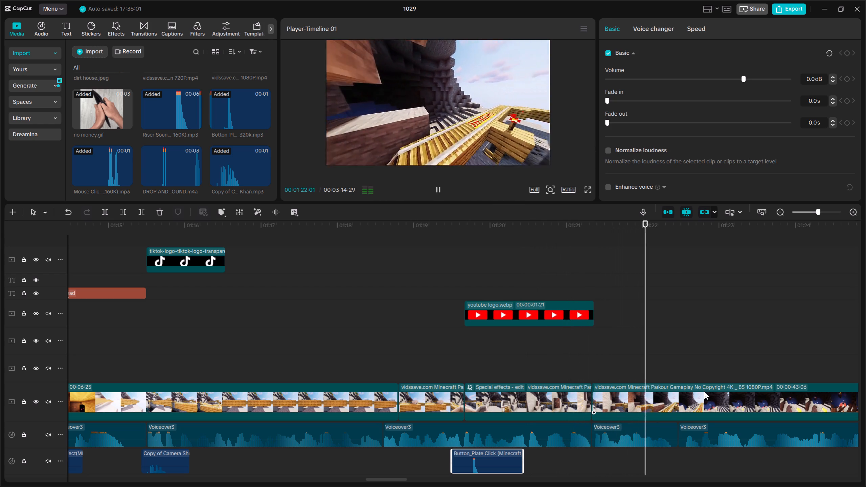
pyautogui.press('space')
pyautogui.press('space')
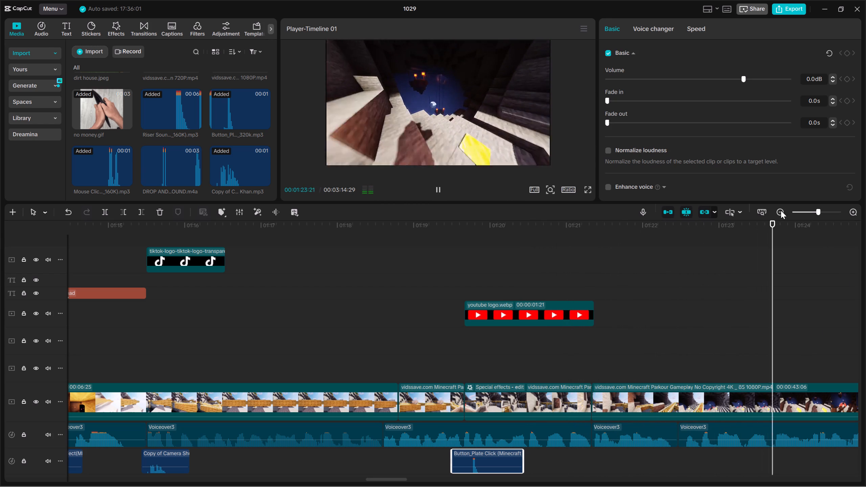
pyautogui.click(782, 213)
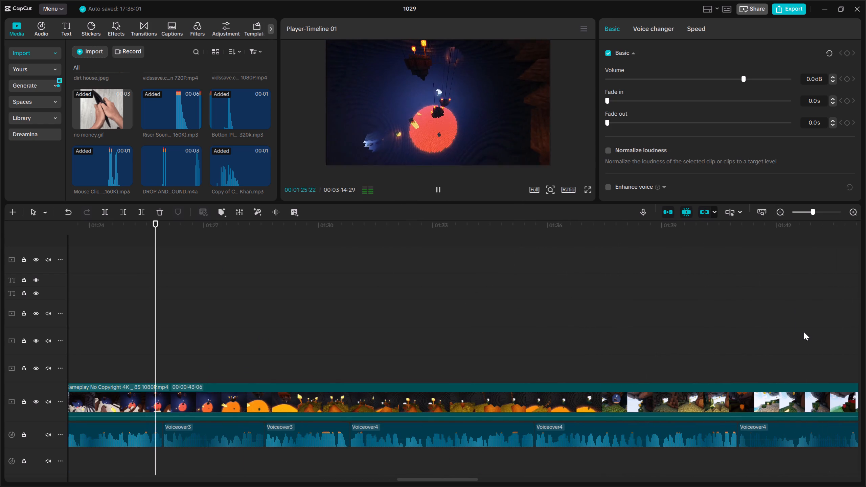
pyautogui.press('space')
pyautogui.press('Up')
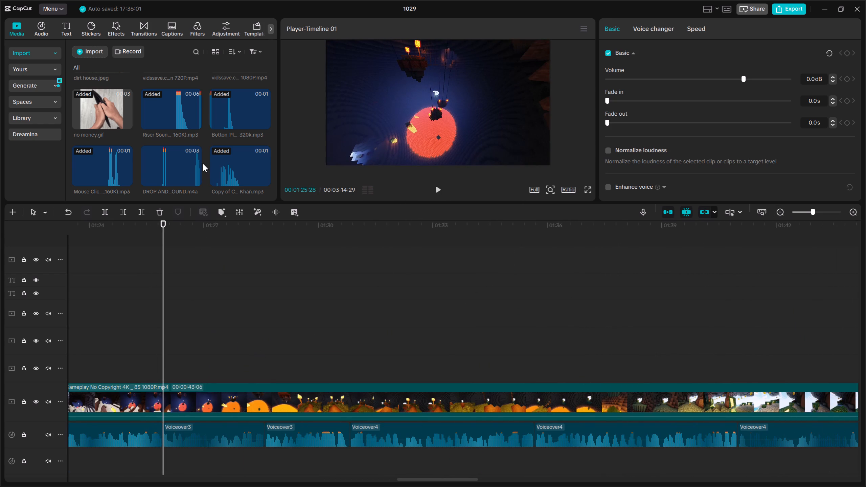
pyautogui.scroll(-3, 203, 164)
pyautogui.press('Up')
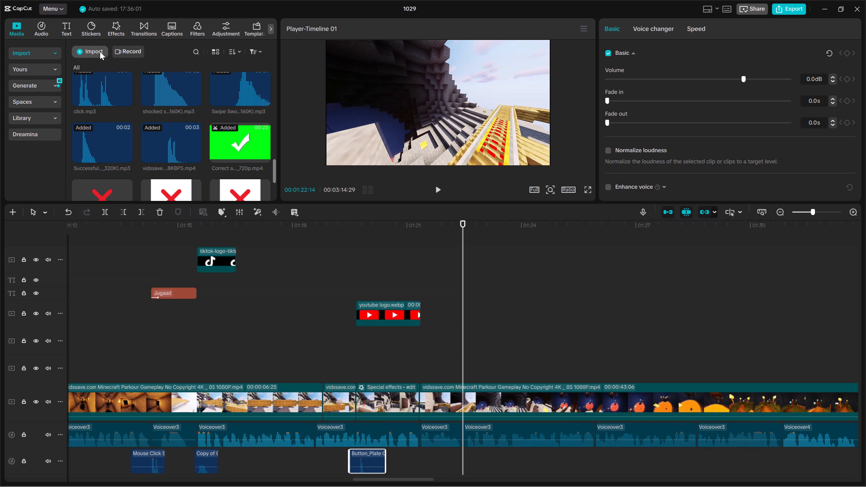
# Search the Downloads folder for "minecraft" and import the Minecraft w image into the project.
pyautogui.click(98, 51)
pyautogui.click(113, 65)
pyautogui.press('BackSpace')
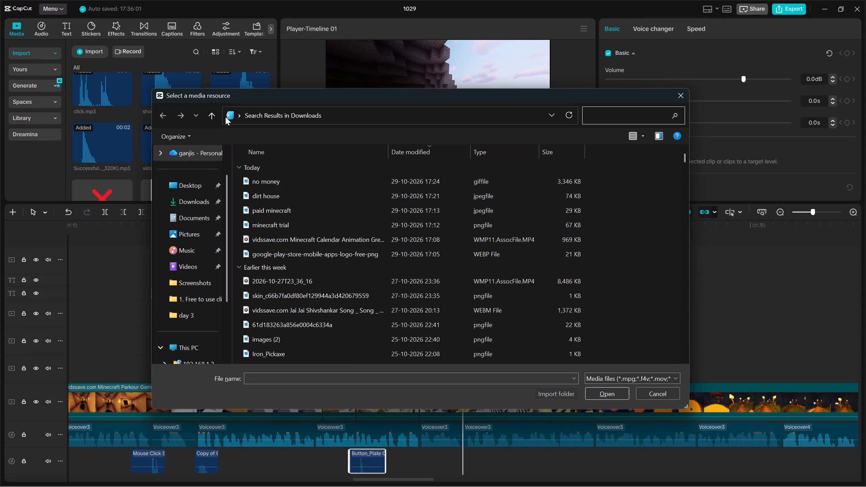
pyautogui.write('minecraft')
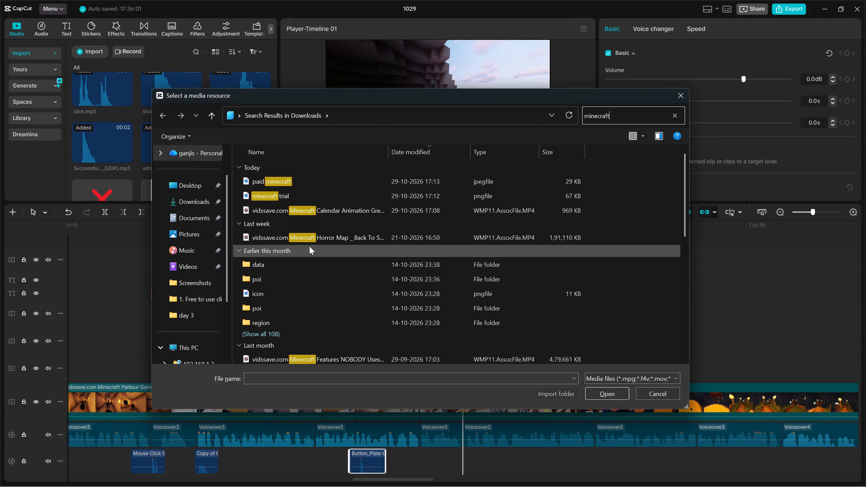
pyautogui.click(283, 299)
pyautogui.click(287, 296)
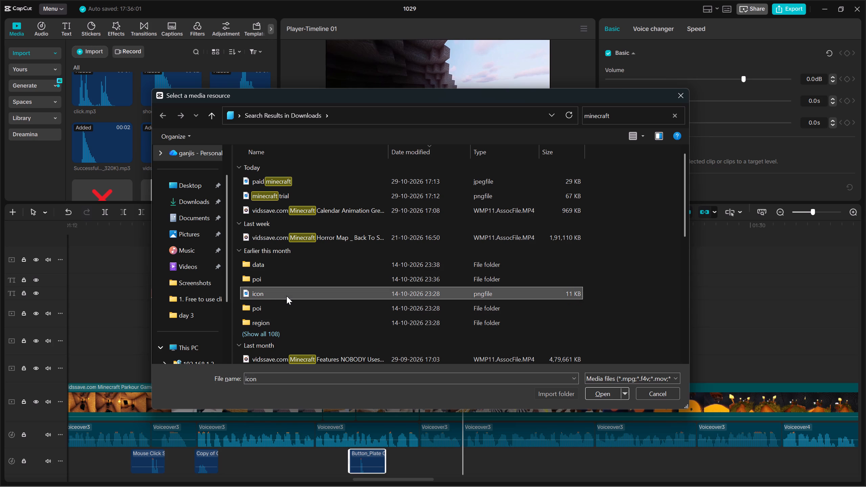
pyautogui.scroll(-1, 329, 343)
pyautogui.click(340, 296)
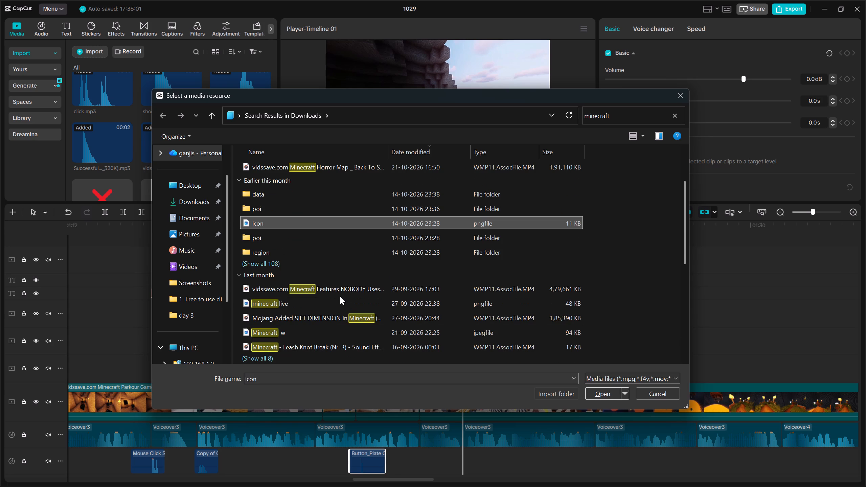
pyautogui.click(314, 329)
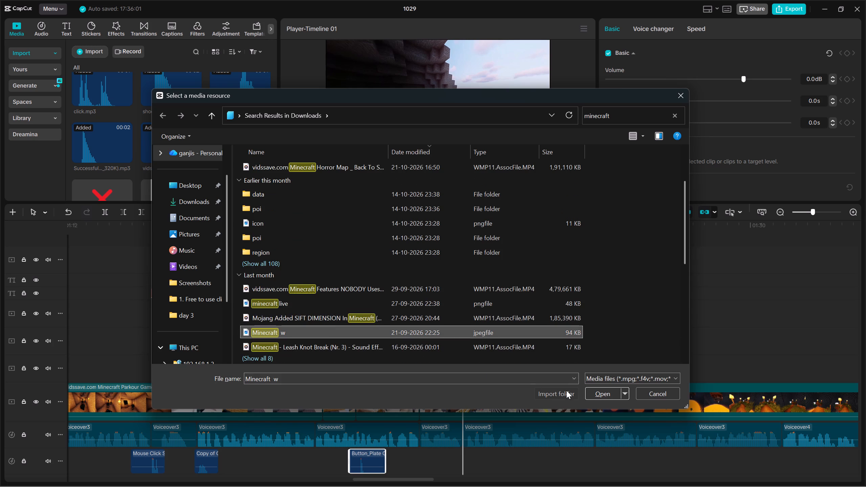
pyautogui.click(596, 390)
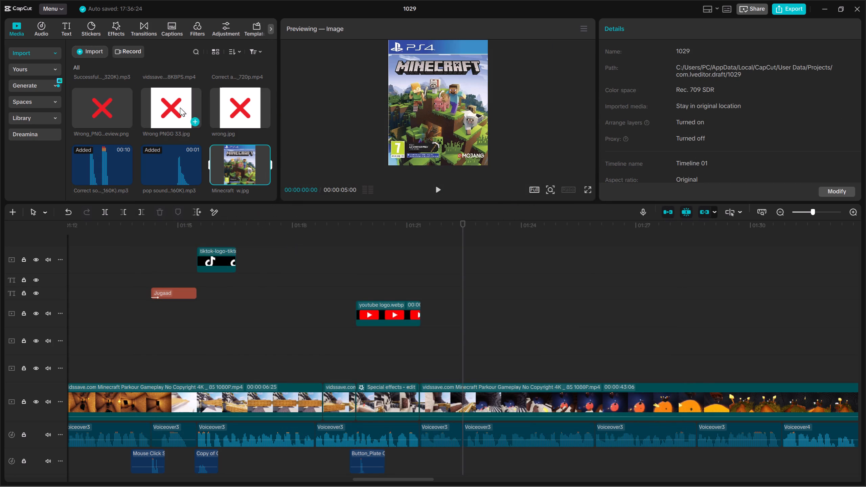
# Search Downloads for "minecraft logo" and import both the Minecraft logo image and the green screen logo outro animation.
pyautogui.click(85, 53)
pyautogui.click(111, 71)
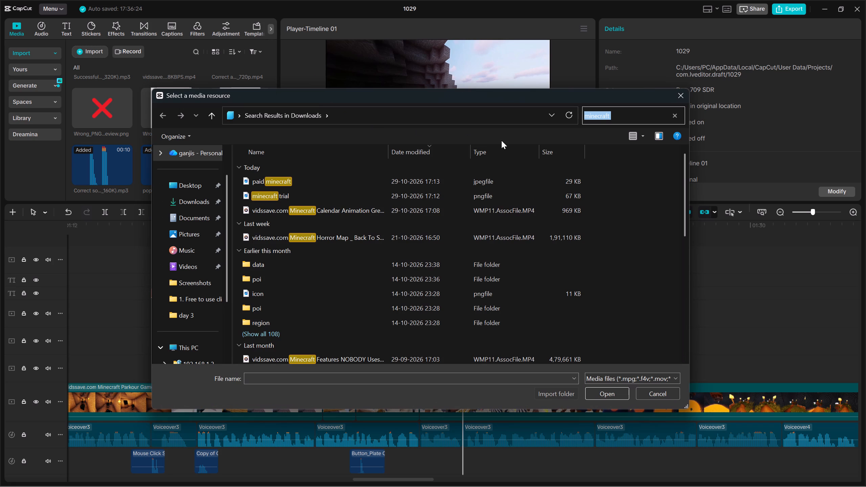
pyautogui.scroll(-4, 512, 142)
pyautogui.scroll(-3, 310, 262)
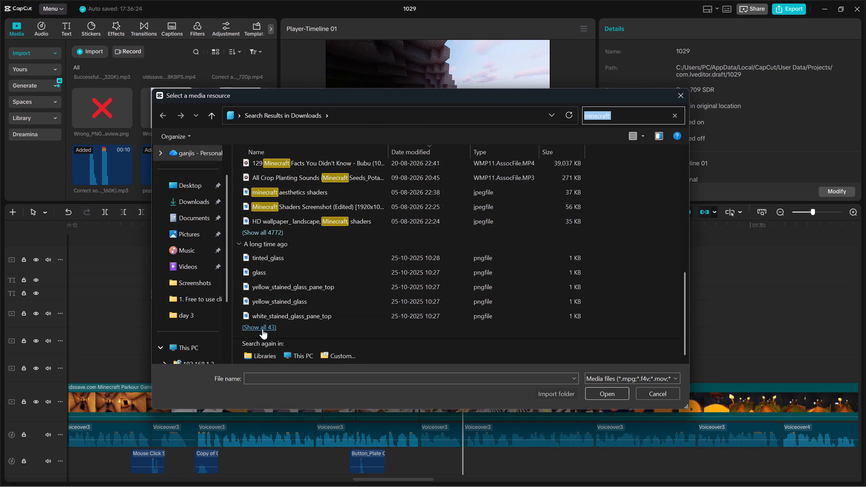
pyautogui.click(262, 330)
pyautogui.scroll(-8, 386, 288)
pyautogui.click(637, 262)
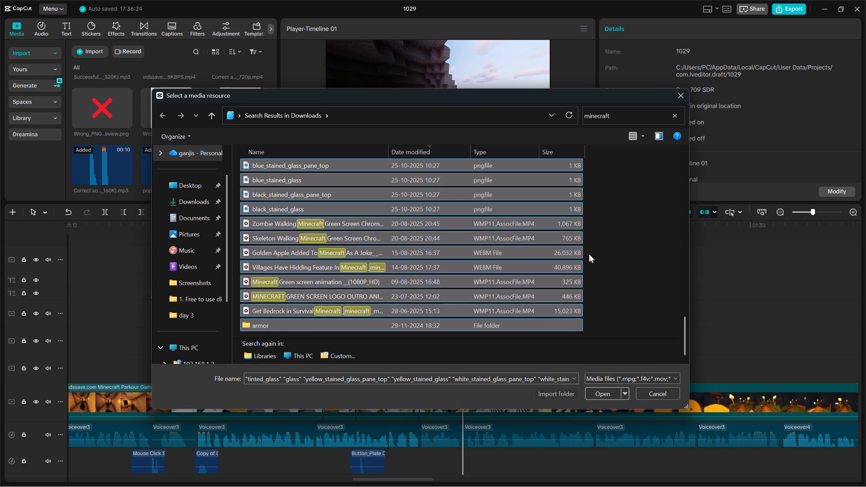
pyautogui.scroll(3, 587, 253)
pyautogui.scroll(2, 514, 245)
pyautogui.click(631, 117)
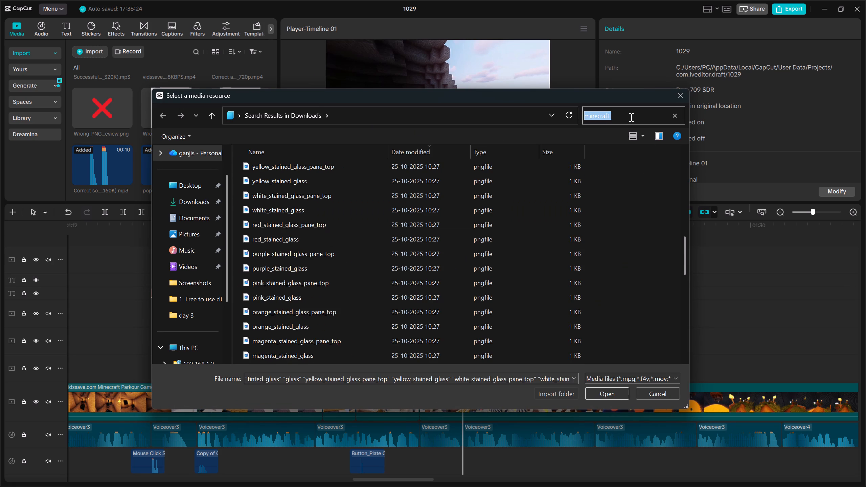
pyautogui.click(631, 117)
pyautogui.press('space')
pyautogui.write('logo')
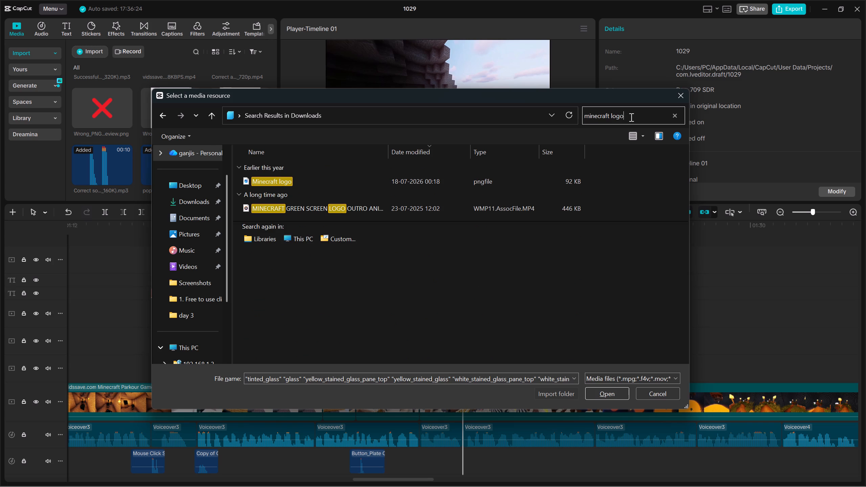
pyautogui.moveTo(608, 179); pyautogui.dragTo(544, 211)
pyautogui.click(600, 394)
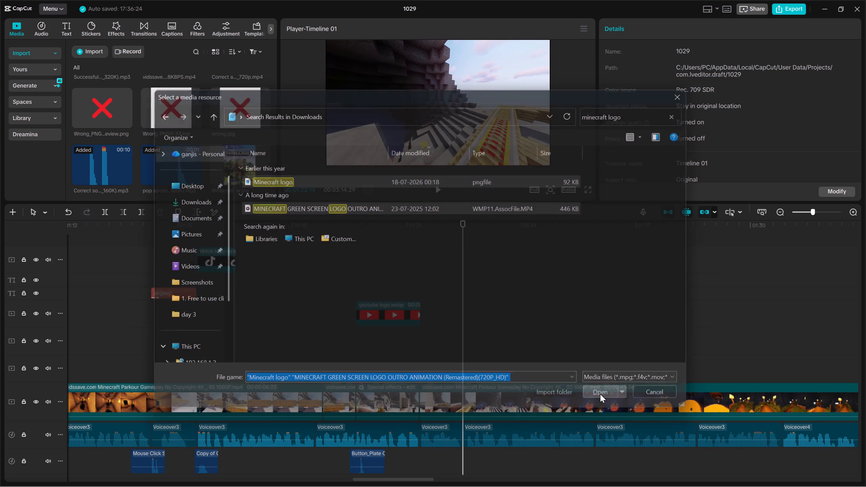
# Place the Minecraft logo image as an overlay above the main video, starting at 00:01:22:14.
pyautogui.click(85, 160)
pyautogui.moveTo(91, 162); pyautogui.dragTo(244, 245)
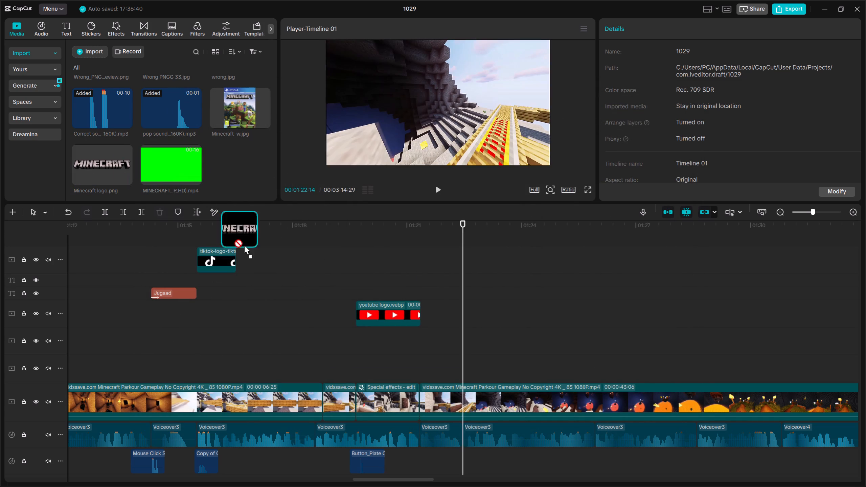
pyautogui.moveTo(244, 245); pyautogui.dragTo(462, 371)
pyautogui.press('space')
pyautogui.press('space')
pyautogui.press('Up')
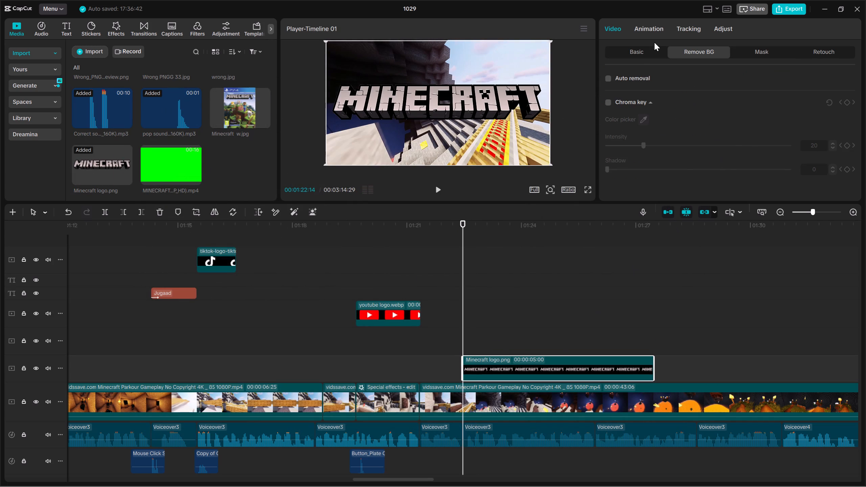
# Add transform keyframes to the Minecraft logo so its scale grows from 1% at the start to 39% shortly after.
pyautogui.click(645, 48)
pyautogui.click(845, 76)
pyautogui.press('space')
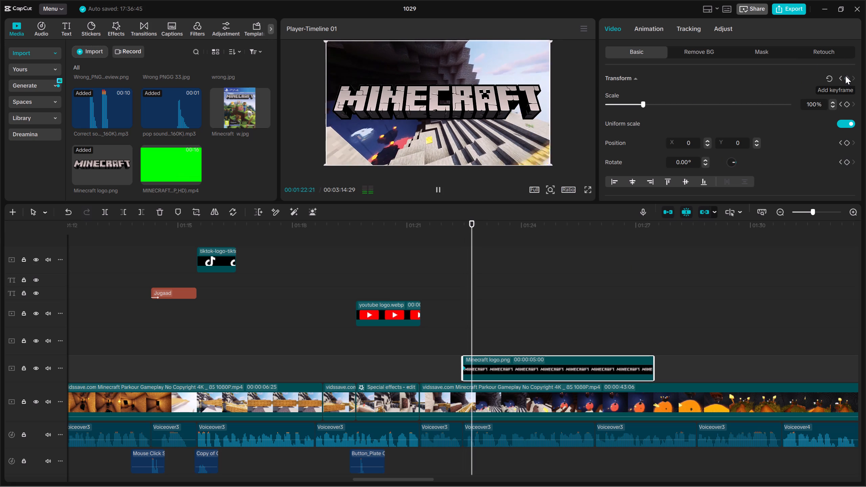
pyautogui.press('space')
pyautogui.click(845, 76)
pyautogui.press('Up')
pyautogui.moveTo(633, 103); pyautogui.dragTo(569, 103)
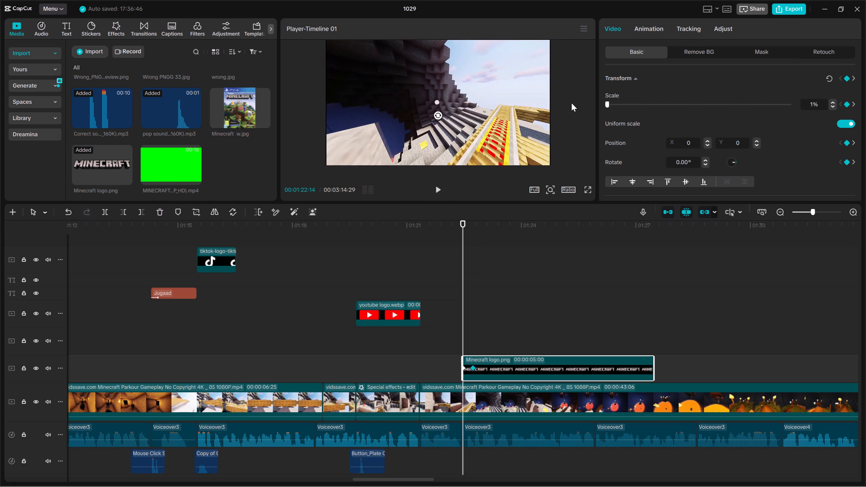
pyautogui.press('space')
pyautogui.press('space')
pyautogui.moveTo(627, 104); pyautogui.dragTo(621, 103)
pyautogui.press('Up')
pyautogui.press('space')
pyautogui.press('space')
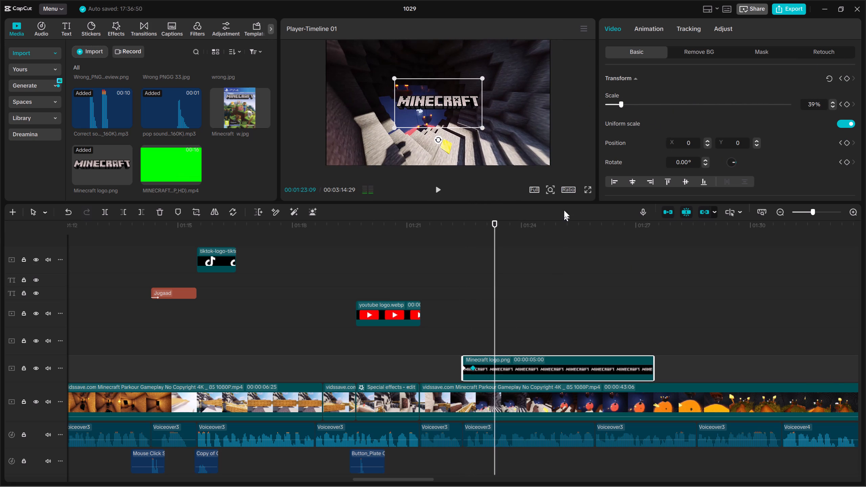
# Enlarge the Minecraft logo to 54% scale at 00:01:23:09 and play on.
pyautogui.moveTo(480, 126); pyautogui.dragTo(501, 143)
pyautogui.press('space')
pyautogui.press('space')
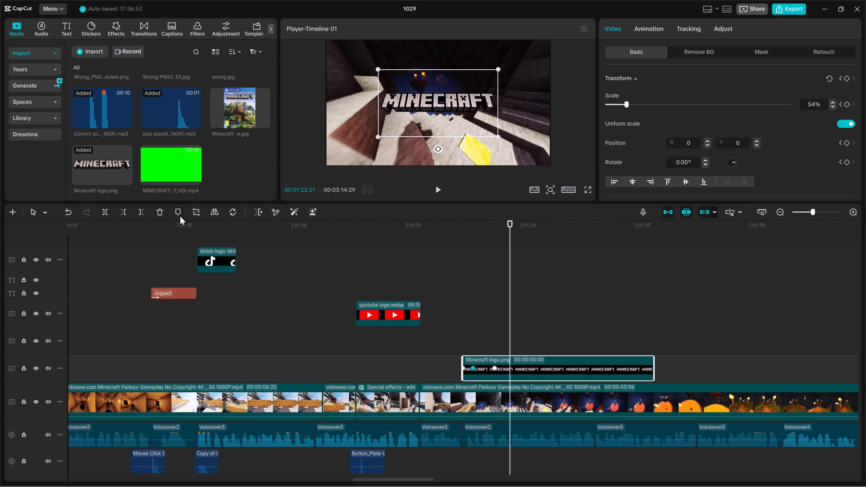
# Trim the Minecraft logo overlay's end at 00:01:23:21, move the clip to start at 00:01:24:00 and preview it.
pyautogui.click(136, 211)
pyautogui.moveTo(479, 363); pyautogui.dragTo(538, 363)
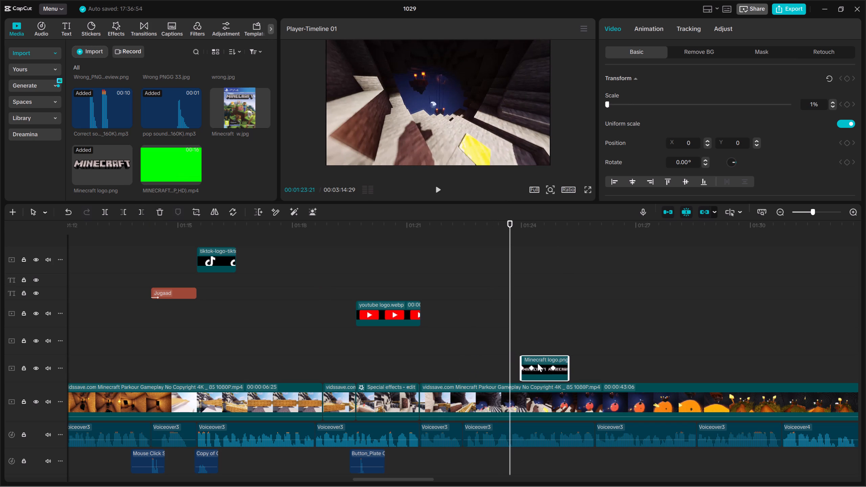
pyautogui.press('space')
pyautogui.press('Up')
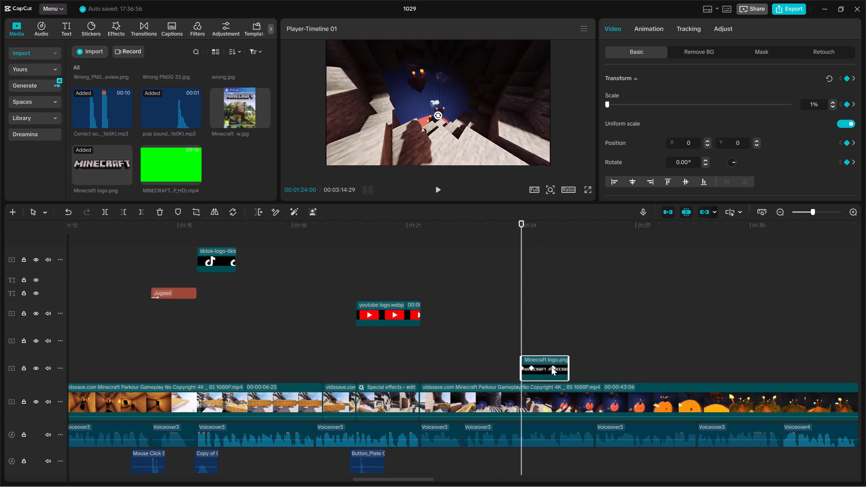
pyautogui.press('space')
pyautogui.press('space')
# Speed up the logo's zoom-in by deleting its 39% keyframe and moving the 54% keyframe closer to the clip's start.
pyautogui.click(531, 369)
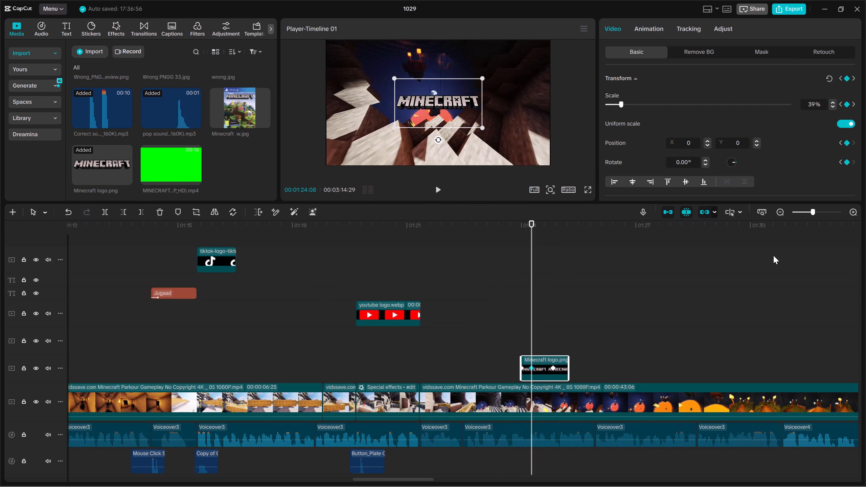
pyautogui.click(849, 79)
pyautogui.press('Up')
pyautogui.press('space')
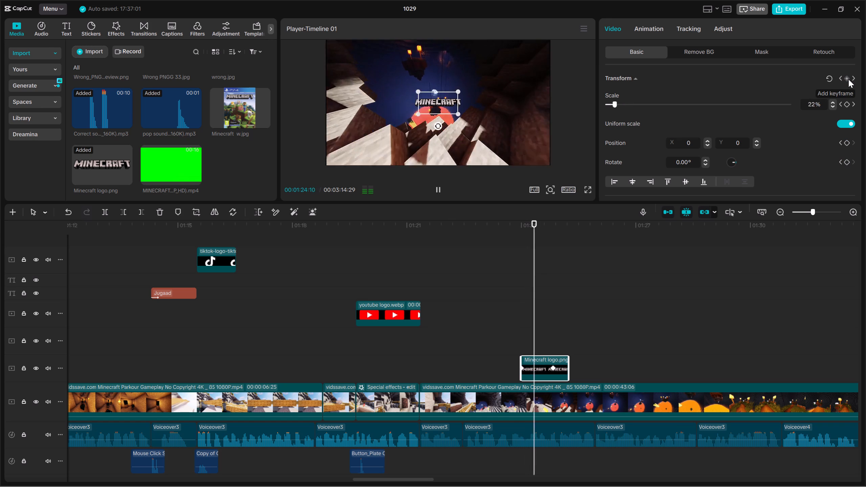
pyautogui.press('space')
pyautogui.moveTo(554, 367); pyautogui.dragTo(542, 369)
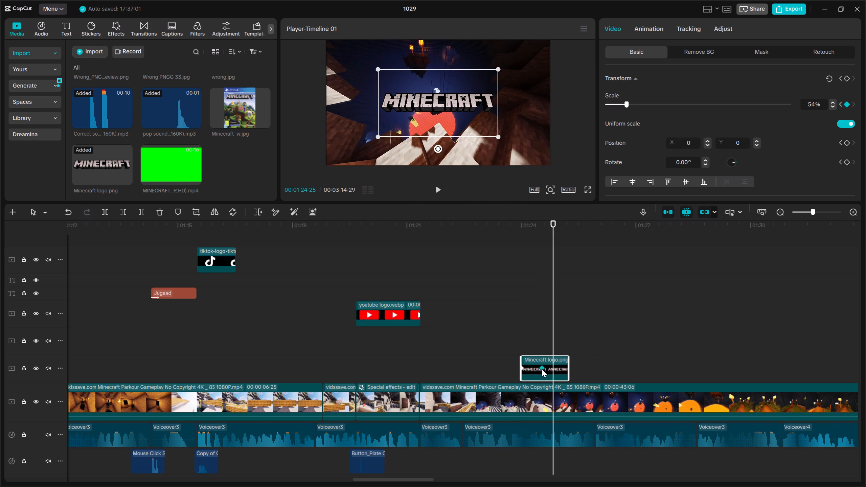
pyautogui.moveTo(542, 369); pyautogui.dragTo(536, 369)
pyautogui.press('Up')
pyautogui.press('space')
pyautogui.press('space')
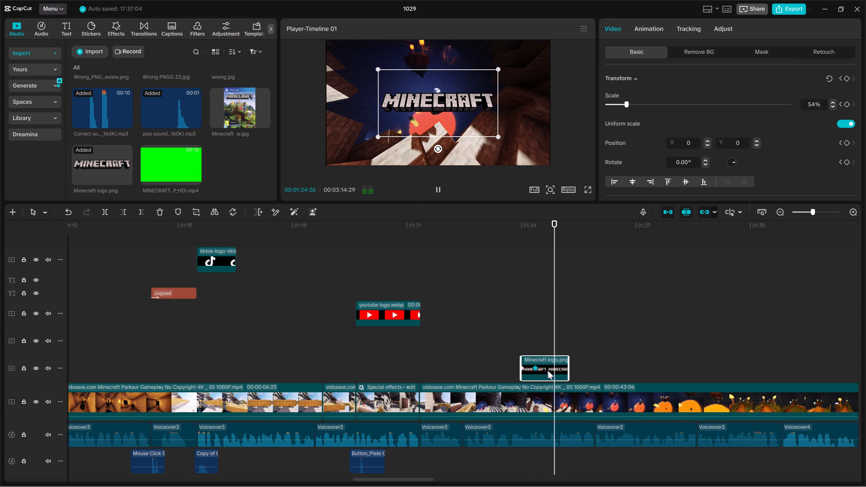
# Extend the Minecraft logo overlay's end to 00:01:25:28 and preview it.
pyautogui.moveTo(568, 358); pyautogui.dragTo(596, 362)
pyautogui.press('space')
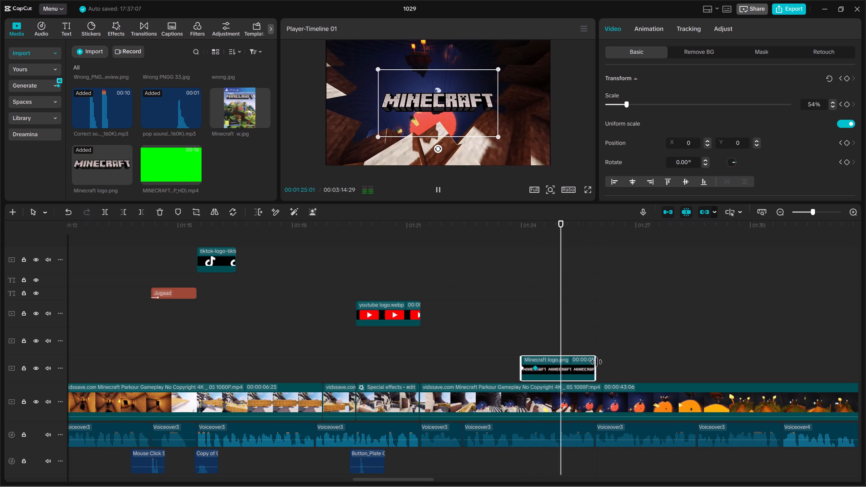
pyautogui.press('space')
pyautogui.press('Up')
# Split the main gameplay clip at the Minecraft logo overlay's start and end, 00:01:24:00 and 00:01:25:28.
pyautogui.click(554, 402)
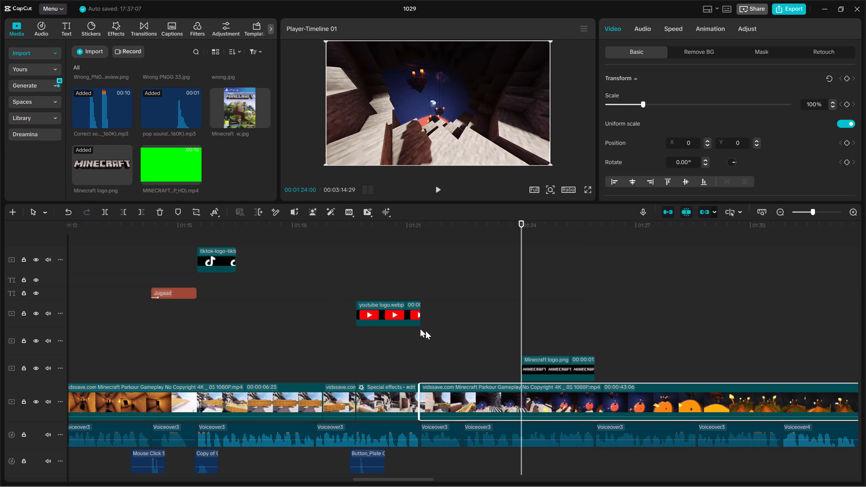
pyautogui.click(104, 213)
pyautogui.press('Down')
pyautogui.click(104, 213)
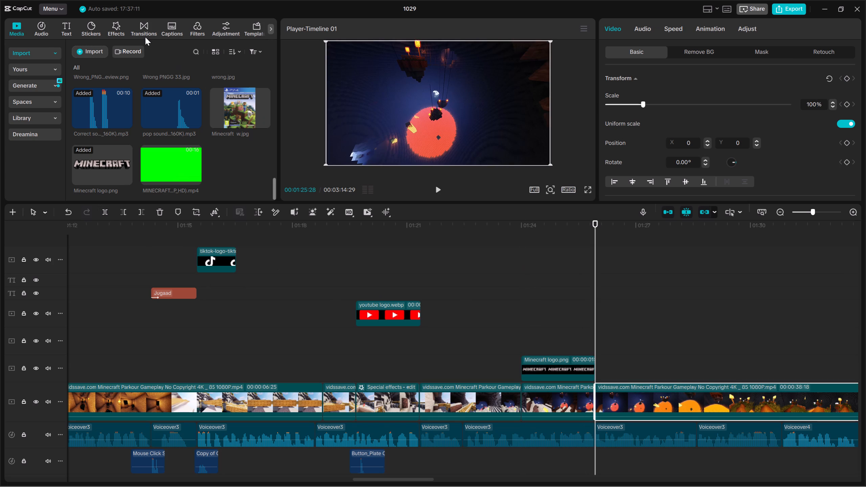
# Apply the Blur effect to the gameplay segment beneath the Minecraft logo, set its blur to 35 and preview it.
pyautogui.click(110, 23)
pyautogui.moveTo(98, 166); pyautogui.dragTo(518, 355)
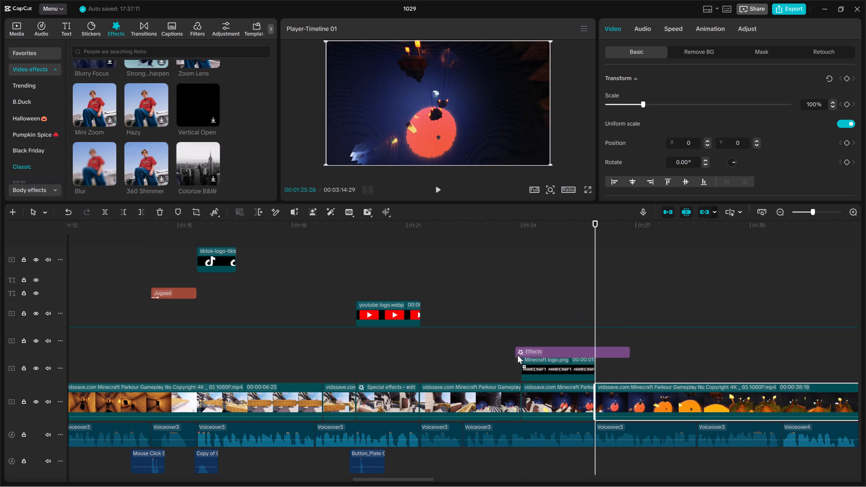
pyautogui.moveTo(518, 355); pyautogui.dragTo(543, 401)
pyautogui.moveTo(694, 122); pyautogui.dragTo(676, 122)
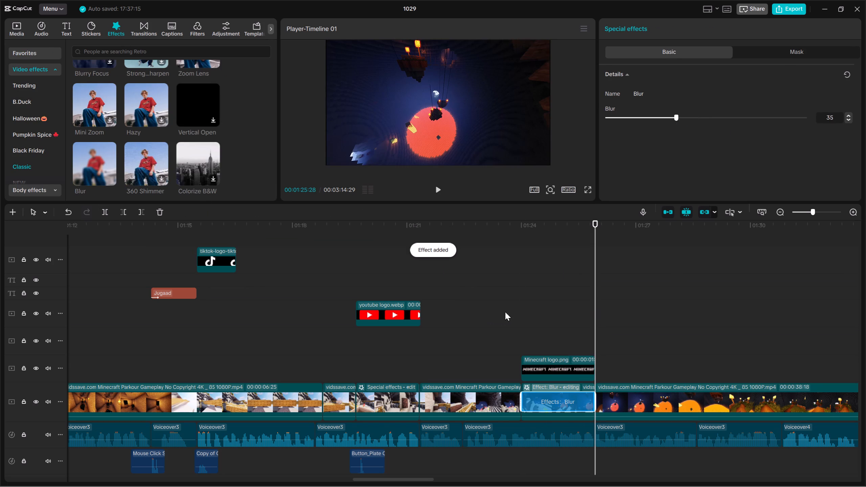
pyautogui.click(505, 311)
pyautogui.press('space')
pyautogui.press('space')
pyautogui.press('Up')
# Add the pop sound effect to the sound-effects track at the Minecraft logo overlay's start, about 00:01:24, and preview it.
pyautogui.scroll(-5, 523, 406)
pyautogui.click(19, 24)
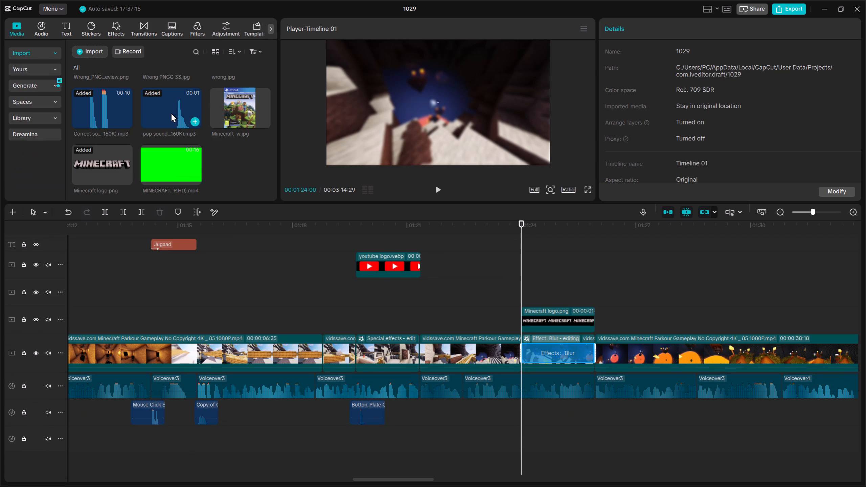
pyautogui.moveTo(171, 113); pyautogui.dragTo(500, 418)
pyautogui.press('space')
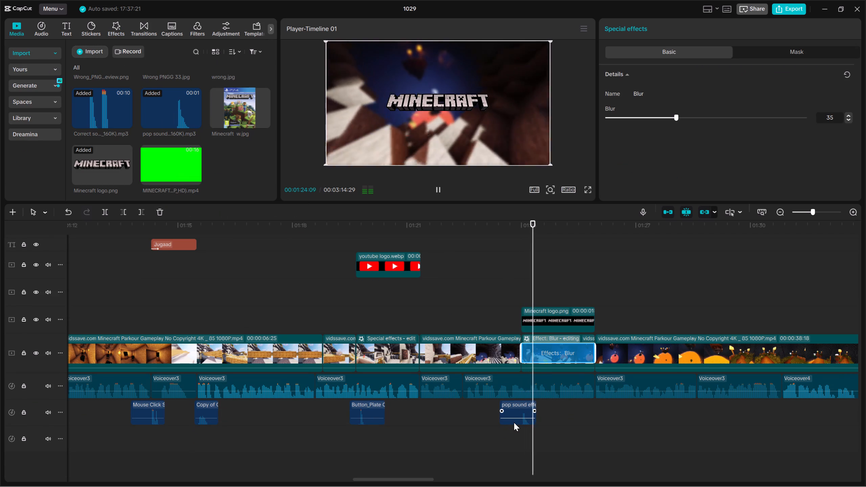
pyautogui.press('space')
pyautogui.press('space')
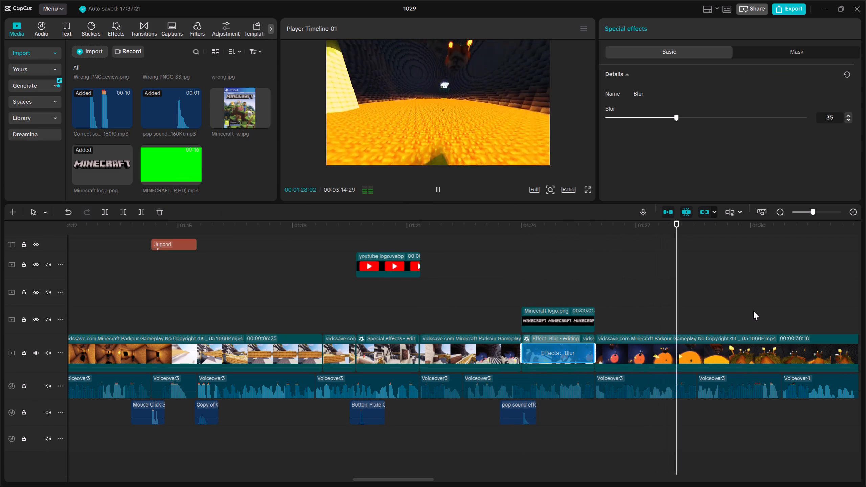
pyautogui.press('space')
# Place the Button_Plate sound effect on the sound-effects track at 00:01:34:22 and preview it.
pyautogui.press('space')
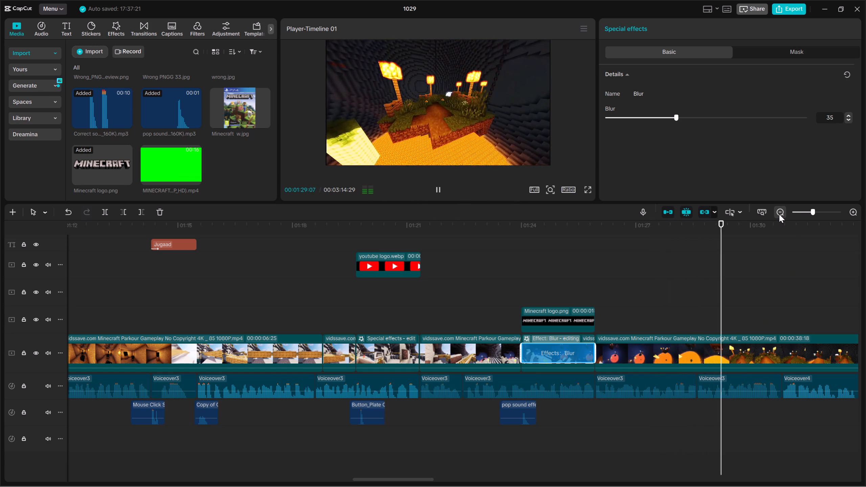
pyautogui.press('space')
pyautogui.press('space')
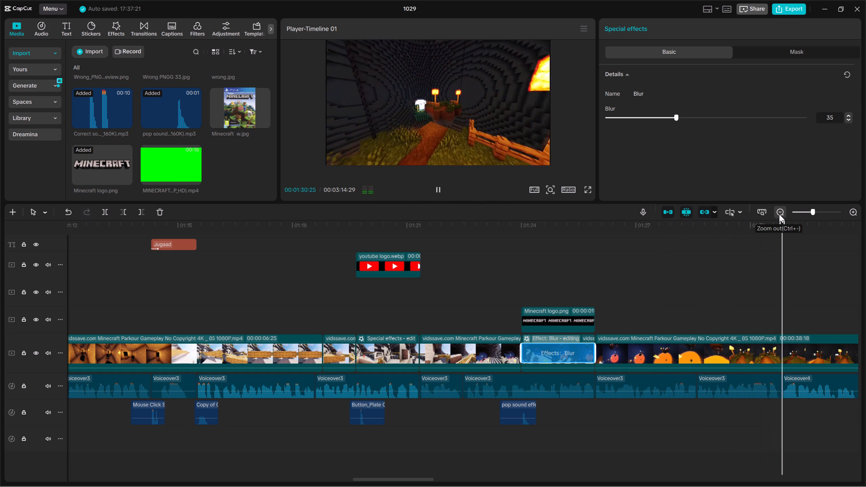
pyautogui.click(779, 214)
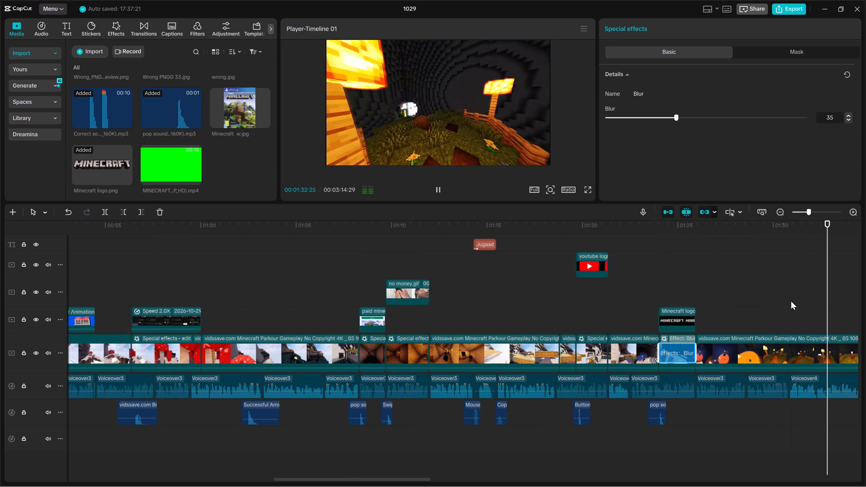
pyautogui.press('space')
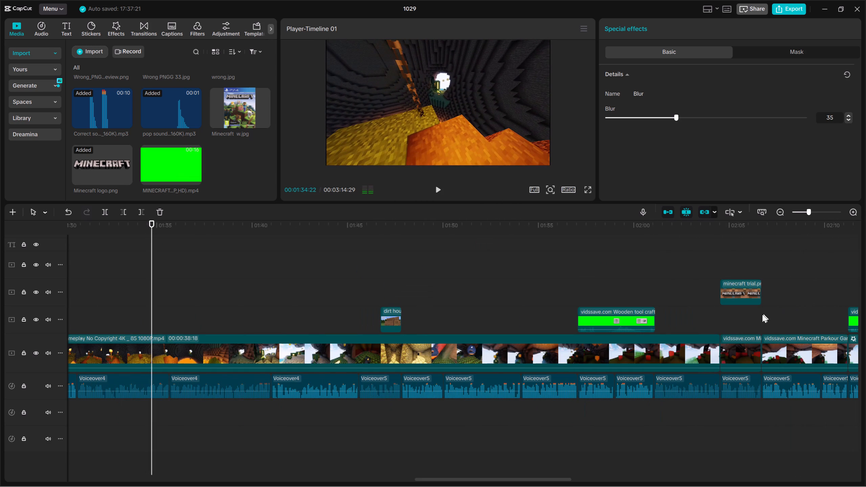
pyautogui.scroll(2, 152, 132)
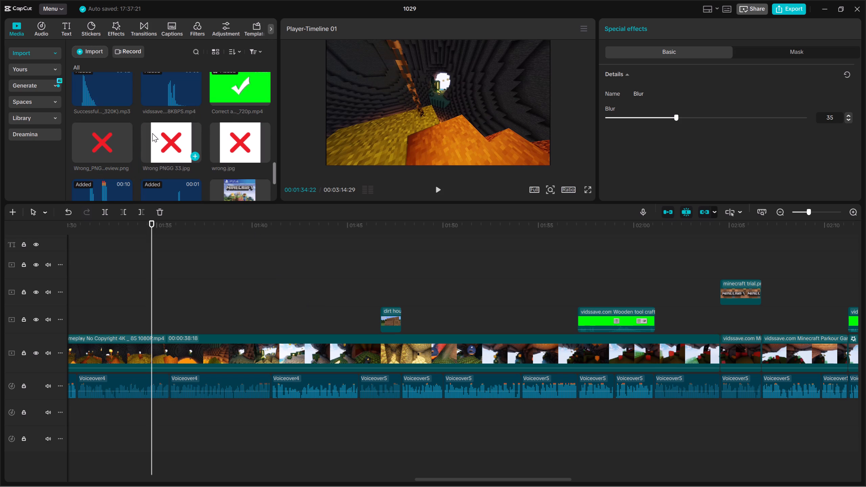
pyautogui.scroll(3, 152, 133)
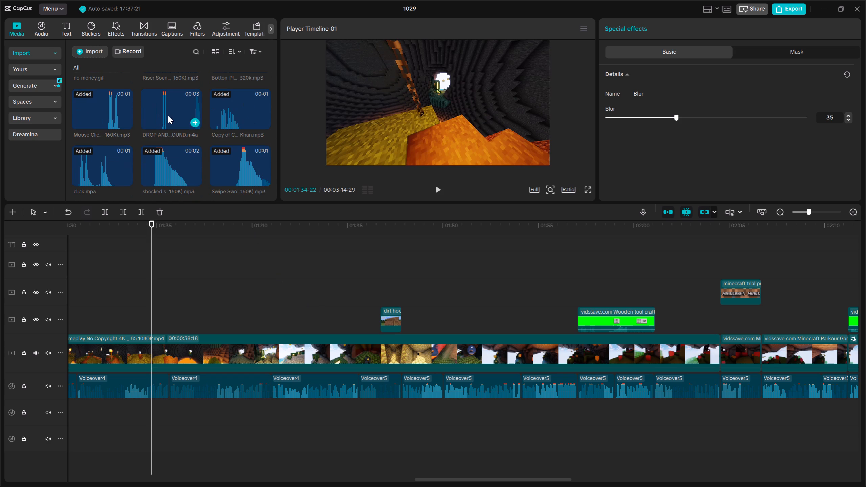
pyautogui.scroll(1, 175, 118)
pyautogui.moveTo(234, 101); pyautogui.dragTo(150, 403)
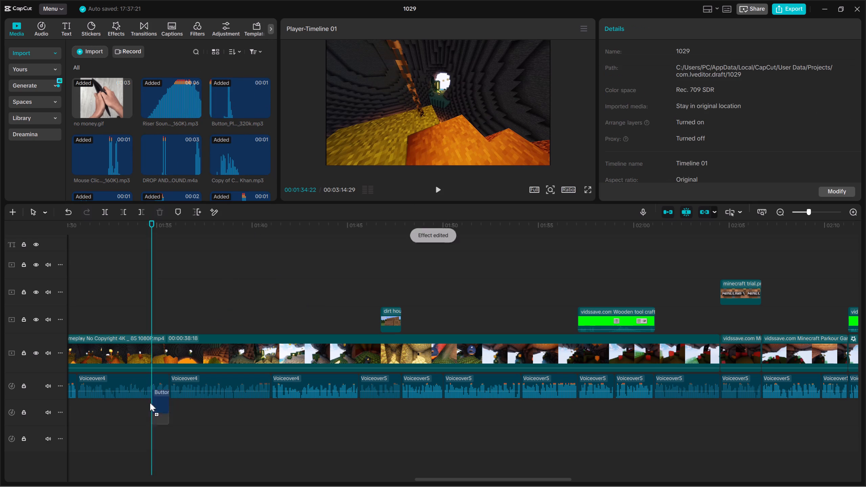
pyautogui.moveTo(150, 403); pyautogui.dragTo(151, 417)
pyautogui.press('space')
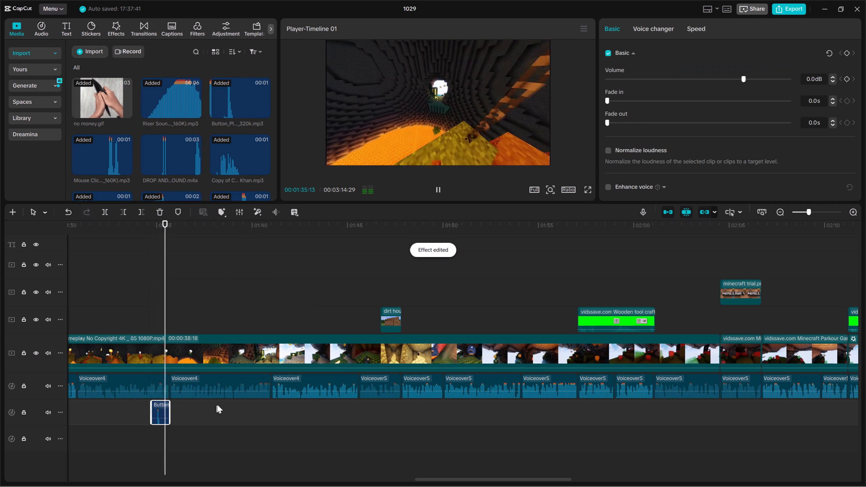
pyautogui.press('space')
# Lower the Button_Plate sound's volume to -8.1 dB and play it back.
pyautogui.moveTo(728, 78); pyautogui.dragTo(724, 78)
pyautogui.press('Up')
pyautogui.press('Up')
pyautogui.press('space')
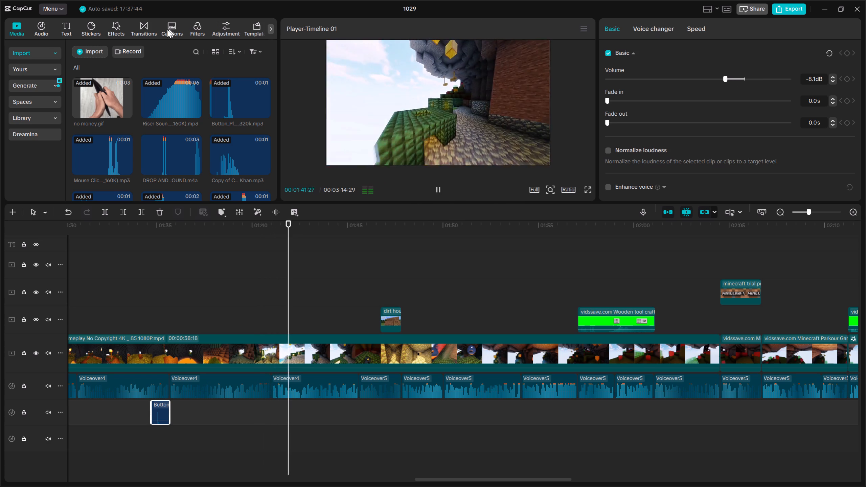
# Search the Downloads folder for "fart" and import the fart sound effect no copyright audio file.
pyautogui.click(88, 48)
pyautogui.click(111, 68)
pyautogui.press('BackSpace')
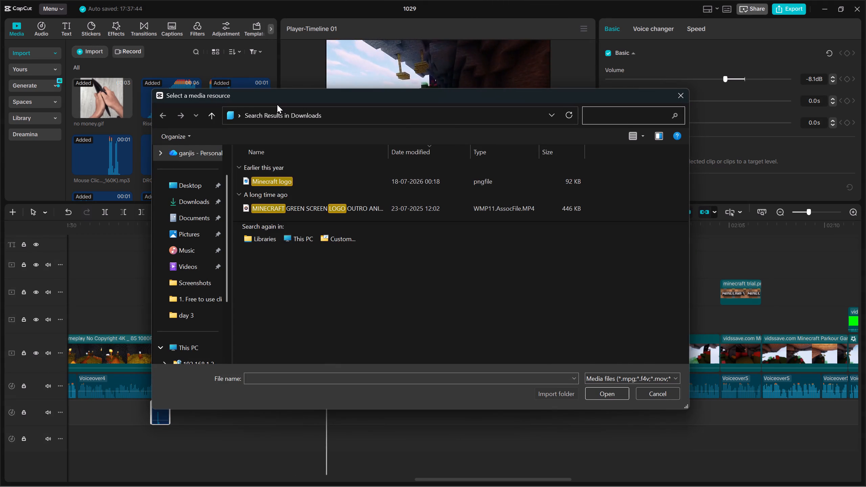
pyautogui.write('fart')
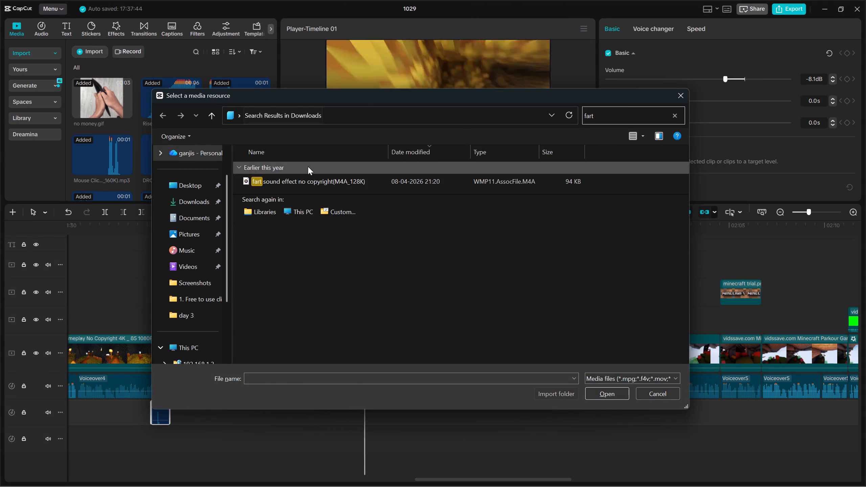
pyautogui.click(309, 180)
pyautogui.click(597, 391)
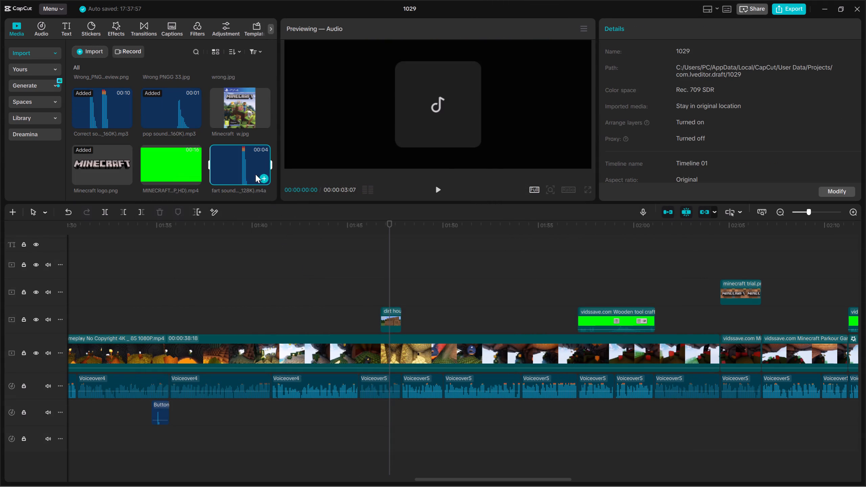
# Place the fart sound effect on the sound-effects track so its peak falls at about 00:01:54:06.
pyautogui.moveTo(254, 173); pyautogui.dragTo(356, 409)
pyautogui.press('Up')
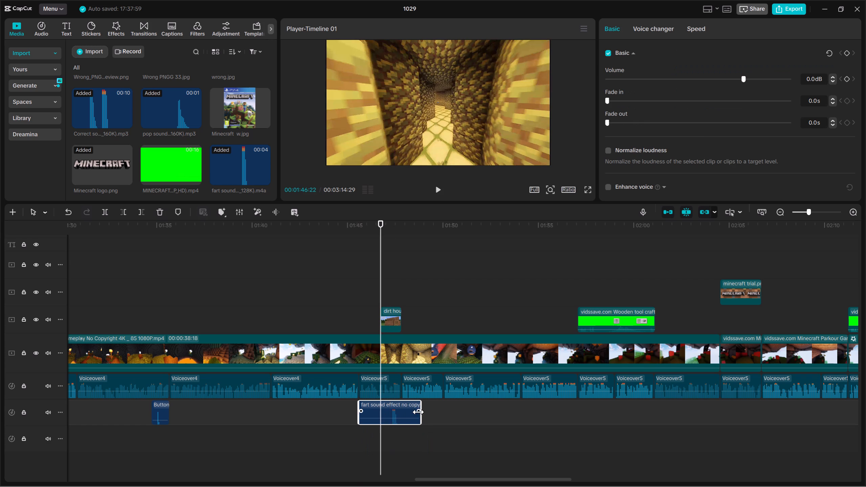
pyautogui.press('space')
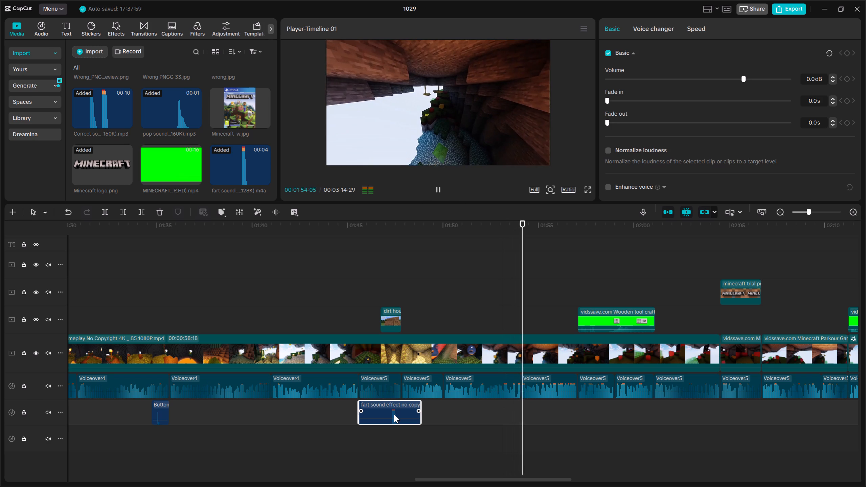
pyautogui.press('space')
pyautogui.moveTo(394, 414); pyautogui.dragTo(526, 417)
# Split the main gameplay clip at 00:01:54:06, at the fart sound's peak.
pyautogui.click(542, 351)
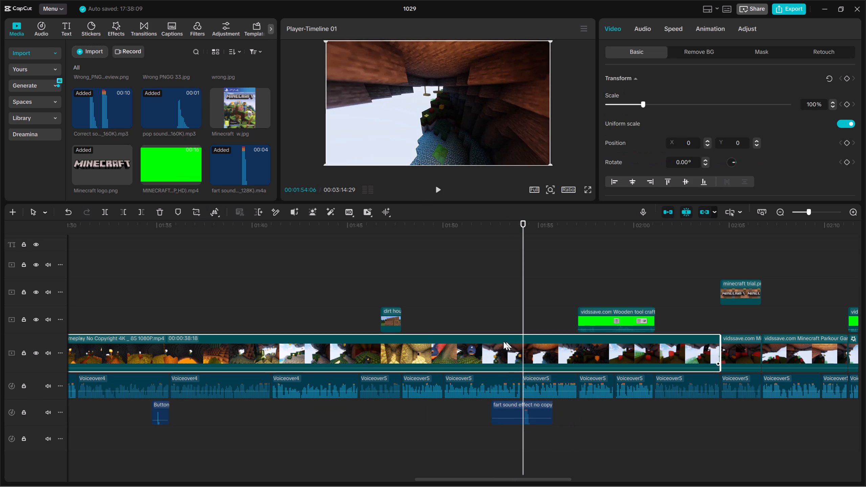
pyautogui.click(106, 214)
pyautogui.press('space')
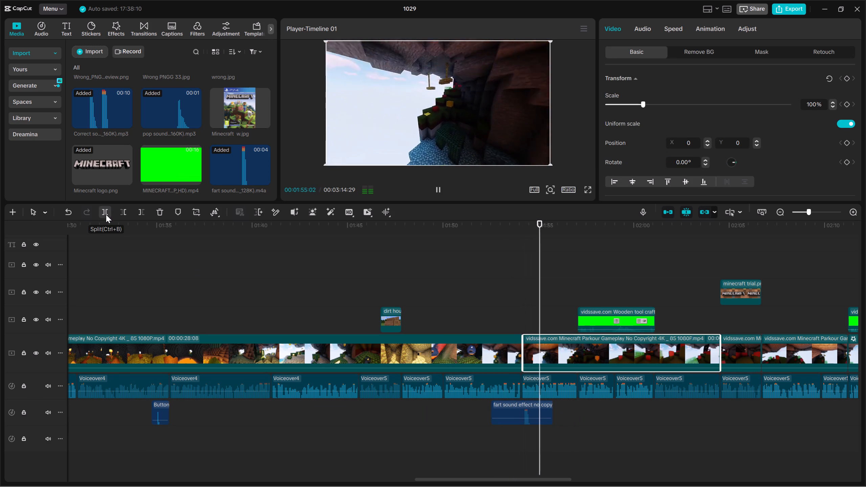
pyautogui.press('space')
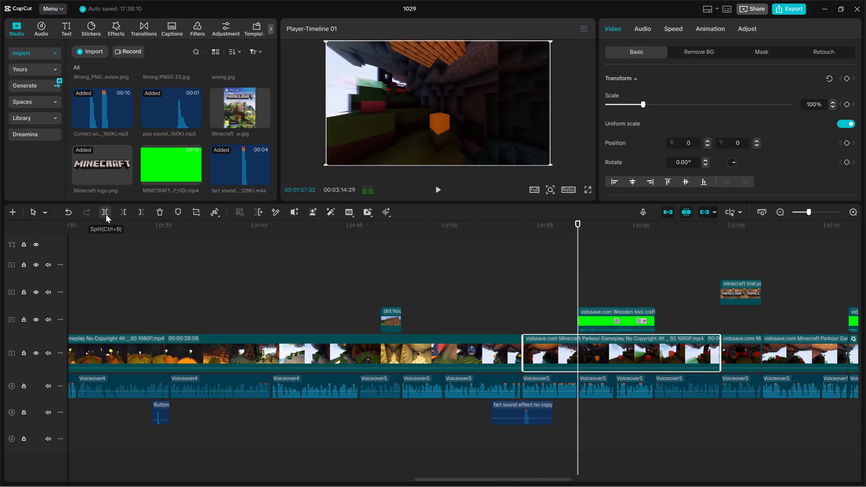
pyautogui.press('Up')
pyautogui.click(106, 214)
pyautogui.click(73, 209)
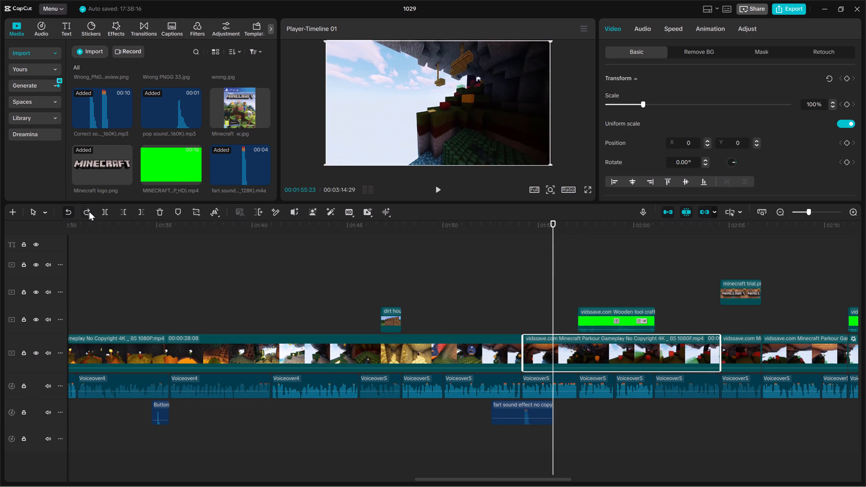
# Split the gameplay clip again at the start of the Wooden tool crafting overlay.
pyautogui.press('Down')
pyautogui.click(108, 207)
# Add saturation keyframes to the new gameplay segment at its start, 00:01:54:06, and about half a second after it.
pyautogui.click(550, 343)
pyautogui.press('Up')
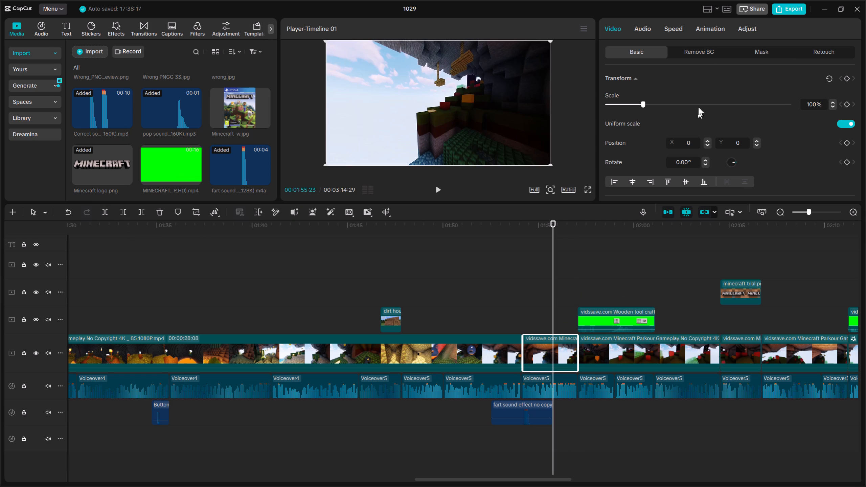
pyautogui.press('space')
pyautogui.click(750, 29)
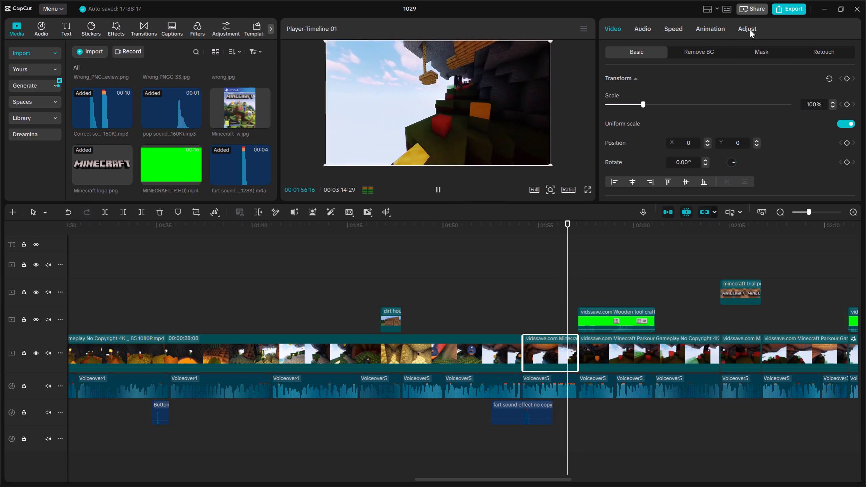
pyautogui.press('space')
pyautogui.scroll(-6, 710, 112)
pyautogui.press('Up')
pyautogui.press('Up')
pyautogui.press('Up')
pyautogui.press('Down')
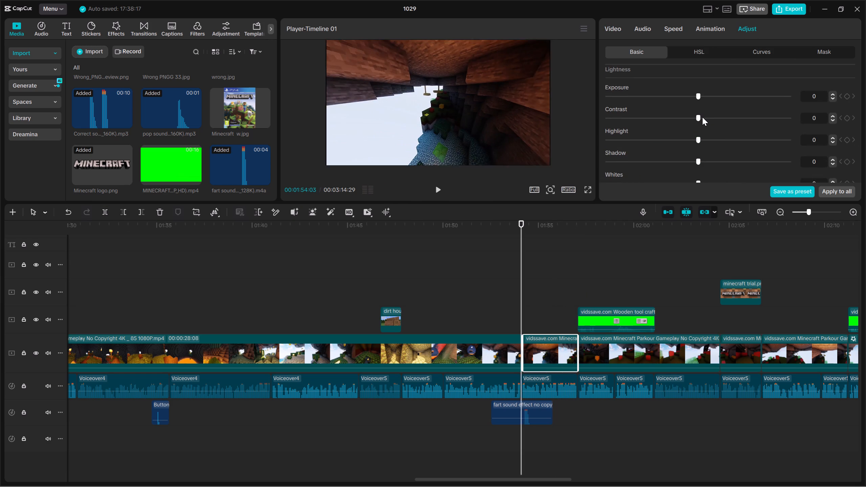
pyautogui.scroll(3, 703, 117)
pyautogui.scroll(-2, 802, 137)
pyautogui.click(851, 135)
pyautogui.click(846, 135)
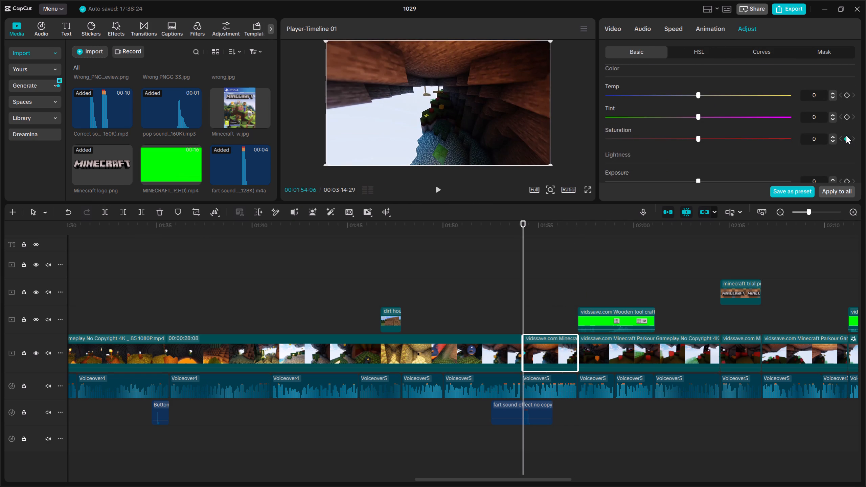
pyautogui.press('space')
pyautogui.press('space')
pyautogui.click(848, 138)
# Lower the gameplay segment's saturation at its second keyframe and preview the colour fade.
pyautogui.press('Up')
pyautogui.moveTo(691, 135); pyautogui.dragTo(697, 135)
pyautogui.click(537, 354)
pyautogui.moveTo(688, 142); pyautogui.dragTo(595, 137)
pyautogui.click(495, 305)
pyautogui.press('space')
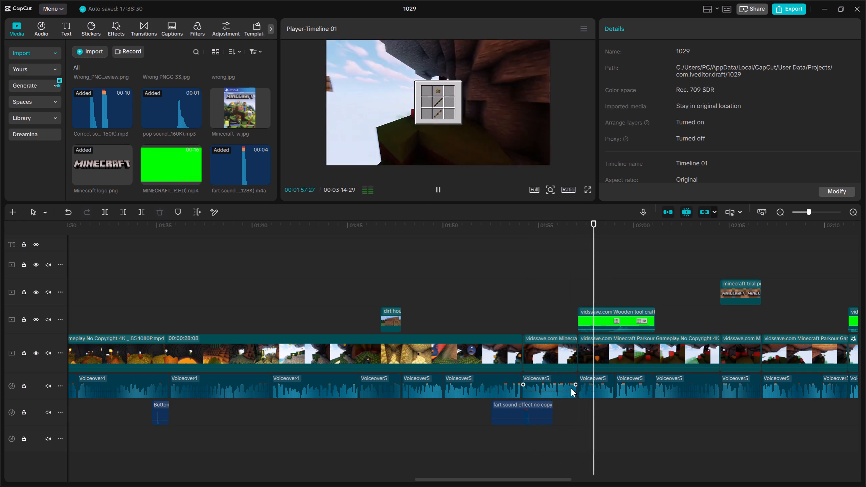
# Split the gameplay clip at the end of the Wooden tool crafting overlay, 00:02:01:04.
pyautogui.click(669, 352)
pyautogui.press('Up')
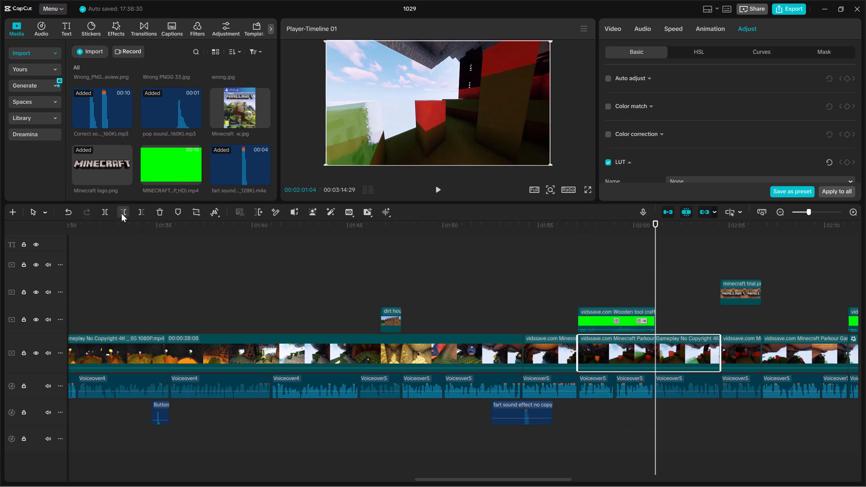
pyautogui.click(103, 211)
# Apply the Blur effect to the gameplay segment beneath the Wooden tool crafting overlay with blur 50, and continue playback.
pyautogui.click(104, 20)
pyautogui.click(119, 26)
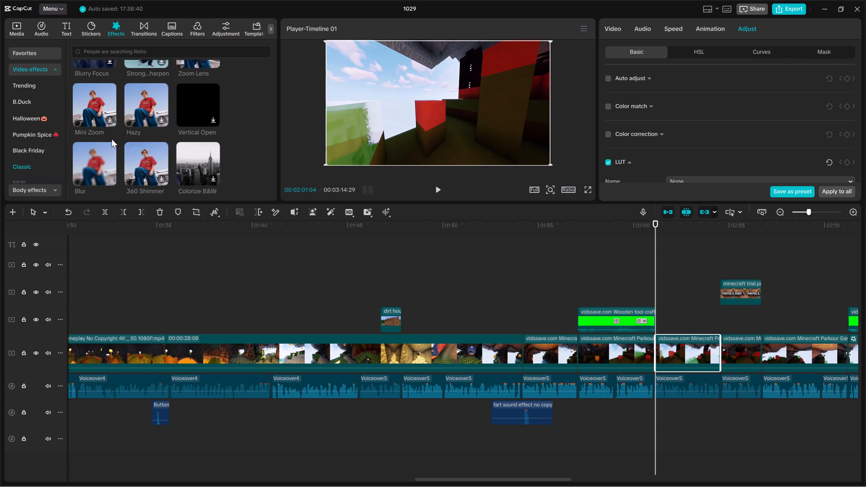
pyautogui.moveTo(94, 157); pyautogui.dragTo(626, 338)
pyautogui.press('Up')
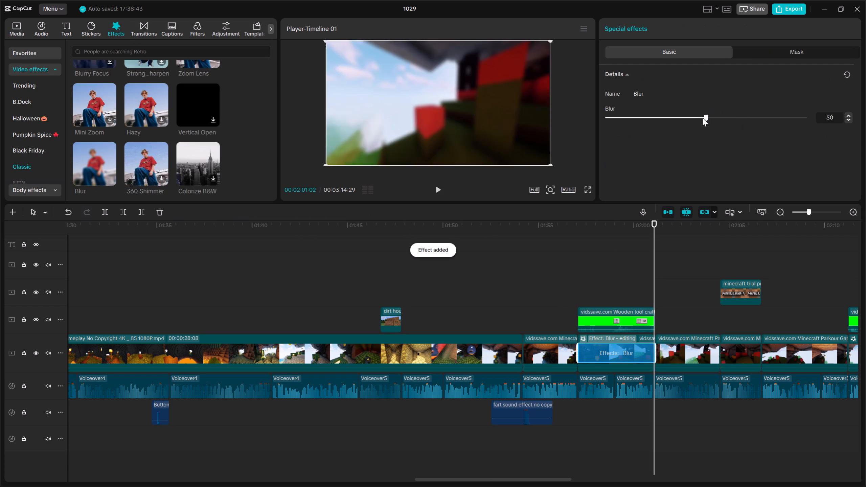
pyautogui.press('Up')
pyautogui.moveTo(702, 118); pyautogui.dragTo(707, 118)
pyautogui.press('Down')
pyautogui.click(672, 421)
pyautogui.press('space')
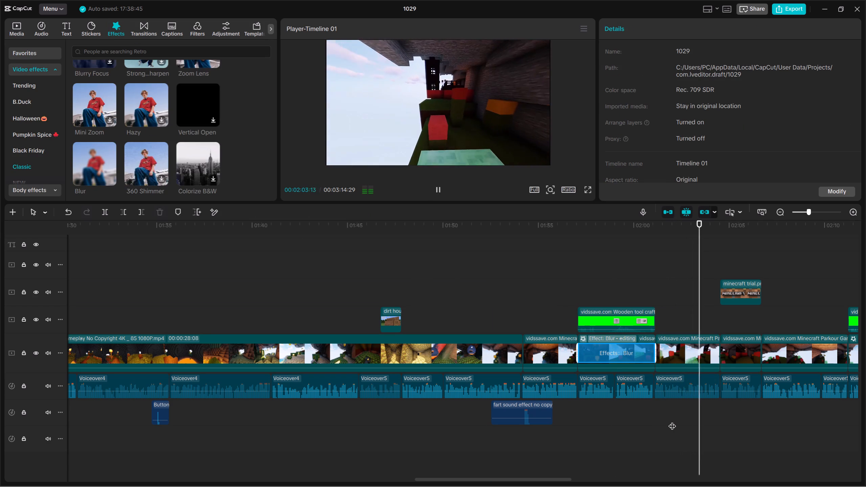
# Place the pop sound effect on the sound-effects track at the start of the minecraft trial overlay, around 00:02:04, and resume playback.
pyautogui.press('Up')
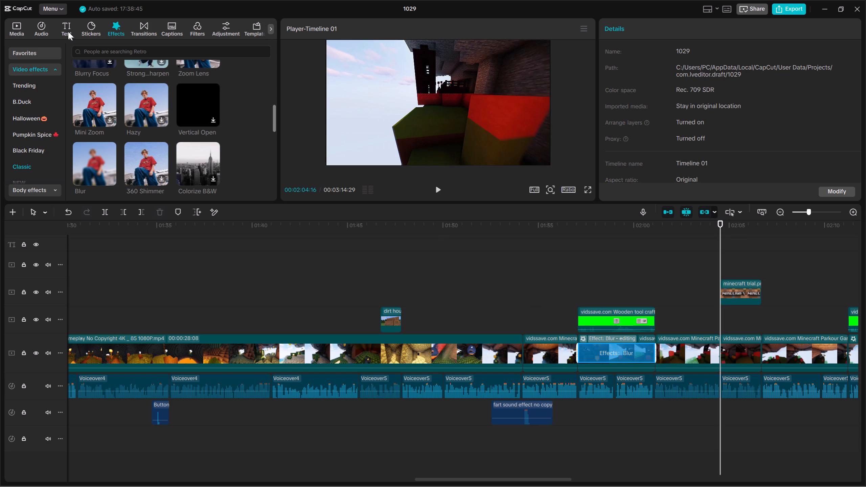
pyautogui.click(24, 24)
pyautogui.scroll(-6, 160, 100)
pyautogui.click(180, 136)
pyautogui.moveTo(168, 107); pyautogui.dragTo(474, 340)
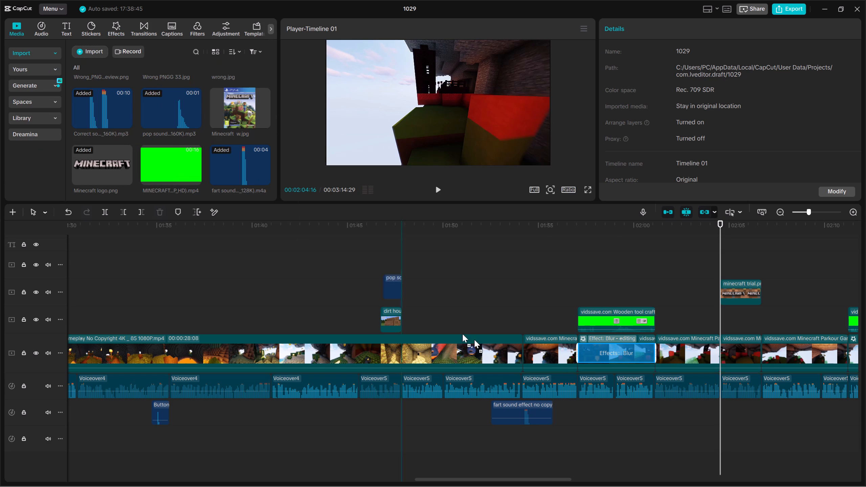
pyautogui.moveTo(474, 340); pyautogui.dragTo(710, 406)
pyautogui.press('space')
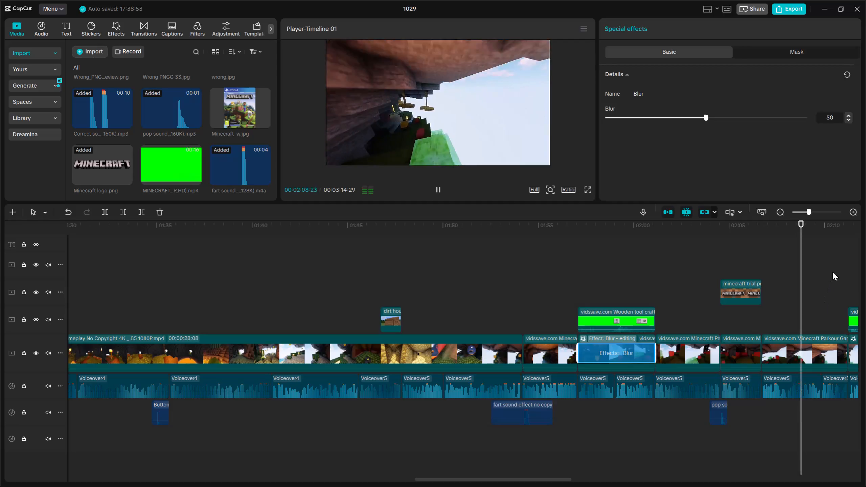
# Add the click.mp3 sound effect to the sound-effects track at about 00:02:21 and resume playback.
pyautogui.moveTo(837, 265); pyautogui.dragTo(865, 257)
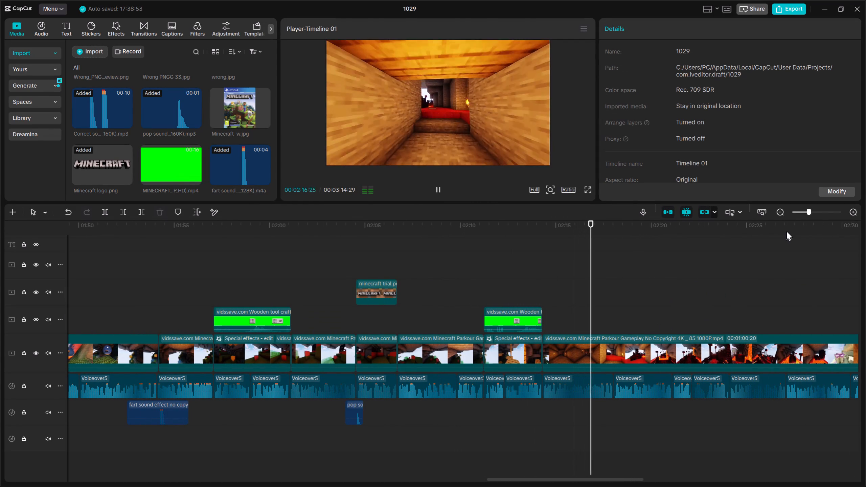
pyautogui.doubleClick(784, 211)
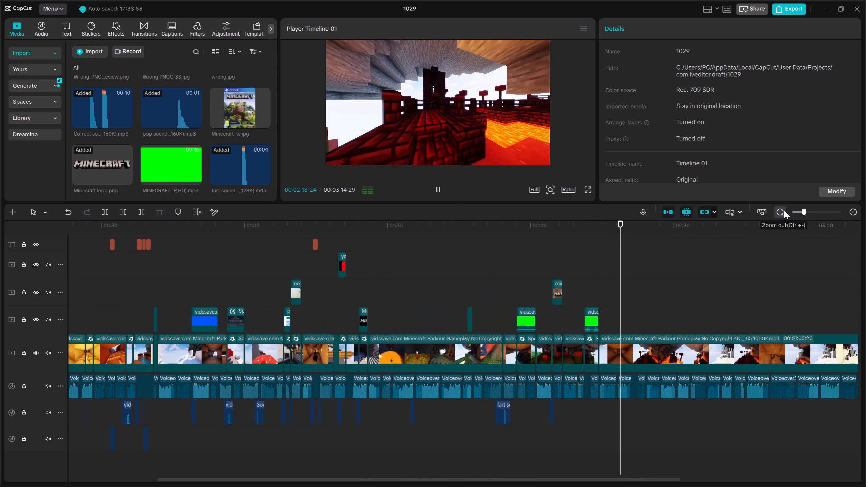
pyautogui.doubleClick(784, 211)
pyautogui.tripleClick(854, 209)
pyautogui.click(855, 209)
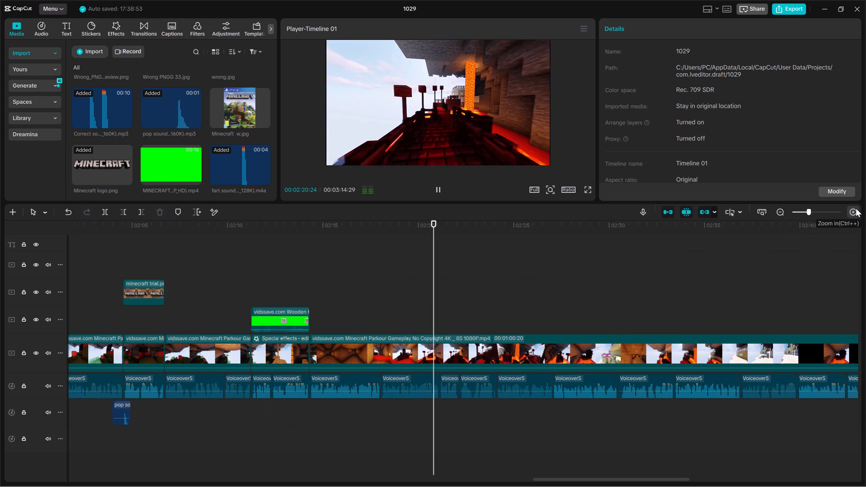
pyautogui.press('space')
pyautogui.press('Up')
pyautogui.scroll(3, 232, 153)
pyautogui.scroll(1, 161, 130)
pyautogui.moveTo(96, 113); pyautogui.dragTo(372, 298)
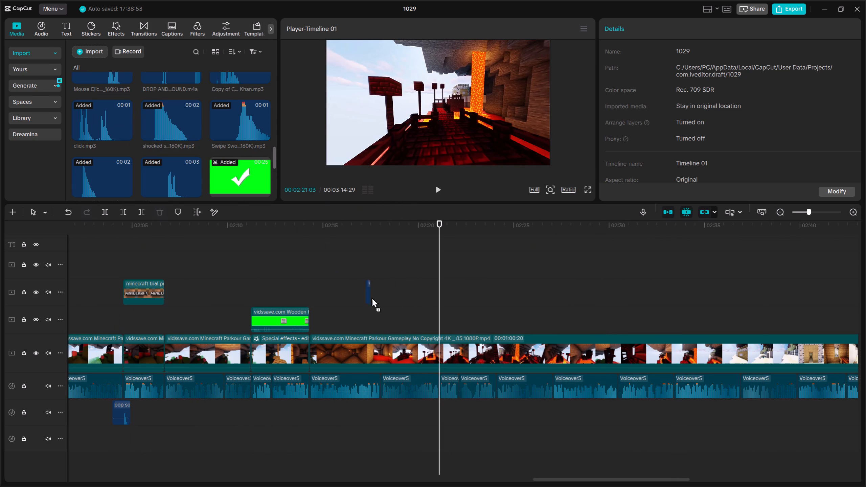
pyautogui.moveTo(372, 298); pyautogui.dragTo(443, 407)
pyautogui.press('space')
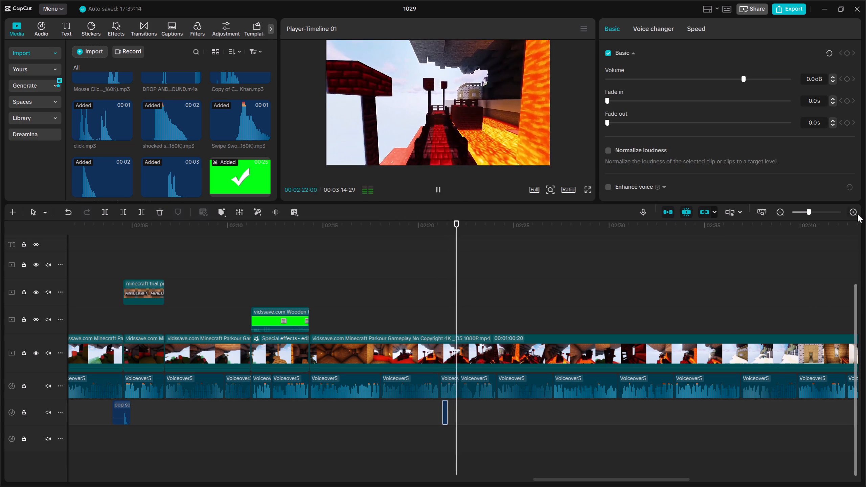
# Place the pop sound effect on the sound-effects track just before 00:02:26 and continue playback.
pyautogui.click(858, 209)
pyautogui.press('space')
pyautogui.press('space')
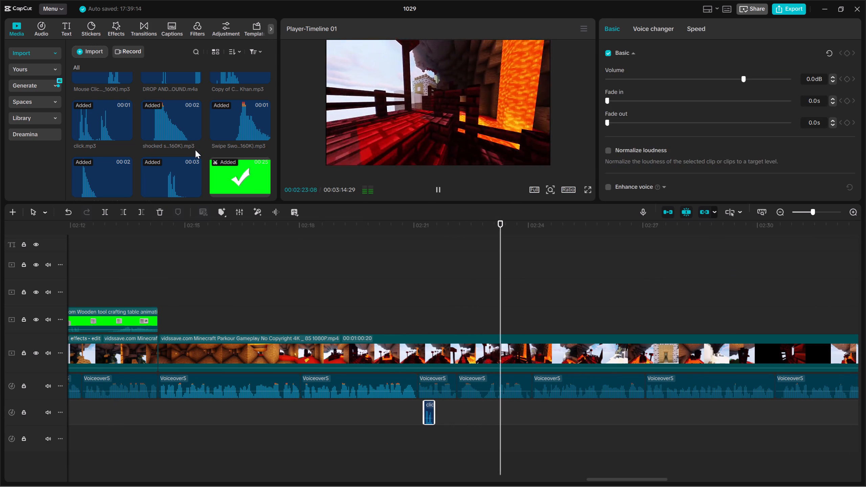
pyautogui.press('space')
pyautogui.press('space')
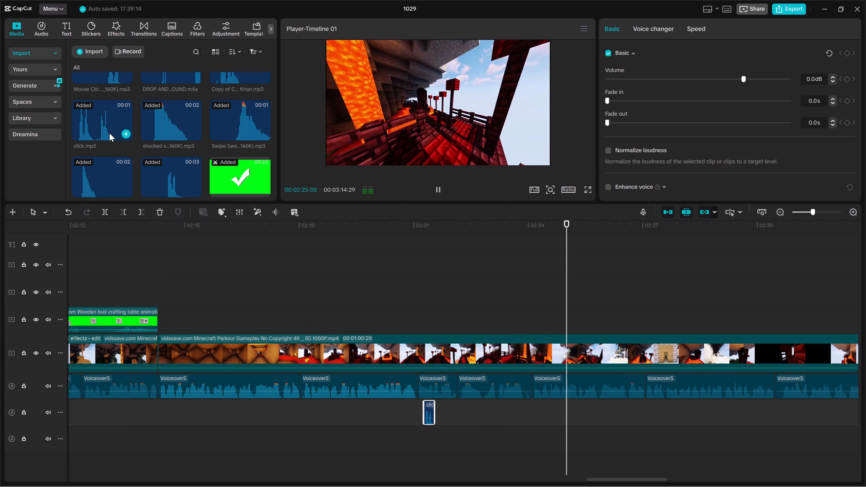
pyautogui.press('space')
pyautogui.moveTo(229, 125); pyautogui.dragTo(232, 127)
pyautogui.scroll(2, 231, 126)
pyautogui.scroll(-5, 198, 118)
pyautogui.moveTo(183, 163); pyautogui.dragTo(188, 165)
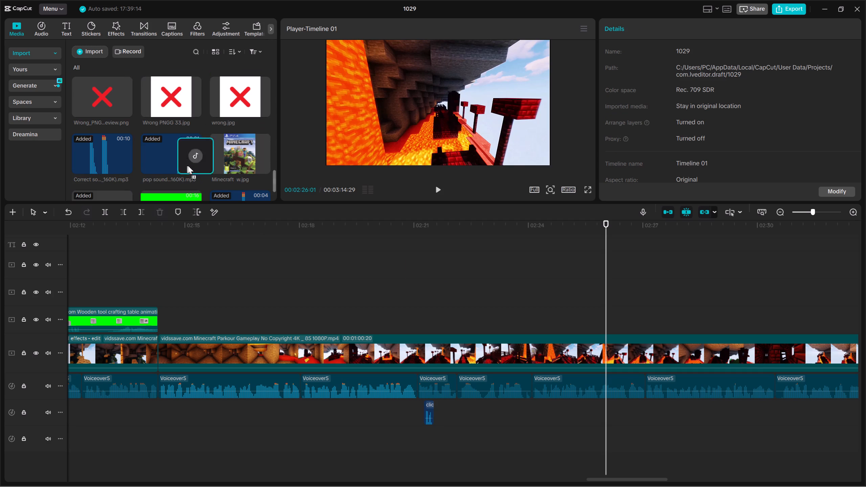
pyautogui.moveTo(188, 165); pyautogui.dragTo(586, 413)
pyautogui.press('space')
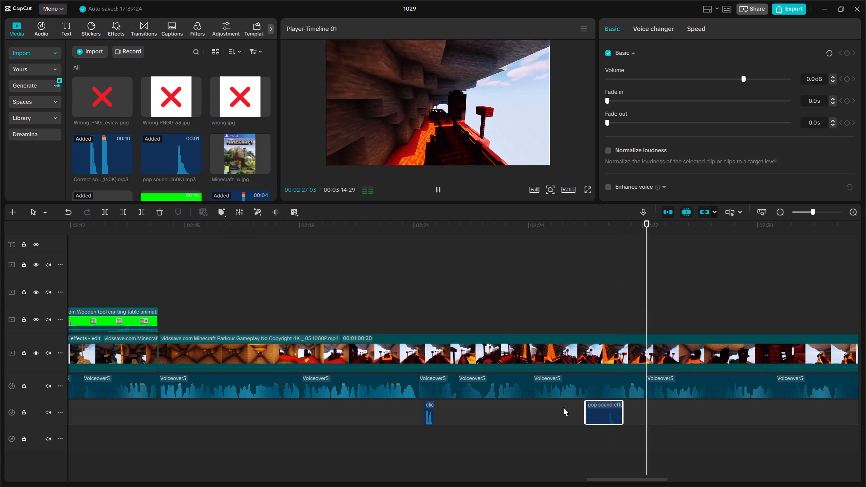
# Add the click.mp3 sound effect below the gameplay clip just before the voiceover cut at 00:02:37 and continue playback.
pyautogui.click(781, 215)
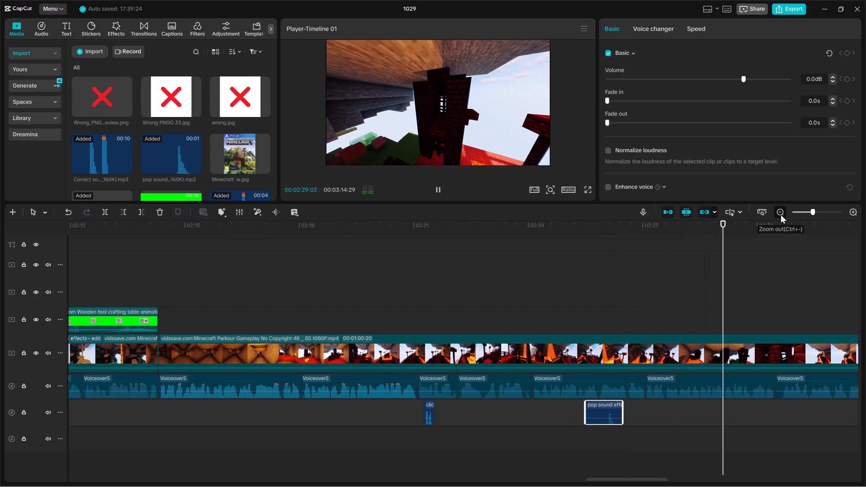
pyautogui.click(857, 210)
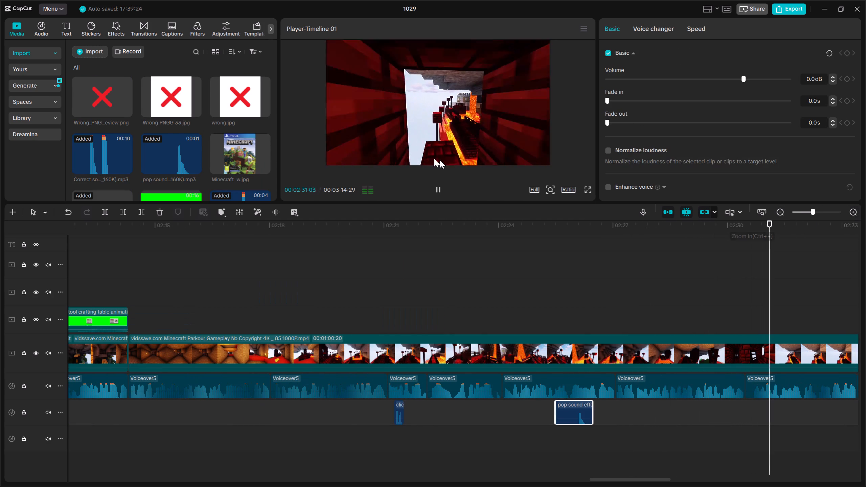
pyautogui.scroll(-6, 237, 123)
pyautogui.scroll(2, 239, 122)
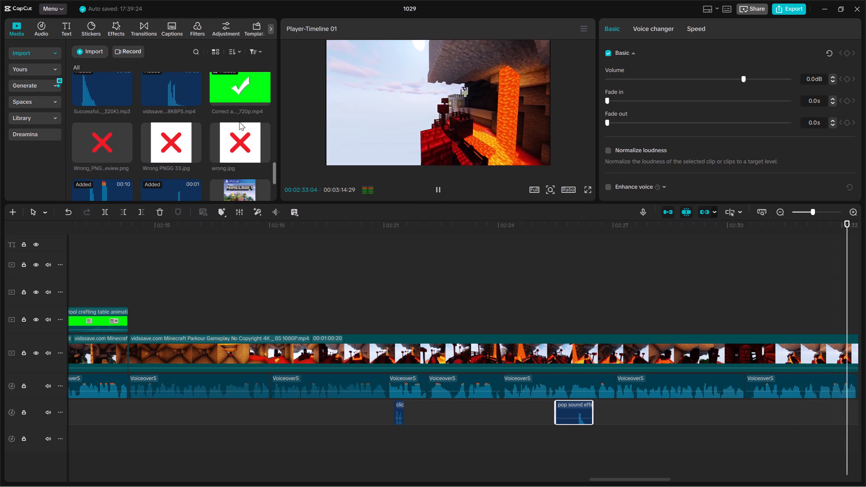
pyautogui.scroll(2, 239, 122)
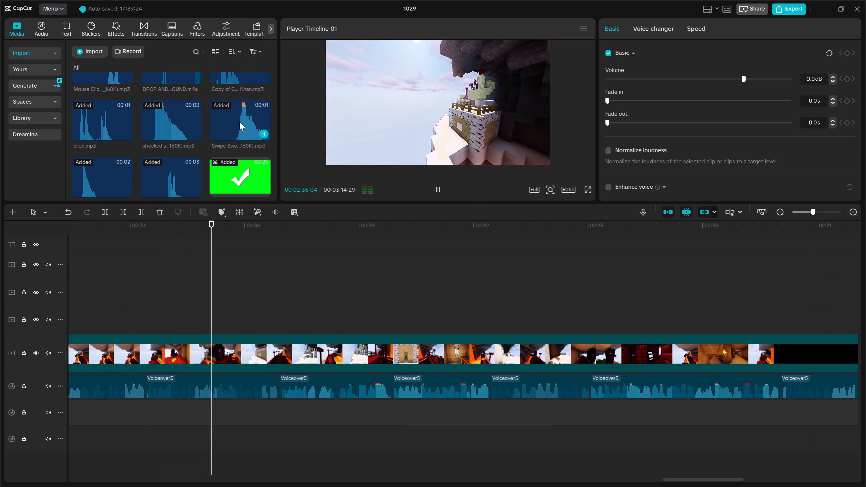
pyautogui.click(88, 107)
pyautogui.moveTo(88, 107); pyautogui.dragTo(272, 420)
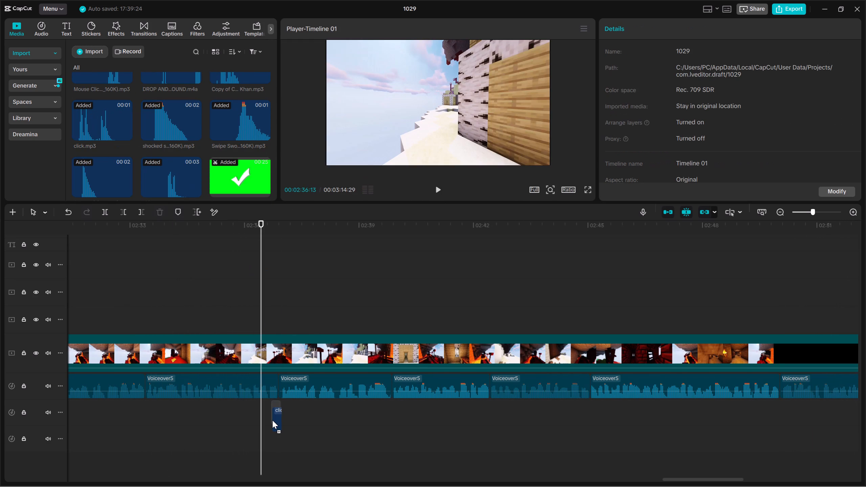
pyautogui.moveTo(272, 420); pyautogui.dragTo(272, 423)
pyautogui.press('space')
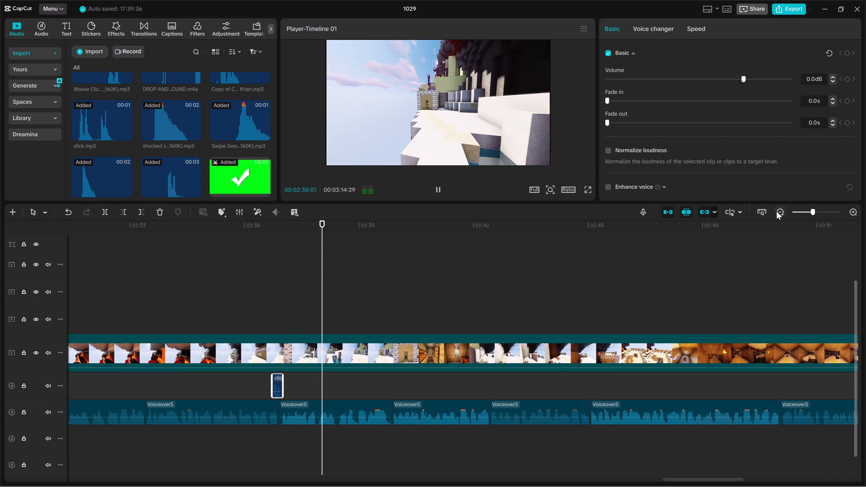
# Add a default text clip at the voiceover cut at 00:02:37:00 and set its content to "Mehnat*".
pyautogui.click(776, 211)
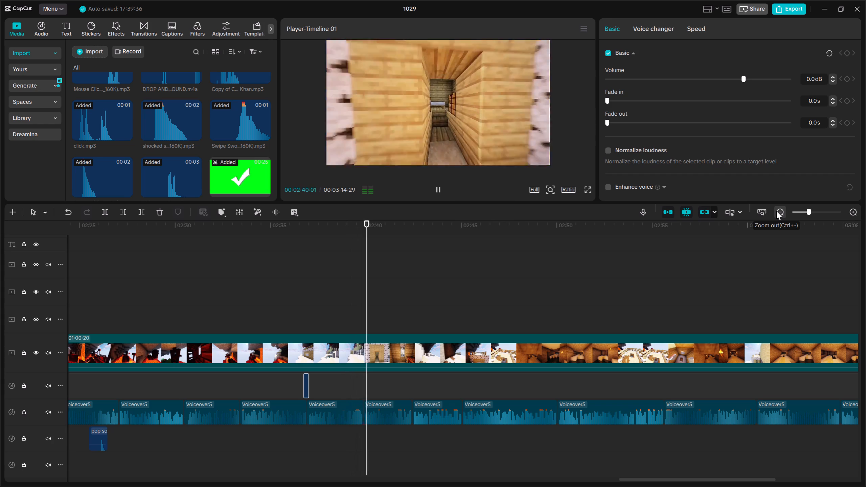
pyautogui.press('Up')
pyautogui.press('Up')
pyautogui.click(320, 391)
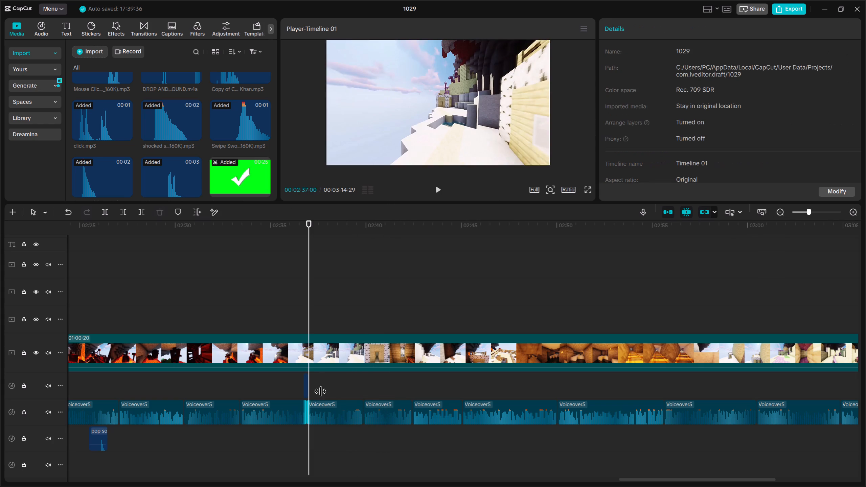
pyautogui.press('Up')
pyautogui.click(68, 23)
pyautogui.moveTo(100, 86); pyautogui.dragTo(295, 332)
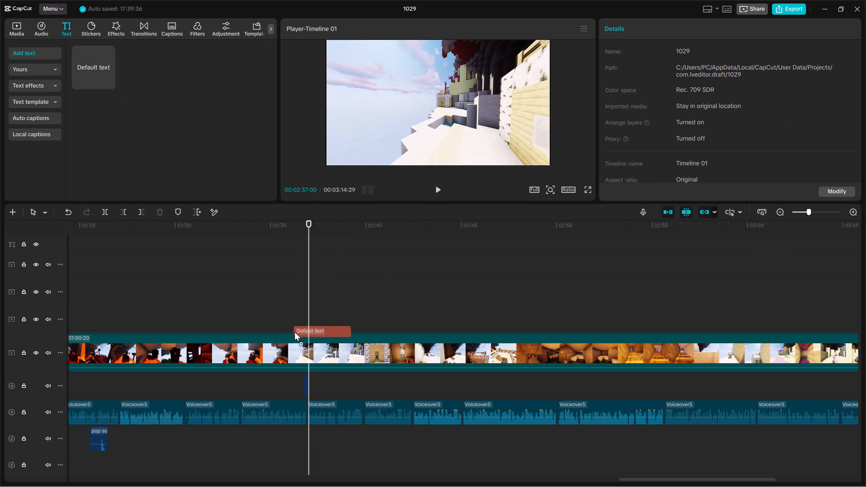
pyautogui.moveTo(295, 332); pyautogui.dragTo(306, 326)
pyautogui.moveTo(660, 88); pyautogui.dragTo(582, 67)
pyautogui.press('BackSpace')
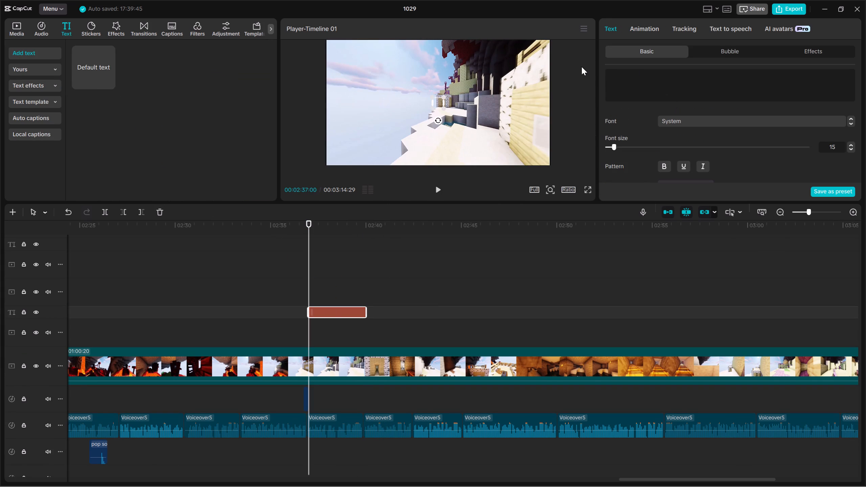
pyautogui.write('Meh')
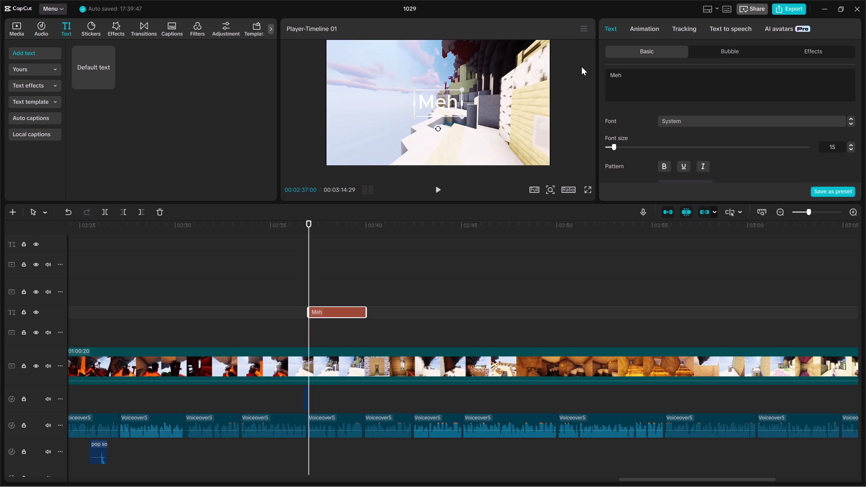
pyautogui.write('nat')
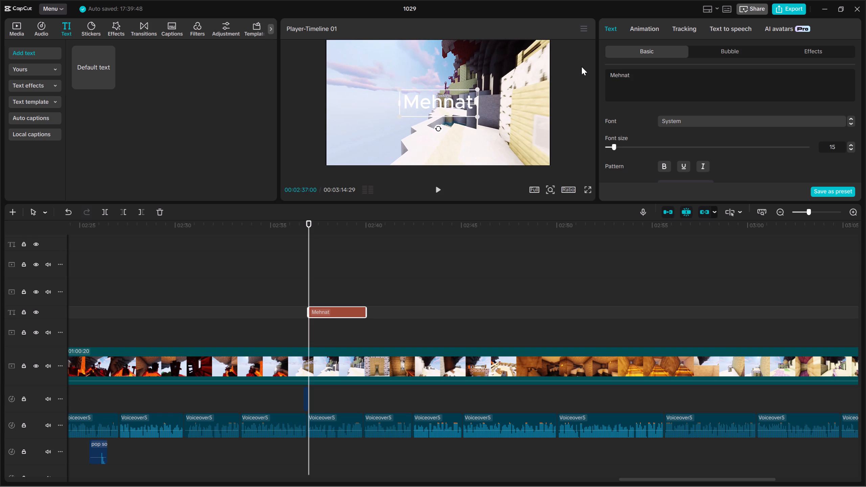
pyautogui.hotkey('shift', '*')
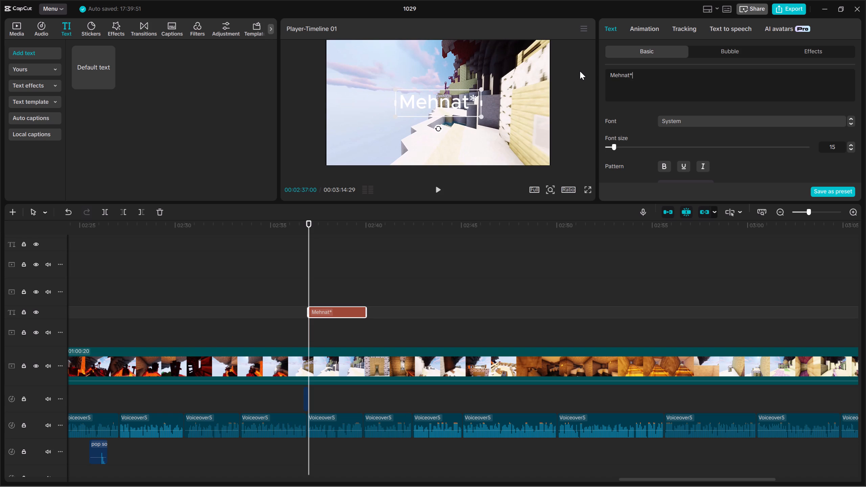
# Compare preset styles on the Mehnat* text and apply the white style with a black outline.
pyautogui.scroll(-2, 679, 152)
pyautogui.click(644, 162)
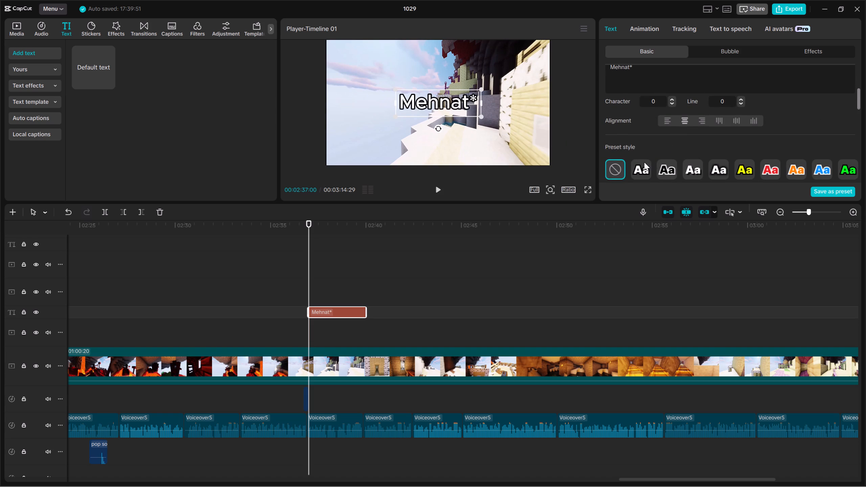
pyautogui.scroll(-2, 669, 154)
pyautogui.scroll(1, 669, 154)
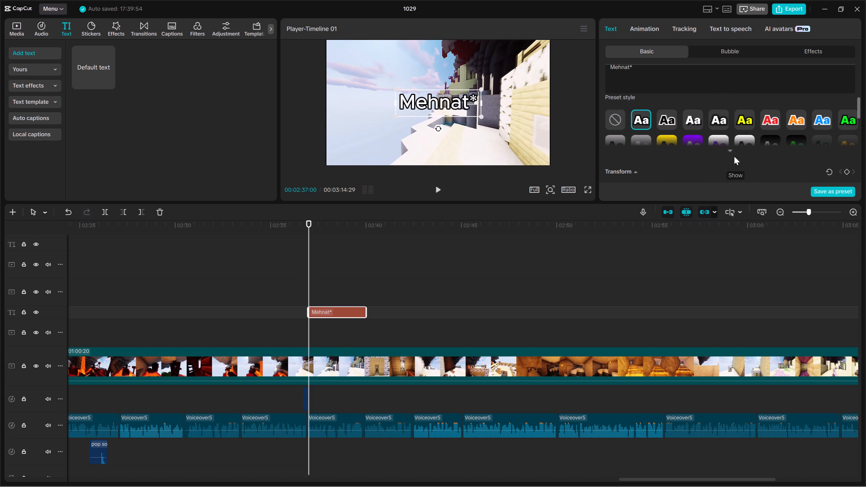
pyautogui.click(732, 149)
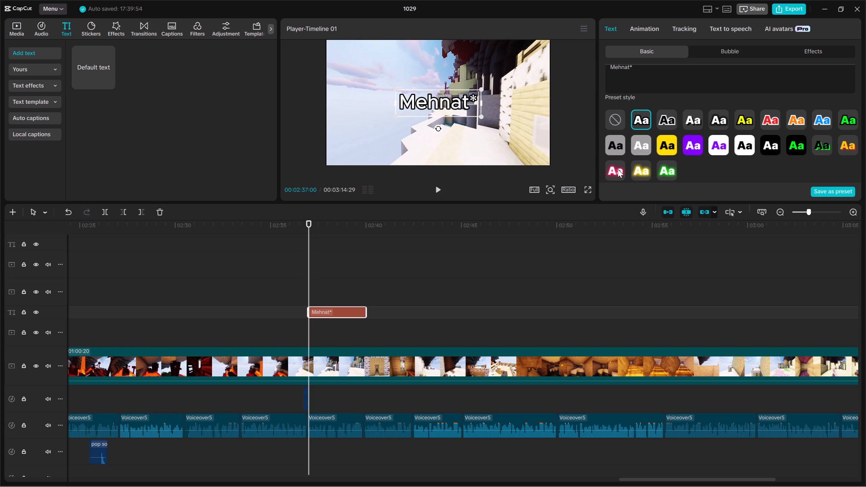
pyautogui.click(618, 169)
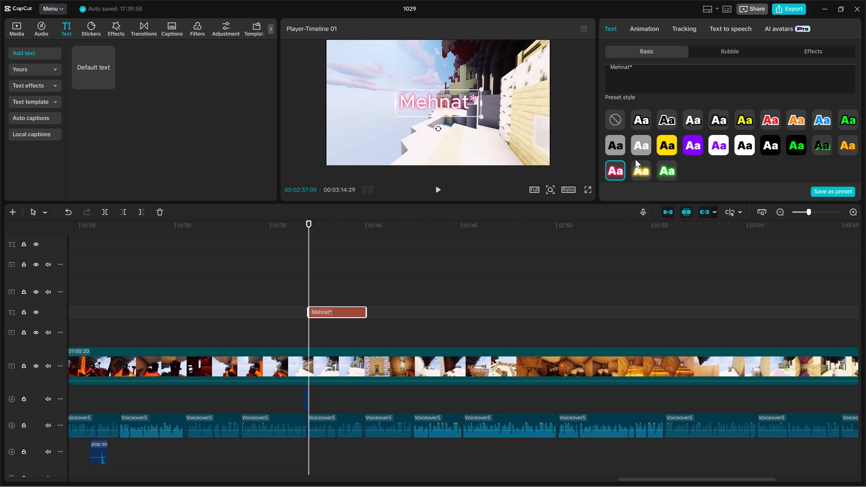
pyautogui.click(615, 141)
pyautogui.click(639, 113)
# Move the Mehnat* text to the bottom centre of the video frame and scale it down slightly.
pyautogui.moveTo(459, 99); pyautogui.dragTo(457, 152)
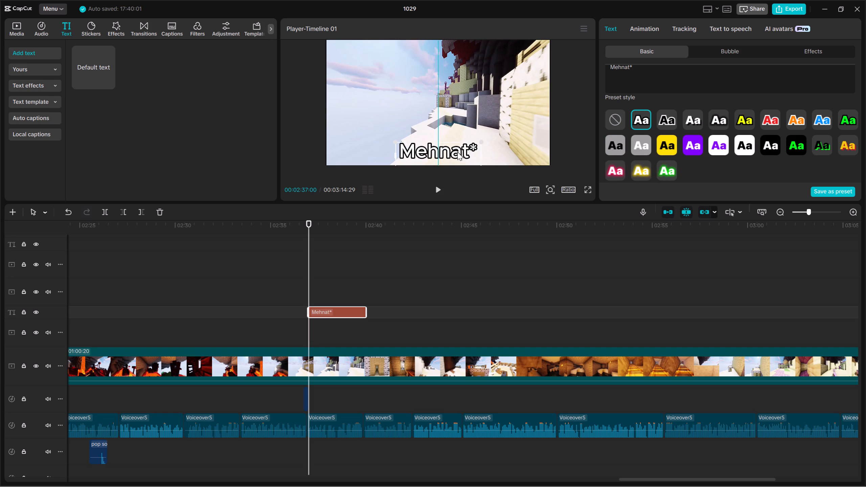
pyautogui.moveTo(457, 152); pyautogui.dragTo(457, 153)
pyautogui.moveTo(467, 156); pyautogui.dragTo(468, 149)
pyautogui.moveTo(483, 163); pyautogui.dragTo(471, 158)
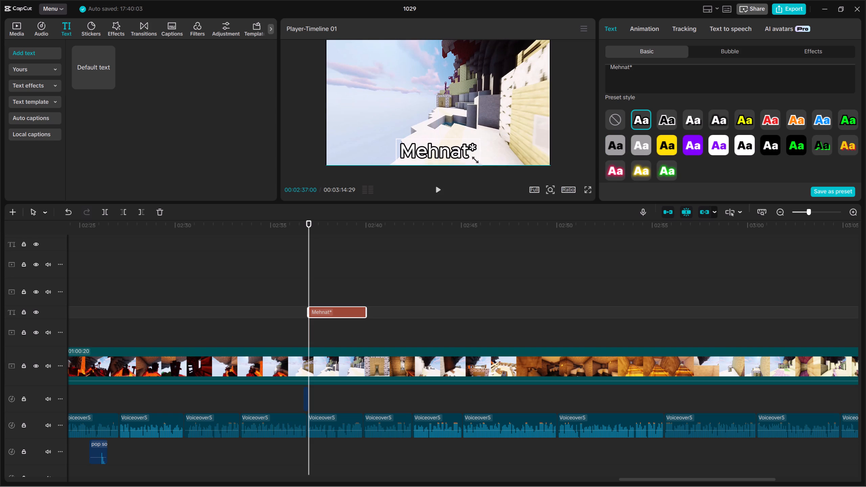
pyautogui.moveTo(471, 158); pyautogui.dragTo(469, 155)
# Play to where the caption should stop and trim the end of the Mehnat* text clip to about 00:02:38:22.
pyautogui.click(439, 192)
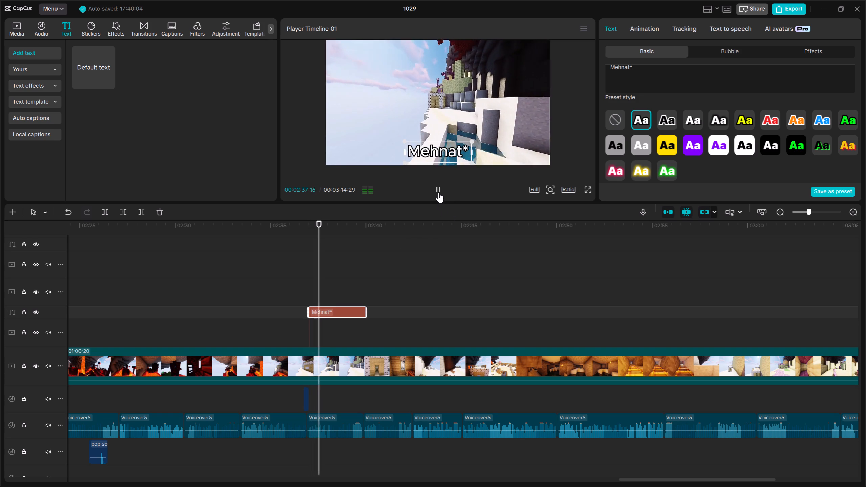
pyautogui.press('space')
pyautogui.press('space')
pyautogui.click(141, 212)
pyautogui.press('space')
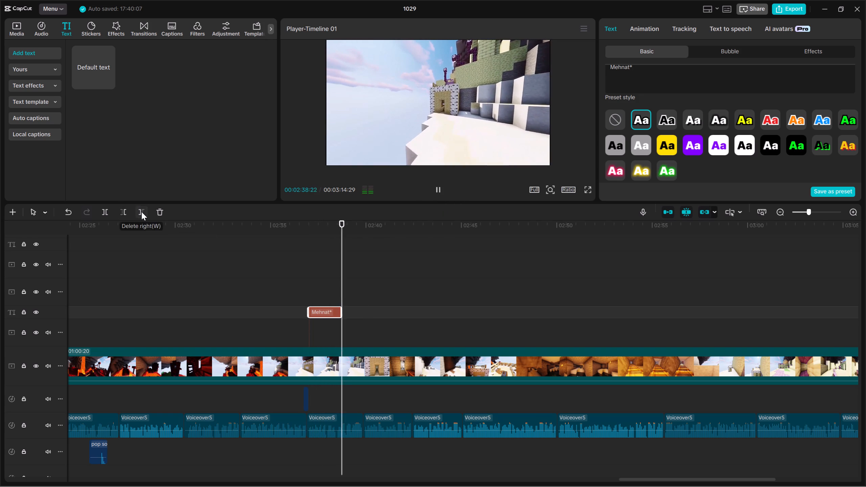
# Replay the caption section, trim the start of the Mehnat* text clip to about 00:02:37:21, and continue playback.
pyautogui.press('space')
pyautogui.press('Up')
pyautogui.press('Up')
pyautogui.press('space')
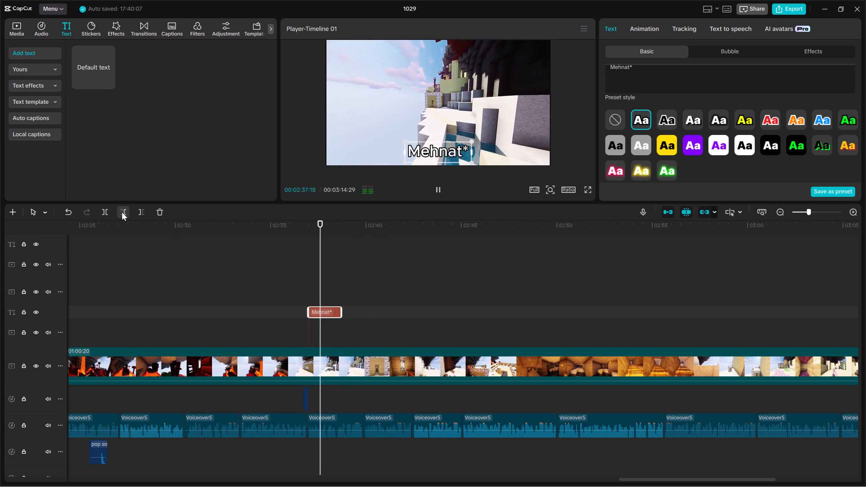
pyautogui.press('space')
pyautogui.click(122, 212)
pyautogui.press('space')
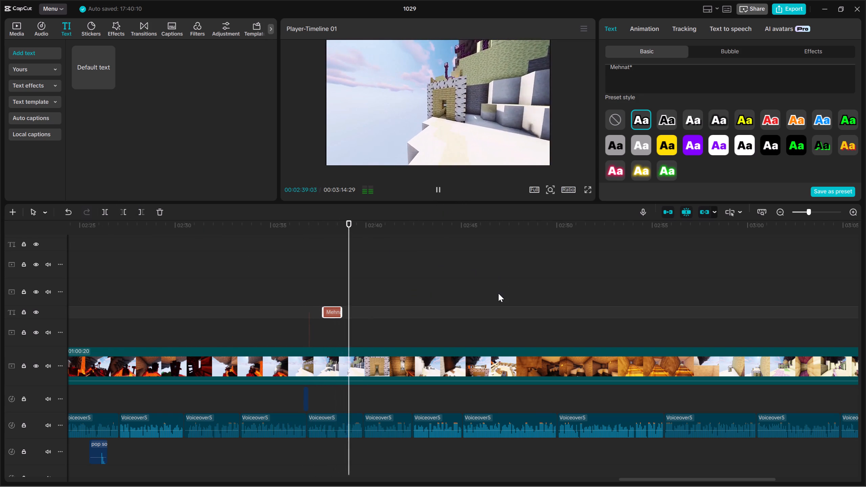
# Play on to the next sound cue and place the Breast Twitch sound effect beneath the voiceover around 00:02:45, nudged slightly later.
pyautogui.doubleClick(782, 216)
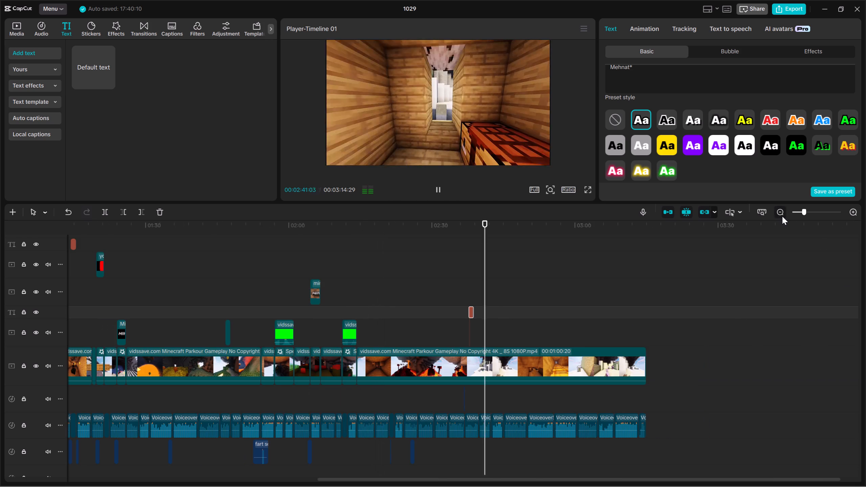
pyautogui.scroll(-5, 600, 321)
pyautogui.press('space')
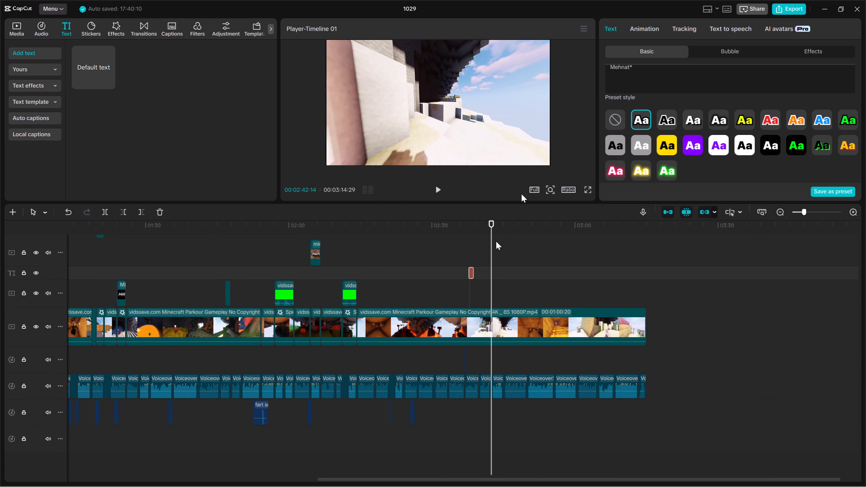
pyautogui.click(638, 27)
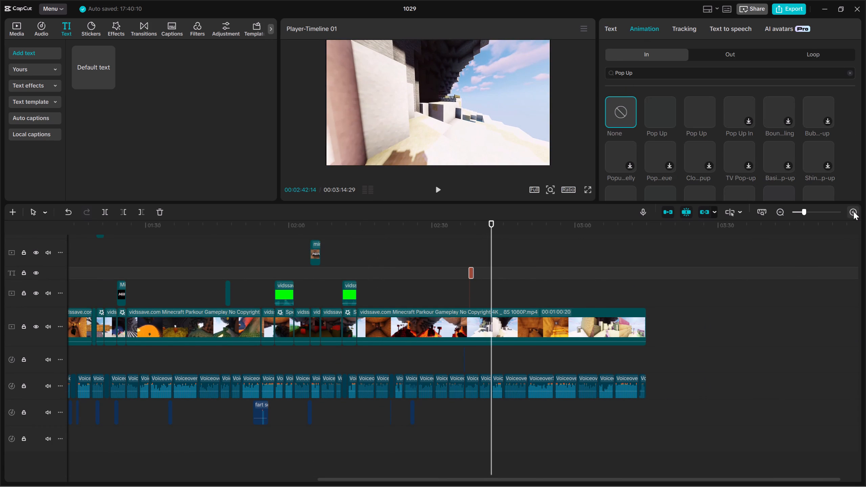
pyautogui.doubleClick(853, 211)
pyautogui.press('space')
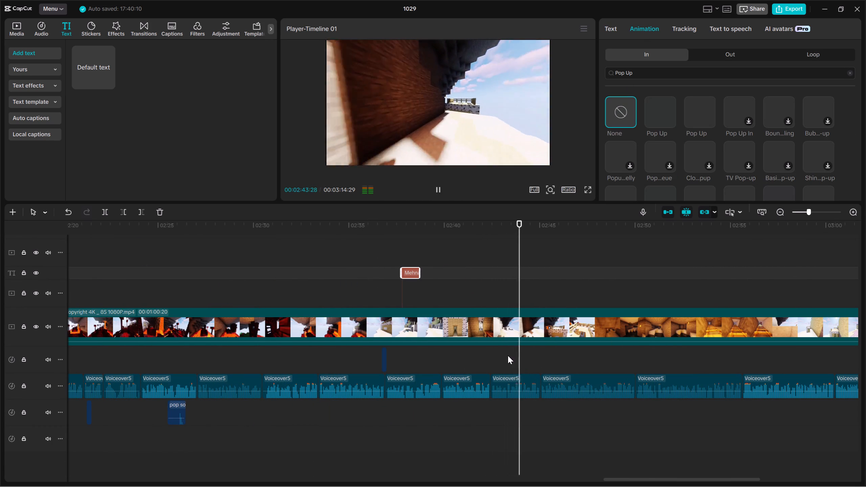
pyautogui.press('Up')
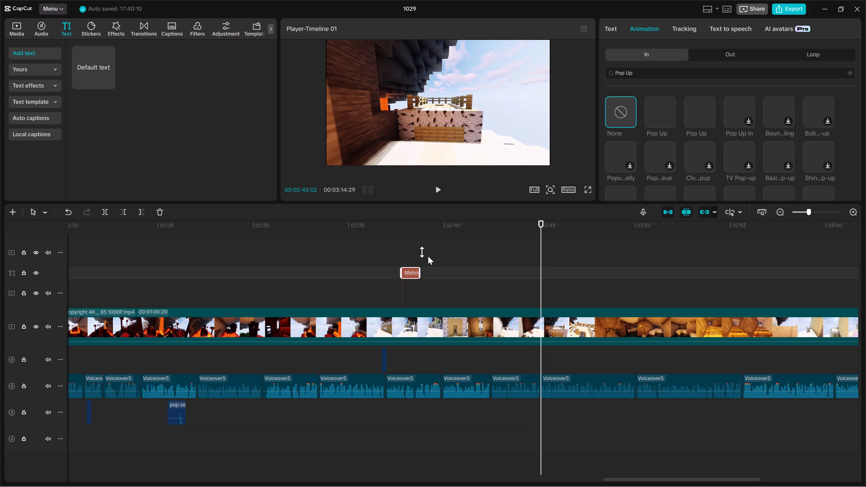
pyautogui.click(8, 25)
pyautogui.scroll(-1, 173, 176)
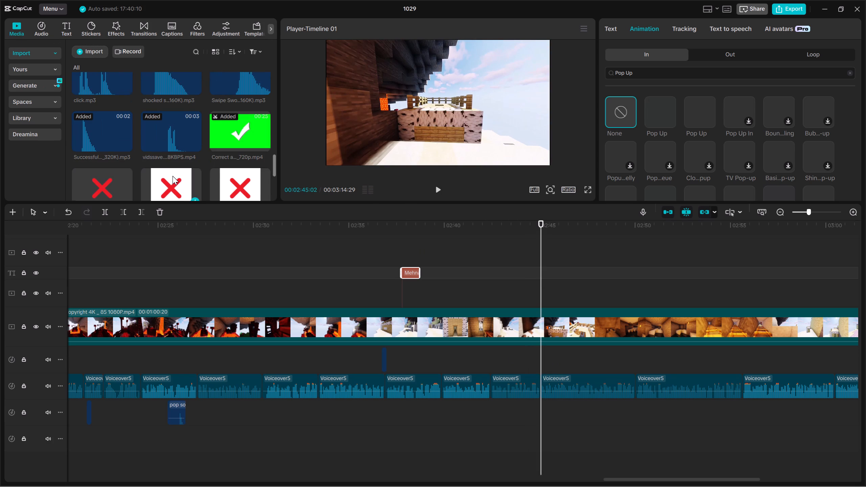
pyautogui.moveTo(167, 135); pyautogui.dragTo(516, 422)
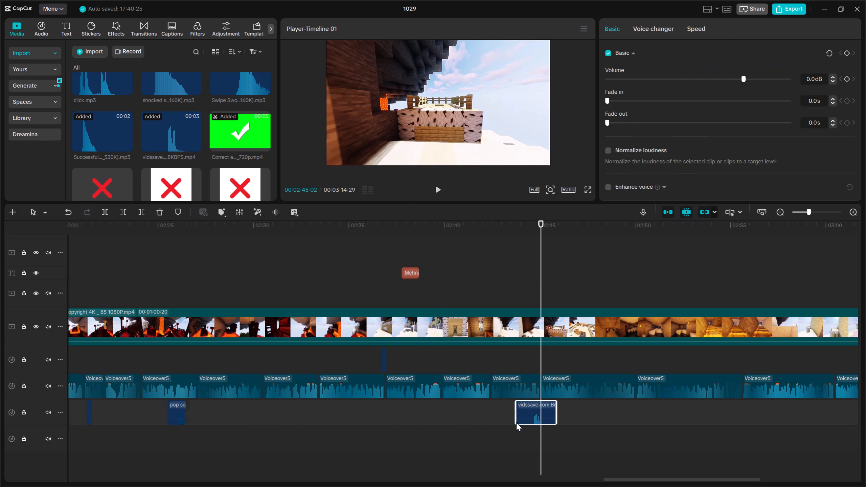
pyautogui.moveTo(538, 413); pyautogui.dragTo(550, 411)
pyautogui.press('space')
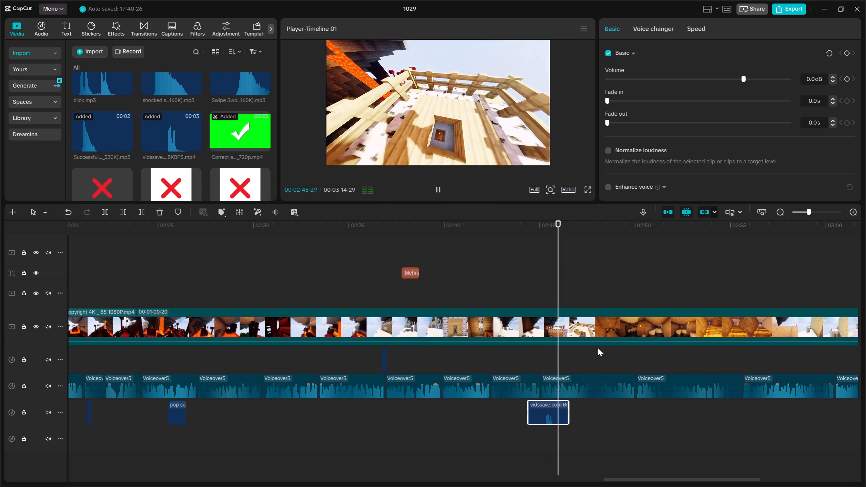
# Import the Comment button green screen clip from Downloads and place it as an overlay above the gameplay at about 00:02:55:19.
pyautogui.click(779, 214)
pyautogui.click(779, 214)
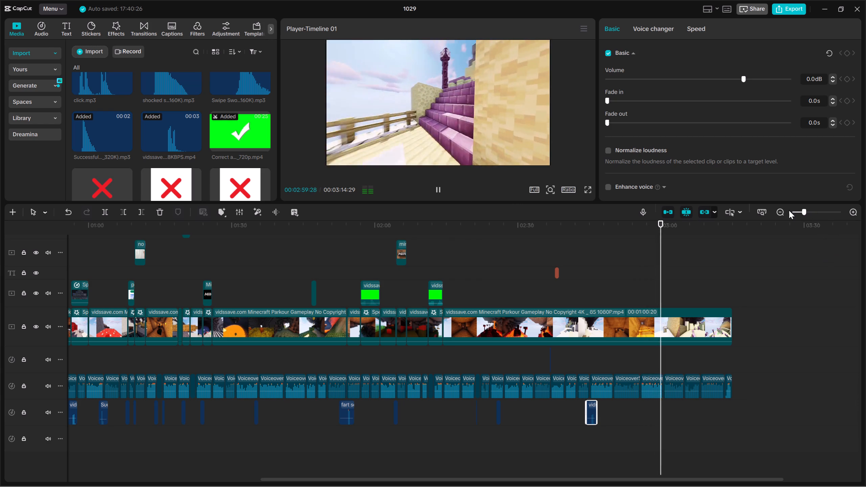
pyautogui.click(659, 361)
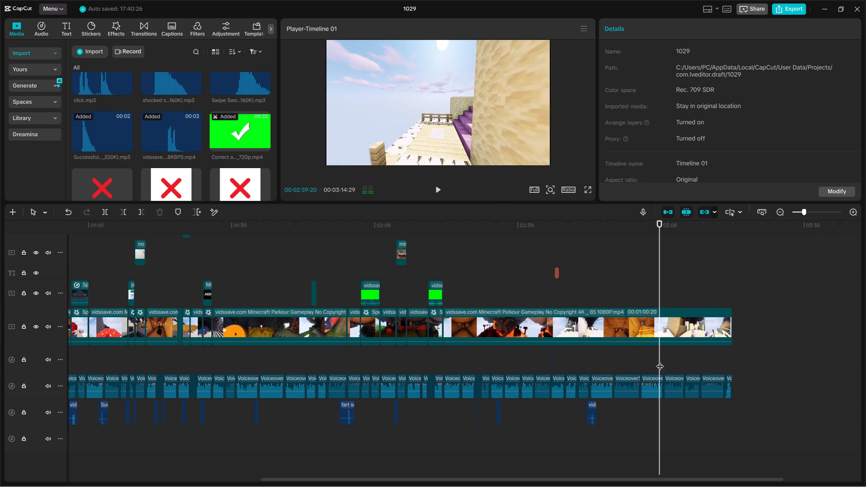
pyautogui.moveTo(660, 361); pyautogui.dragTo(642, 362)
pyautogui.click(92, 55)
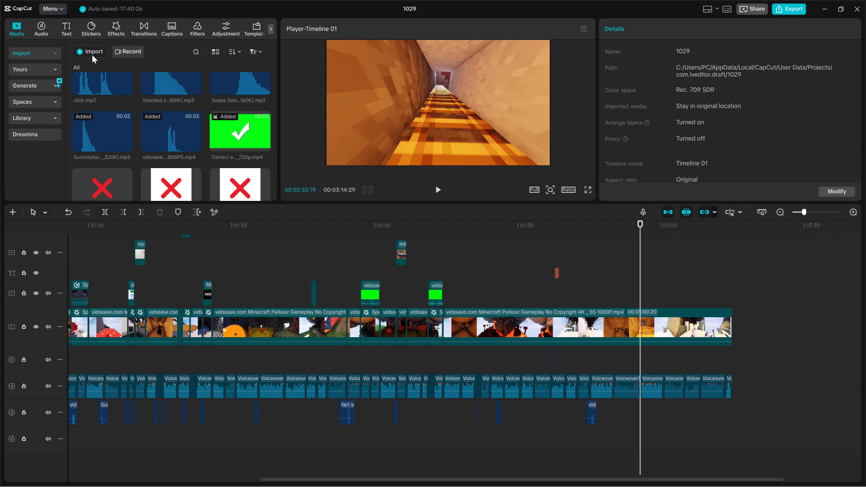
pyautogui.click(109, 67)
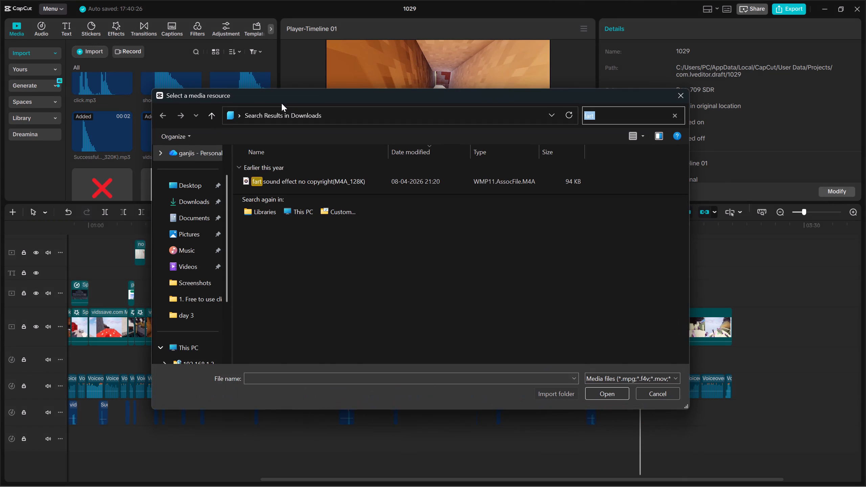
pyautogui.press('BackSpace')
pyautogui.write('comment')
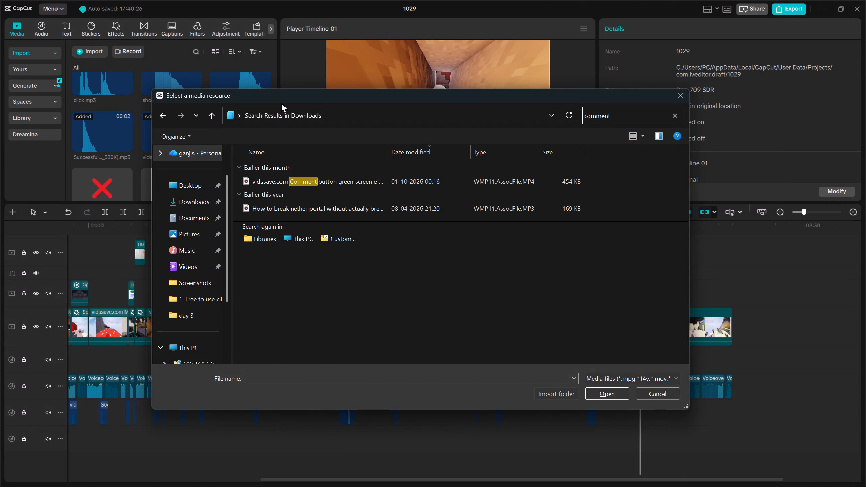
pyautogui.click(309, 184)
pyautogui.click(595, 392)
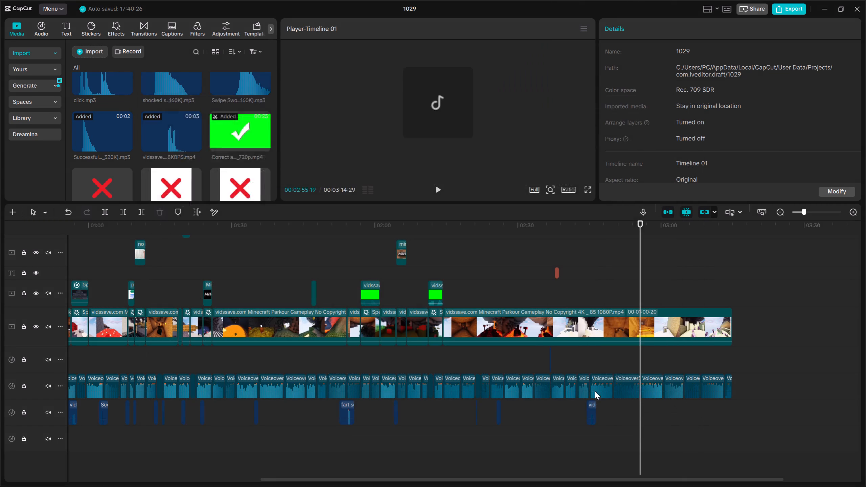
pyautogui.moveTo(88, 167); pyautogui.dragTo(638, 297)
# Key out the Comment overlay's green background with Chroma key at intensity 40.
pyautogui.press('space')
pyautogui.press('space')
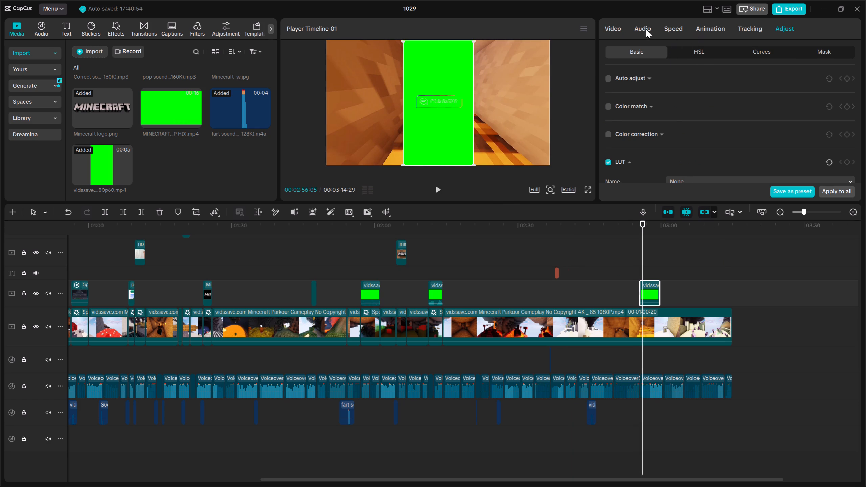
pyautogui.click(643, 29)
pyautogui.click(671, 29)
pyautogui.click(623, 28)
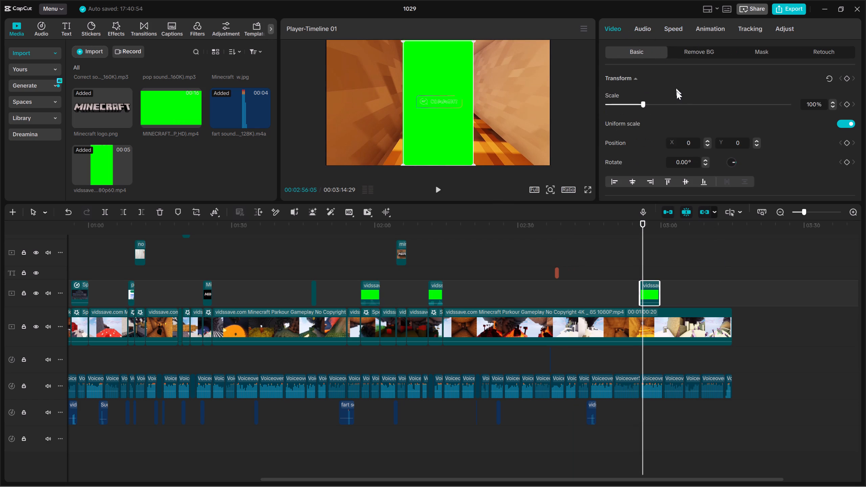
pyautogui.scroll(2, 707, 113)
pyautogui.click(684, 46)
pyautogui.click(685, 51)
pyautogui.click(607, 102)
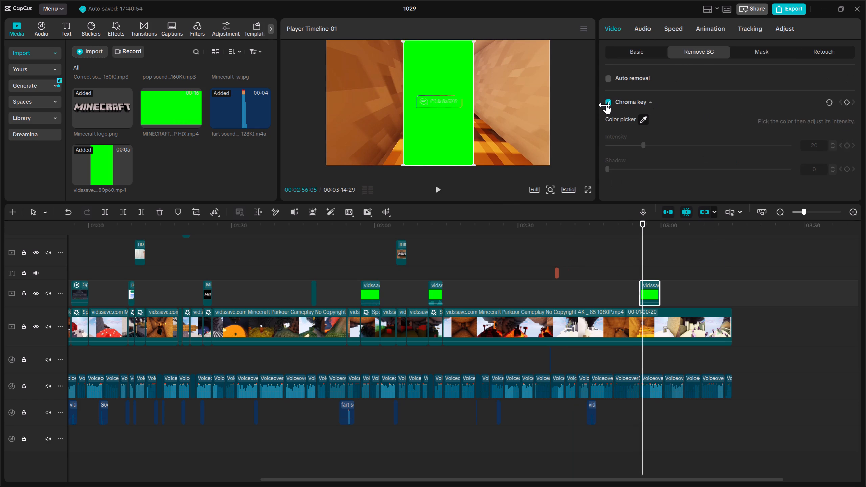
pyautogui.click(441, 140)
pyautogui.moveTo(644, 145); pyautogui.dragTo(681, 146)
# Preview the Comment button animation and scale the overlay up so the button appears larger in the frame.
pyautogui.press('space')
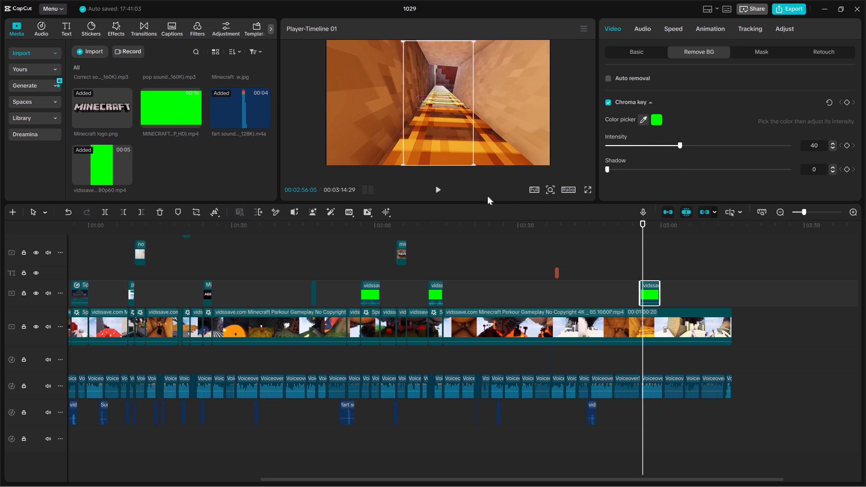
pyautogui.press('space')
pyautogui.moveTo(474, 165); pyautogui.dragTo(586, 260)
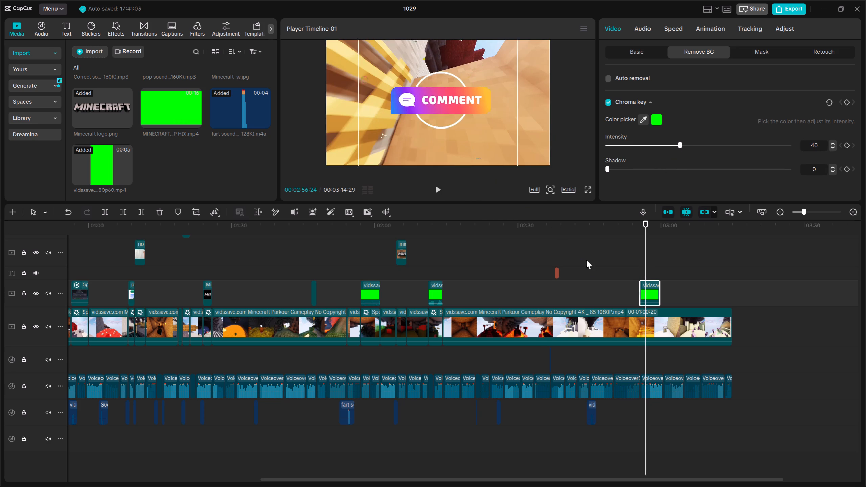
pyautogui.moveTo(586, 260); pyautogui.dragTo(615, 295)
# Trim the start of the Comment overlay and shift the clip later so it begins at about 00:02:58.
pyautogui.press('Up')
pyautogui.press('space')
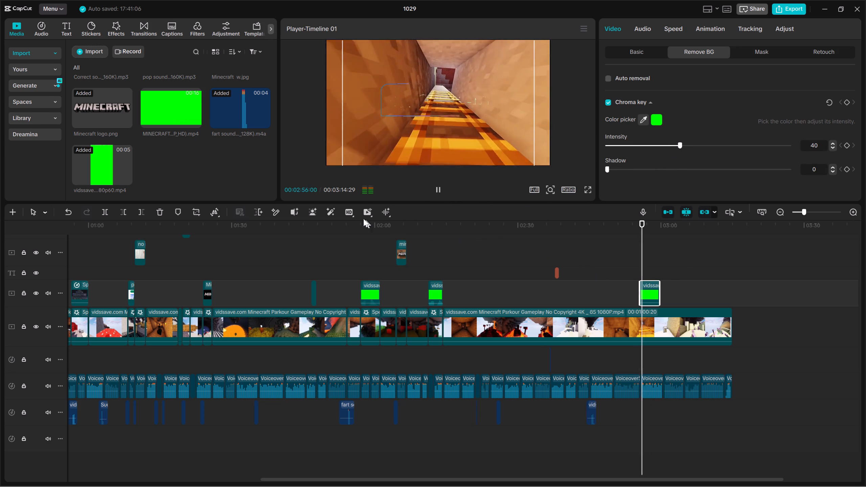
pyautogui.press('space')
pyautogui.click(126, 210)
pyautogui.press('space')
pyautogui.press('space')
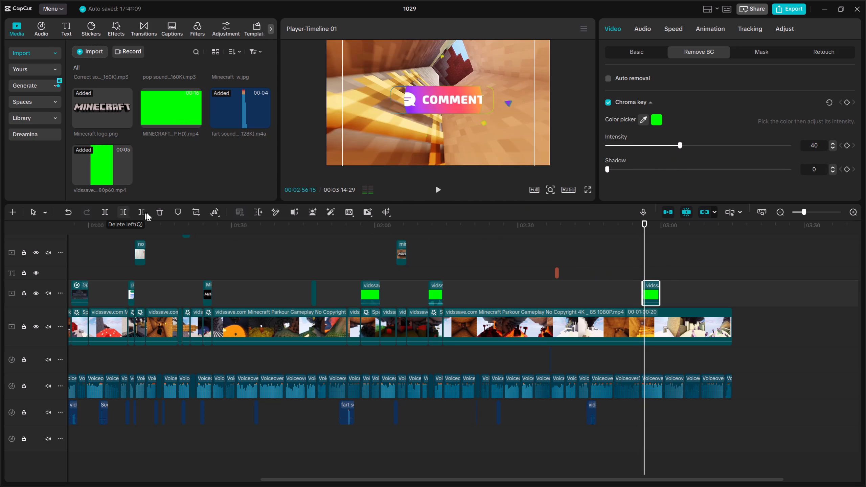
pyautogui.moveTo(647, 292); pyautogui.dragTo(654, 293)
pyautogui.press('space')
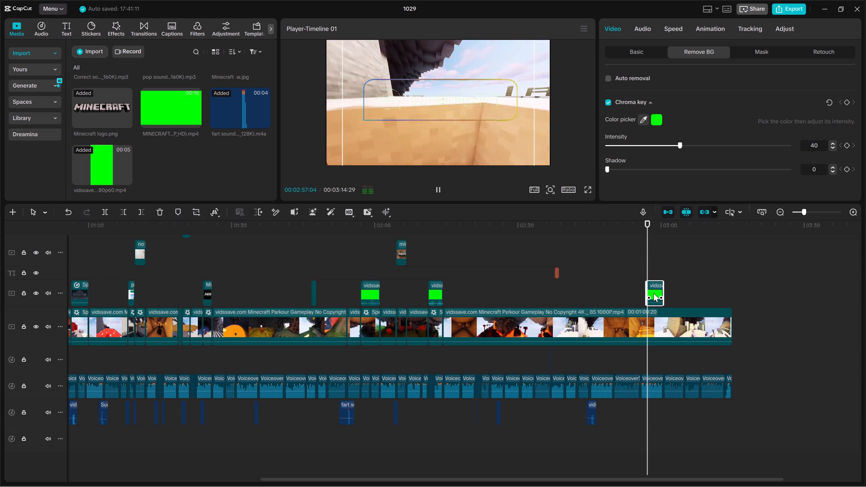
pyautogui.press('space')
pyautogui.moveTo(658, 295); pyautogui.dragTo(666, 297)
# Play through the Comment animation and trim the end of the overlay at 00:03:00:15.
pyautogui.press('space')
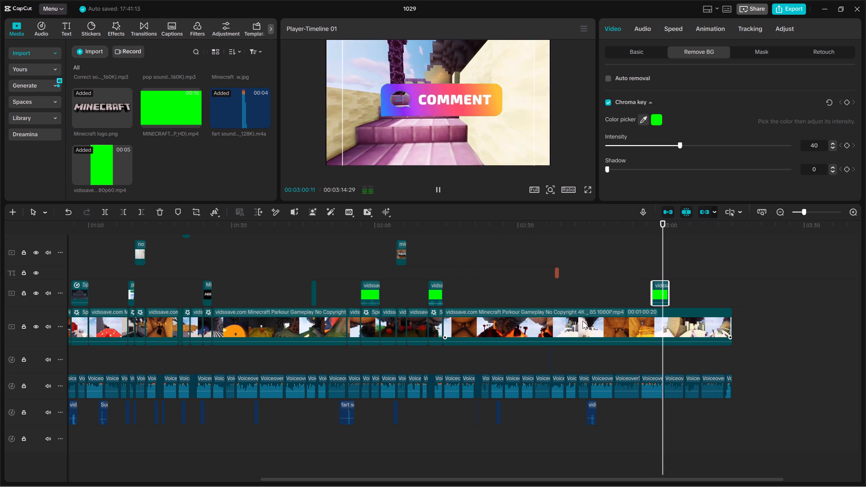
pyautogui.press('space')
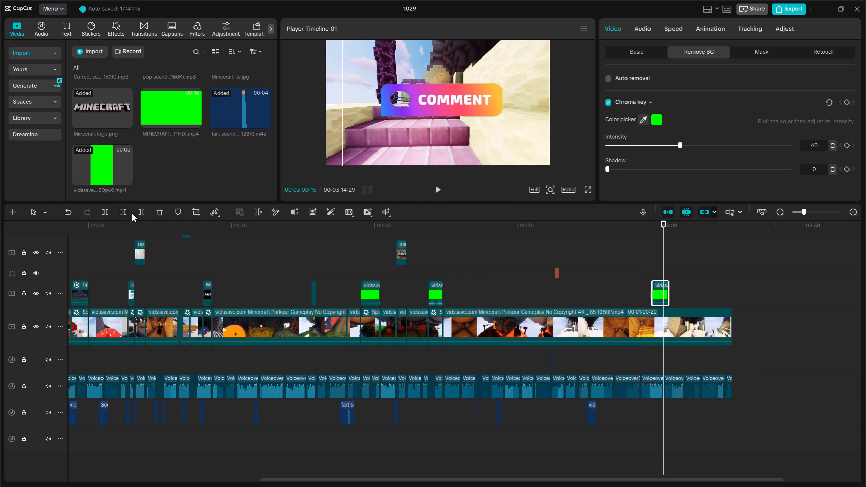
pyautogui.click(141, 213)
# Add the pop sound effect below the Comment overlay, shift it earlier to match the button's appearance, and replay the section.
pyautogui.press('Up')
pyautogui.click(656, 270)
pyautogui.press('Up')
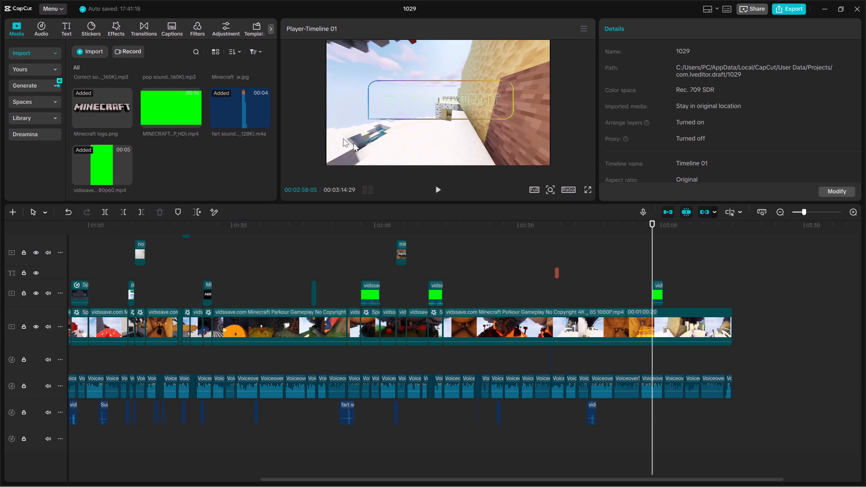
pyautogui.scroll(2, 231, 119)
pyautogui.moveTo(165, 131); pyautogui.dragTo(648, 405)
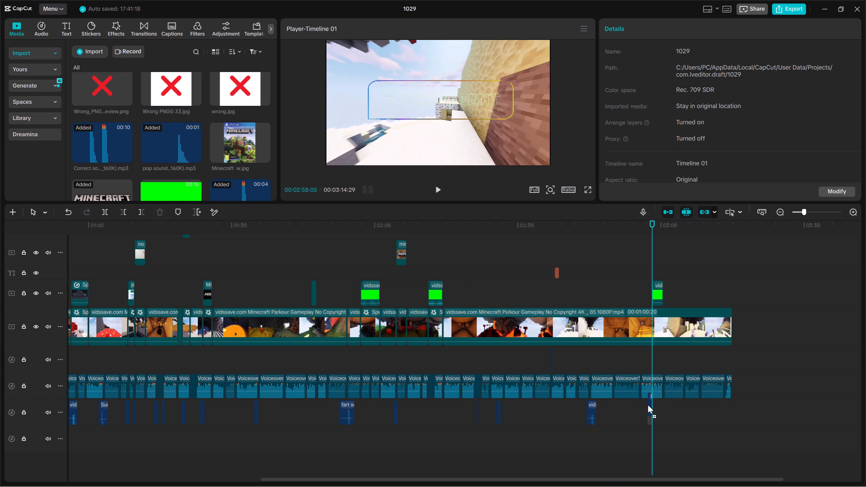
pyautogui.moveTo(648, 405); pyautogui.dragTo(652, 409)
pyautogui.press('space')
pyautogui.tripleClick(854, 208)
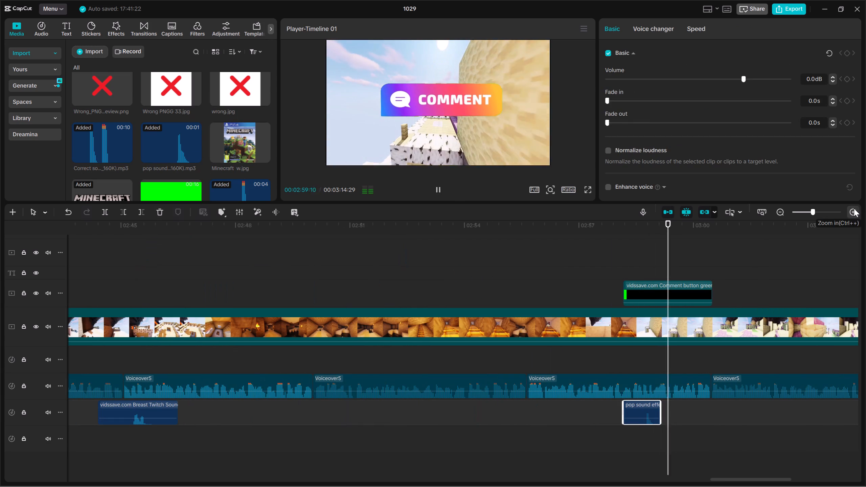
pyautogui.press('Up')
pyautogui.press('Up')
pyautogui.moveTo(651, 412); pyautogui.dragTo(635, 416)
pyautogui.press('space')
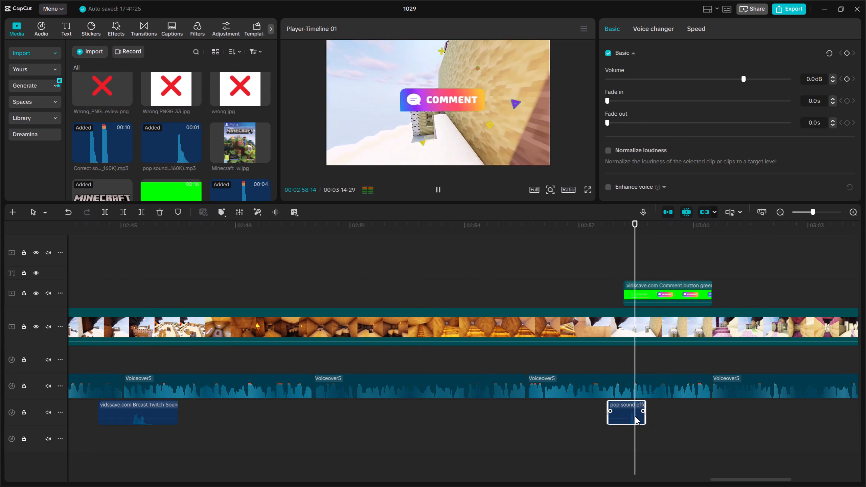
pyautogui.click(780, 210)
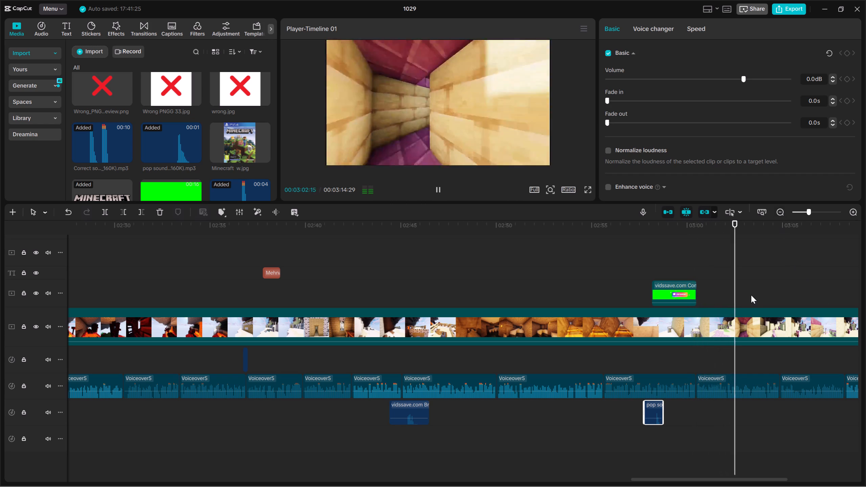
# Search the Downloads folder for skyjet media to import at 00:03:00:15.
pyautogui.press('Up')
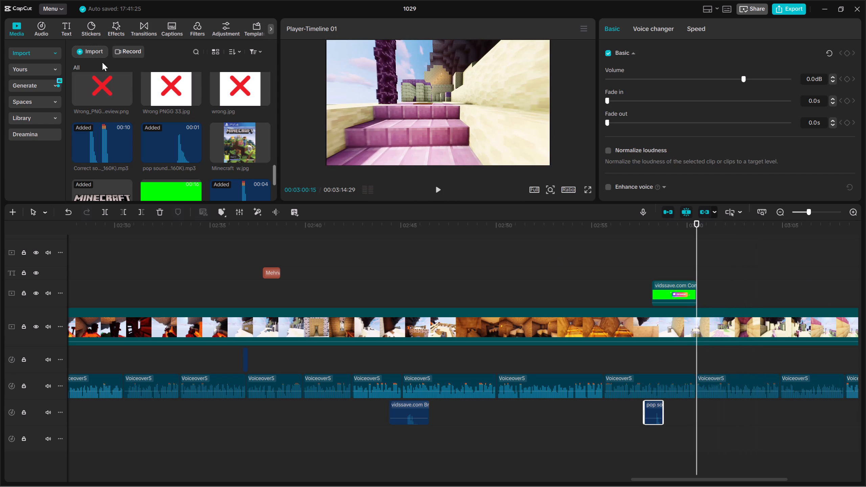
pyautogui.click(100, 55)
pyautogui.click(106, 72)
pyautogui.press('BackSpace')
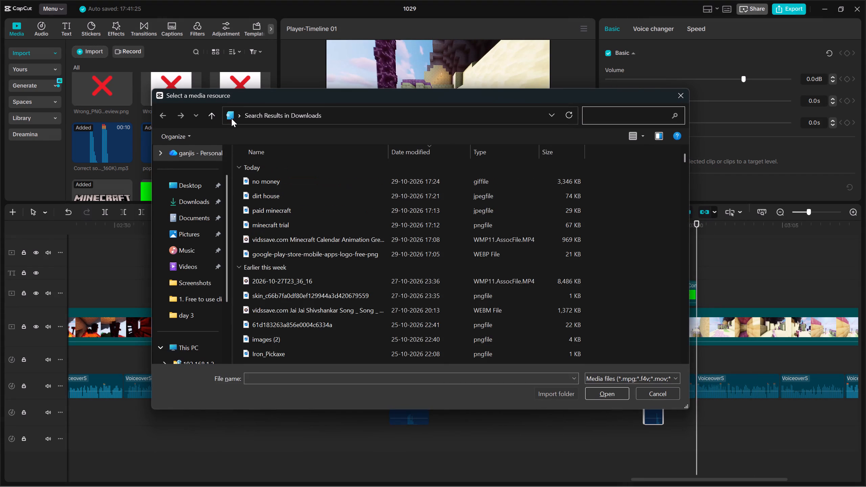
pyautogui.write('skyjet')
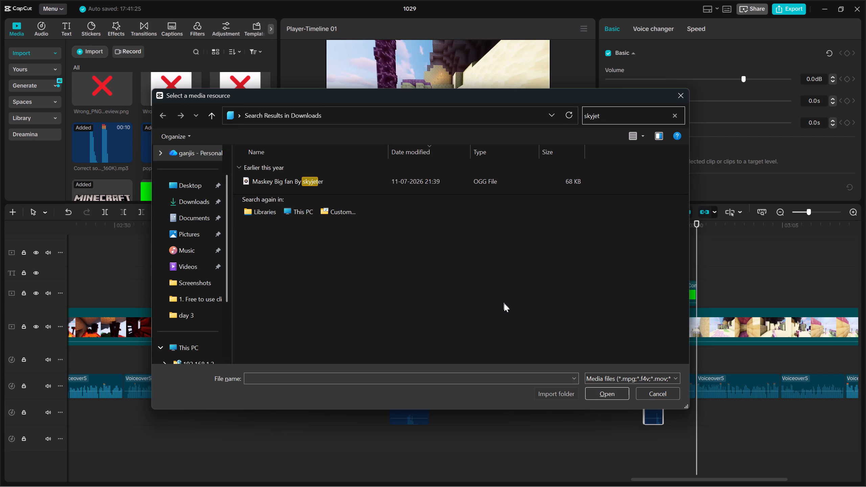
pyautogui.click(663, 393)
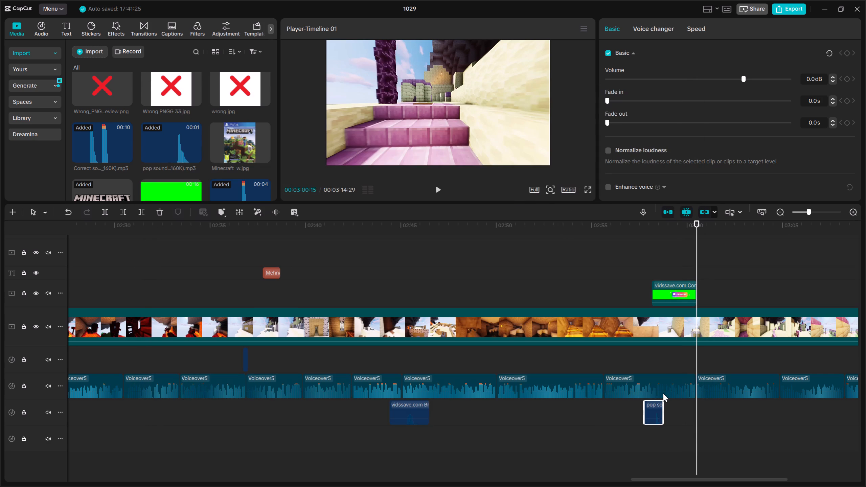
# Switch to Chrome, open YouTube Creator Studio, and close the wallet GIF and Minecraft dirt house search pages.
pyautogui.click(540, 470)
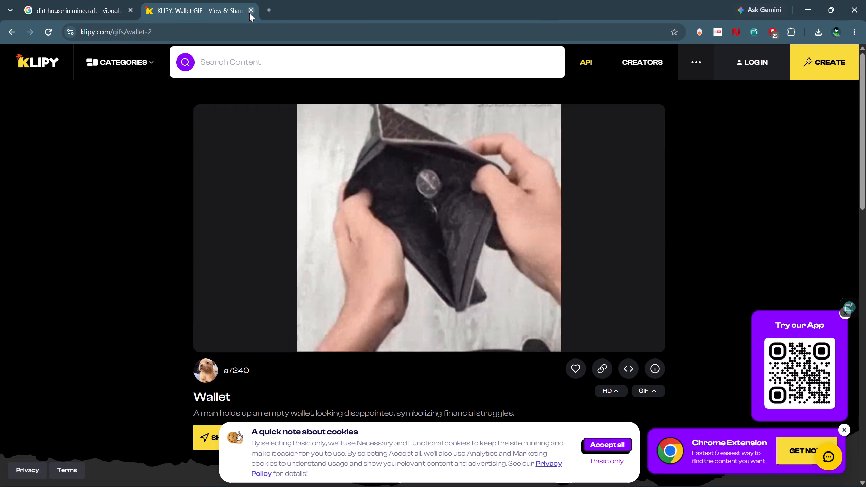
pyautogui.click(272, 11)
pyautogui.click(253, 5)
pyautogui.click(253, 8)
pyautogui.click(402, 276)
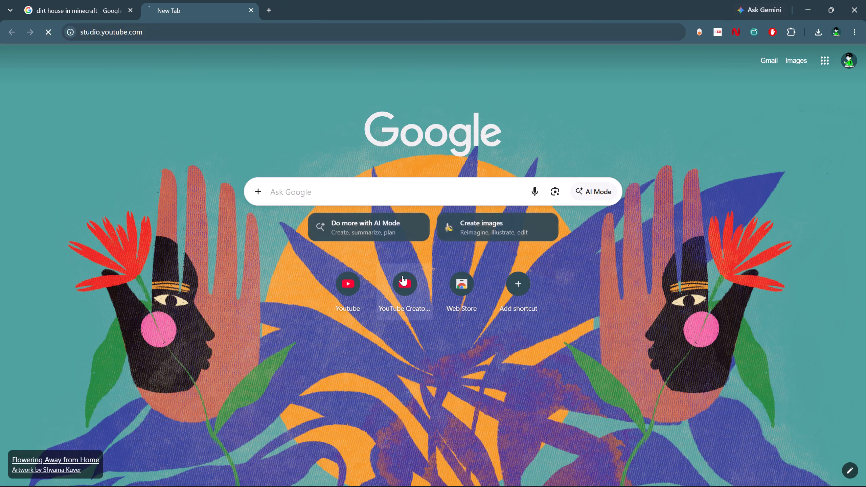
pyautogui.click(84, 0)
pyautogui.click(134, 11)
pyautogui.click(128, 9)
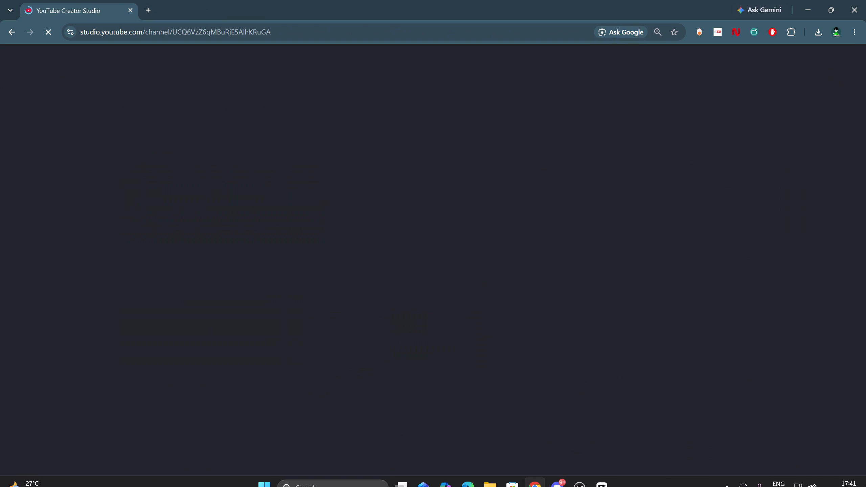